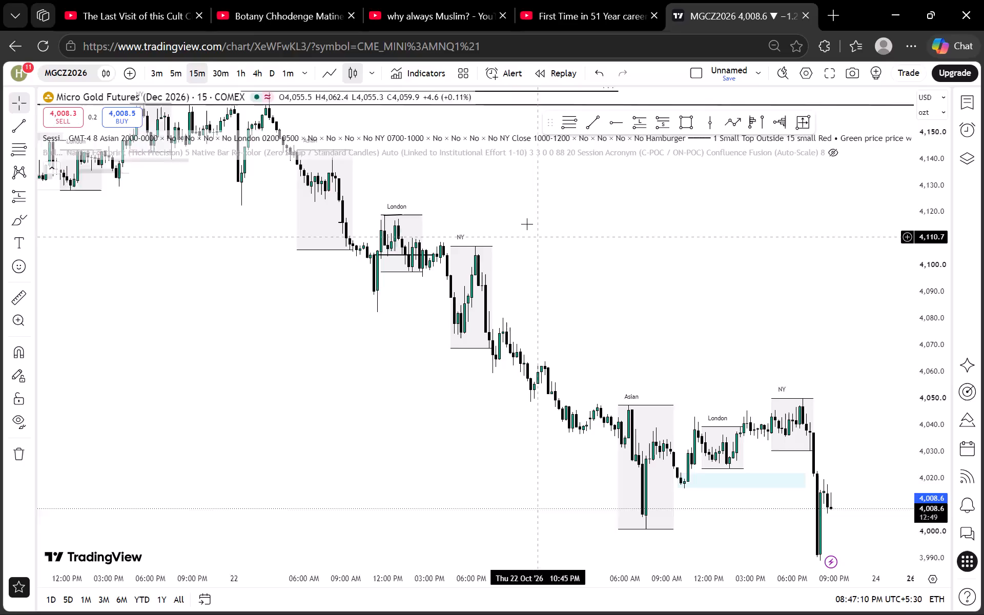
Switch the Micro Gold Futures chart to the 4-hour timeframe and review the recent price move.
{"action": "left_click", "coordinate": [263, 72]}
{"action": "scroll", "coordinate": [955, 303], "scroll_direction": "down", "scroll_amount": 7}
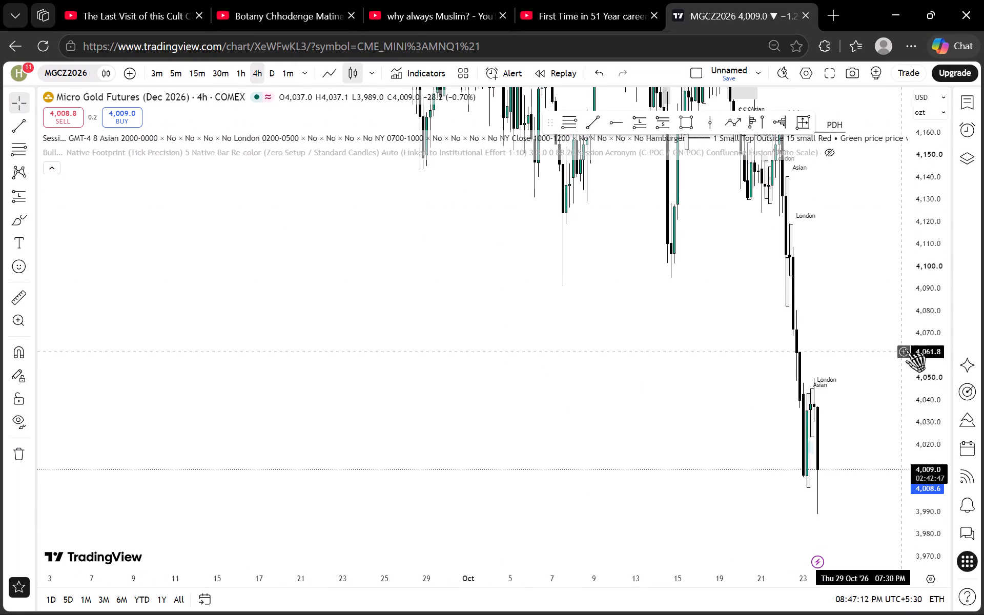
{"action": "scroll", "coordinate": [908, 349], "scroll_direction": "down", "scroll_amount": 5}
{"action": "scroll", "coordinate": [841, 361], "scroll_direction": "up", "scroll_amount": 6}
{"action": "left_click_drag", "start_coordinate": [629, 350], "coordinate": [506, 321]}
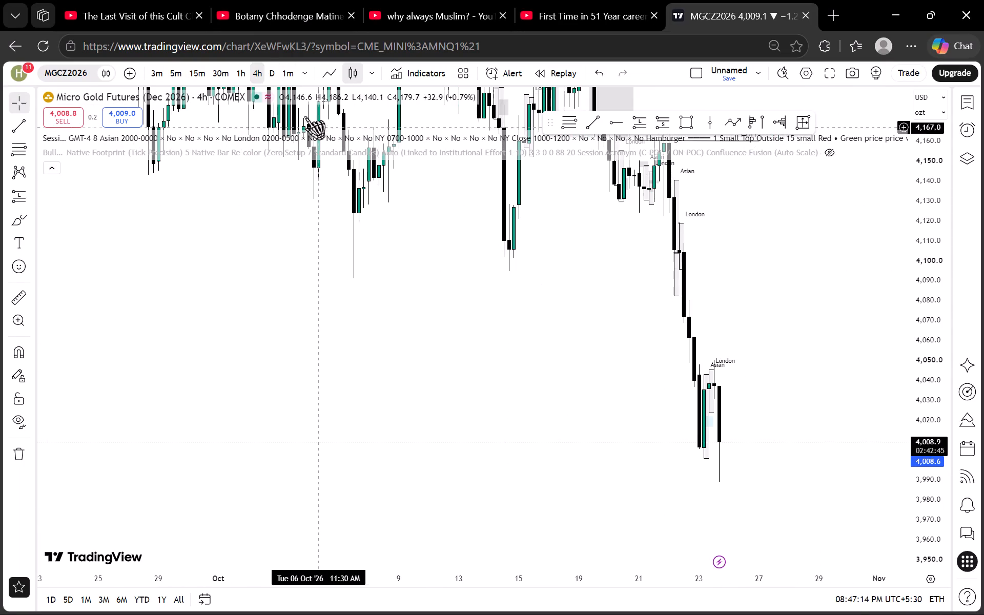
Switch the chart to the daily timeframe and view the price action from June to October.
{"action": "left_click", "coordinate": [270, 64]}
{"action": "scroll", "coordinate": [690, 317], "scroll_direction": "up", "scroll_amount": 5}
{"action": "scroll", "coordinate": [935, 344], "scroll_direction": "down", "scroll_amount": 1}
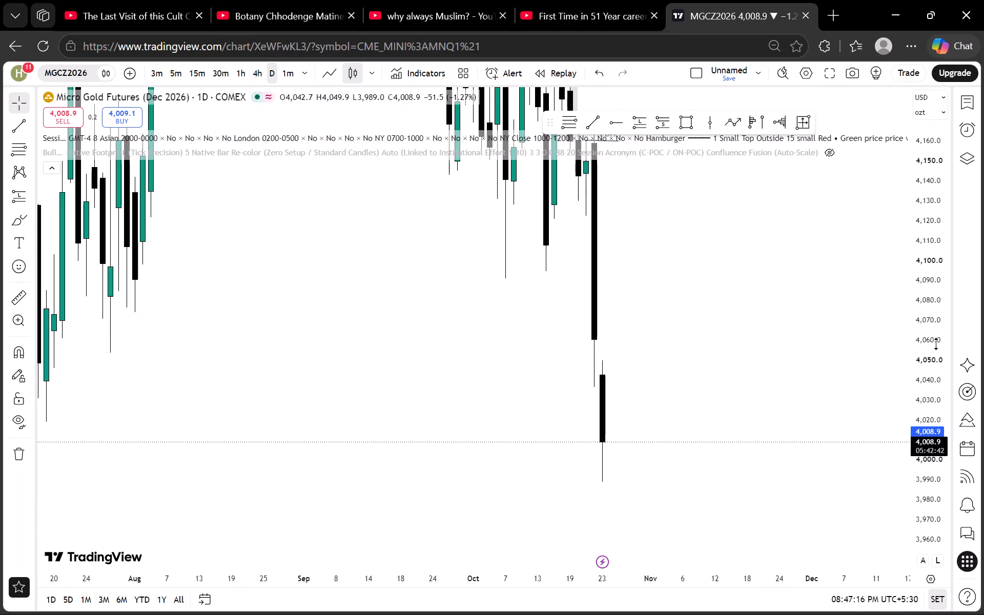
{"action": "scroll", "coordinate": [937, 345], "scroll_direction": "down", "scroll_amount": 16}
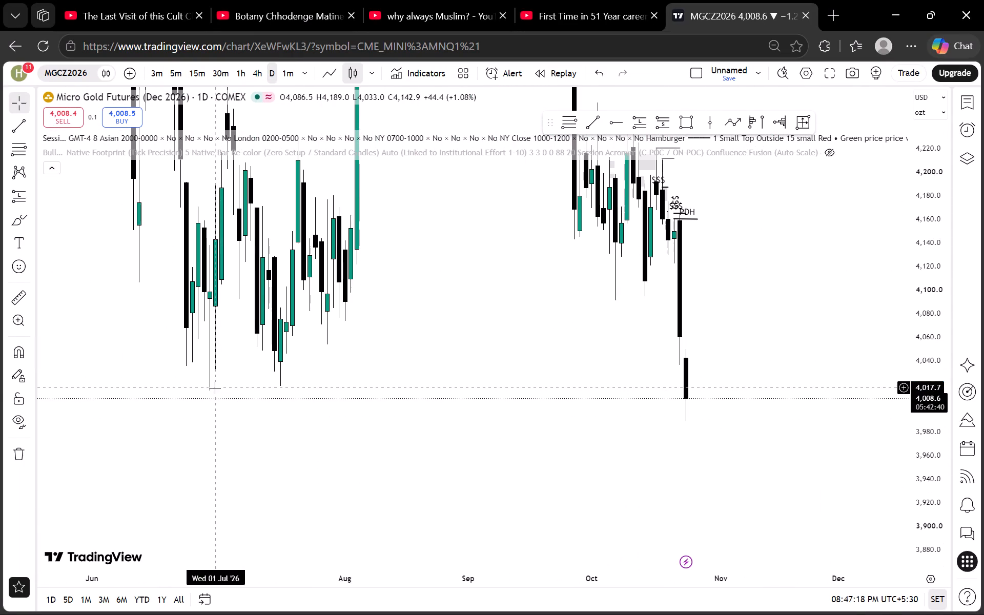
Remove all 35 drawings from the chart while keeping the indicators.
{"action": "left_click", "coordinate": [29, 452]}
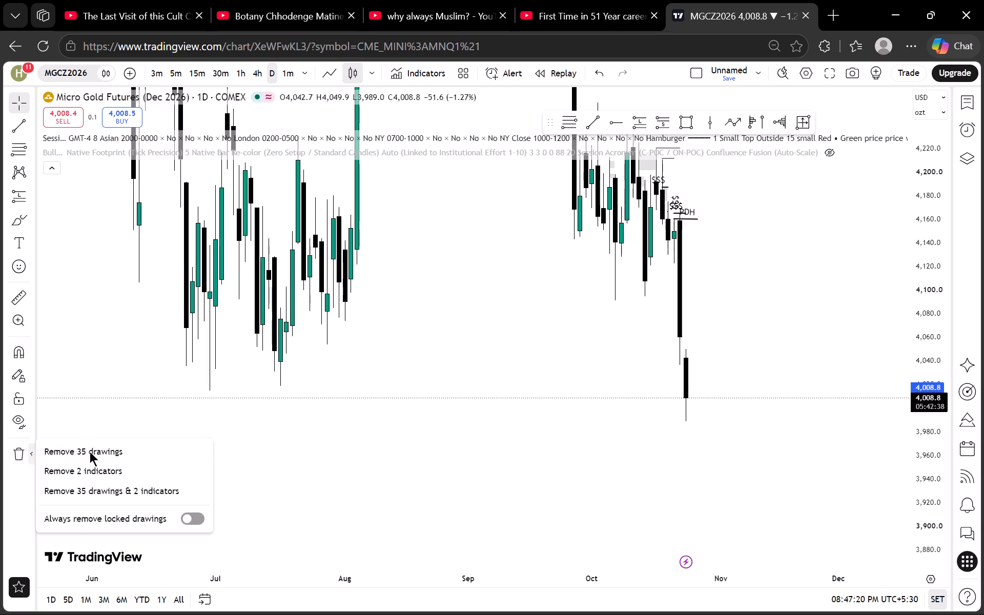
{"action": "left_click", "coordinate": [90, 452]}
Examine the daily price structure over the past year, focusing on the swings between June and October 2026.
{"action": "scroll", "coordinate": [598, 373], "scroll_direction": "up", "scroll_amount": 2}
{"action": "scroll", "coordinate": [941, 261], "scroll_direction": "down", "scroll_amount": 6}
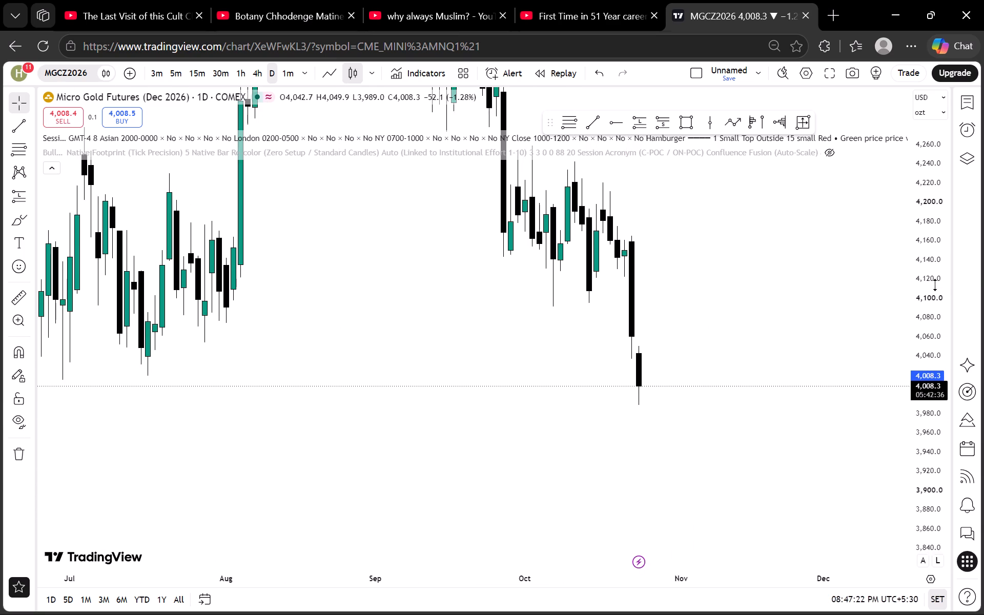
{"action": "scroll", "coordinate": [935, 285], "scroll_direction": "down", "scroll_amount": 12}
{"action": "left_click_drag", "start_coordinate": [451, 294], "coordinate": [372, 455]}
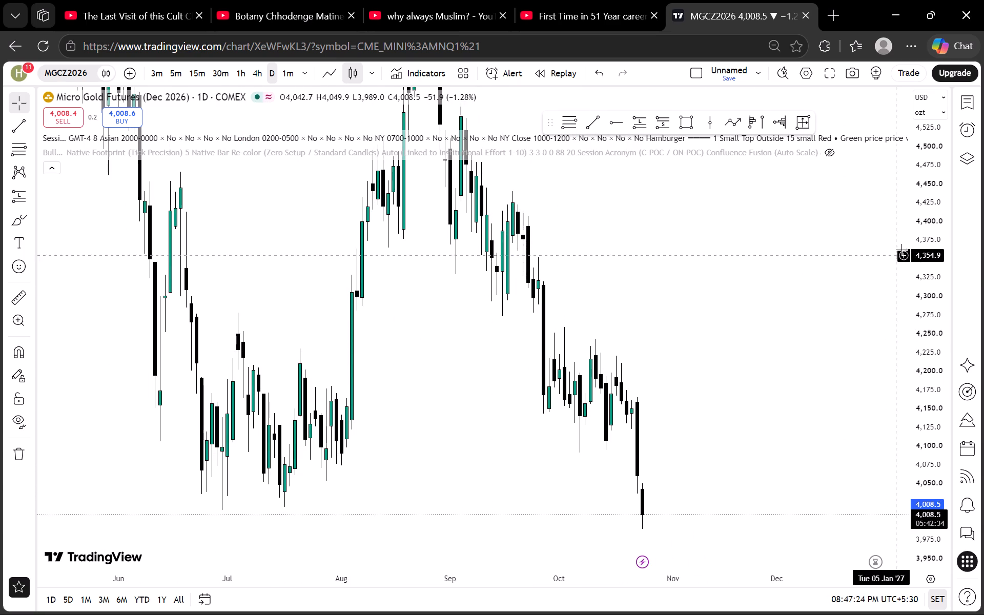
{"action": "scroll", "coordinate": [928, 247], "scroll_direction": "down", "scroll_amount": 20}
{"action": "scroll", "coordinate": [928, 247], "scroll_direction": "down", "scroll_amount": 7}
{"action": "scroll", "coordinate": [386, 240], "scroll_direction": "down", "scroll_amount": 2}
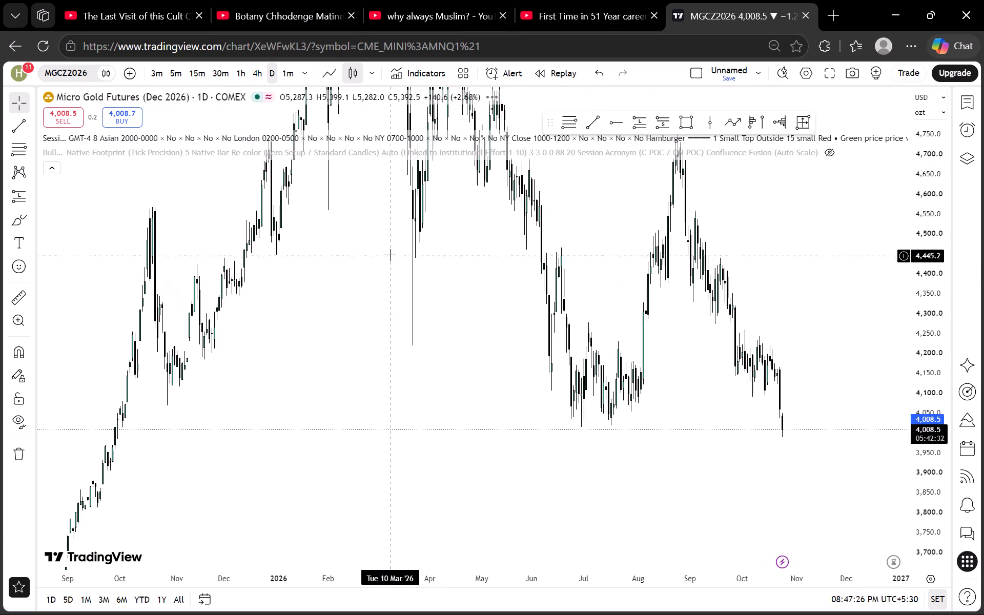
{"action": "left_click_drag", "start_coordinate": [395, 239], "coordinate": [388, 243]}
{"action": "scroll", "coordinate": [428, 266], "scroll_direction": "up", "scroll_amount": 3}
{"action": "left_click_drag", "start_coordinate": [428, 266], "coordinate": [362, 341]}
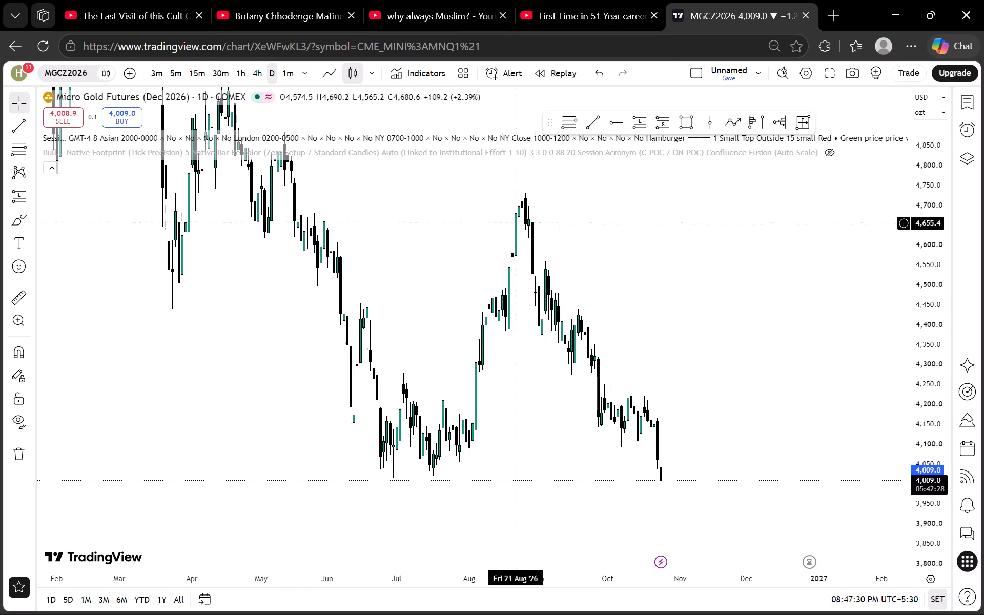
{"action": "left_click_drag", "start_coordinate": [590, 281], "coordinate": [512, 229]}
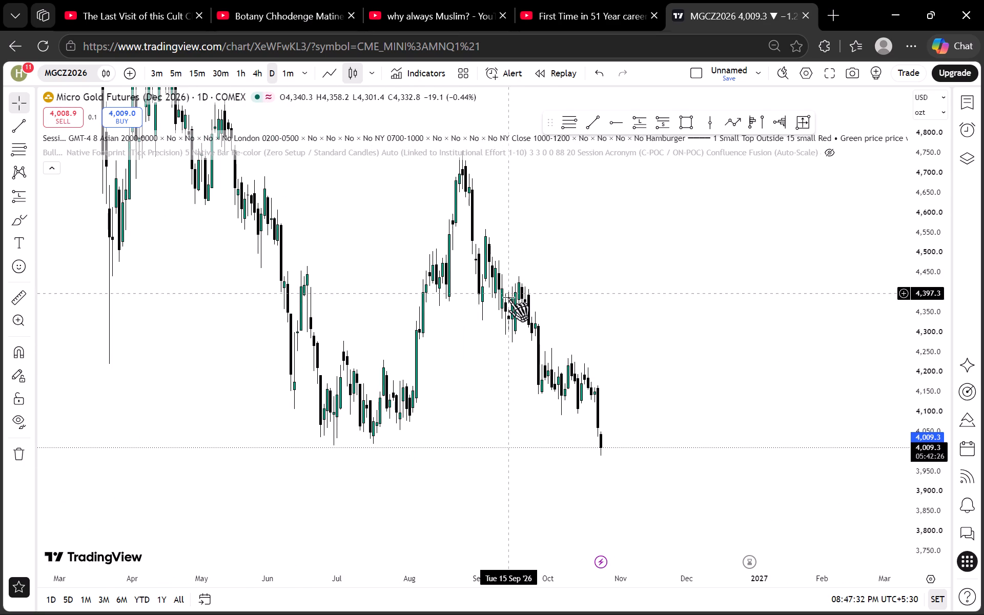
{"action": "left_click_drag", "start_coordinate": [533, 294], "coordinate": [511, 269]}
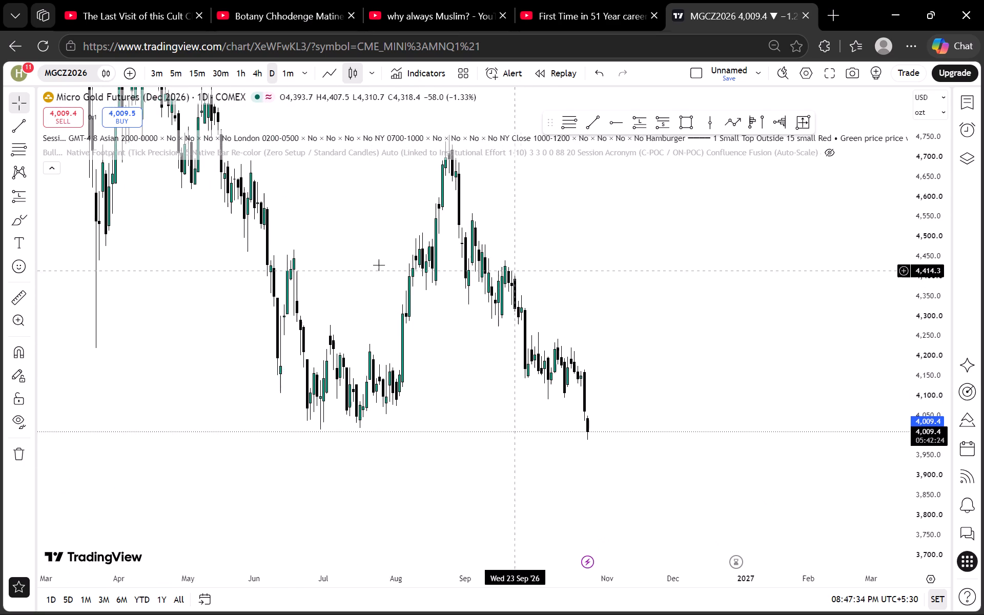
Measure the October decline on the daily chart from about 4,362 down to about 3,985, then clear the measurement.
{"action": "left_click", "coordinate": [26, 299]}
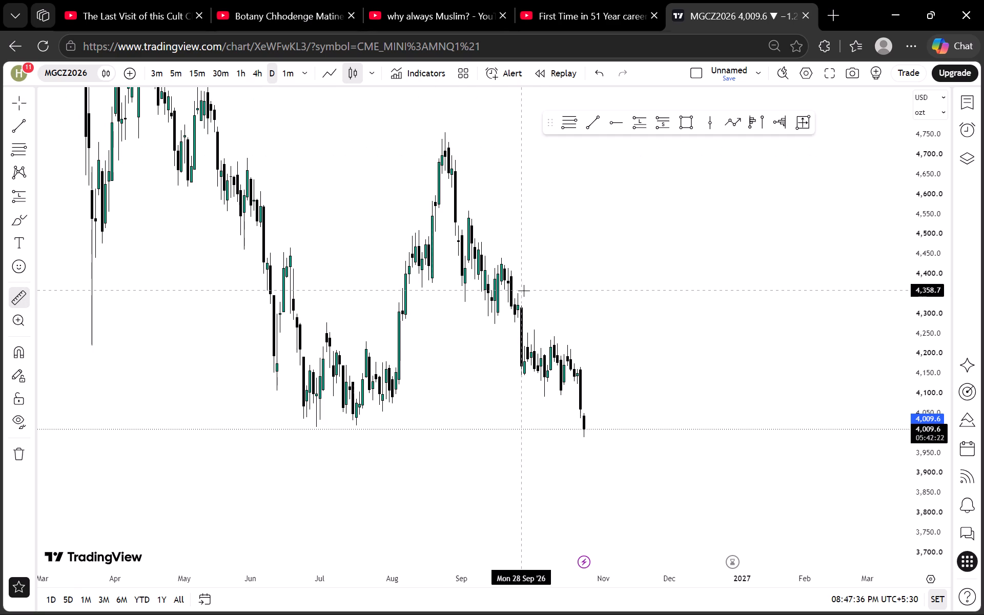
{"action": "left_click", "coordinate": [544, 290]}
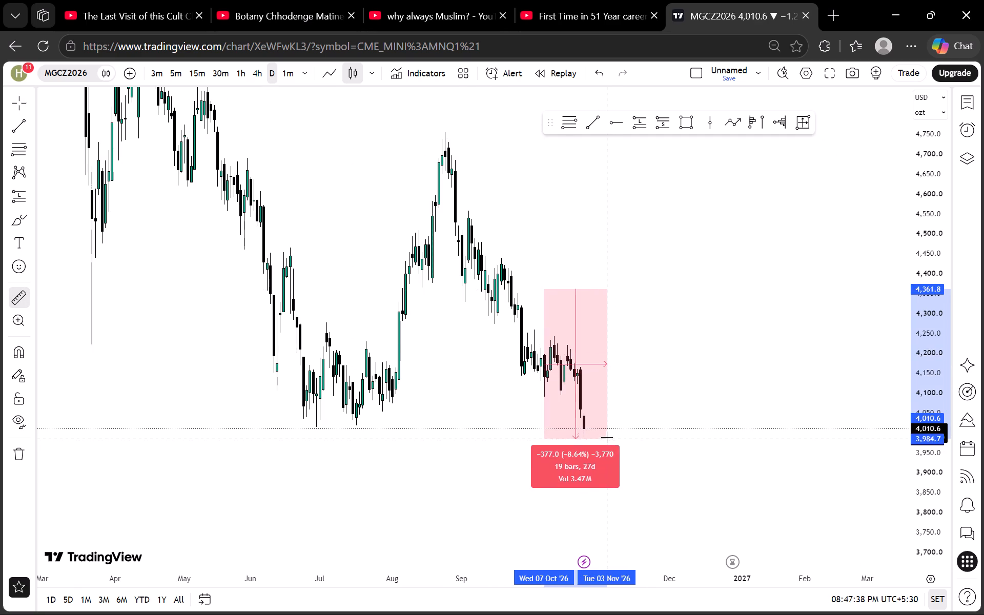
{"action": "left_click", "coordinate": [607, 437]}
{"action": "left_click", "coordinate": [650, 313]}
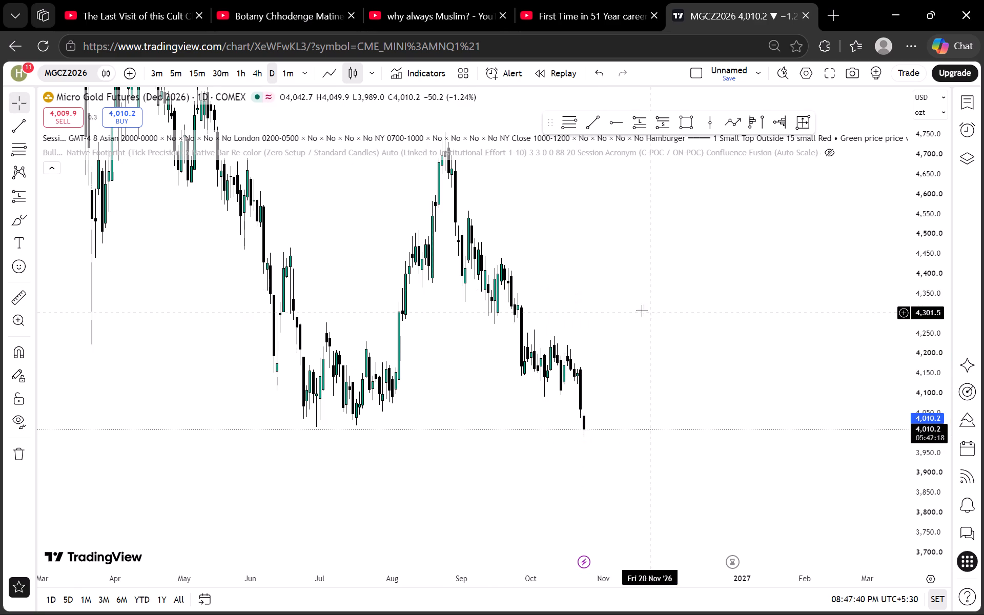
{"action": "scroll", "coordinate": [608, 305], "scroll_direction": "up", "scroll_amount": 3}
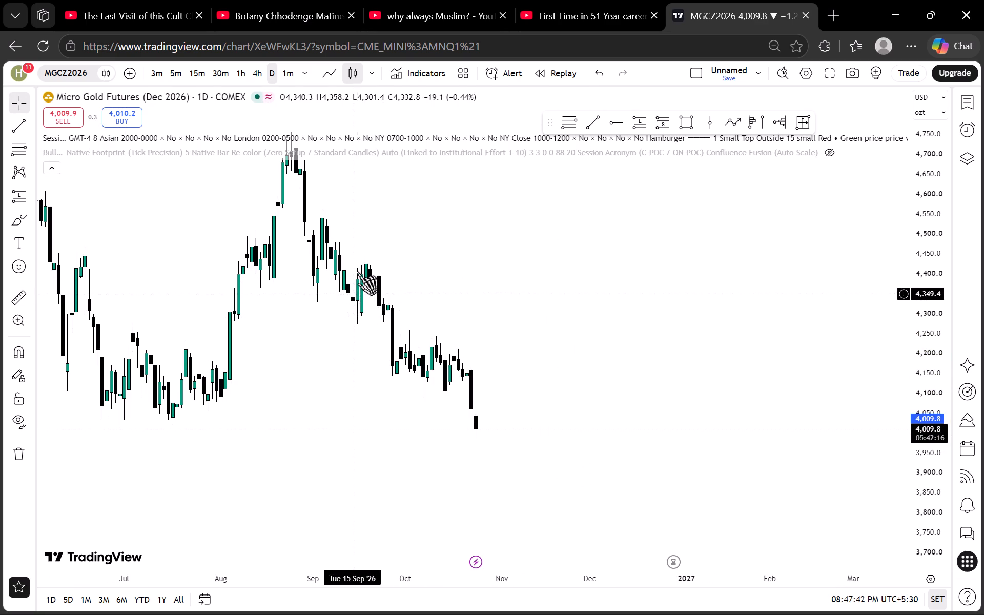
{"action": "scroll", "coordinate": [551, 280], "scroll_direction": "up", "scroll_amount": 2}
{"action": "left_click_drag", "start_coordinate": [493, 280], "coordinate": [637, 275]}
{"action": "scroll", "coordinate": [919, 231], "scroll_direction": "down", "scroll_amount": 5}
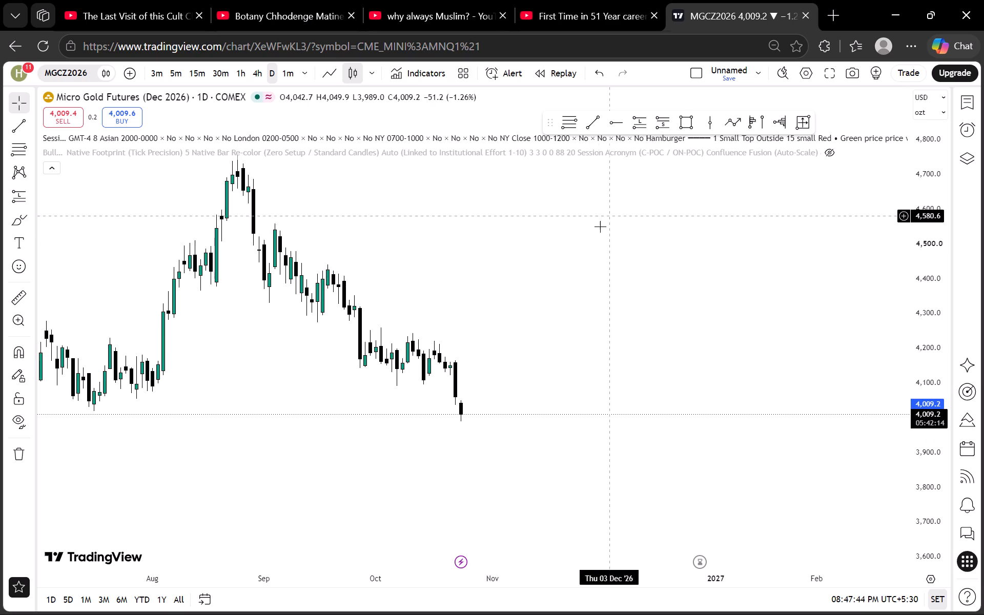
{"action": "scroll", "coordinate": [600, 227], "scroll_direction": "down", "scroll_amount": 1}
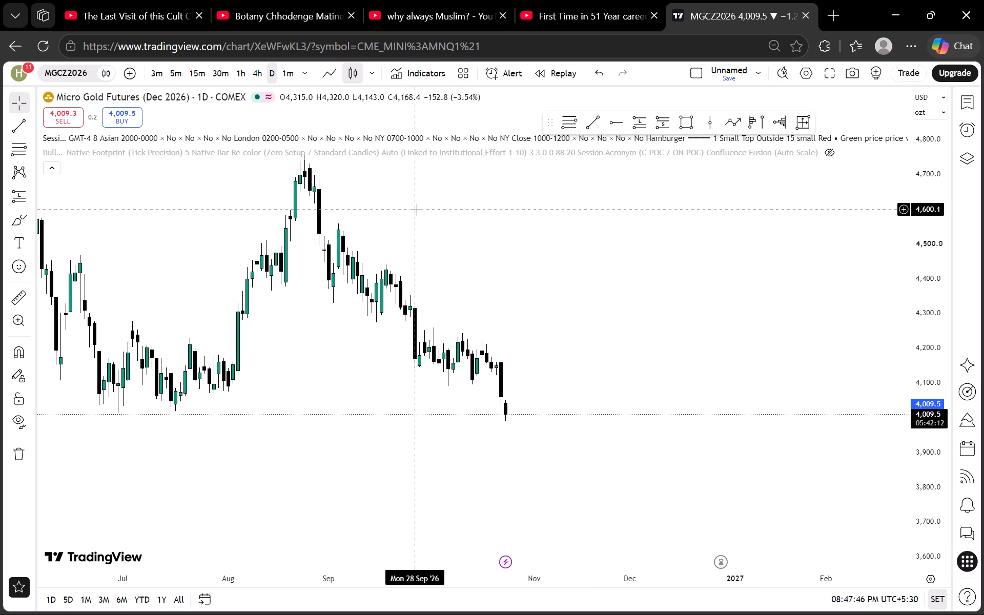
Start the Botany Chhodenge Matinee Dekhenge video on YouTube as background music, and return to the gold futures chart.
{"action": "left_click", "coordinate": [305, 0]}
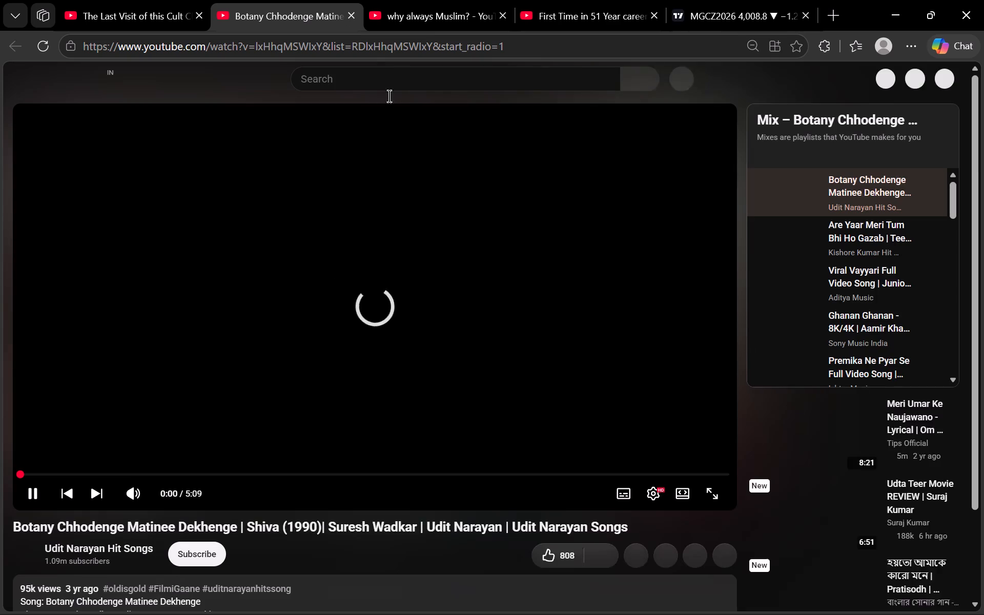
{"action": "left_click", "coordinate": [754, 0]}
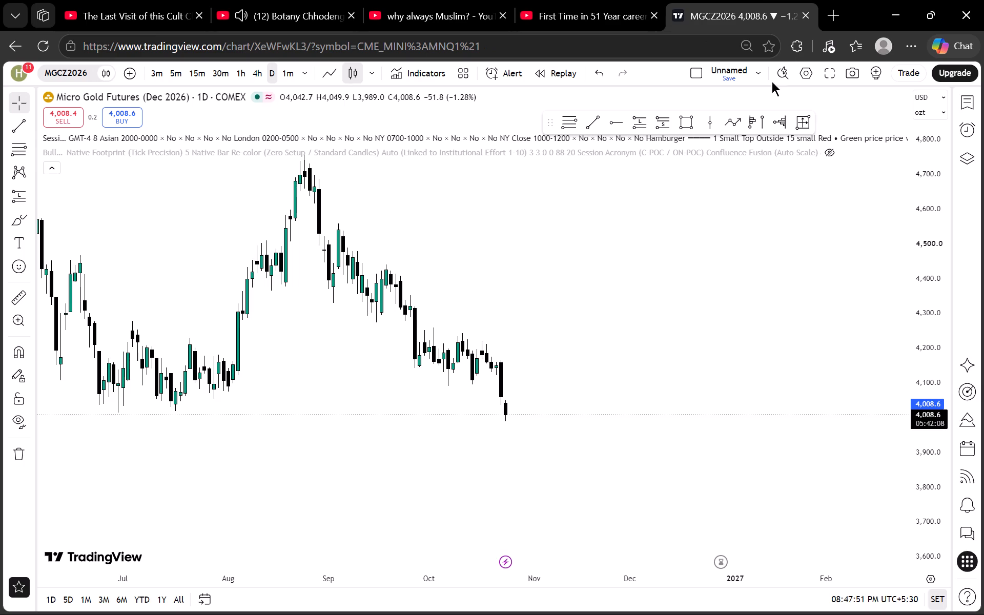
Lower the Windows system volume to 13 while the song plays in the background.
{"action": "left_click", "coordinate": [826, 606]}
{"action": "left_click", "coordinate": [854, 593]}
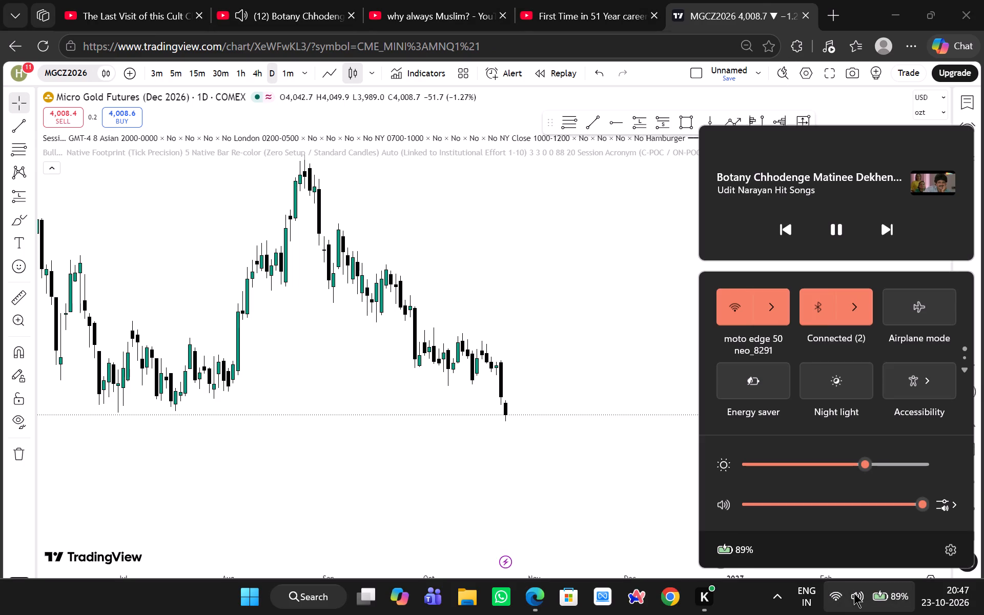
{"action": "left_click", "coordinate": [757, 508]}
{"action": "left_click", "coordinate": [772, 503]}
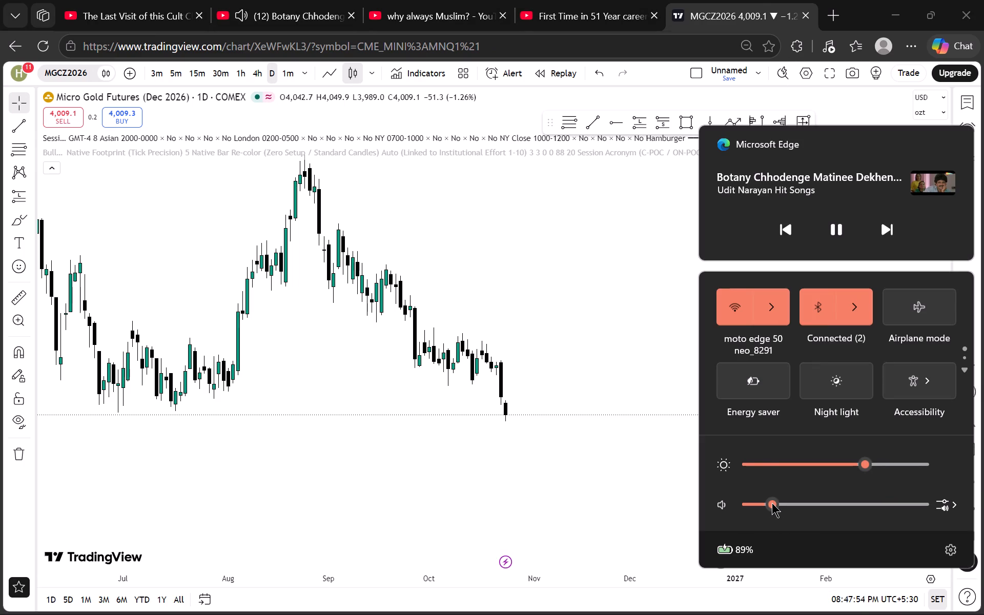
{"action": "left_click", "coordinate": [583, 456]}
{"action": "left_click", "coordinate": [880, 597]}
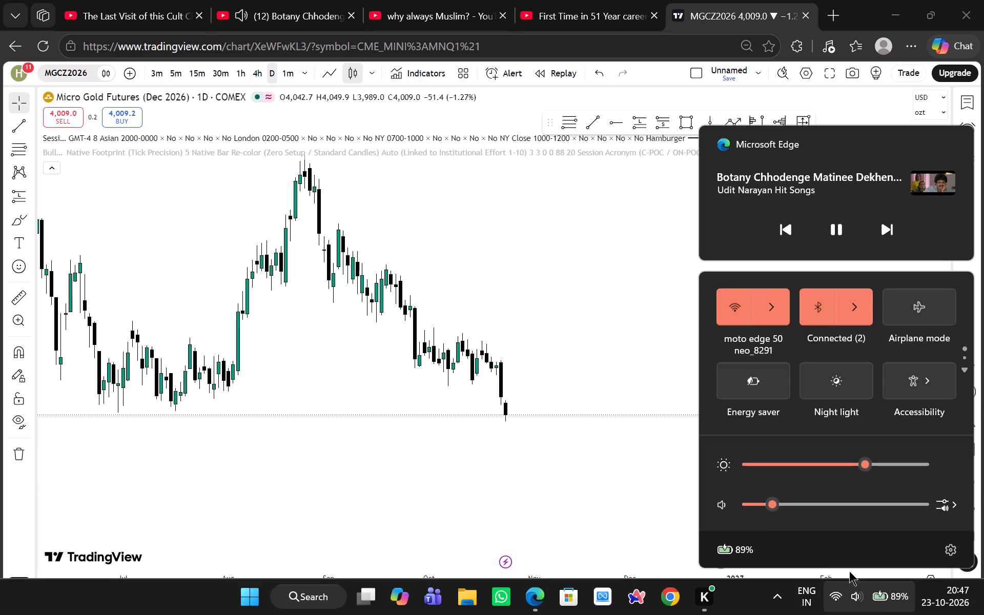
{"action": "left_click", "coordinate": [769, 502]}
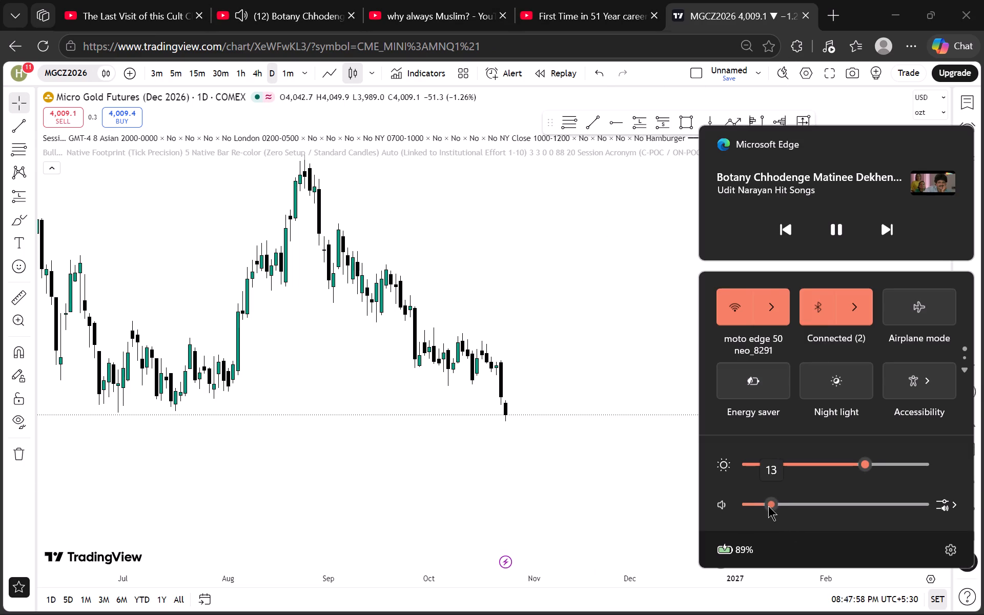
{"action": "left_click", "coordinate": [666, 445]}
{"action": "left_click", "coordinate": [879, 610]}
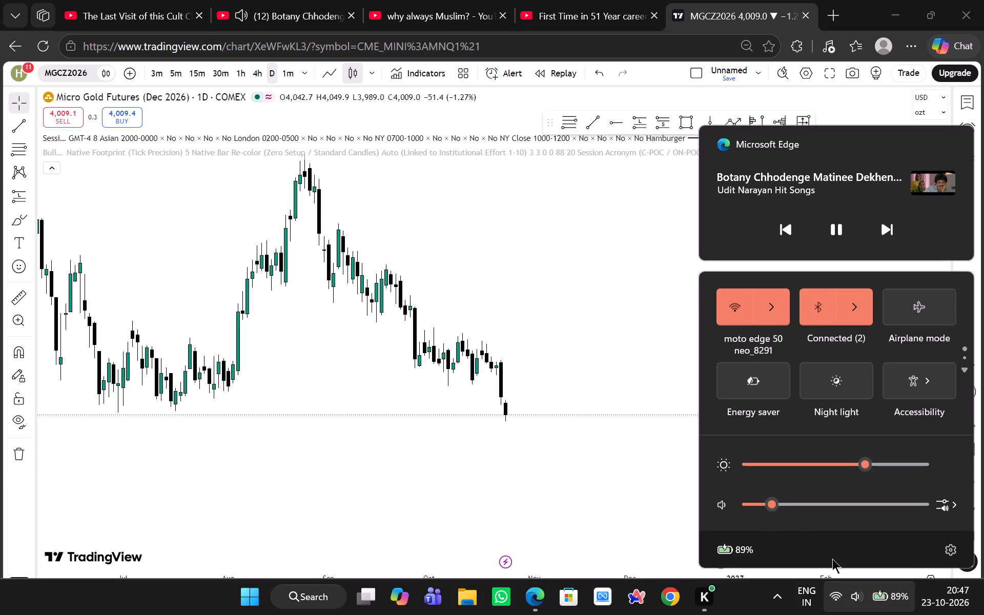
Lower the system sound volume slightly and return to the chart.
{"action": "left_click", "coordinate": [768, 504]}
{"action": "left_click", "coordinate": [614, 386]}
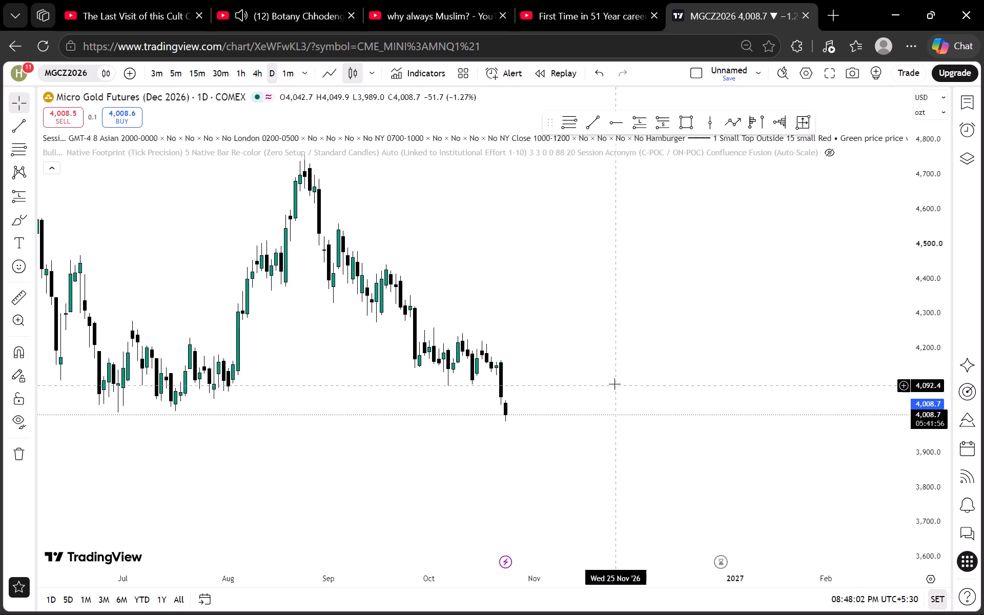
Show the hidden footprint and volume profile indicator on the daily chart.
{"action": "scroll", "coordinate": [687, 296], "scroll_direction": "down", "scroll_amount": 3}
{"action": "scroll", "coordinate": [921, 381], "scroll_direction": "up", "scroll_amount": 9}
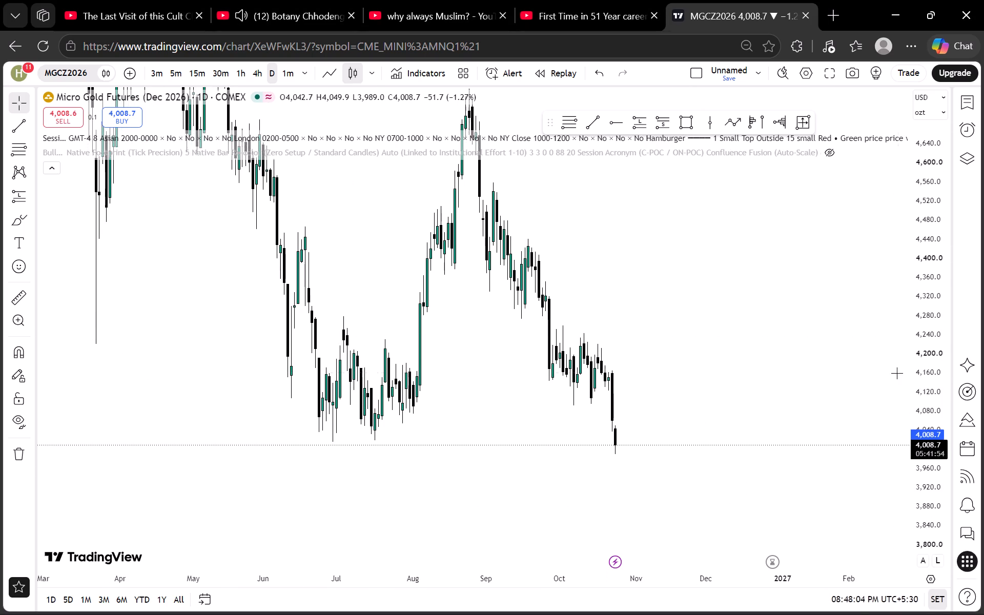
{"action": "scroll", "coordinate": [890, 373], "scroll_direction": "up", "scroll_amount": 1}
{"action": "left_click_drag", "start_coordinate": [620, 320], "coordinate": [660, 271]}
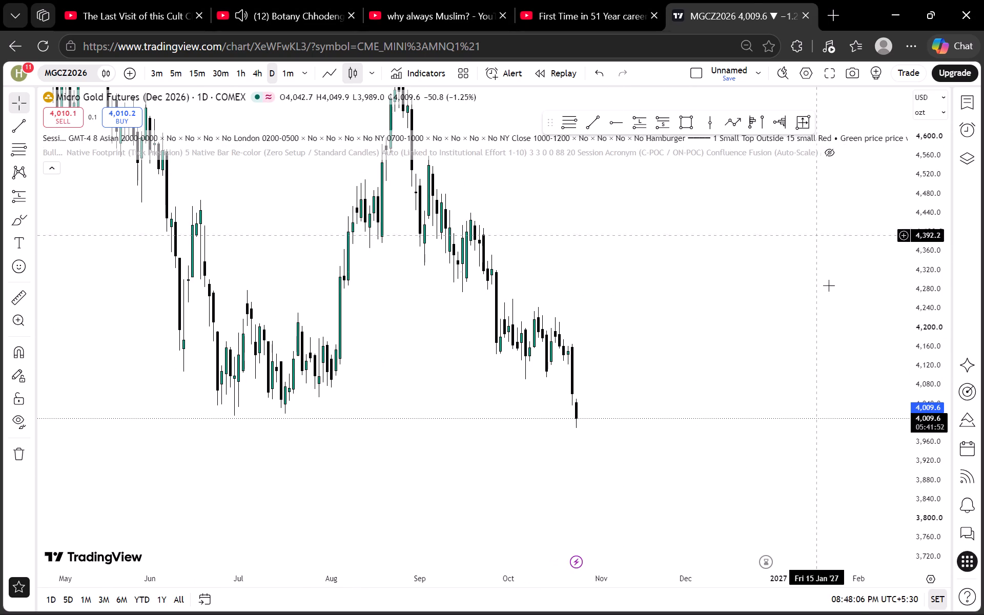
{"action": "left_click", "coordinate": [829, 157]}
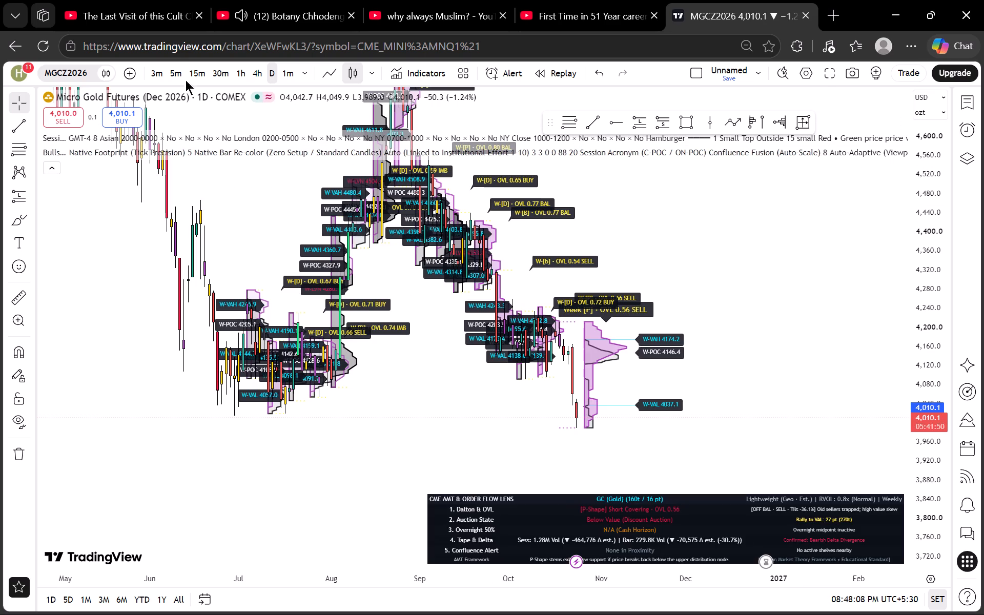
Switch the chart to the 5-minute timeframe.
{"action": "left_click", "coordinate": [171, 73]}
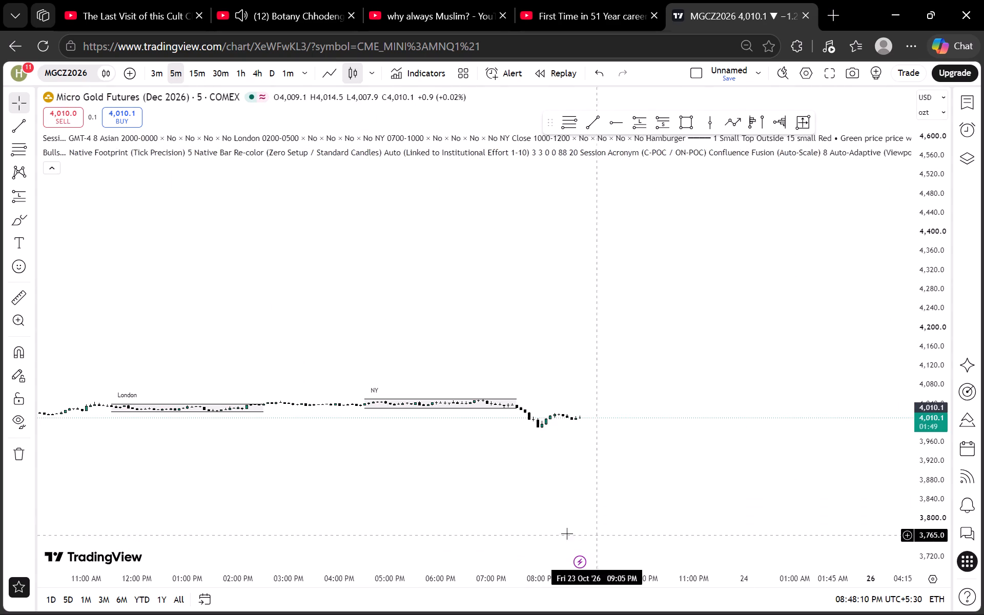
Examine the latest cash-session volume profile and its value area, POC and overnight levels against the recent price drop.
{"action": "left_click", "coordinate": [524, 543]}
{"action": "scroll", "coordinate": [945, 377], "scroll_direction": "down", "scroll_amount": 4}
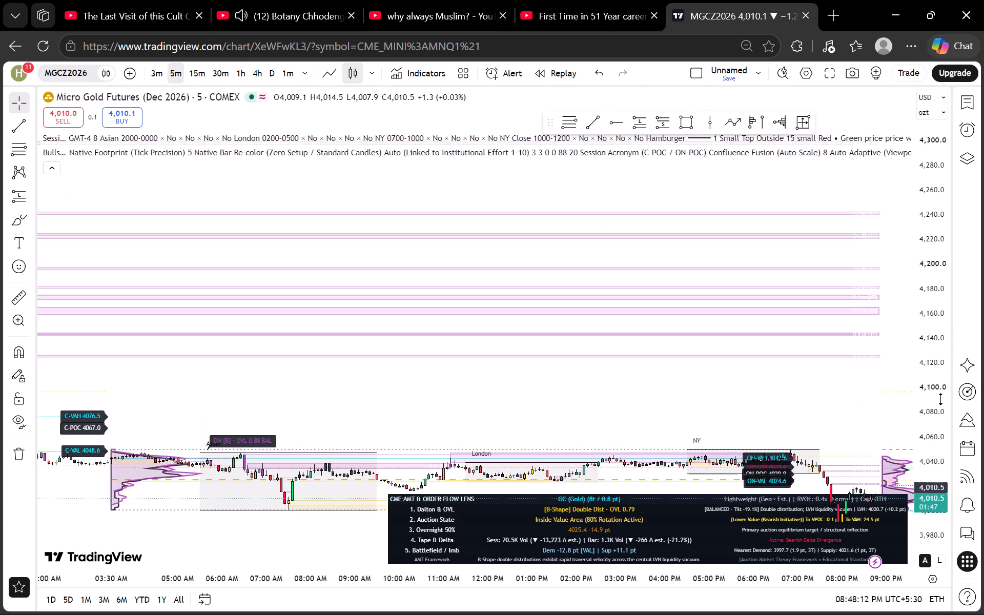
{"action": "scroll", "coordinate": [941, 399], "scroll_direction": "down", "scroll_amount": 1}
{"action": "scroll", "coordinate": [973, 395], "scroll_direction": "up", "scroll_amount": 6}
{"action": "scroll", "coordinate": [924, 417], "scroll_direction": "up", "scroll_amount": 7}
{"action": "scroll", "coordinate": [776, 358], "scroll_direction": "down", "scroll_amount": 4}
{"action": "left_click_drag", "start_coordinate": [795, 412], "coordinate": [596, 288]}
{"action": "scroll", "coordinate": [823, 323], "scroll_direction": "down", "scroll_amount": 1}
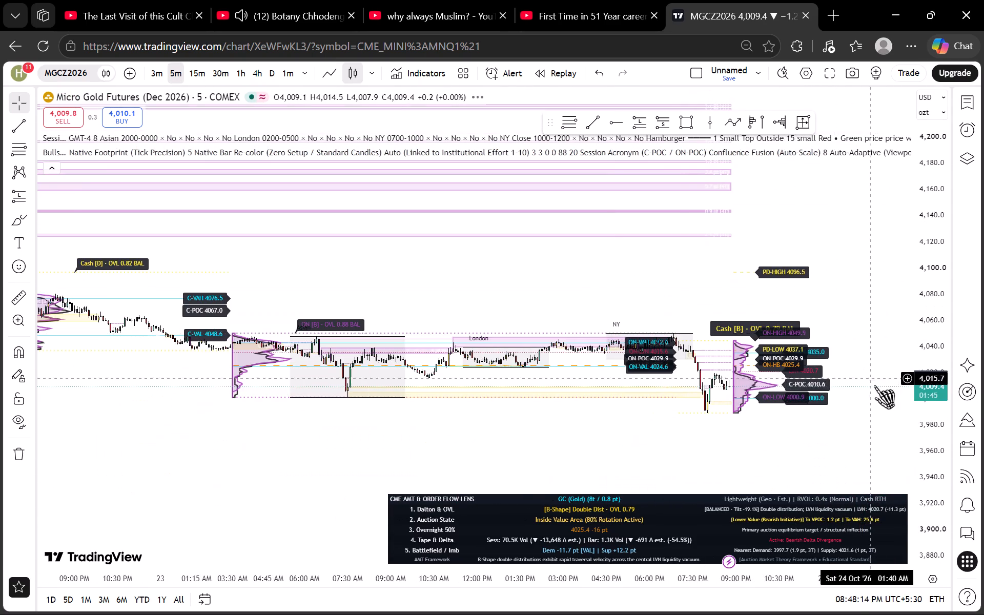
{"action": "scroll", "coordinate": [913, 378], "scroll_direction": "up", "scroll_amount": 11}
{"action": "scroll", "coordinate": [927, 391], "scroll_direction": "up", "scroll_amount": 13}
{"action": "scroll", "coordinate": [845, 312], "scroll_direction": "down", "scroll_amount": 4}
{"action": "left_click_drag", "start_coordinate": [854, 427], "coordinate": [833, 306]}
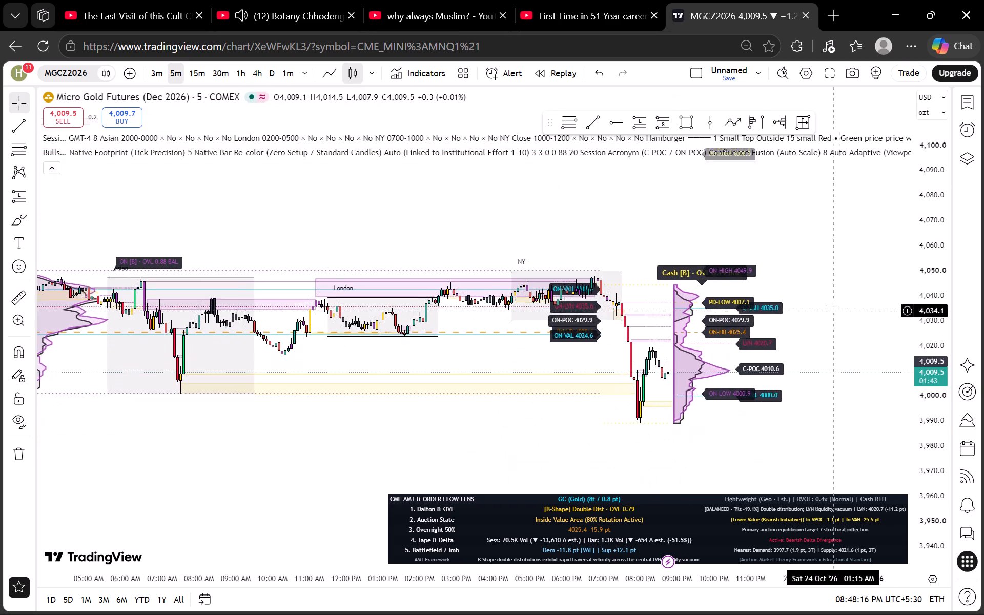
{"action": "scroll", "coordinate": [927, 380], "scroll_direction": "up", "scroll_amount": 20}
{"action": "scroll", "coordinate": [927, 380], "scroll_direction": "up", "scroll_amount": 3}
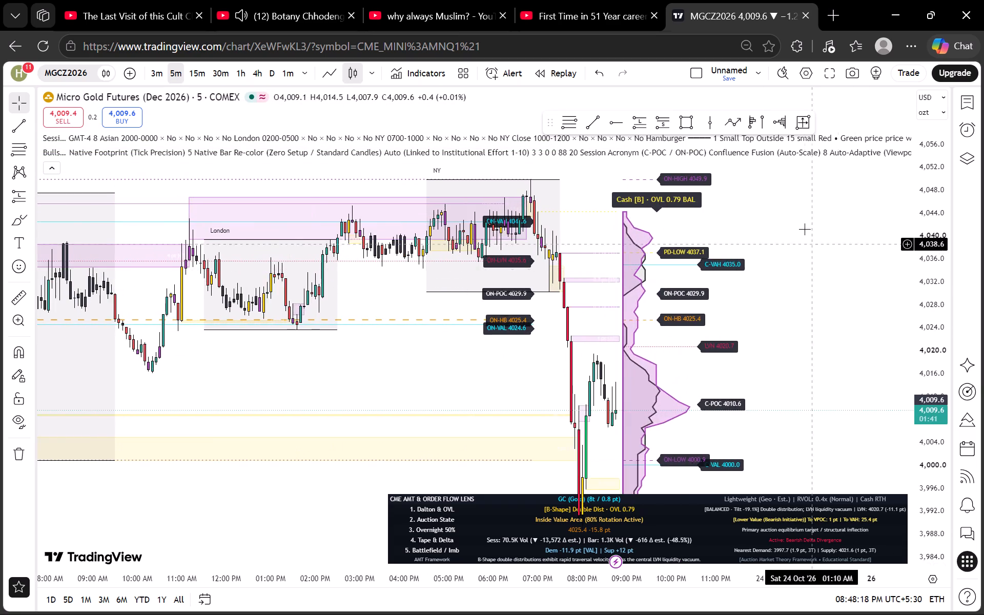
{"action": "left_click_drag", "start_coordinate": [805, 229], "coordinate": [818, 342]}
{"action": "scroll", "coordinate": [818, 342], "scroll_direction": "up", "scroll_amount": 3}
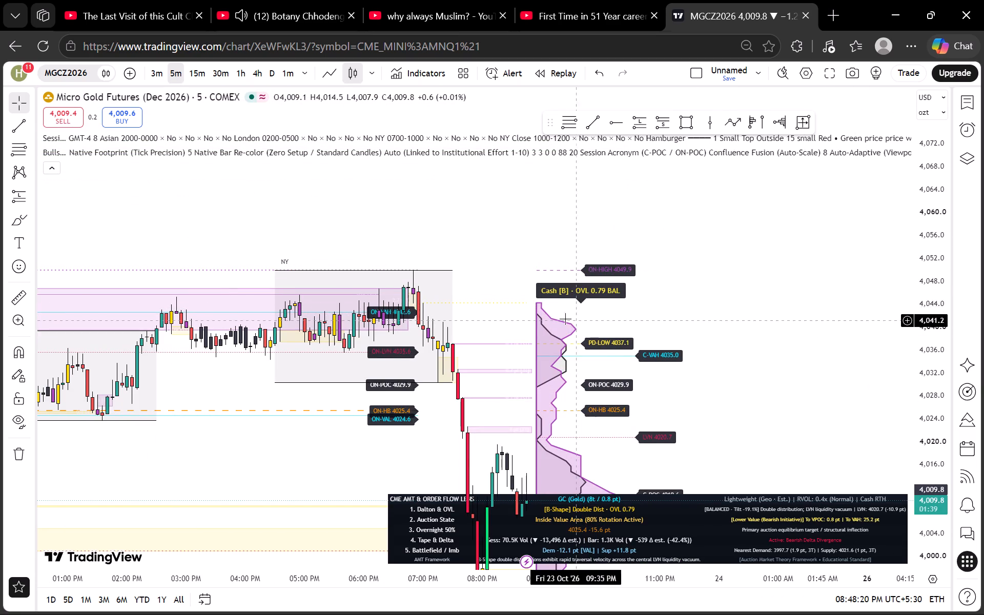
{"action": "left_click_drag", "start_coordinate": [769, 340], "coordinate": [769, 333]}
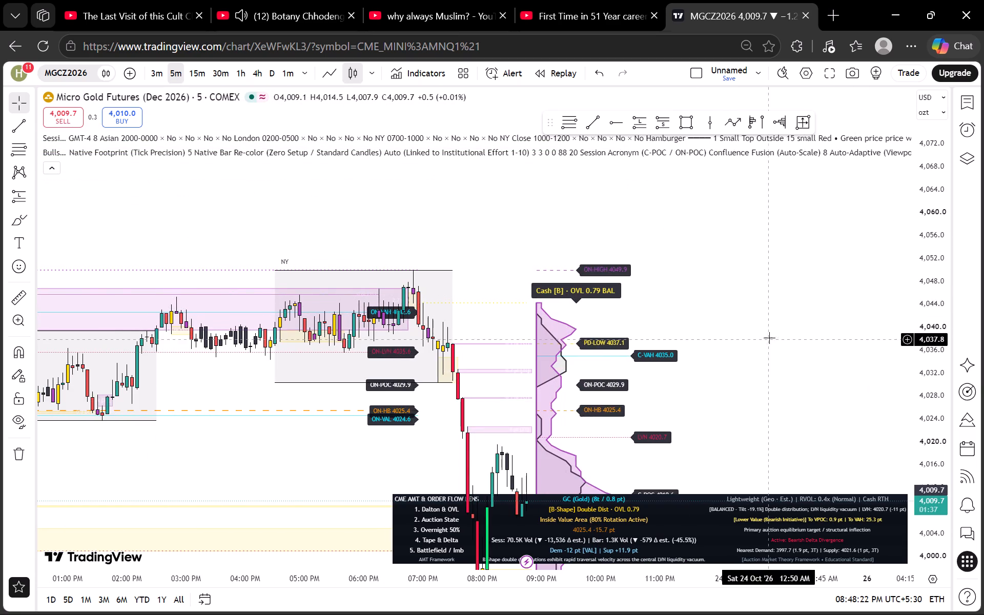
{"action": "left_click_drag", "start_coordinate": [769, 333], "coordinate": [753, 263]}
{"action": "left_click_drag", "start_coordinate": [740, 354], "coordinate": [777, 276]}
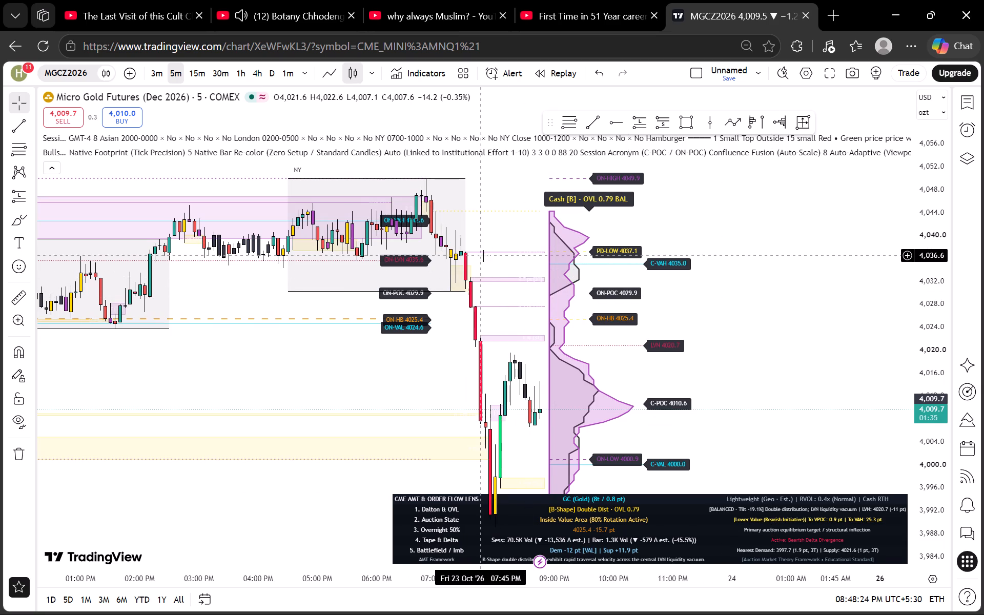
{"action": "left_click_drag", "start_coordinate": [430, 381], "coordinate": [434, 344]}
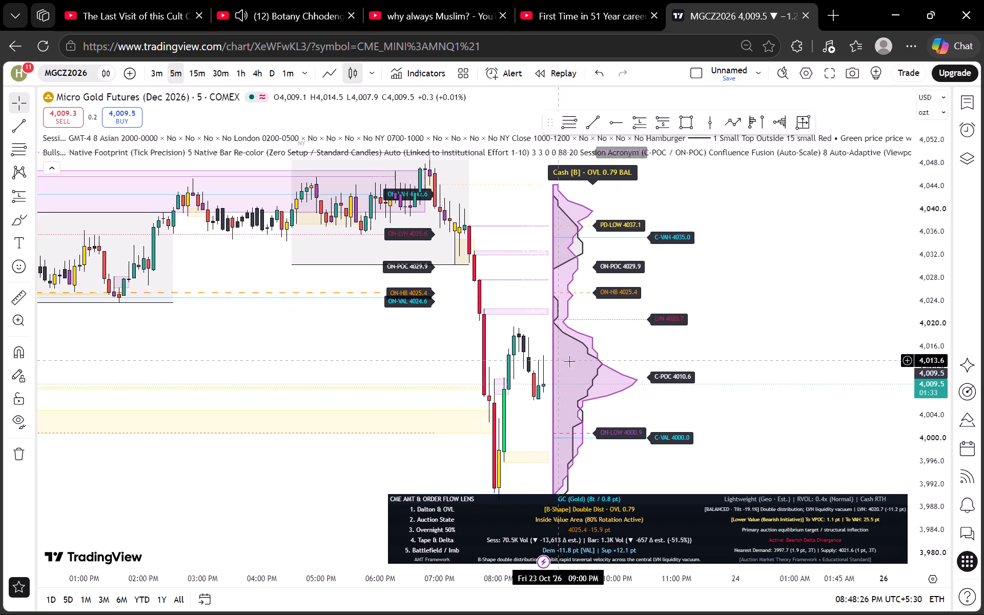
Examine the overnight profile and the Asian, London and NY session ranges of 23 October on the 5-minute chart.
{"action": "scroll", "coordinate": [452, 359], "scroll_direction": "down", "scroll_amount": 2}
{"action": "scroll", "coordinate": [240, 333], "scroll_direction": "down", "scroll_amount": 3}
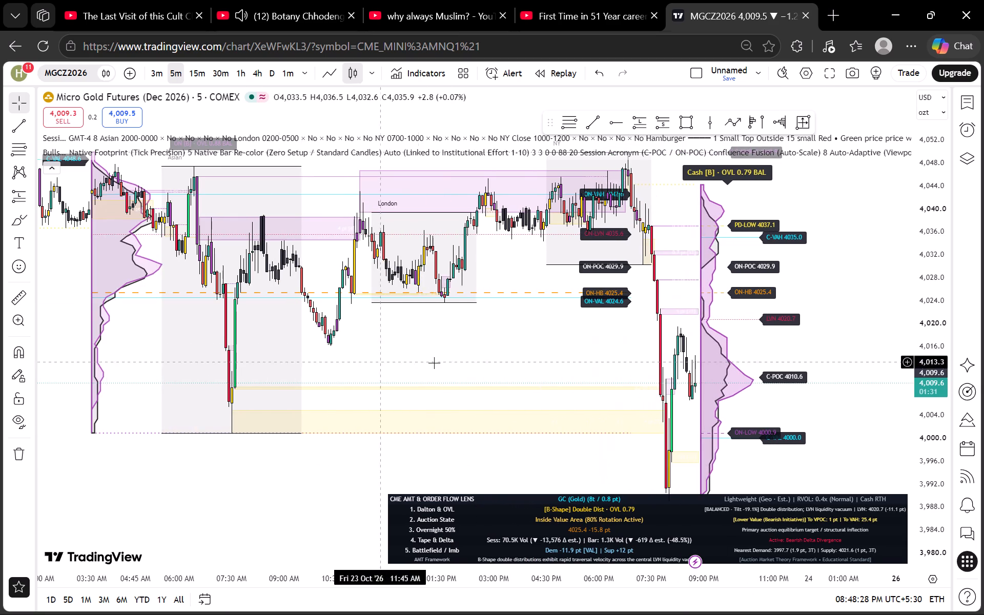
{"action": "left_click_drag", "start_coordinate": [465, 342], "coordinate": [507, 390]}
{"action": "left_click_drag", "start_coordinate": [439, 384], "coordinate": [452, 350]}
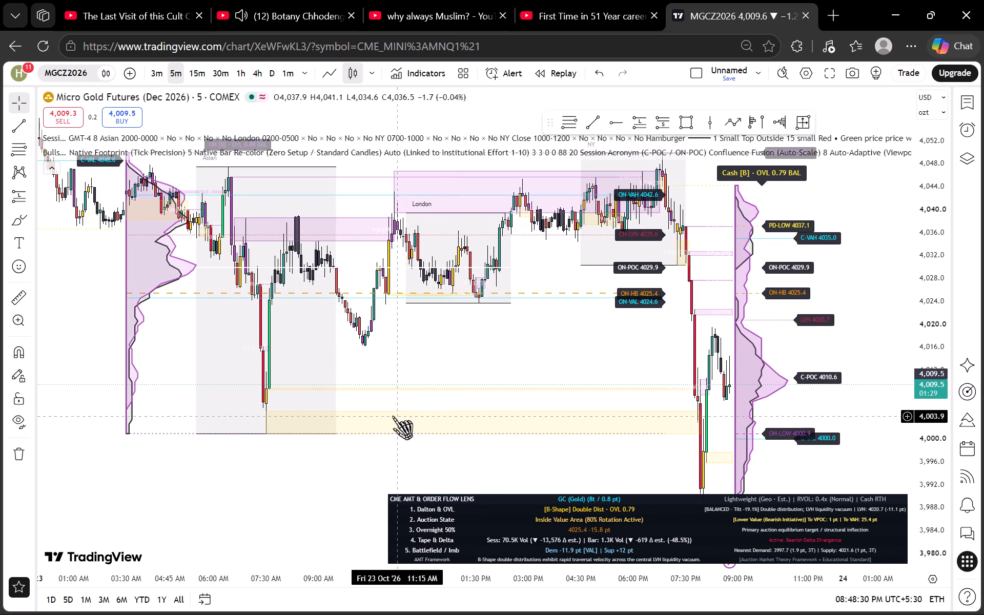
{"action": "left_click_drag", "start_coordinate": [510, 344], "coordinate": [506, 405]}
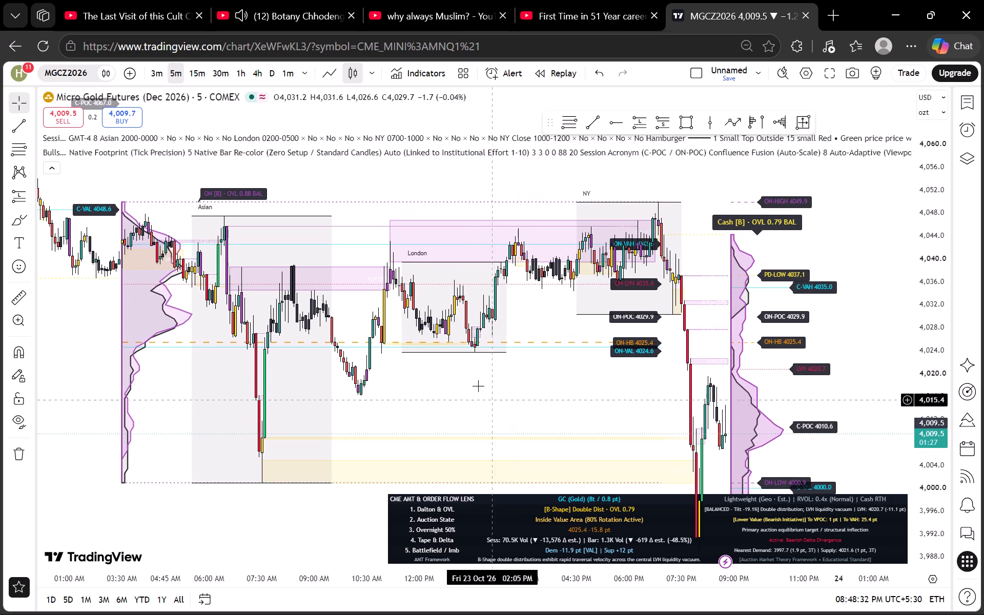
{"action": "left_click_drag", "start_coordinate": [484, 399], "coordinate": [532, 436]}
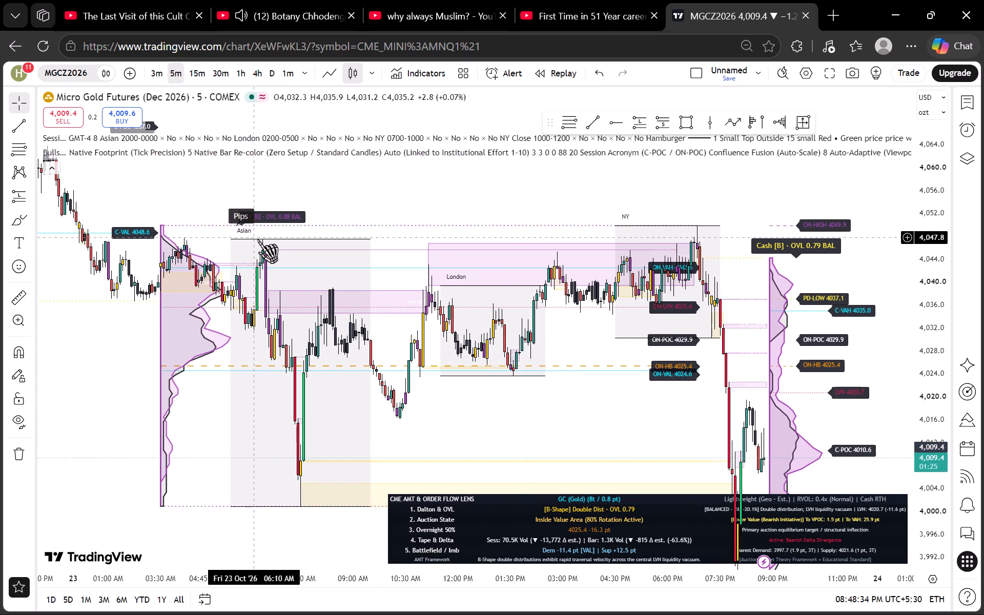
{"action": "left_click_drag", "start_coordinate": [610, 404], "coordinate": [570, 353]}
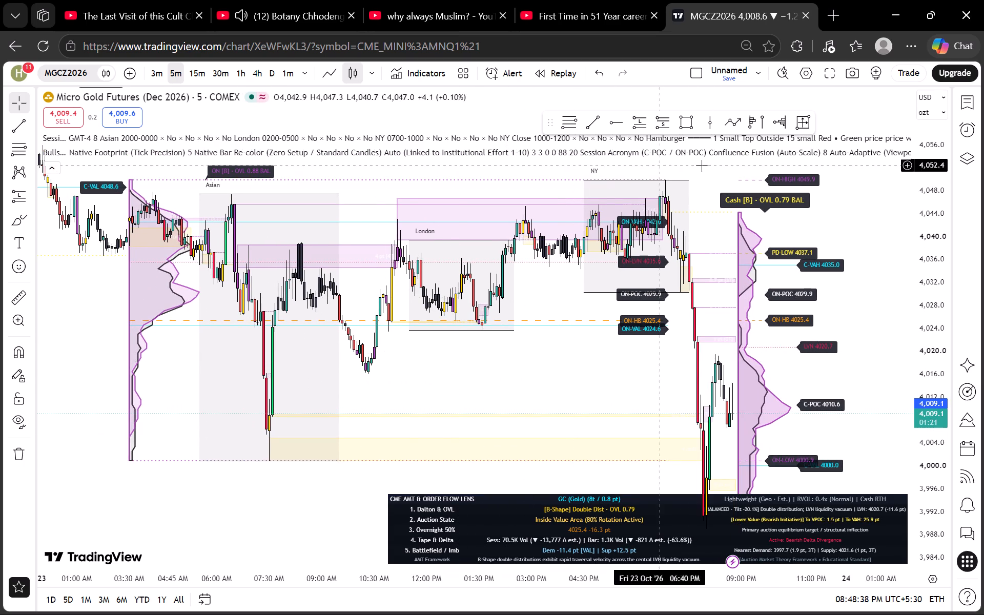
Hide the footprint and volume profile indicator, leaving plain candles with the session boxes in view.
{"action": "left_click", "coordinate": [832, 149]}
{"action": "scroll", "coordinate": [936, 216], "scroll_direction": "down", "scroll_amount": 5}
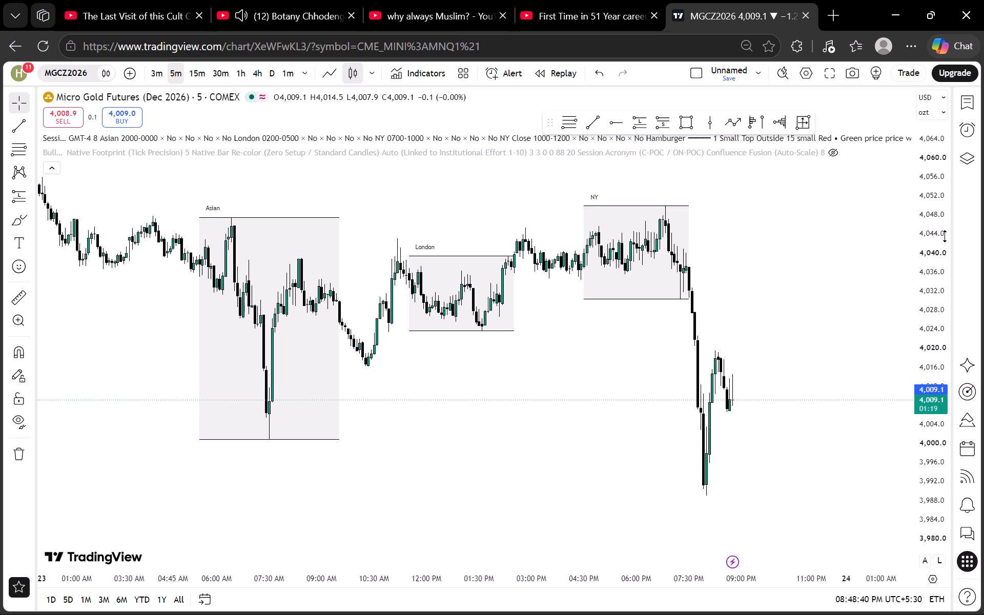
{"action": "scroll", "coordinate": [945, 236], "scroll_direction": "down", "scroll_amount": 8}
{"action": "scroll", "coordinate": [701, 264], "scroll_direction": "up", "scroll_amount": 4}
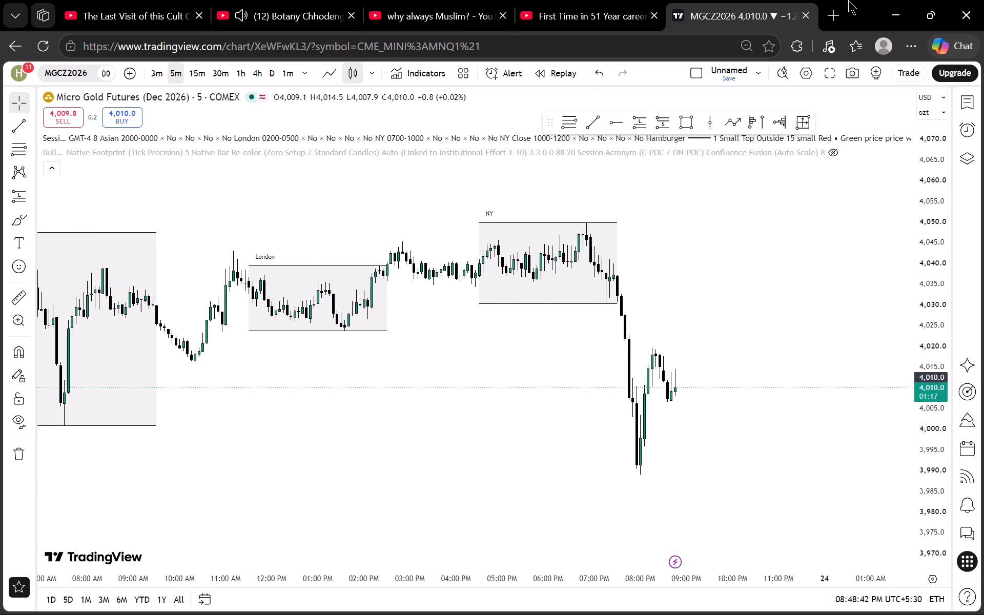
Switch from TradingView to the GoCharting terminal, closing the leftover new tab and the TradingView chart.
{"action": "left_click", "coordinate": [825, 6]}
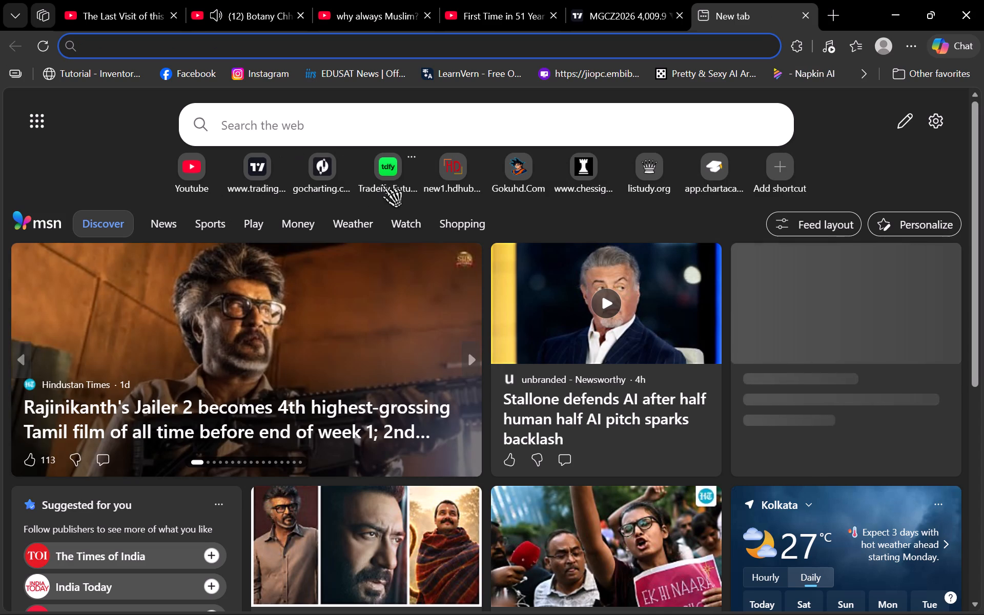
{"action": "left_click", "coordinate": [319, 180]}
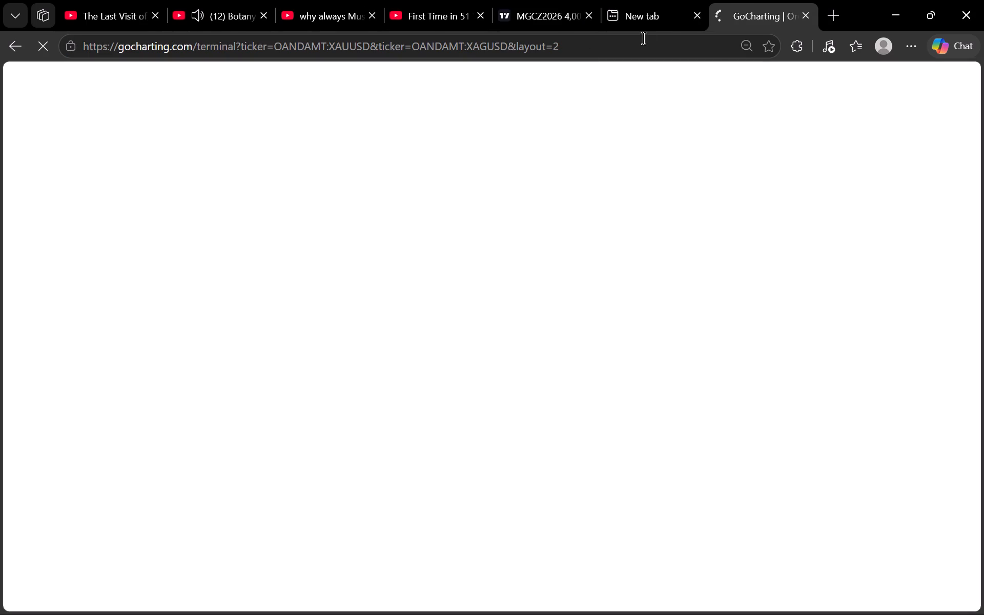
{"action": "left_click", "coordinate": [699, 10]}
{"action": "left_click", "coordinate": [586, 16]}
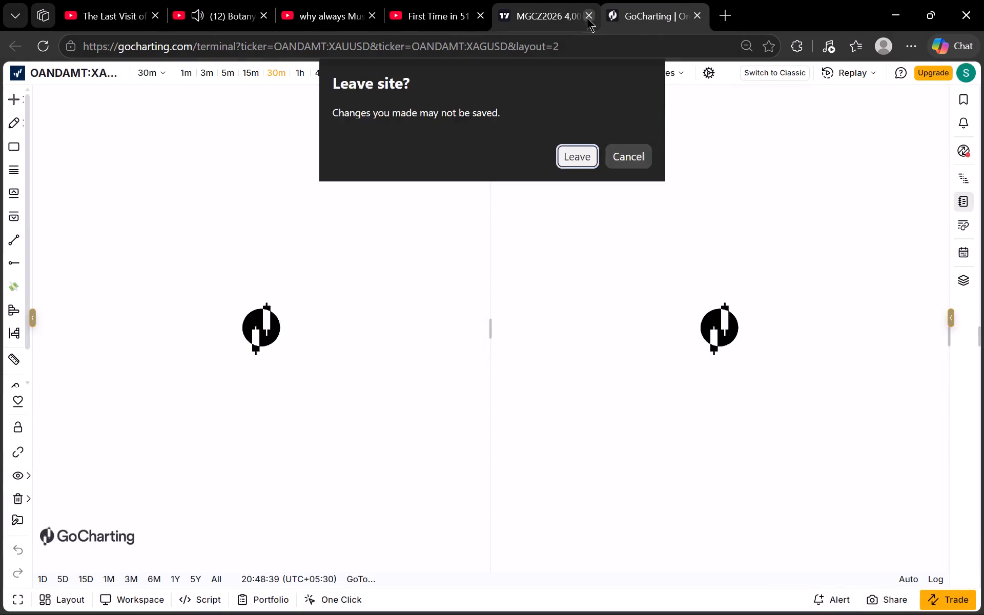
{"action": "left_click", "coordinate": [569, 154]}
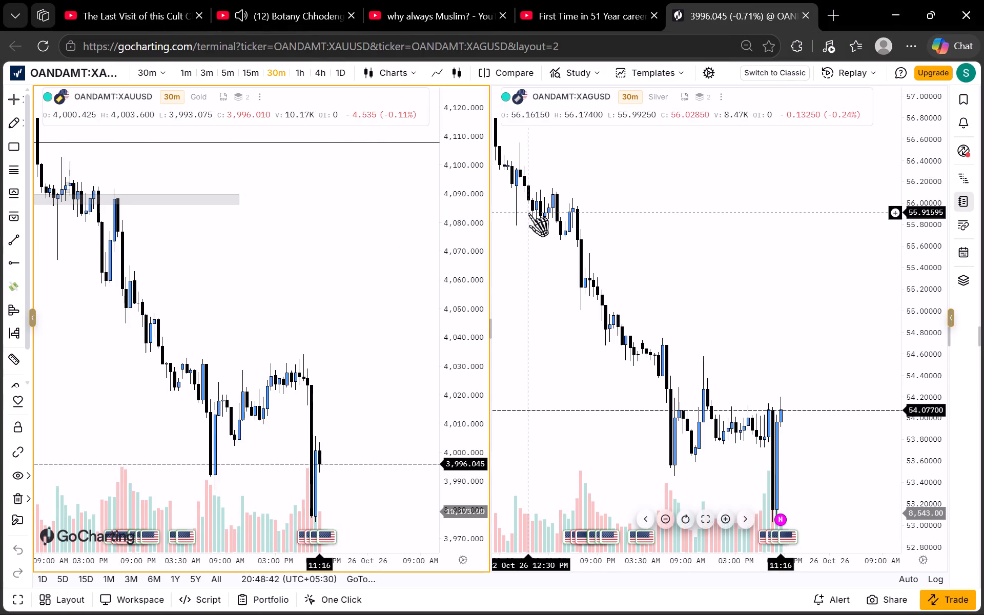
Change the side-by-side gold and silver layout to a single chart showing OANDAMT:XAUUSD.
{"action": "left_click", "coordinate": [298, 220]}
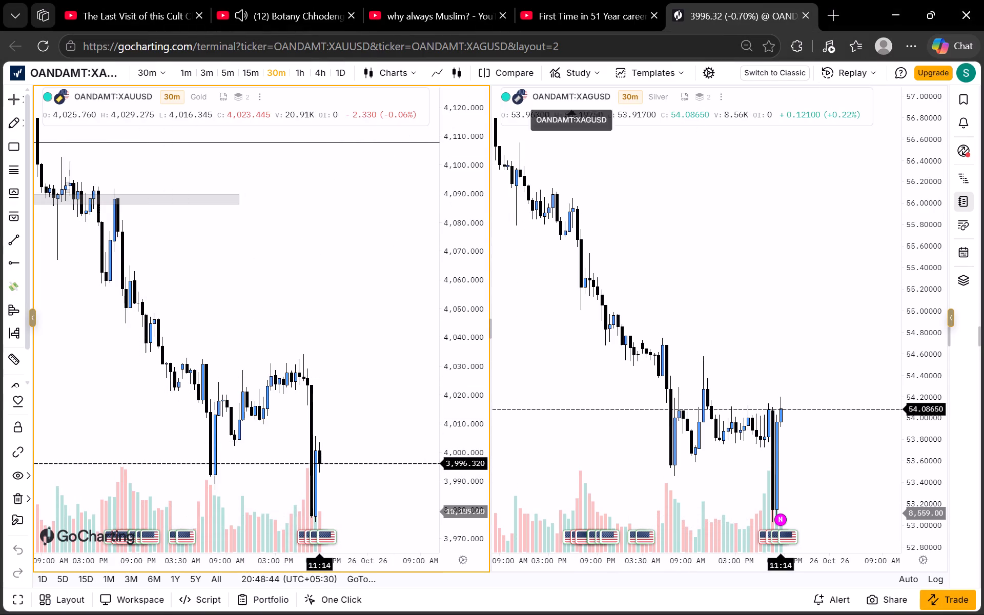
{"action": "left_click", "coordinate": [44, 602]}
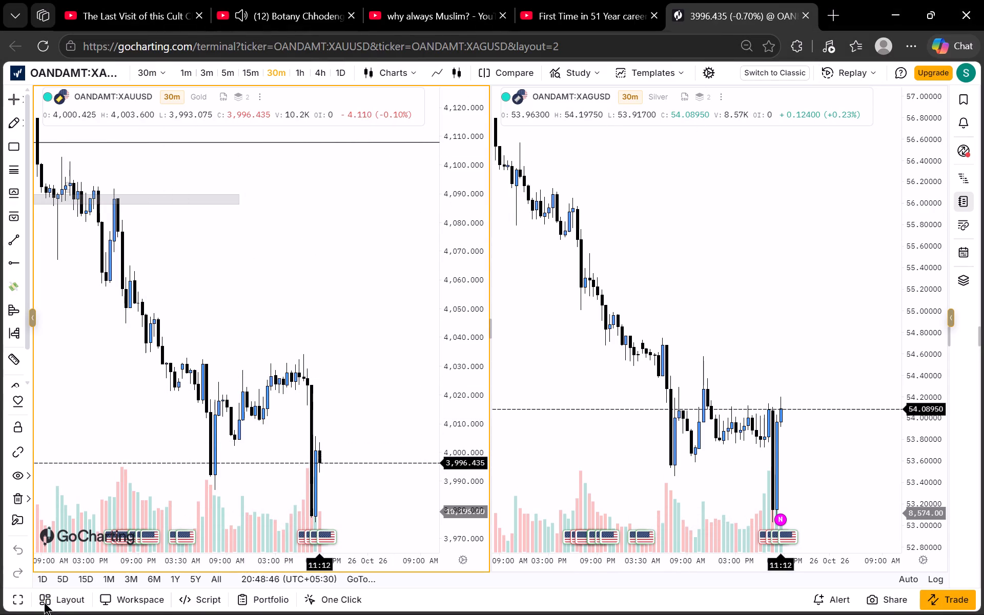
{"action": "left_click", "coordinate": [63, 600]}
{"action": "left_click", "coordinate": [60, 237]}
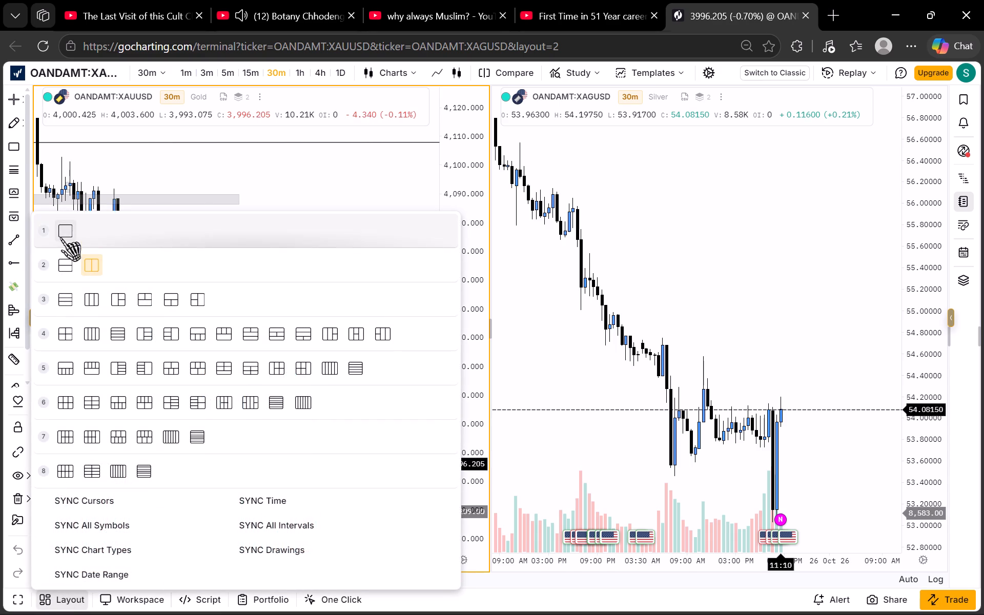
{"action": "left_click", "coordinate": [505, 293]}
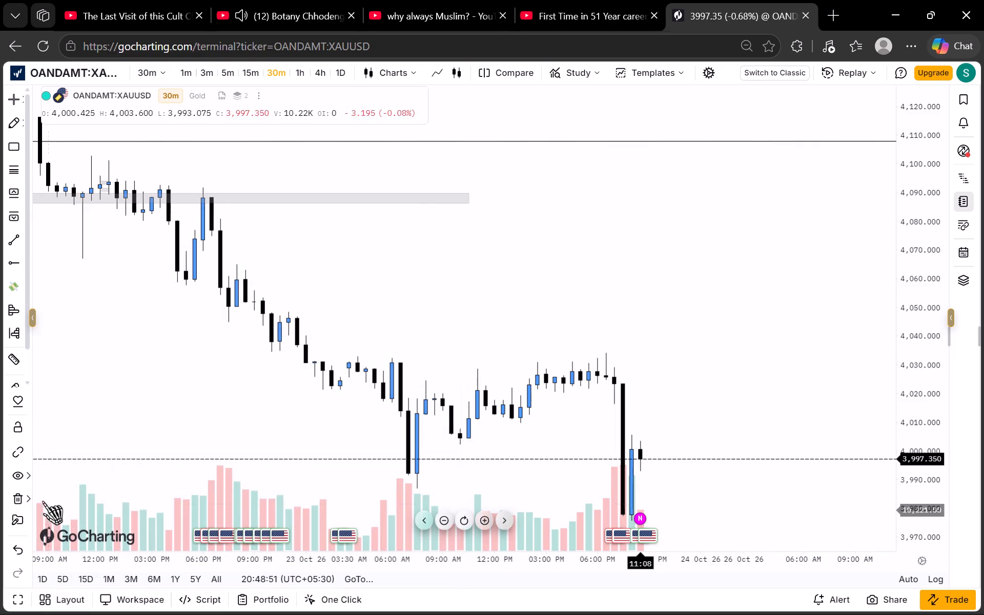
Remove all existing drawings from the XAUUSD chart.
{"action": "left_click", "coordinate": [27, 501]}
{"action": "left_click", "coordinate": [90, 382]}
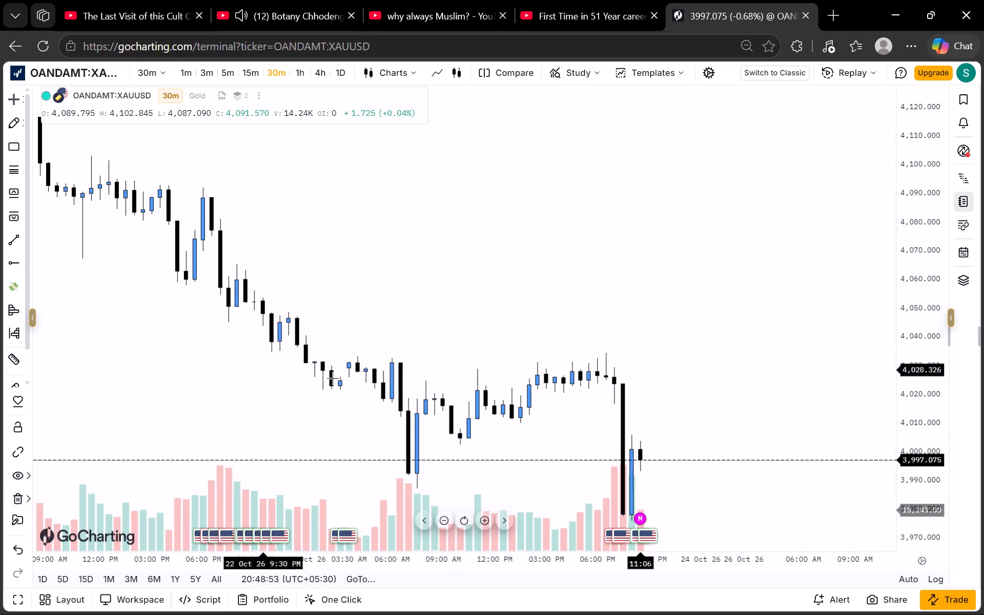
Hide the Volume indicator on the 30-minute XAUUSD chart.
{"action": "scroll", "coordinate": [490, 379], "scroll_direction": "down", "scroll_amount": 5}
{"action": "scroll", "coordinate": [912, 340], "scroll_direction": "down", "scroll_amount": 6}
{"action": "scroll", "coordinate": [139, 150], "scroll_direction": "down", "scroll_amount": 2}
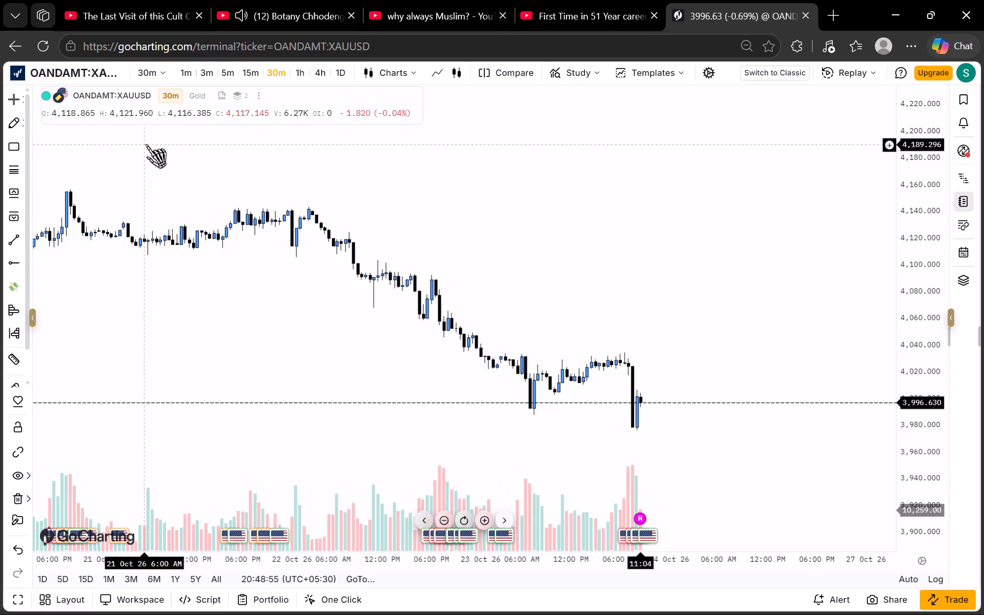
{"action": "left_click", "coordinate": [255, 94]}
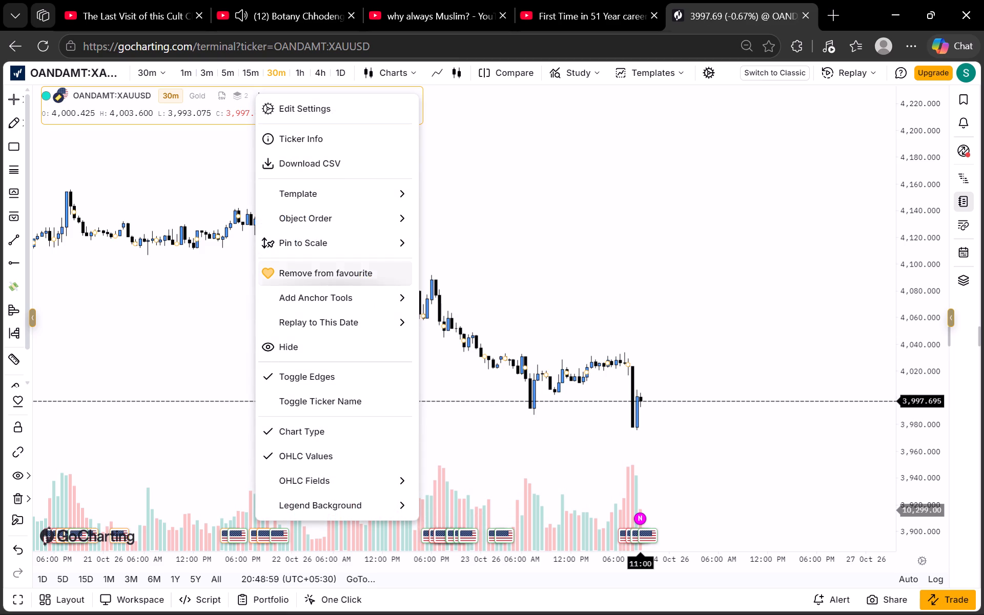
{"action": "left_click", "coordinate": [172, 211]}
{"action": "scroll", "coordinate": [279, 240], "scroll_direction": "down", "scroll_amount": 3}
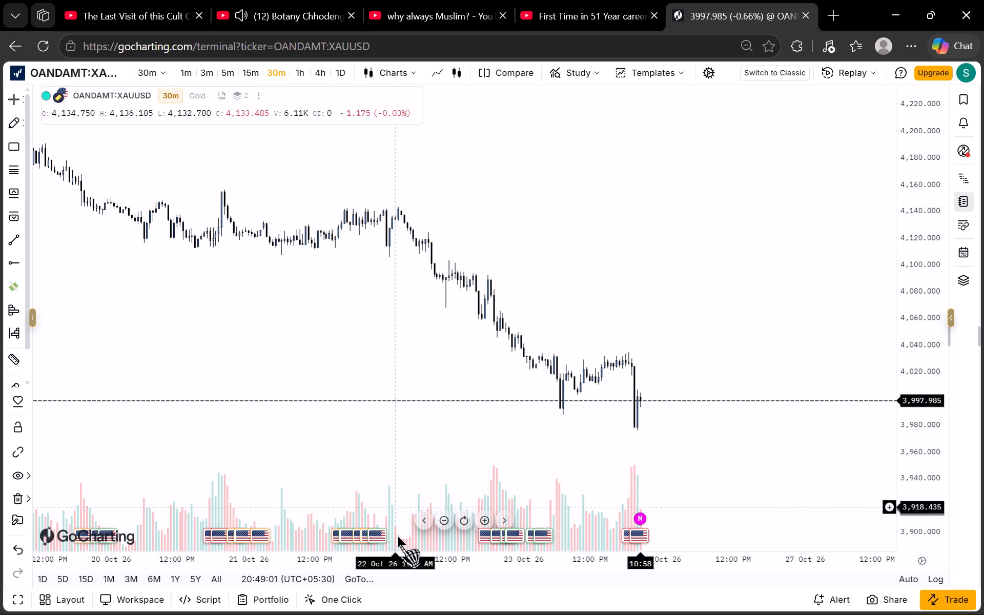
{"action": "left_click", "coordinate": [536, 509]}
{"action": "left_click", "coordinate": [562, 509]}
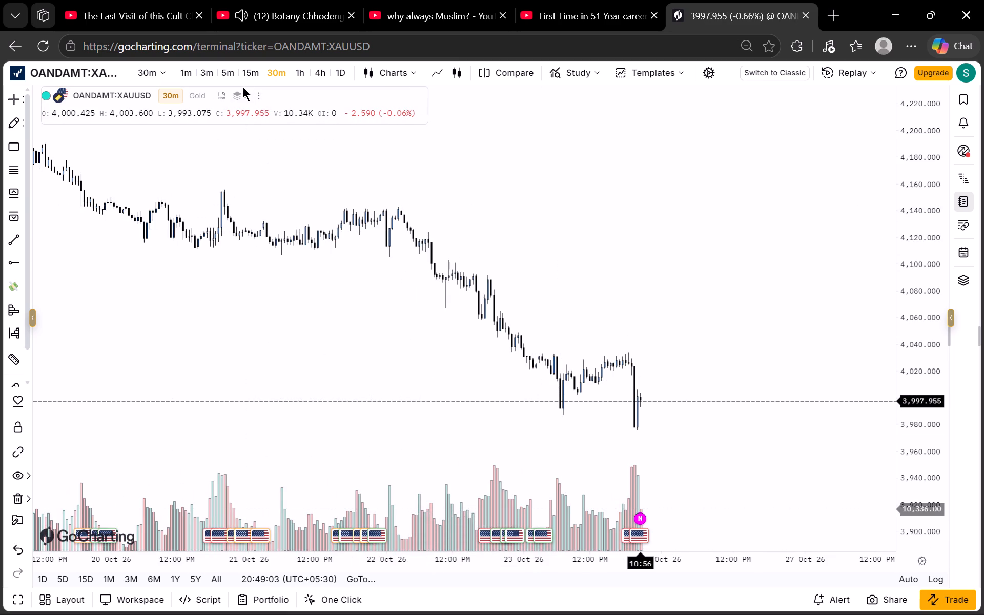
{"action": "left_click", "coordinate": [236, 92]}
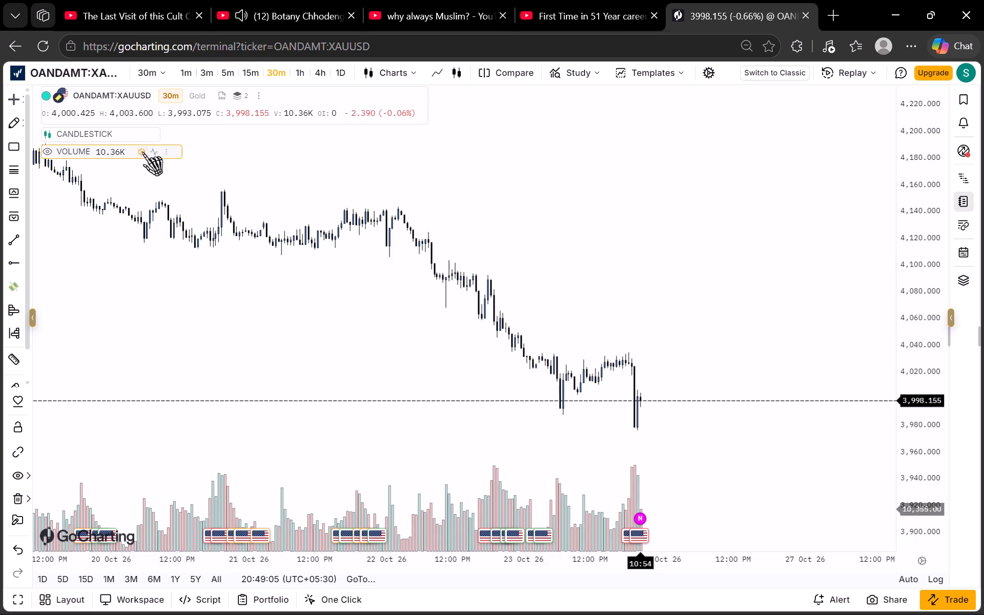
{"action": "left_click", "coordinate": [163, 152]}
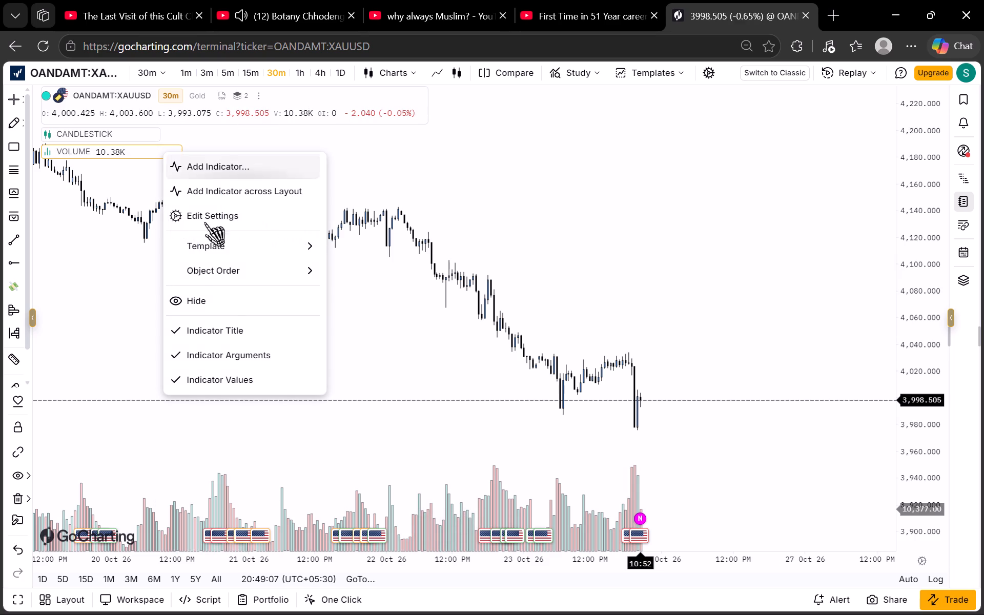
{"action": "left_click", "coordinate": [218, 291]}
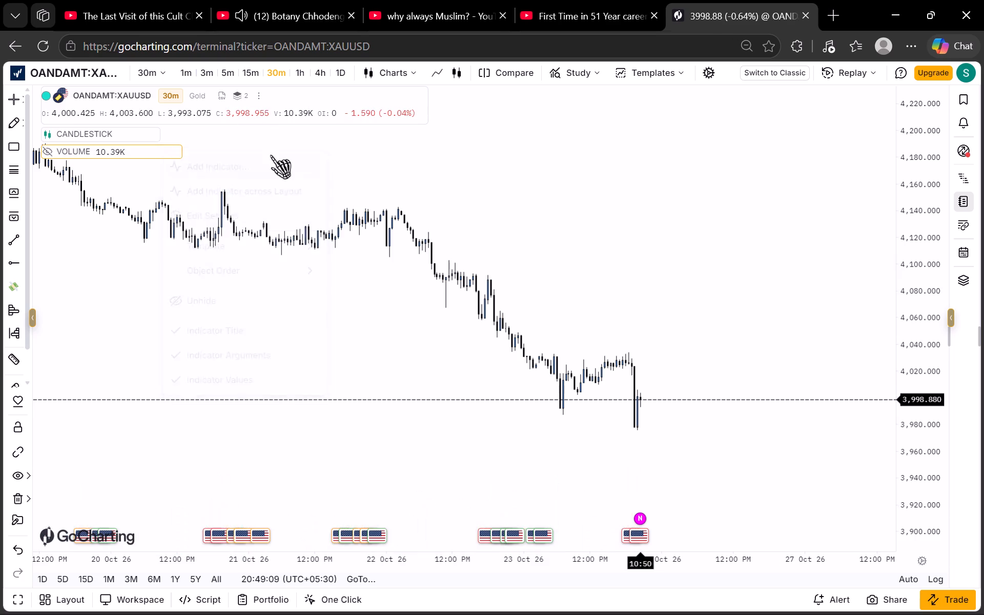
{"action": "left_click", "coordinate": [274, 153]}
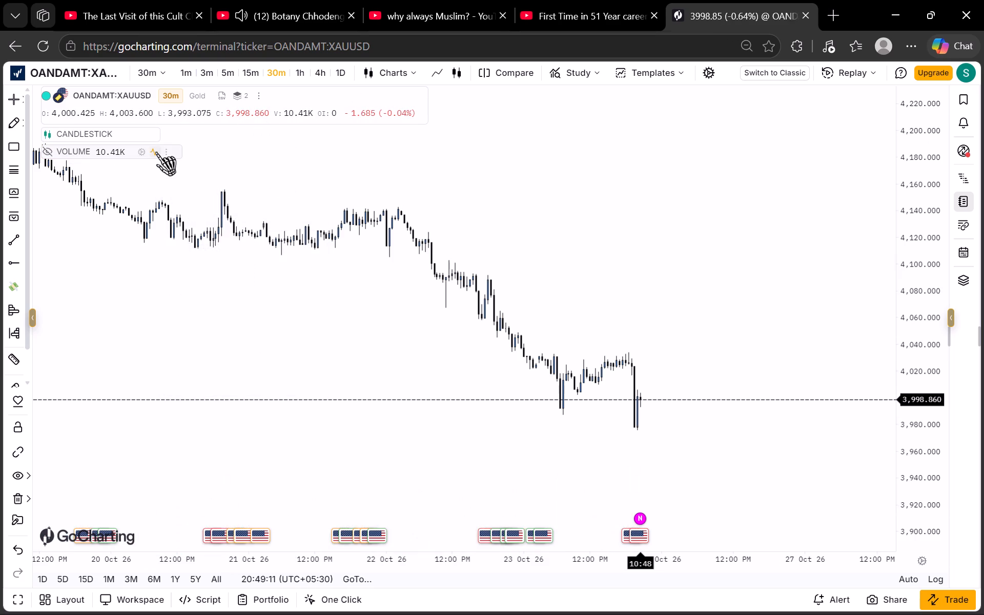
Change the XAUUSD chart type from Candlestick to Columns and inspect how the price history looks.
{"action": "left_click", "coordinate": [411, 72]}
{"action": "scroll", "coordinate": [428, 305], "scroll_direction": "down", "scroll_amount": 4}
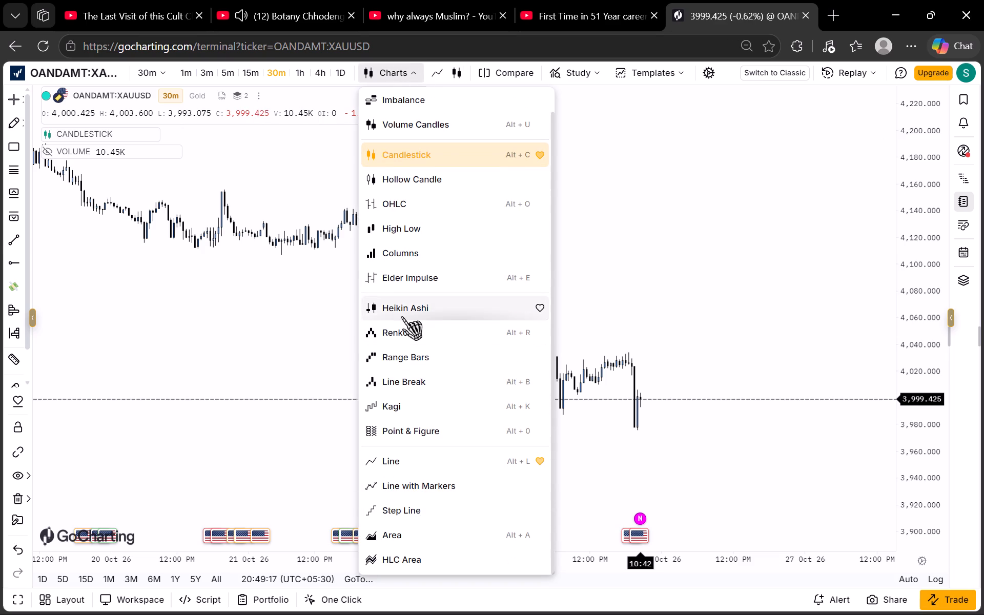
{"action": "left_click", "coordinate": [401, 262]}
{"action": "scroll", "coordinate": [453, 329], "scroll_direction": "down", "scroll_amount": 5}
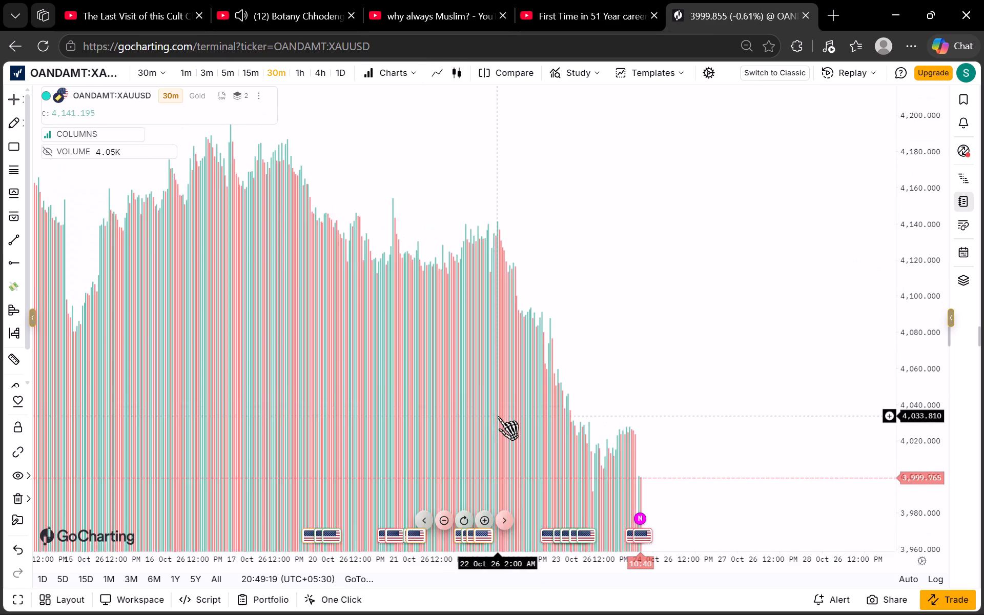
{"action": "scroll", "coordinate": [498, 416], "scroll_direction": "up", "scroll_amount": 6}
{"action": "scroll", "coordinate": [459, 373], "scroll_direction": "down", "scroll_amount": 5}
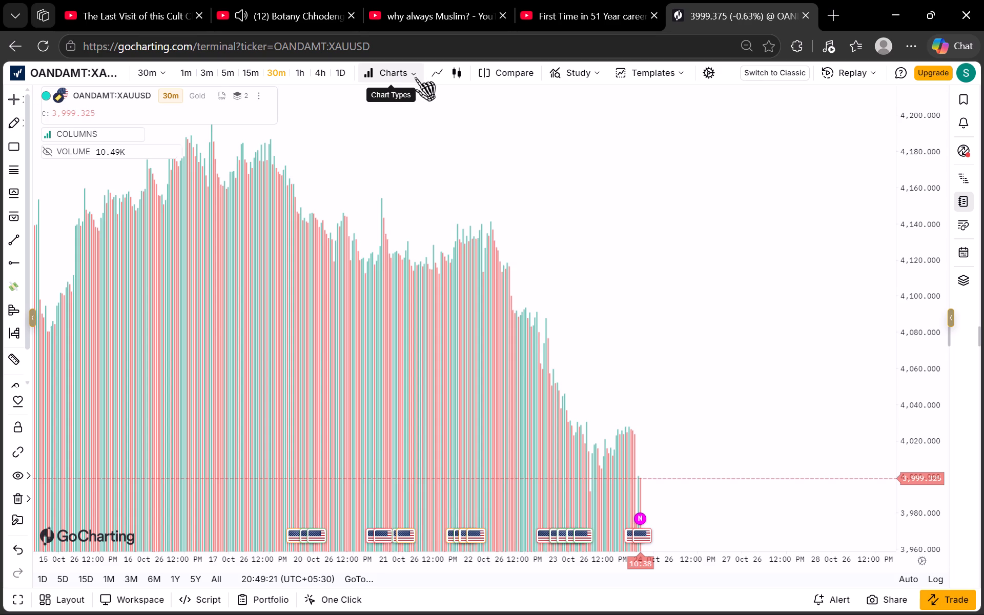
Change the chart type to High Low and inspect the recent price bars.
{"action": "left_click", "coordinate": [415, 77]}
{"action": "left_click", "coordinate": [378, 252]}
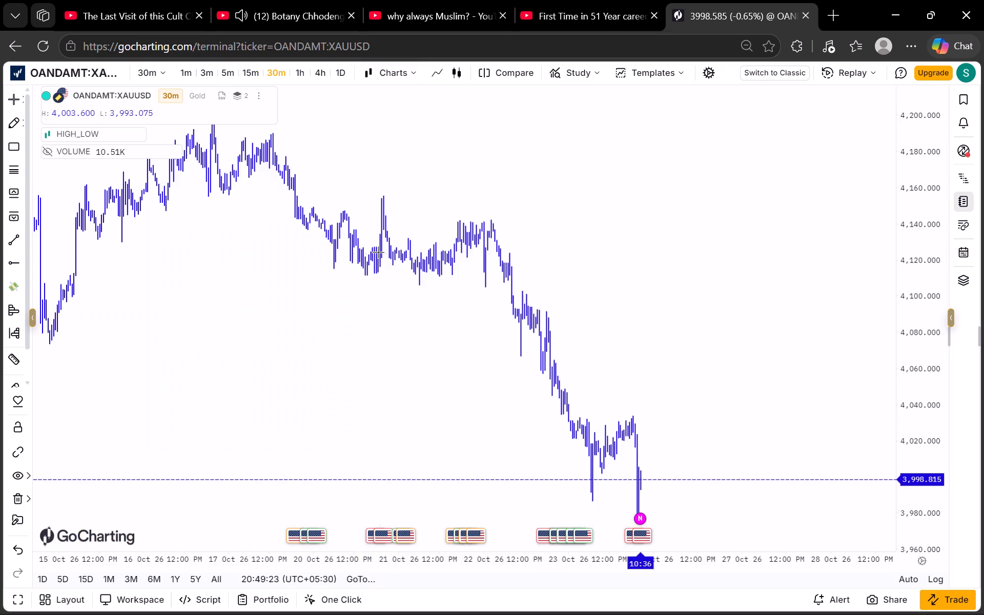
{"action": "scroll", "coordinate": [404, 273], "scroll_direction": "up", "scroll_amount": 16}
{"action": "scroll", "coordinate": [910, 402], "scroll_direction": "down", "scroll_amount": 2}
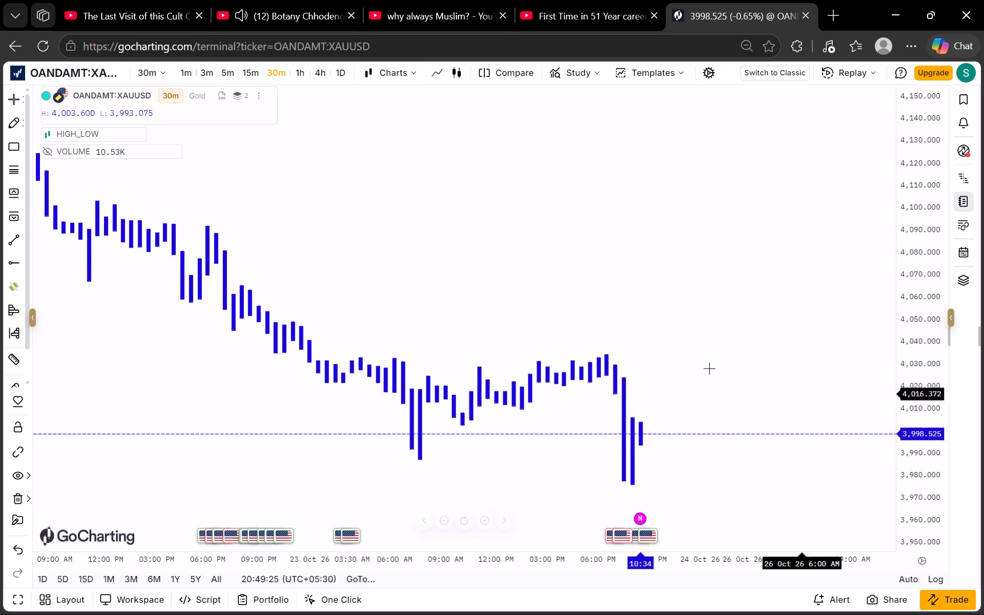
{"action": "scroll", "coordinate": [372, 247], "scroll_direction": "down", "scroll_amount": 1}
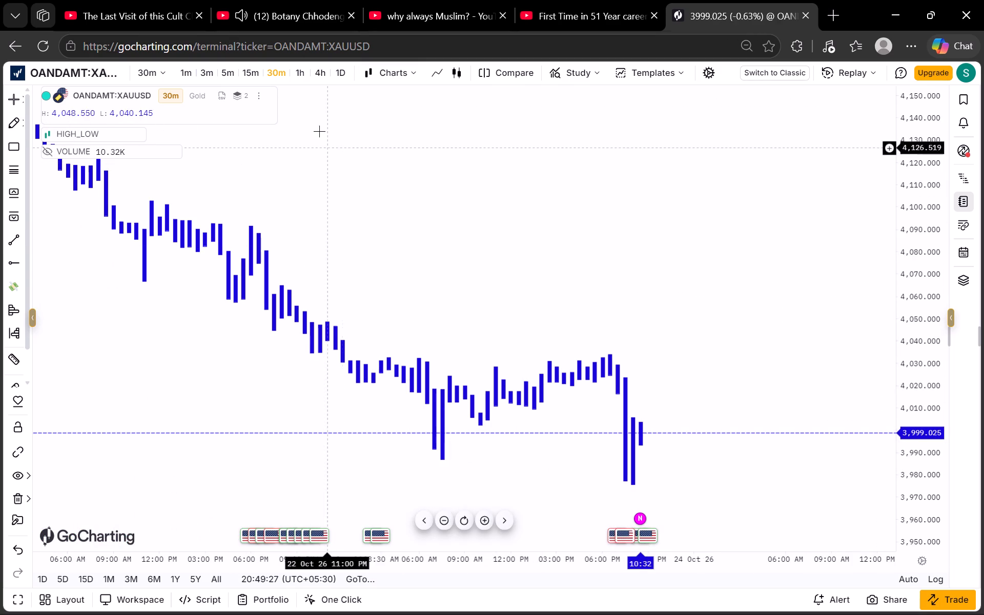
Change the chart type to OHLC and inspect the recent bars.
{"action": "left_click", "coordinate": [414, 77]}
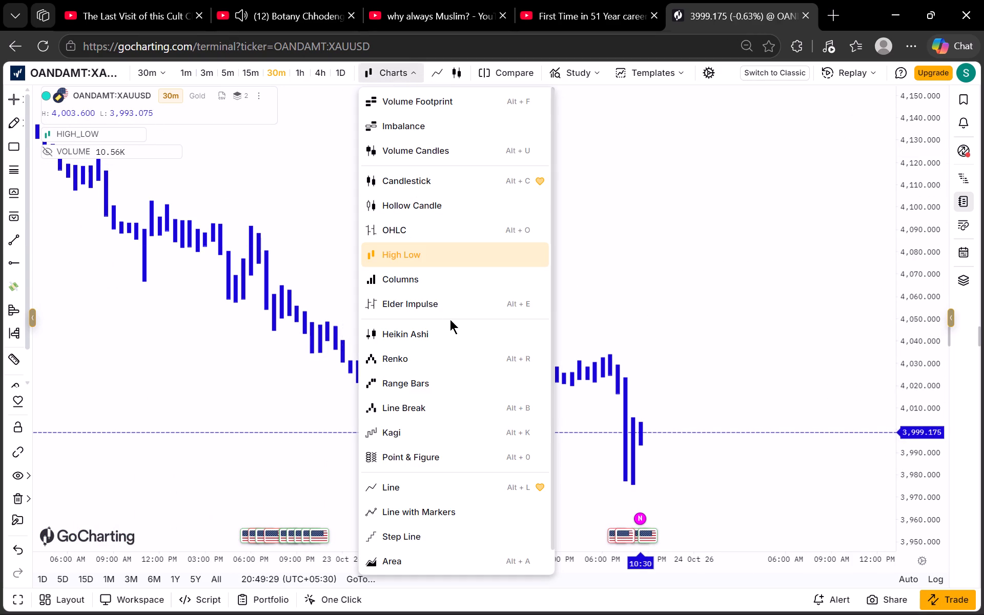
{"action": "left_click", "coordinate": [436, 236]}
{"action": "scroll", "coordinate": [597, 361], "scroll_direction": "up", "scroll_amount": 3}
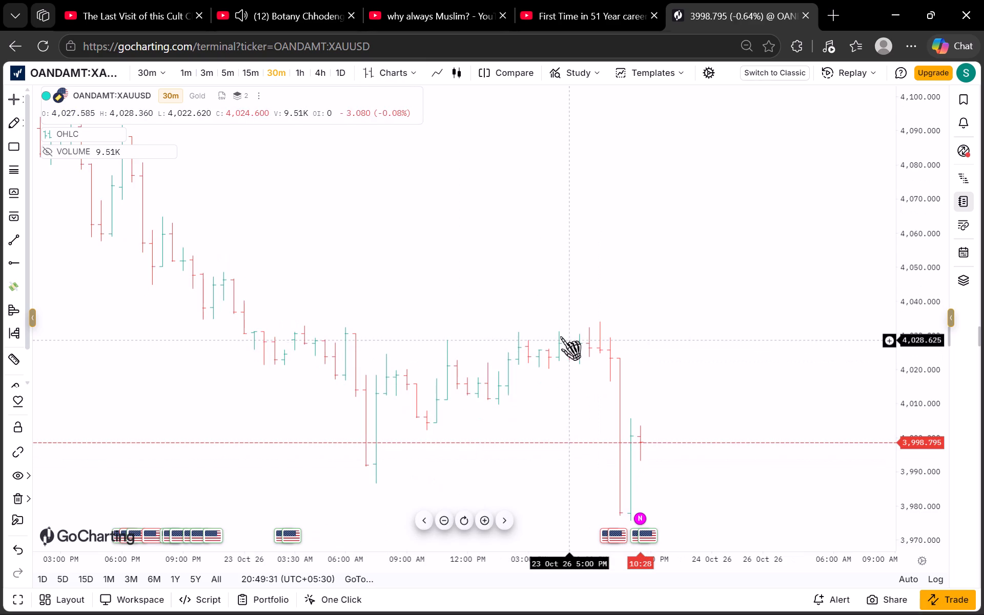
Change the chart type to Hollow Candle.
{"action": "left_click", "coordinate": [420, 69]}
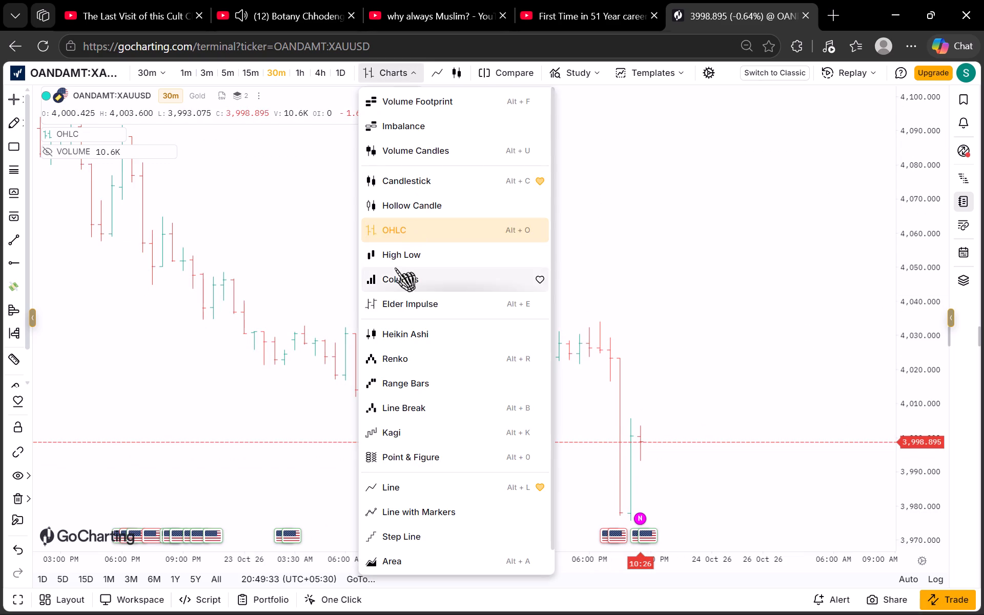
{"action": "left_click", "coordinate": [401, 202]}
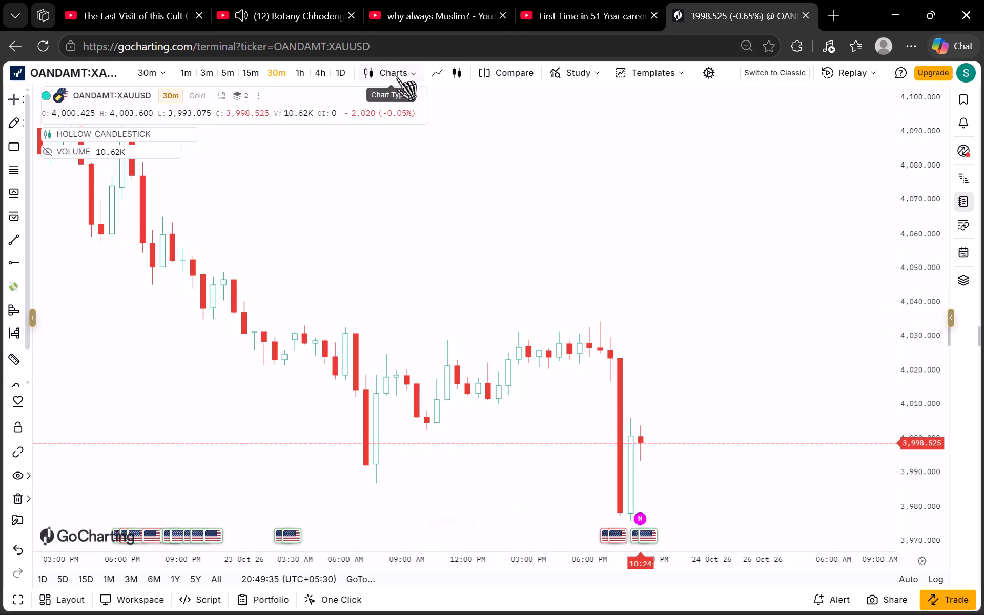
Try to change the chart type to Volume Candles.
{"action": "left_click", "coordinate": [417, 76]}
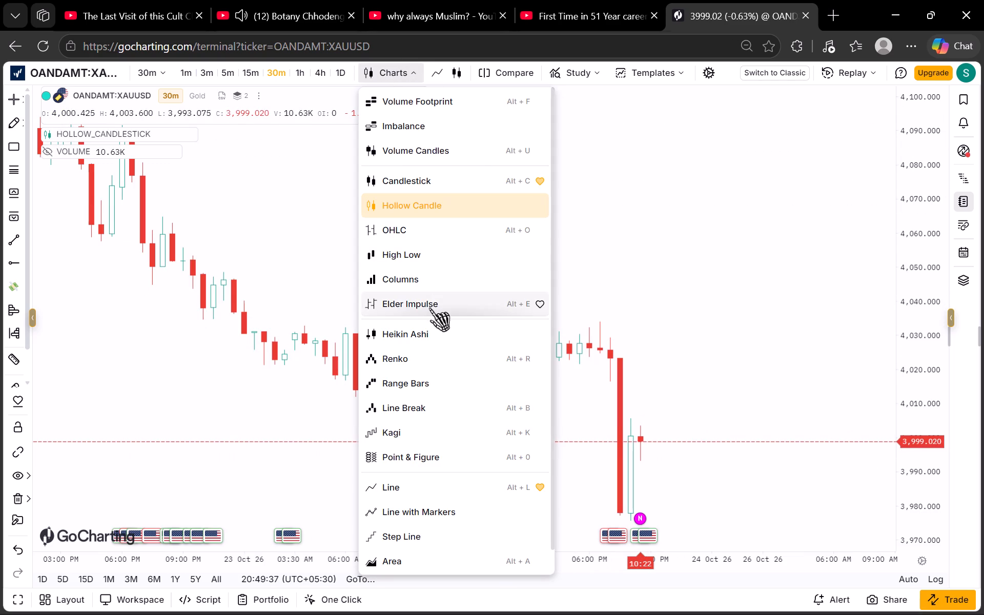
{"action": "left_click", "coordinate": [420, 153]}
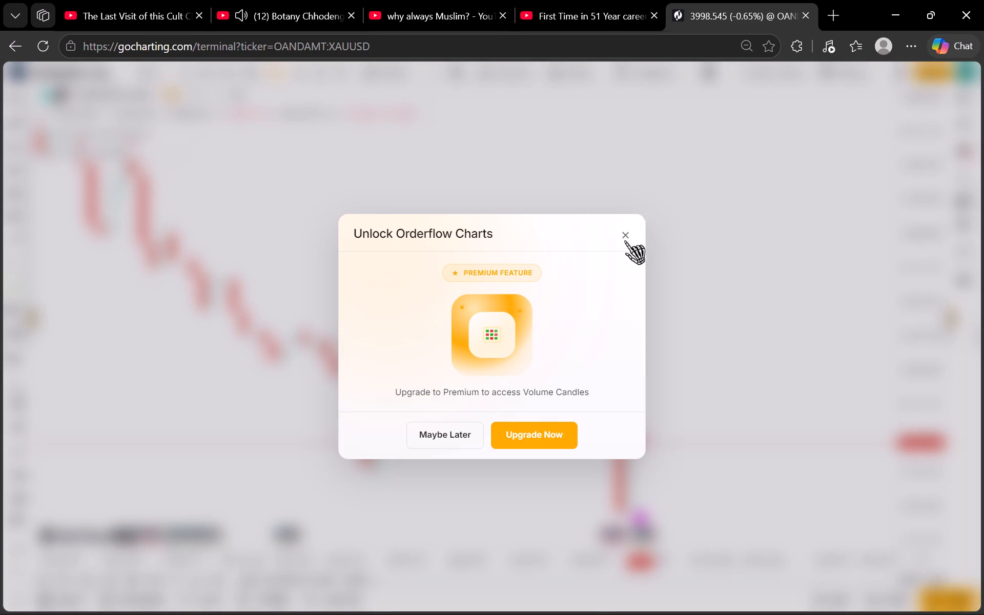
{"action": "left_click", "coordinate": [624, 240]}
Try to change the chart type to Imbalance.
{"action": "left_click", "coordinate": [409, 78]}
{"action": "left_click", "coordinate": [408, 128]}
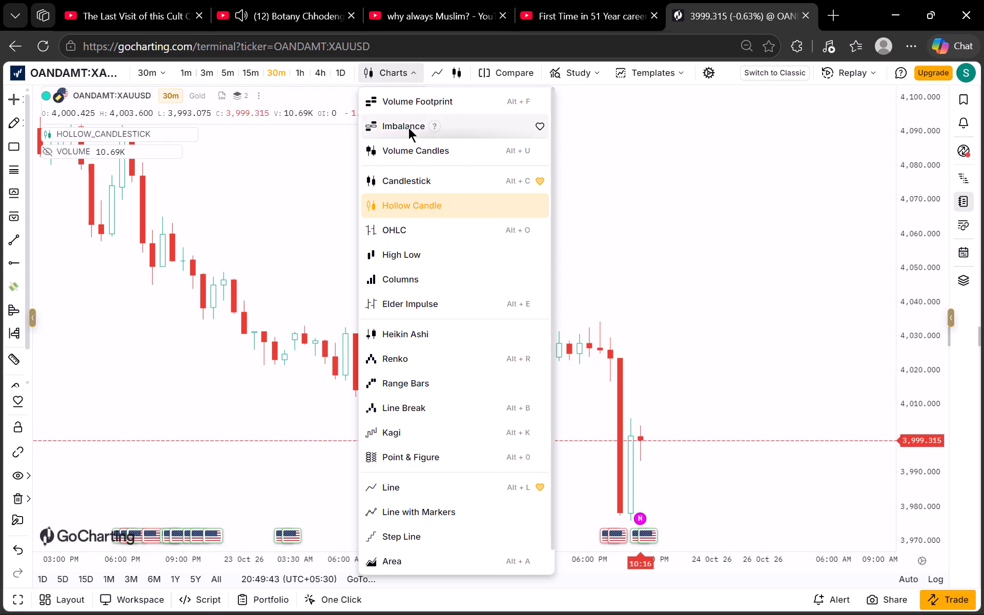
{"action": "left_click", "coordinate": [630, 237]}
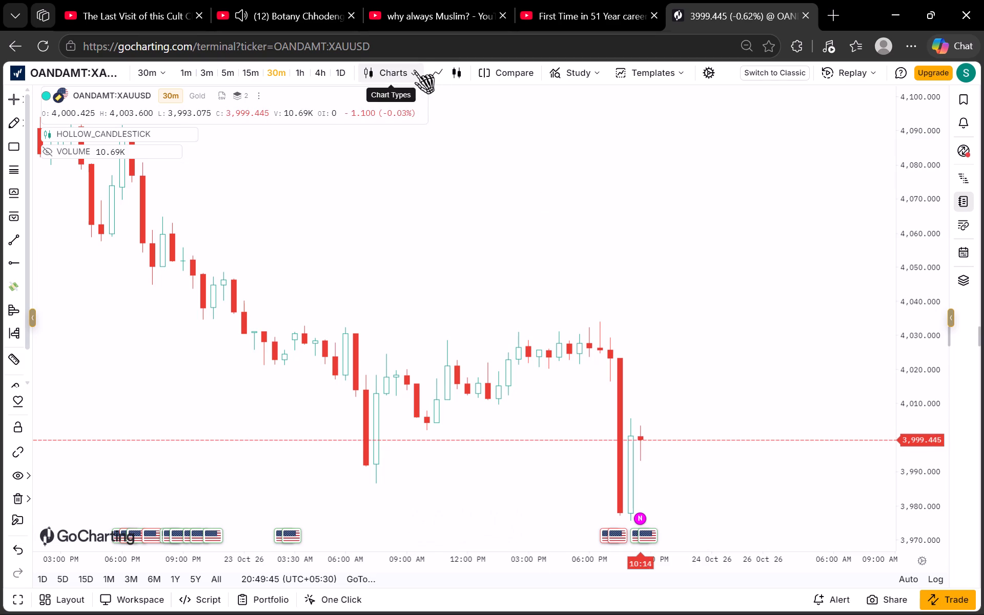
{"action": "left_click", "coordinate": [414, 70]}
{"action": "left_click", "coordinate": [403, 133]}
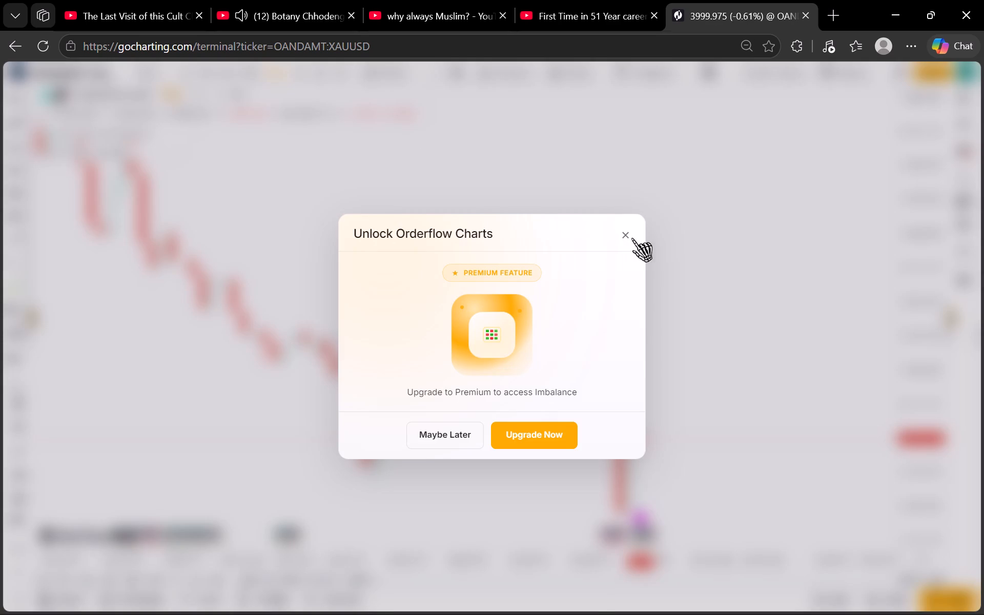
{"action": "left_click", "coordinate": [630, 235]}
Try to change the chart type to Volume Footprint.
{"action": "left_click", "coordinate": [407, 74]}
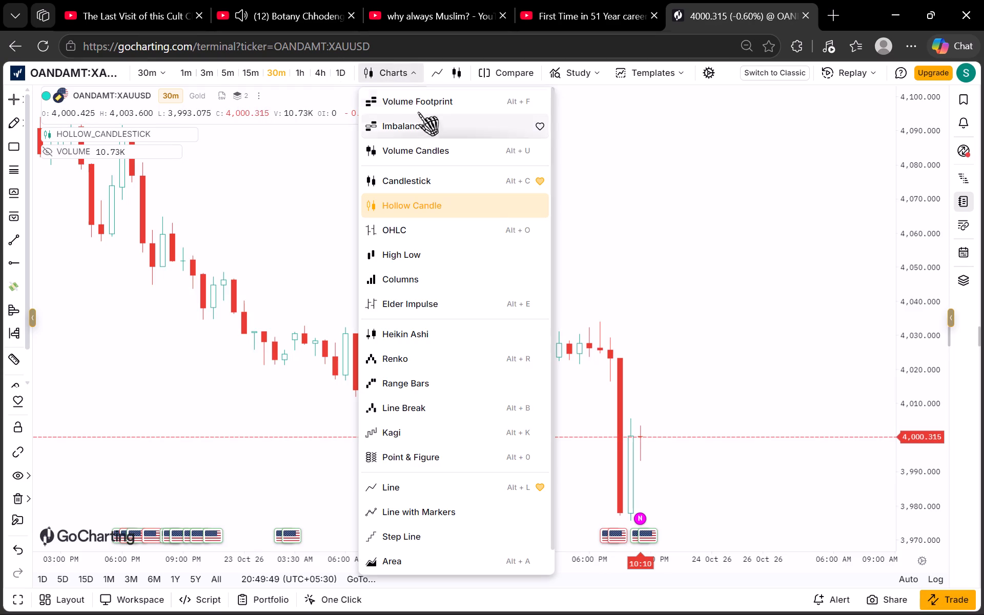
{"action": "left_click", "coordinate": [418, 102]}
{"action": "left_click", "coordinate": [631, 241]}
Change the XAUUSD chart type to Line and bring more of the 22–23 October decline into view.
{"action": "left_click", "coordinate": [422, 70]}
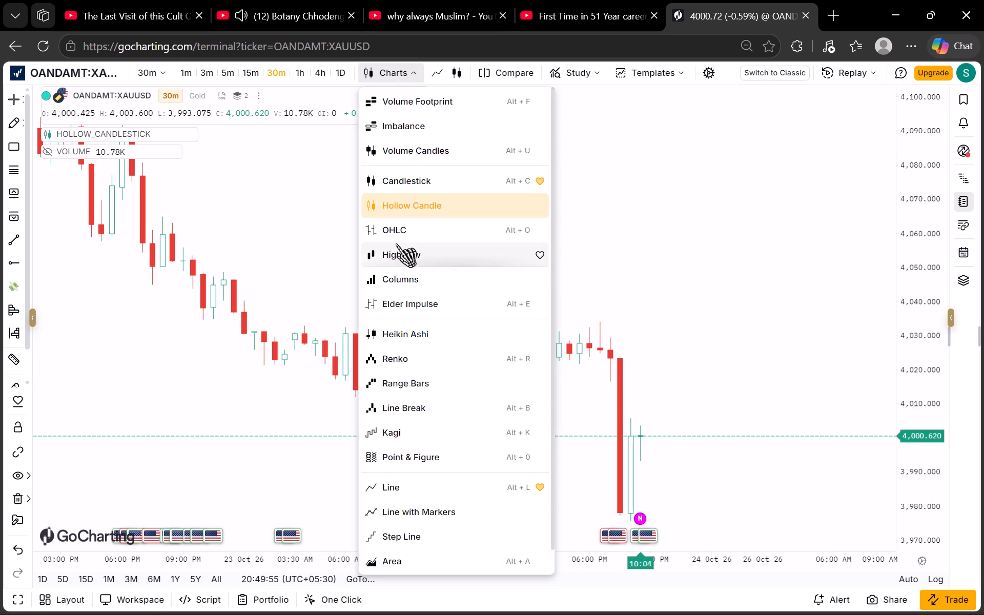
{"action": "left_click", "coordinate": [413, 487]}
{"action": "scroll", "coordinate": [702, 351], "scroll_direction": "down", "scroll_amount": 4}
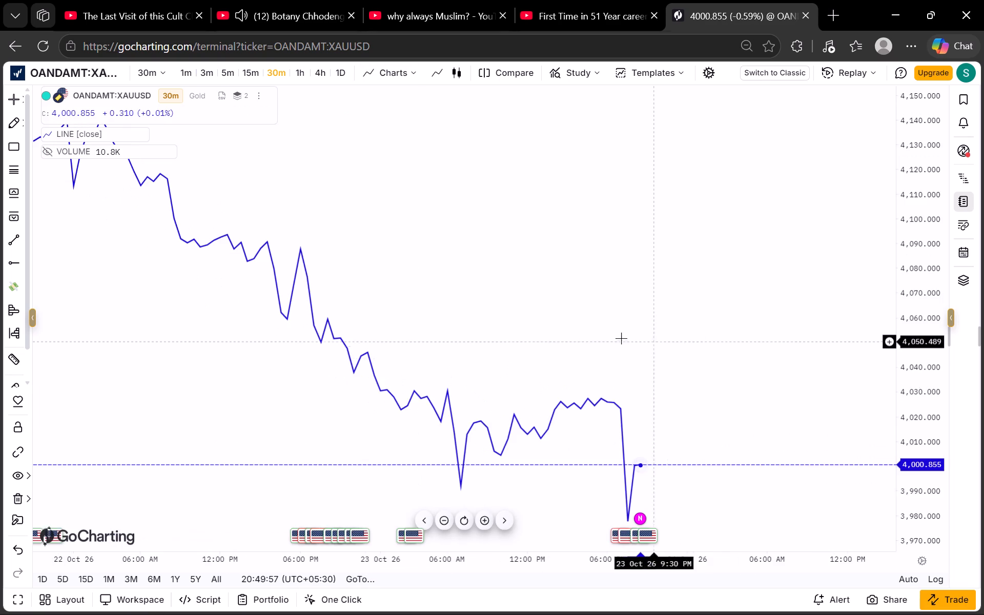
Examine the XAUUSD line chart's swings from 10 October through the sharp 23 October drop on the 30m interval.
{"action": "scroll", "coordinate": [578, 326], "scroll_direction": "up", "scroll_amount": 3}
{"action": "left_click", "coordinate": [418, 77]}
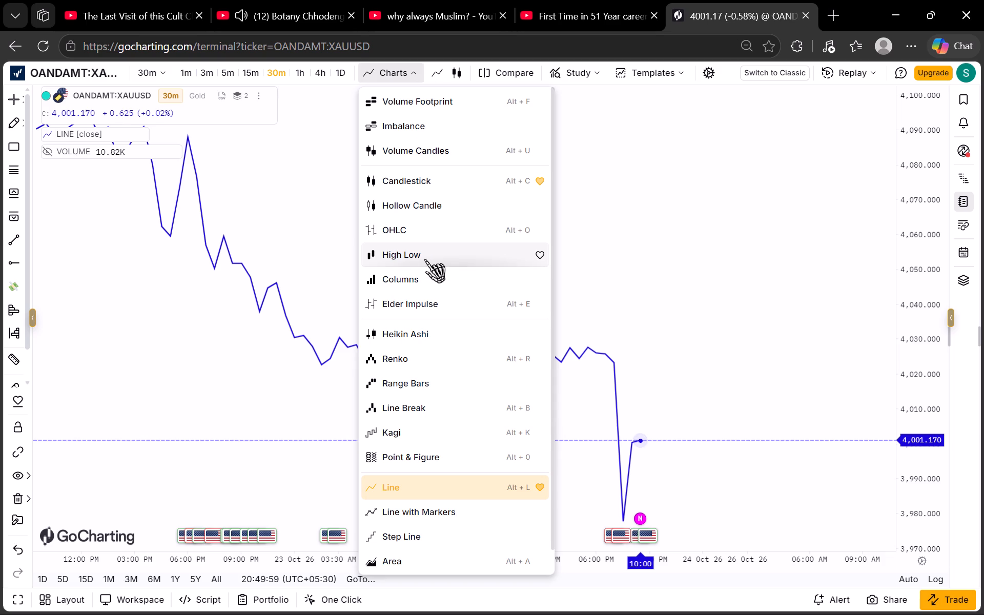
{"action": "left_click", "coordinate": [679, 303]}
{"action": "scroll", "coordinate": [937, 320], "scroll_direction": "down", "scroll_amount": 11}
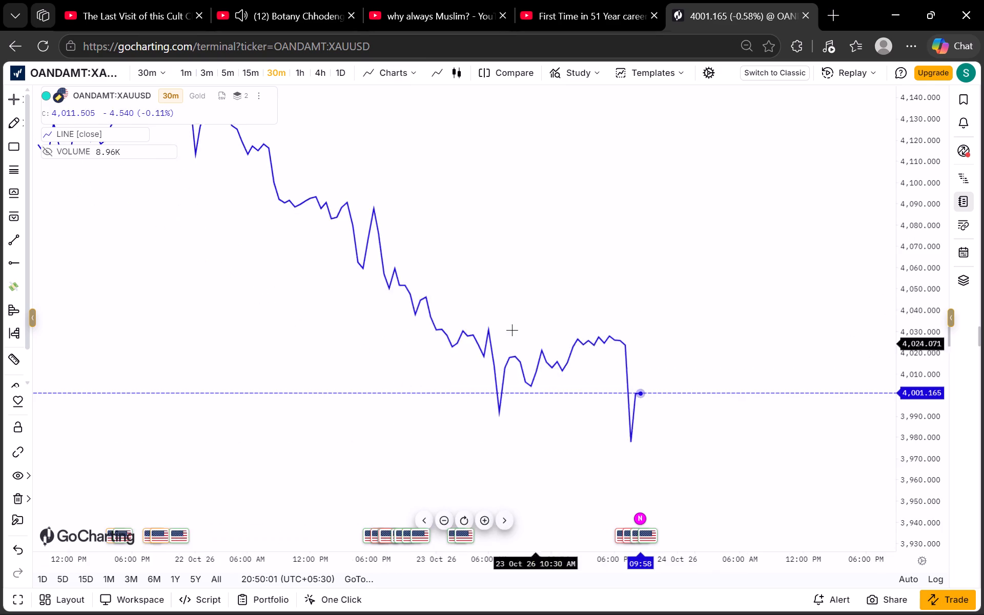
{"action": "scroll", "coordinate": [508, 328], "scroll_direction": "down", "scroll_amount": 7}
{"action": "left_click_drag", "start_coordinate": [423, 304], "coordinate": [528, 445]}
{"action": "left_click_drag", "start_coordinate": [360, 343], "coordinate": [651, 338]}
{"action": "left_click_drag", "start_coordinate": [601, 320], "coordinate": [663, 407]}
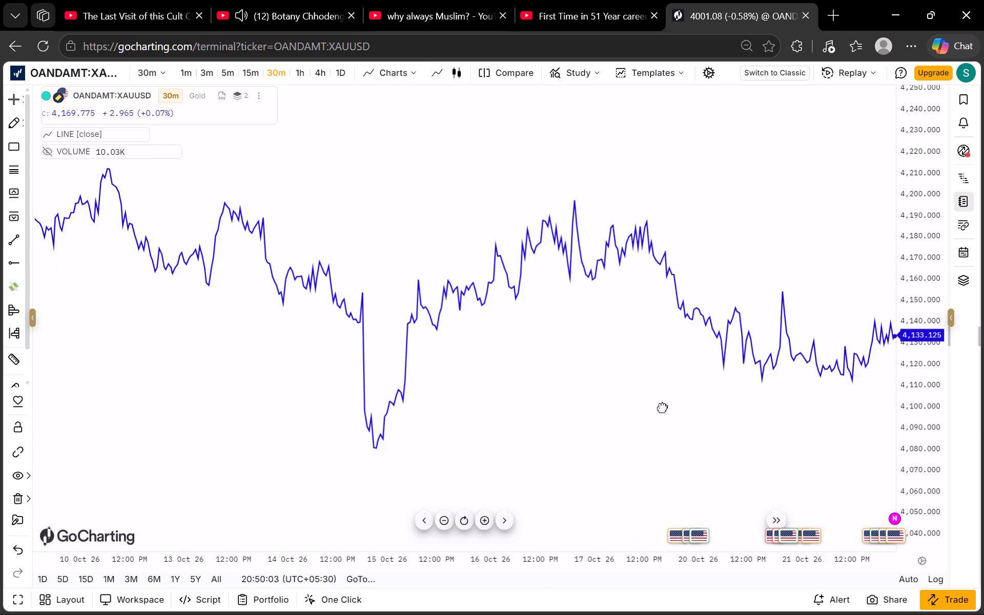
{"action": "left_click_drag", "start_coordinate": [663, 407], "coordinate": [474, 291]}
{"action": "left_click_drag", "start_coordinate": [668, 363], "coordinate": [424, 265]}
{"action": "scroll", "coordinate": [612, 320], "scroll_direction": "up", "scroll_amount": 8}
{"action": "left_click_drag", "start_coordinate": [723, 322], "coordinate": [545, 244]}
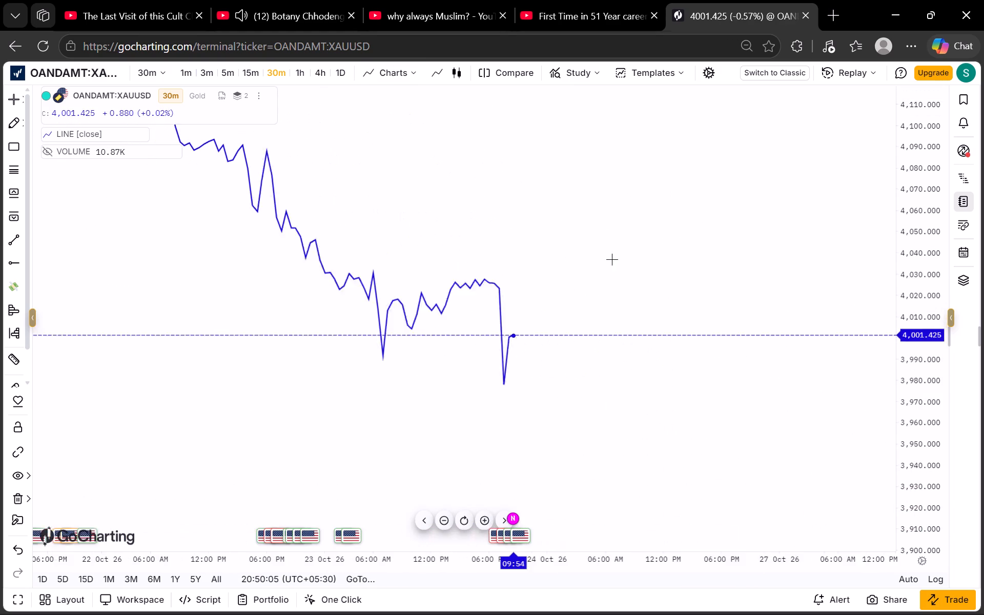
{"action": "scroll", "coordinate": [905, 338], "scroll_direction": "up", "scroll_amount": 13}
{"action": "left_click_drag", "start_coordinate": [549, 215], "coordinate": [556, 248]}
{"action": "scroll", "coordinate": [453, 255], "scroll_direction": "up", "scroll_amount": 3}
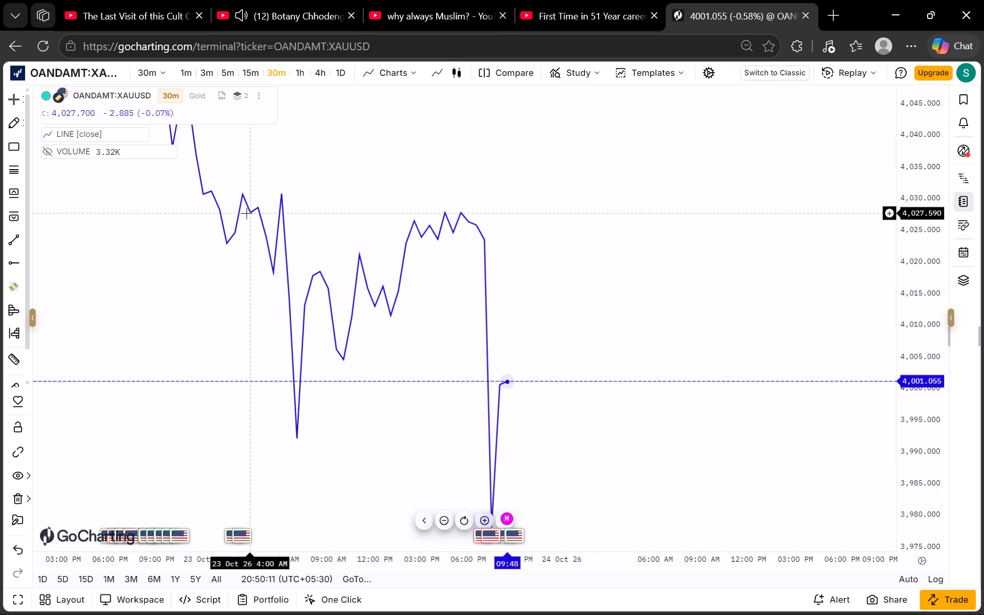
{"action": "left_click_drag", "start_coordinate": [464, 215], "coordinate": [556, 214]}
{"action": "scroll", "coordinate": [453, 222], "scroll_direction": "up", "scroll_amount": 3}
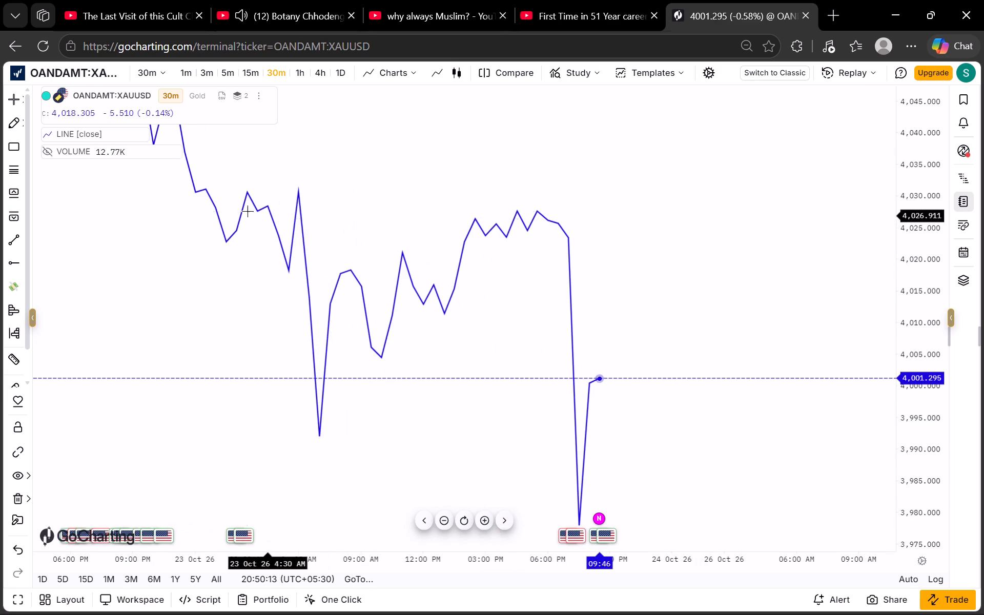
Draw a nearly flat 35-bar trend line across the 23 October highs and align it at about 4,027.
{"action": "left_click", "coordinate": [13, 245]}
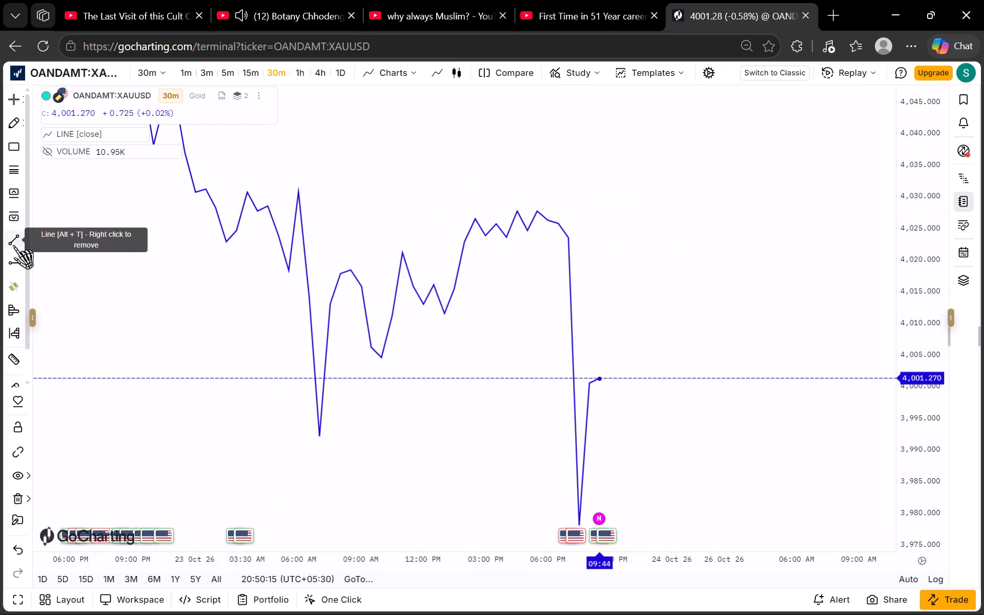
{"action": "left_click", "coordinate": [250, 214]}
{"action": "left_click", "coordinate": [608, 213]}
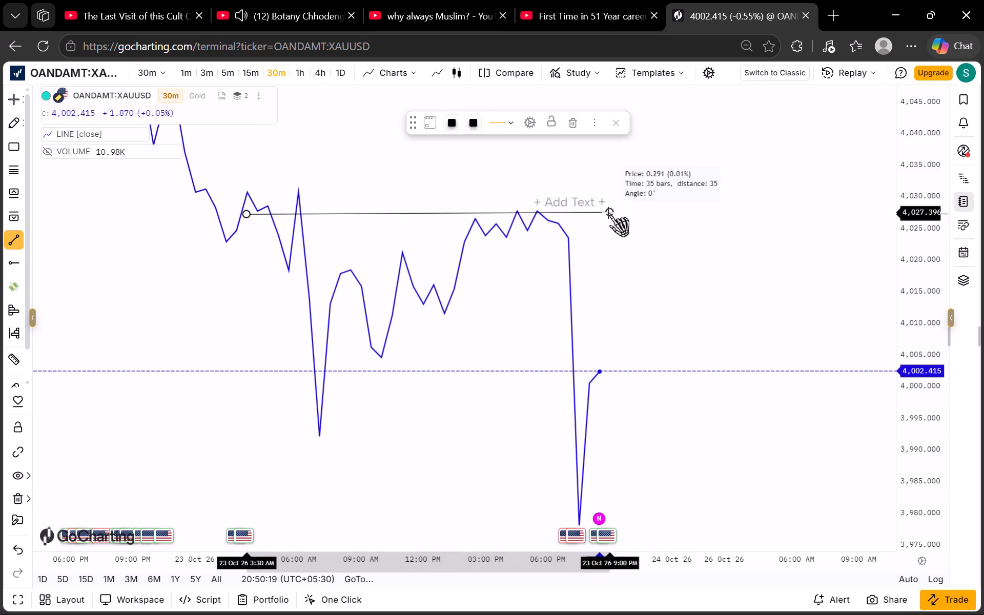
{"action": "left_click", "coordinate": [673, 208]}
{"action": "left_click_drag", "start_coordinate": [338, 214], "coordinate": [341, 211]}
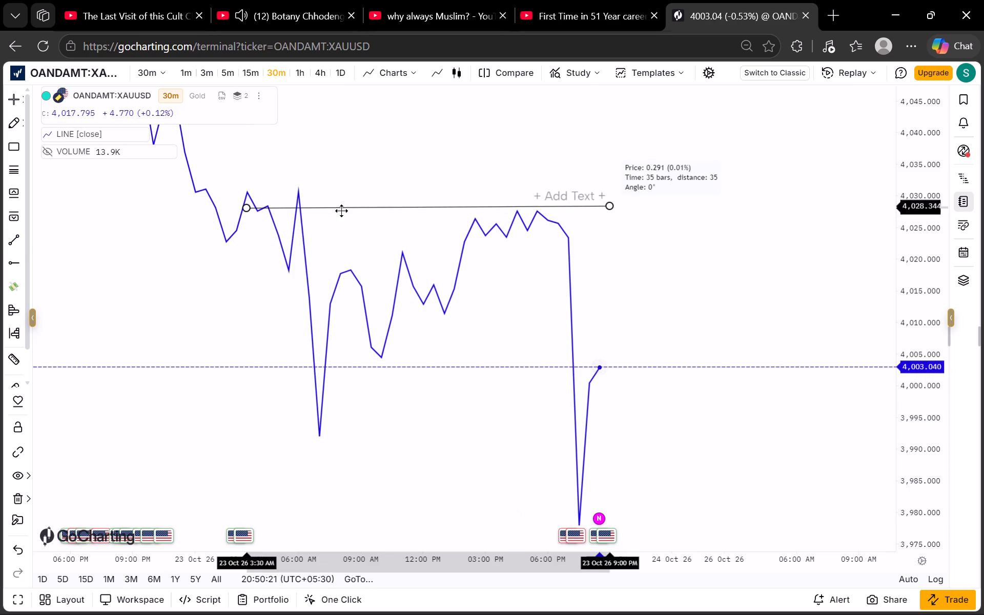
{"action": "left_click_drag", "start_coordinate": [341, 211], "coordinate": [352, 215]}
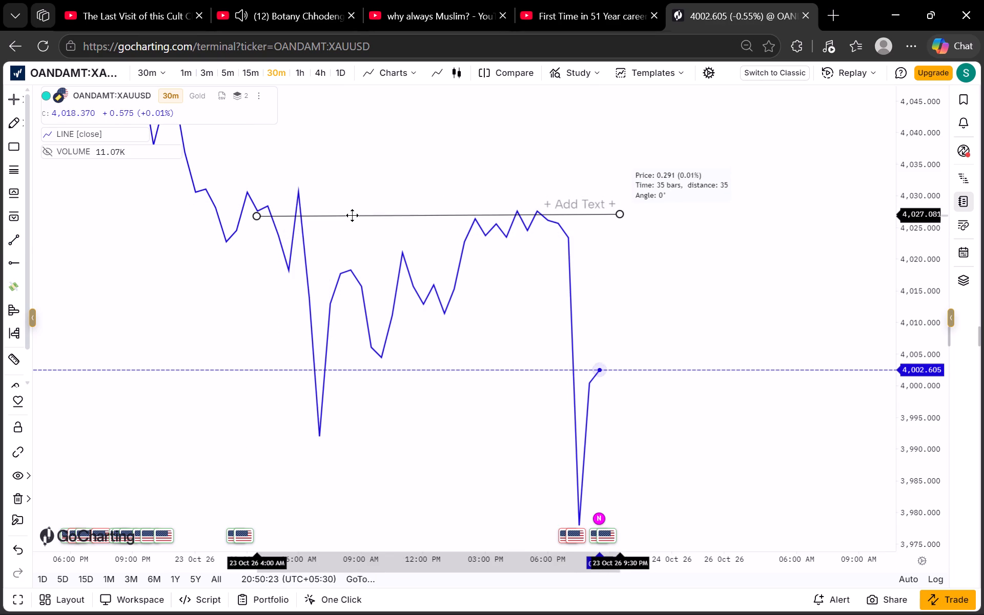
{"action": "left_click_drag", "start_coordinate": [352, 215], "coordinate": [352, 213]}
{"action": "left_click", "coordinate": [357, 208]}
Change the XAUUSD chart type from Line to Candlestick.
{"action": "scroll", "coordinate": [942, 249], "scroll_direction": "up", "scroll_amount": 5}
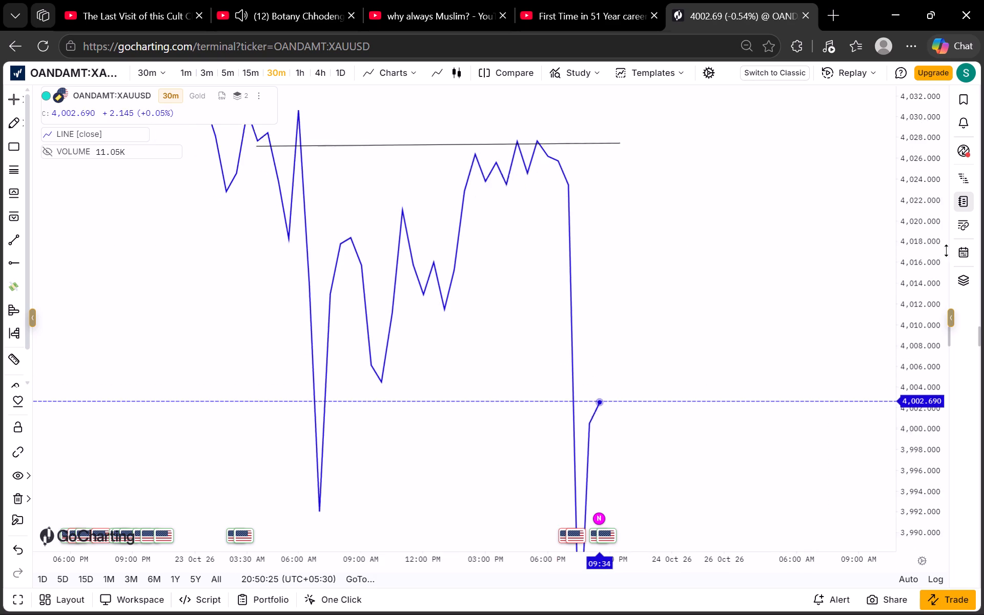
{"action": "scroll", "coordinate": [947, 251], "scroll_direction": "up", "scroll_amount": 5}
{"action": "scroll", "coordinate": [866, 235], "scroll_direction": "down", "scroll_amount": 4}
{"action": "left_click_drag", "start_coordinate": [855, 222], "coordinate": [858, 383]}
{"action": "scroll", "coordinate": [747, 305], "scroll_direction": "up", "scroll_amount": 3}
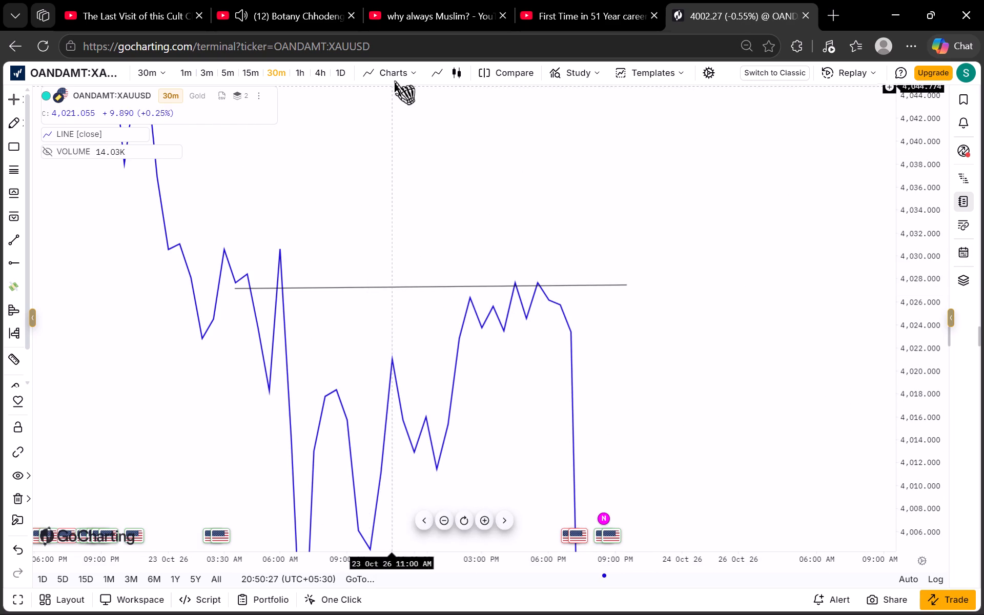
{"action": "left_click", "coordinate": [421, 73]}
{"action": "left_click", "coordinate": [457, 73]}
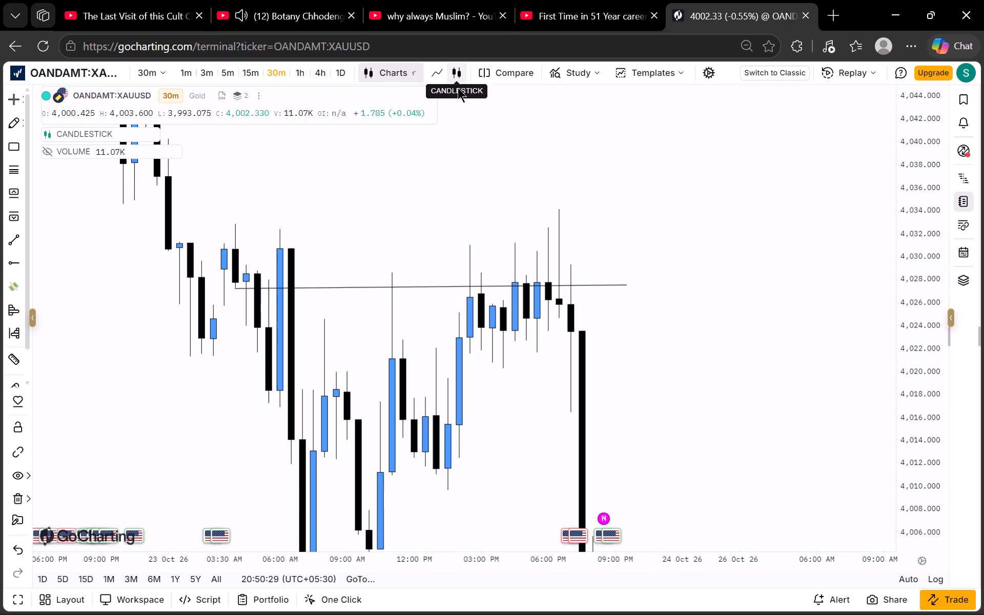
Move the trend line up to about 4,031, spanning 4:30 AM to 10:00 PM on 23 October.
{"action": "left_click_drag", "start_coordinate": [371, 285], "coordinate": [364, 276]}
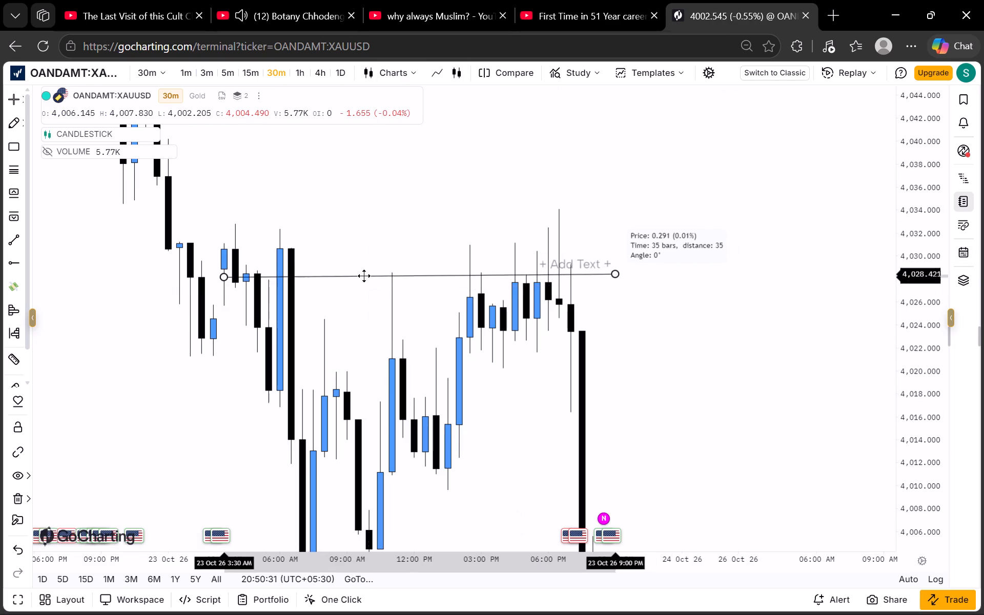
{"action": "left_click_drag", "start_coordinate": [364, 276], "coordinate": [364, 281]}
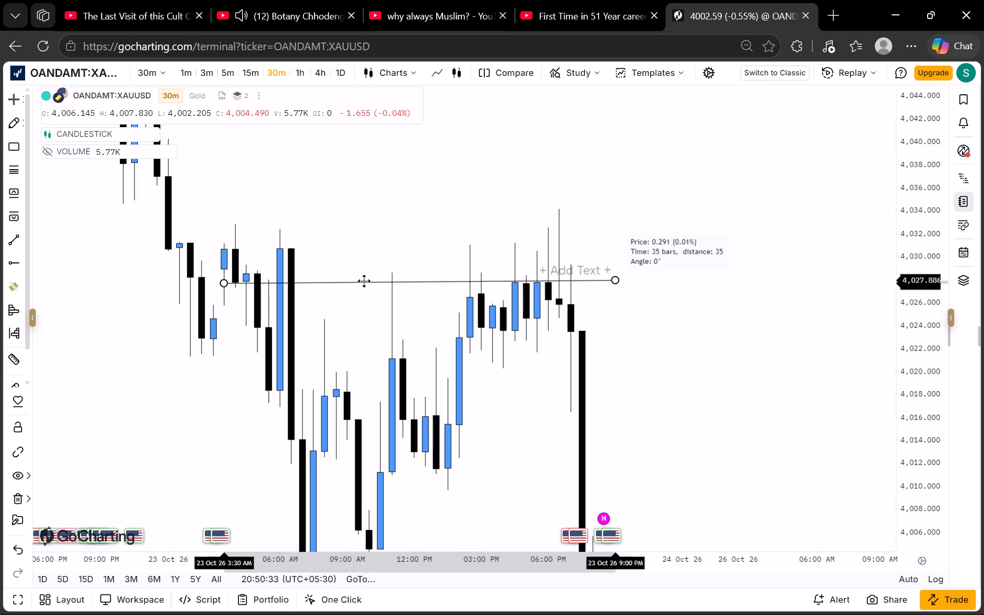
{"action": "left_click_drag", "start_coordinate": [364, 281], "coordinate": [367, 279]}
{"action": "left_click", "coordinate": [376, 258]}
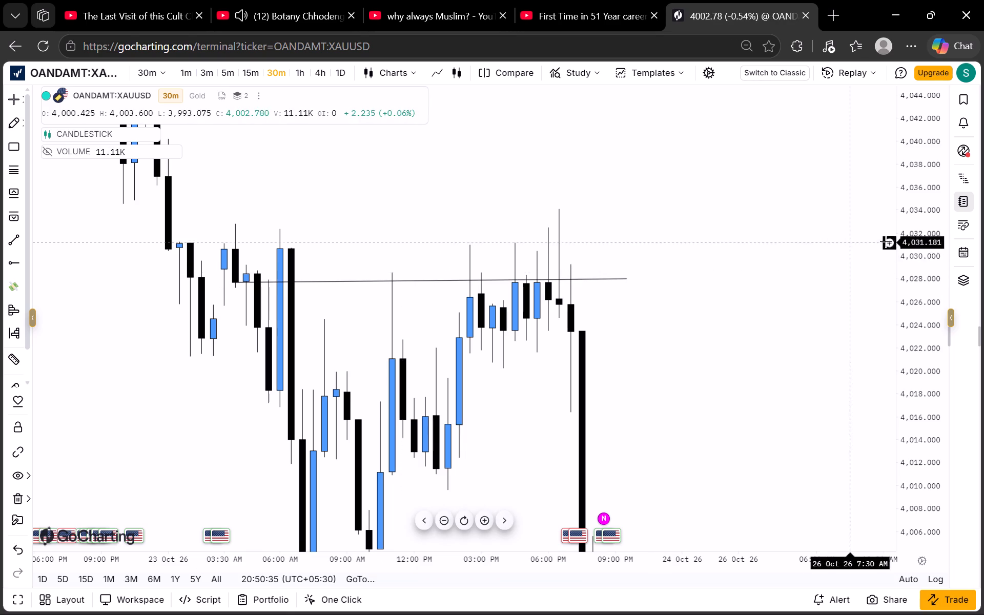
{"action": "scroll", "coordinate": [924, 236], "scroll_direction": "down", "scroll_amount": 5}
{"action": "left_click_drag", "start_coordinate": [360, 296], "coordinate": [363, 286]}
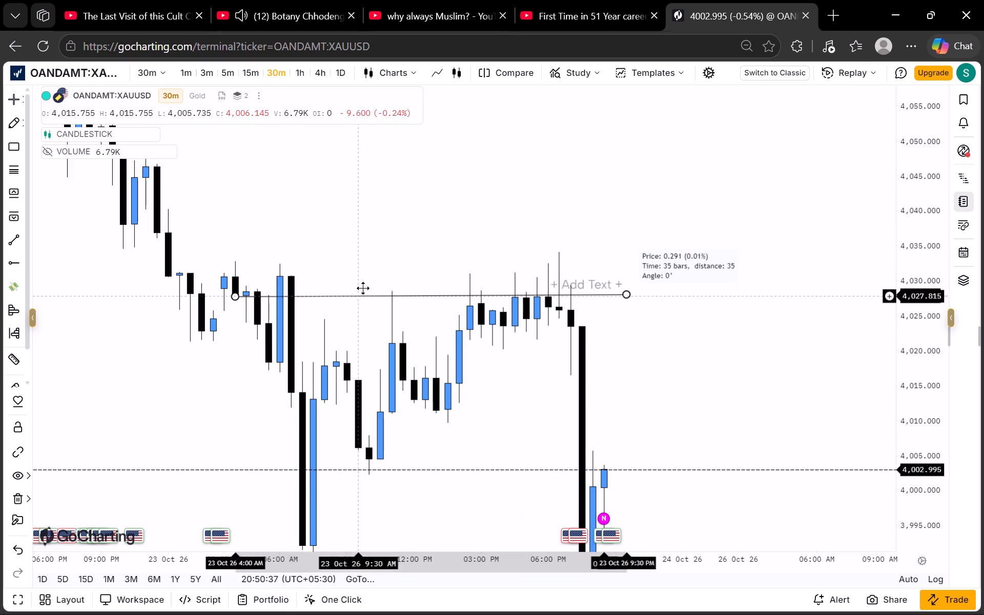
{"action": "left_click_drag", "start_coordinate": [363, 286], "coordinate": [377, 275]}
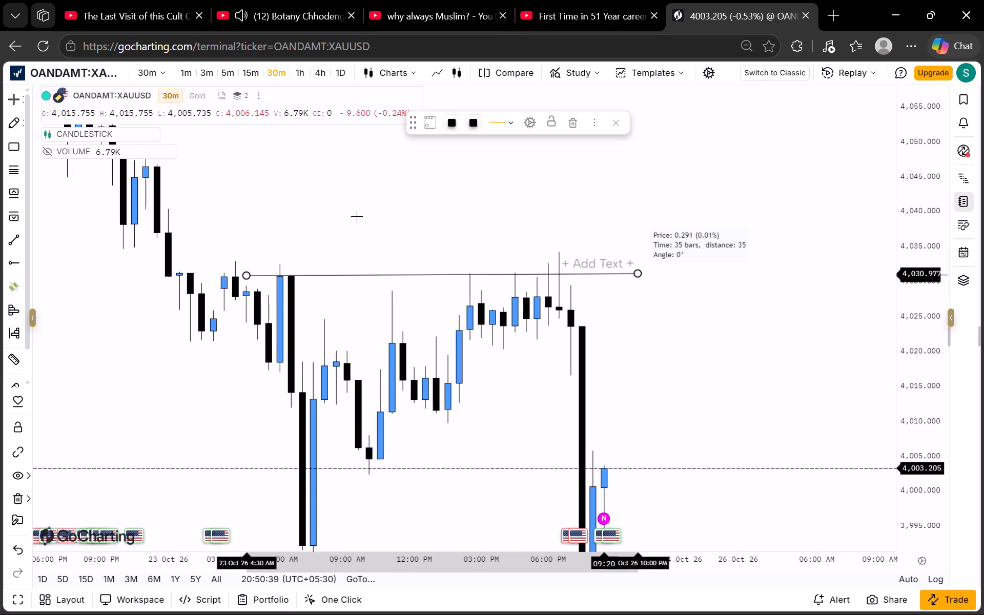
Measure the 23 October evening sell-off from about 4,035 above the trend line down to about 3,976.
{"action": "scroll", "coordinate": [356, 215], "scroll_direction": "down", "scroll_amount": 4}
{"action": "left_click_drag", "start_coordinate": [513, 227], "coordinate": [413, 213]}
{"action": "left_click_drag", "start_coordinate": [709, 391], "coordinate": [699, 329]}
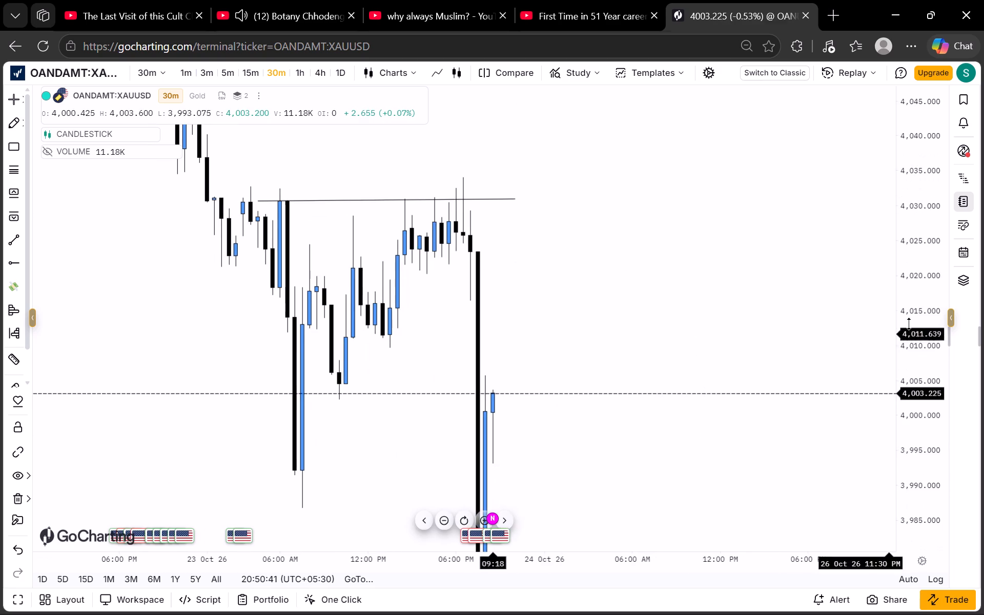
{"action": "scroll", "coordinate": [922, 296], "scroll_direction": "down", "scroll_amount": 7}
{"action": "left_click_drag", "start_coordinate": [652, 286], "coordinate": [565, 246]}
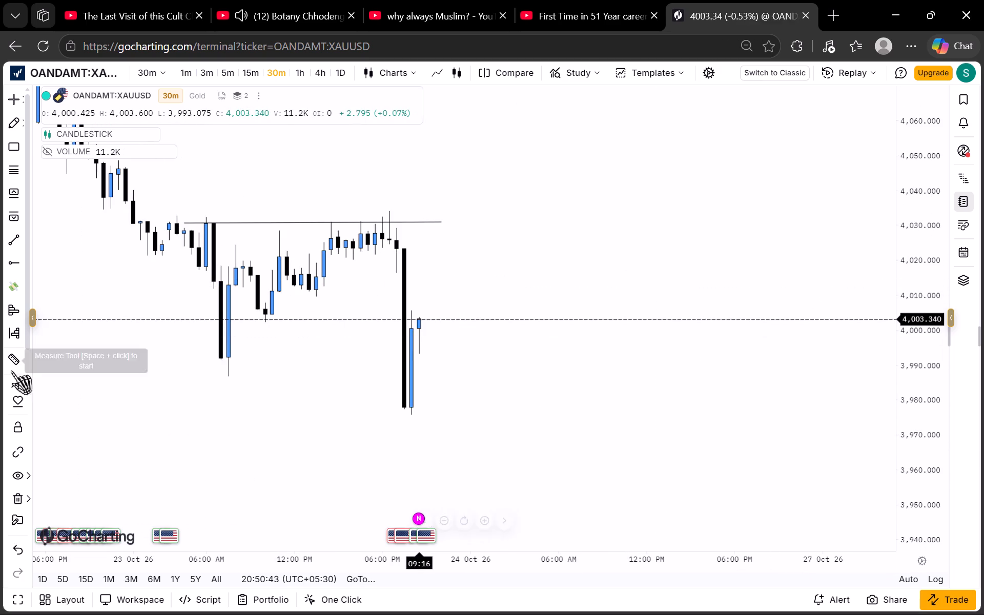
{"action": "left_click", "coordinate": [11, 361]}
{"action": "left_click", "coordinate": [405, 208]}
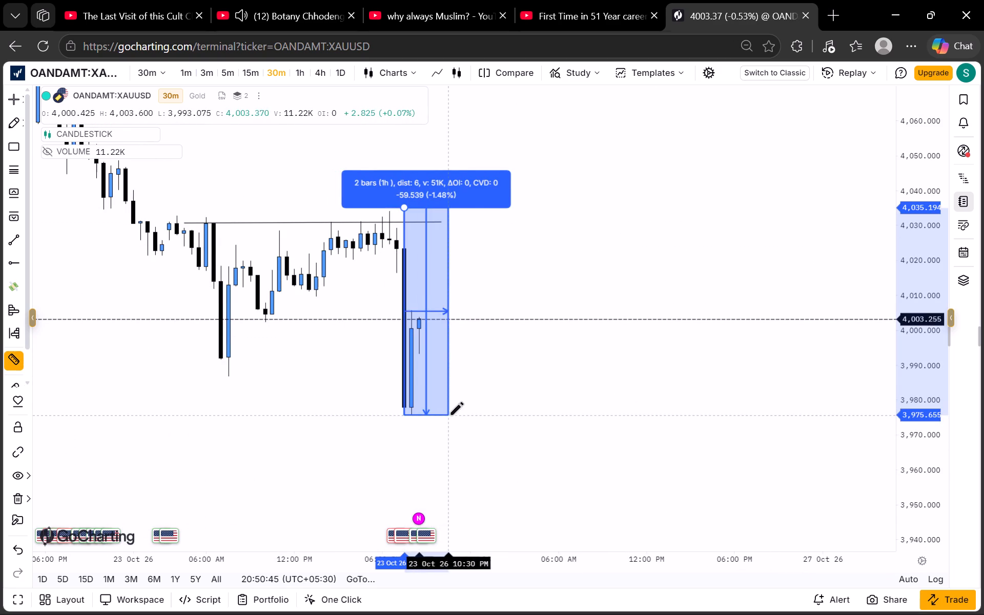
{"action": "left_click", "coordinate": [450, 416]}
{"action": "left_click", "coordinate": [532, 386]}
Compare the 23 October sell-off on the 15m and 5m intervals.
{"action": "left_click", "coordinate": [247, 77]}
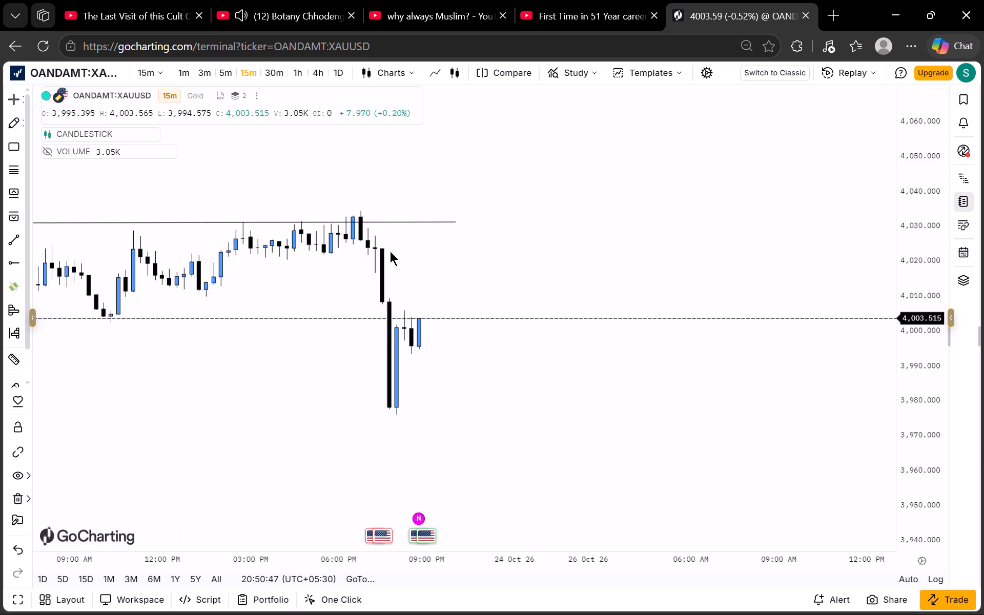
{"action": "scroll", "coordinate": [390, 251], "scroll_direction": "down", "scroll_amount": 4}
{"action": "left_click", "coordinate": [216, 73]}
{"action": "scroll", "coordinate": [325, 265], "scroll_direction": "down", "scroll_amount": 2}
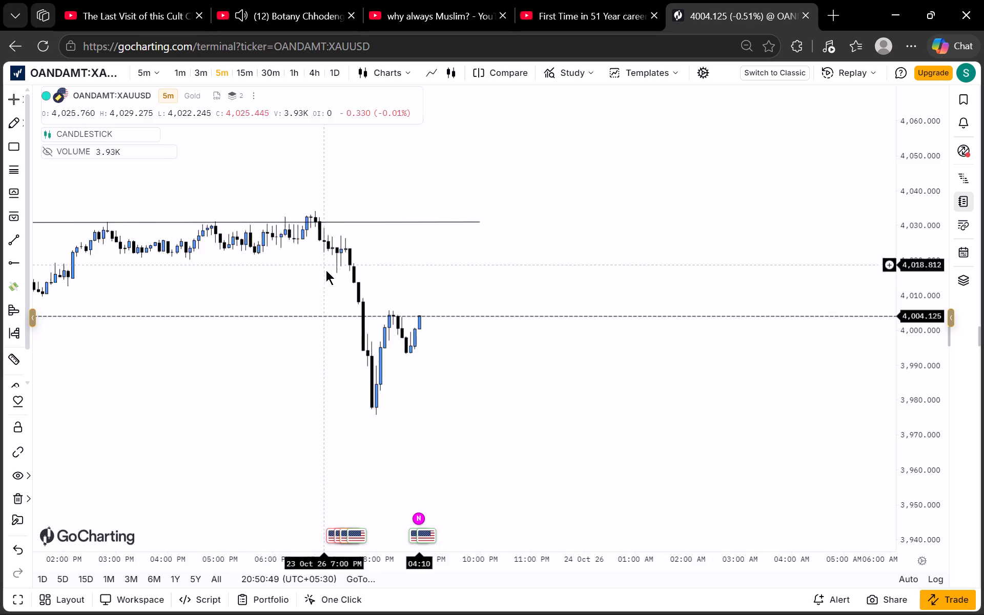
{"action": "scroll", "coordinate": [326, 270], "scroll_direction": "down", "scroll_amount": 3}
Switch the chart to the 3m interval and examine the candles around the trend line and the evening drop.
{"action": "left_click", "coordinate": [192, 73]}
{"action": "scroll", "coordinate": [346, 271], "scroll_direction": "down", "scroll_amount": 2}
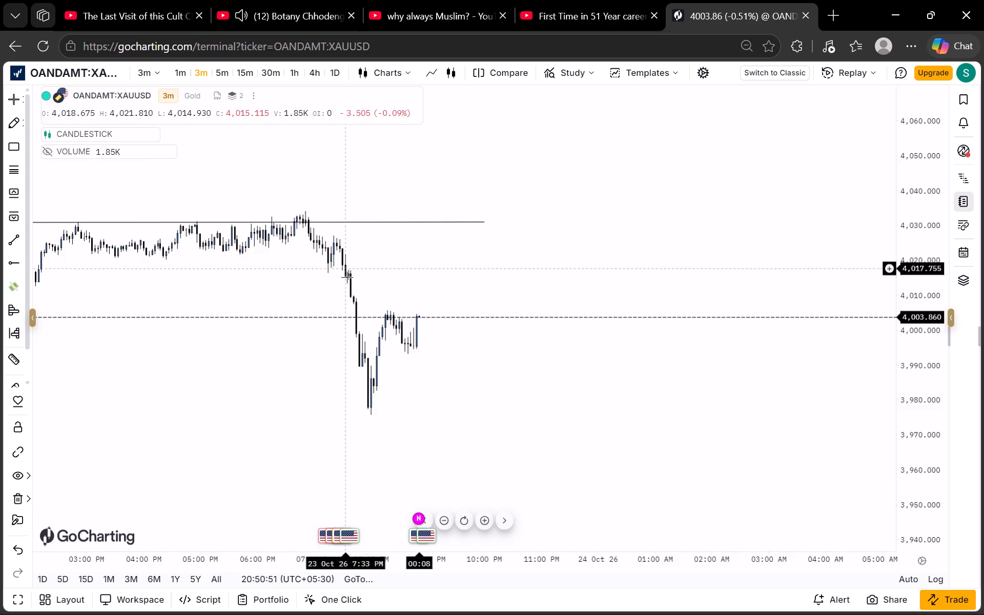
{"action": "scroll", "coordinate": [347, 277], "scroll_direction": "down", "scroll_amount": 3}
{"action": "scroll", "coordinate": [930, 277], "scroll_direction": "up", "scroll_amount": 17}
{"action": "scroll", "coordinate": [392, 200], "scroll_direction": "up", "scroll_amount": 2}
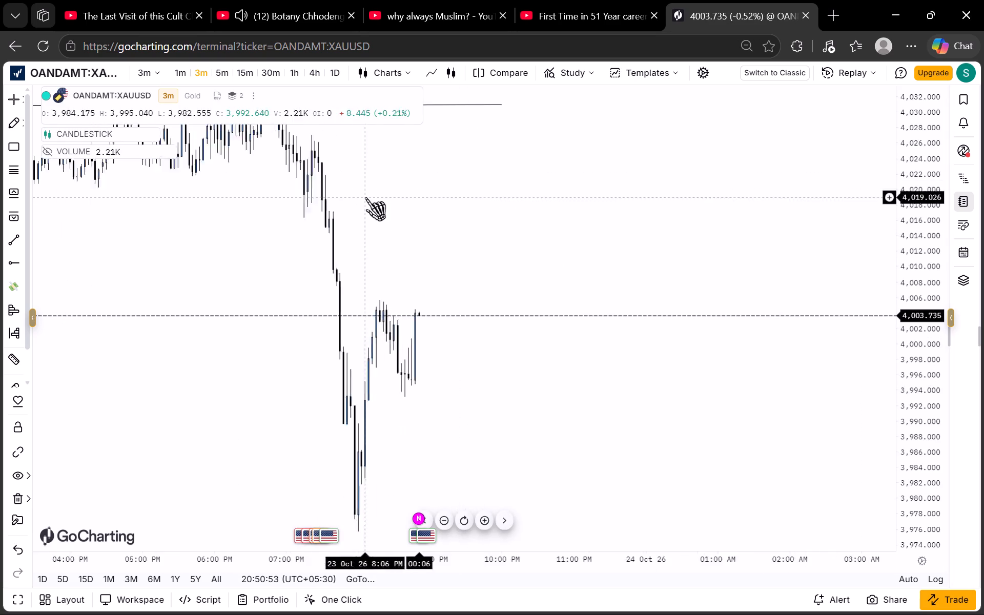
{"action": "scroll", "coordinate": [365, 197], "scroll_direction": "up", "scroll_amount": 5}
{"action": "left_click_drag", "start_coordinate": [371, 203], "coordinate": [520, 363]}
{"action": "scroll", "coordinate": [494, 307], "scroll_direction": "down", "scroll_amount": 3}
{"action": "left_click_drag", "start_coordinate": [497, 316], "coordinate": [580, 304]}
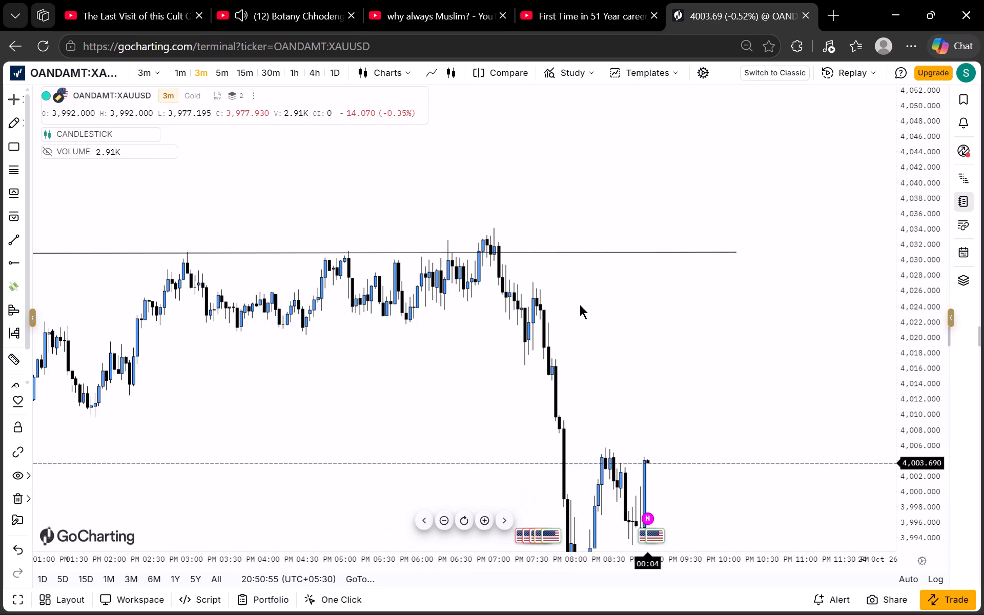
Switch the chart to the 1m interval and examine the candles from the trend line highs through the decline.
{"action": "left_click", "coordinate": [182, 68]}
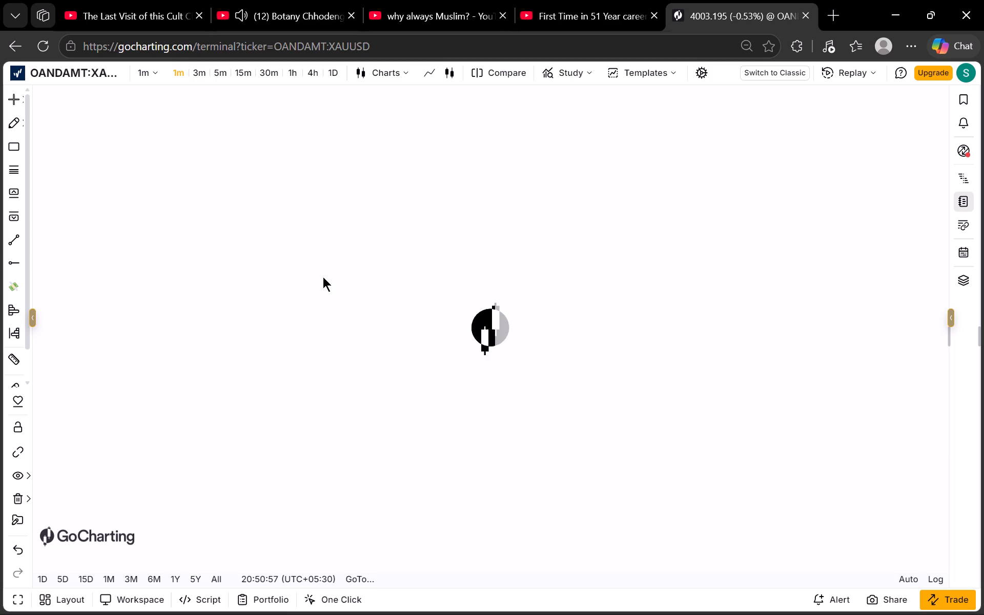
{"action": "scroll", "coordinate": [323, 277], "scroll_direction": "down", "scroll_amount": 5}
{"action": "left_click_drag", "start_coordinate": [305, 319], "coordinate": [564, 352]}
{"action": "scroll", "coordinate": [931, 330], "scroll_direction": "up", "scroll_amount": 6}
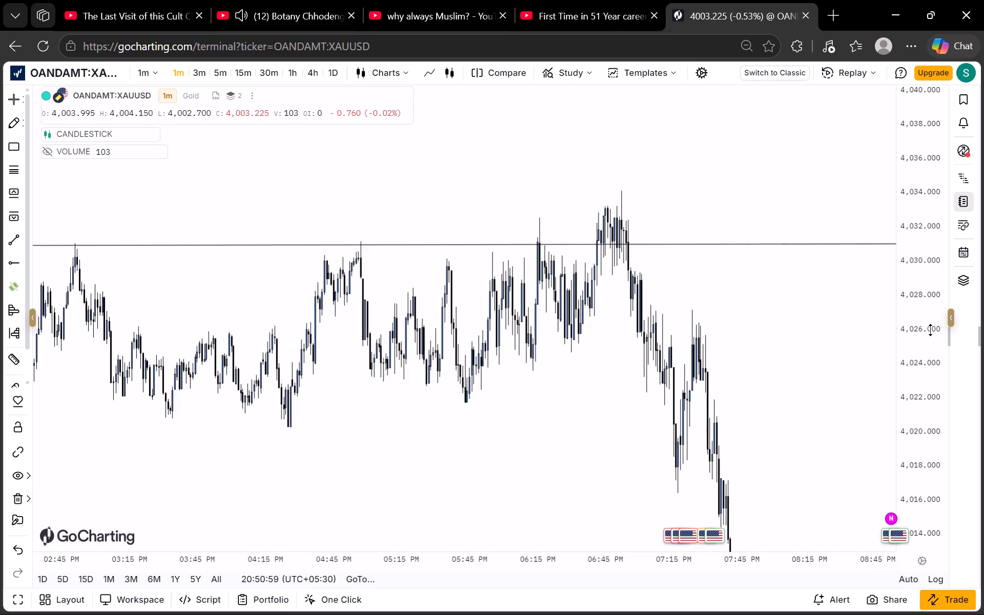
{"action": "scroll", "coordinate": [931, 330], "scroll_direction": "up", "scroll_amount": 17}
{"action": "left_click_drag", "start_coordinate": [362, 284], "coordinate": [627, 283]}
{"action": "scroll", "coordinate": [621, 283], "scroll_direction": "up", "scroll_amount": 4}
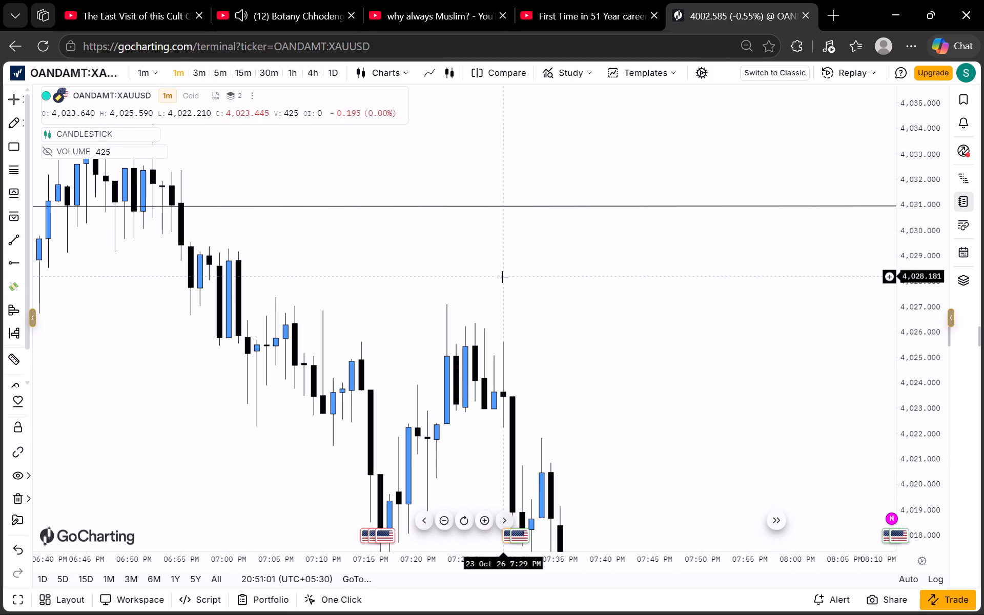
{"action": "scroll", "coordinate": [439, 257], "scroll_direction": "down", "scroll_amount": 2}
{"action": "left_click_drag", "start_coordinate": [475, 274], "coordinate": [421, 200]}
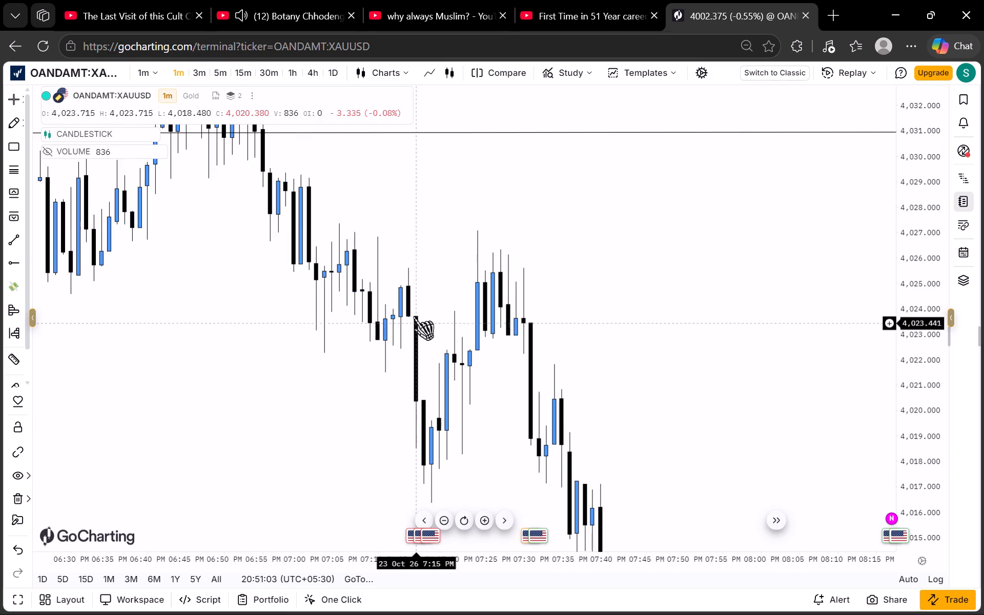
{"action": "left_click_drag", "start_coordinate": [721, 342], "coordinate": [665, 247]}
{"action": "scroll", "coordinate": [961, 314], "scroll_direction": "down", "scroll_amount": 13}
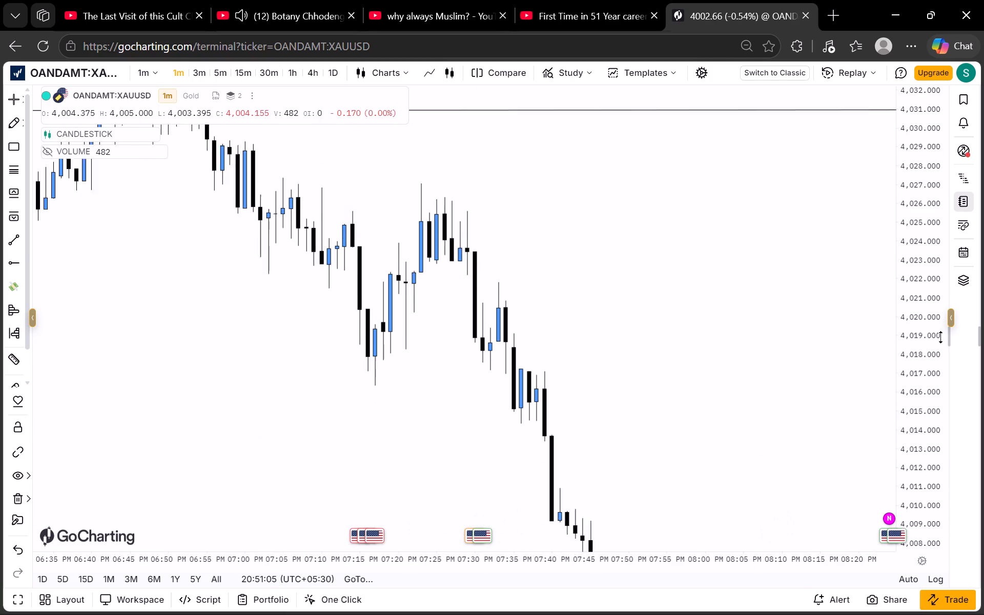
{"action": "scroll", "coordinate": [885, 339], "scroll_direction": "down", "scroll_amount": 3}
{"action": "left_click_drag", "start_coordinate": [650, 235], "coordinate": [544, 231]}
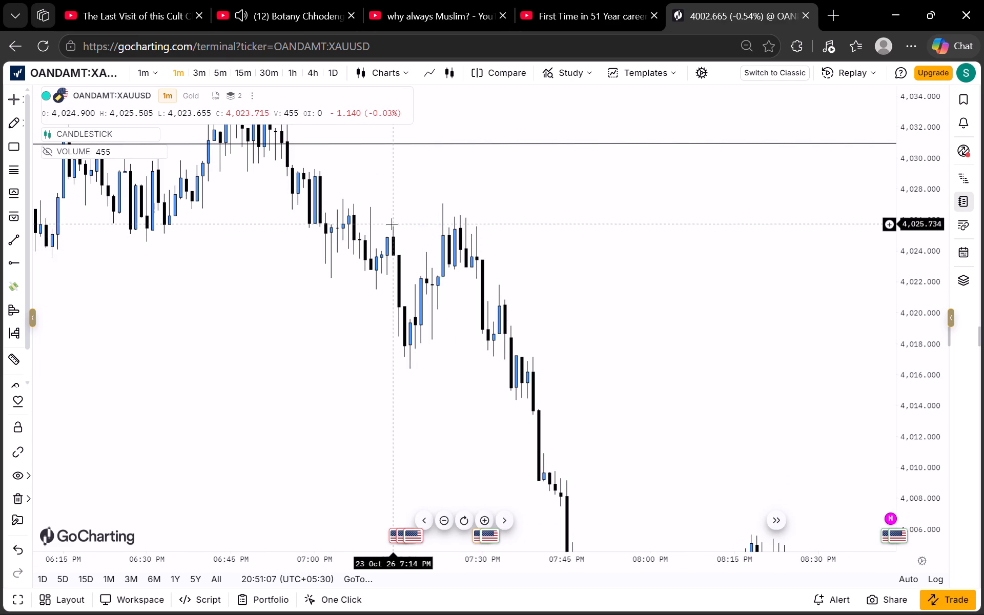
{"action": "left_click_drag", "start_coordinate": [575, 281], "coordinate": [552, 225]}
{"action": "scroll", "coordinate": [938, 279], "scroll_direction": "down", "scroll_amount": 4}
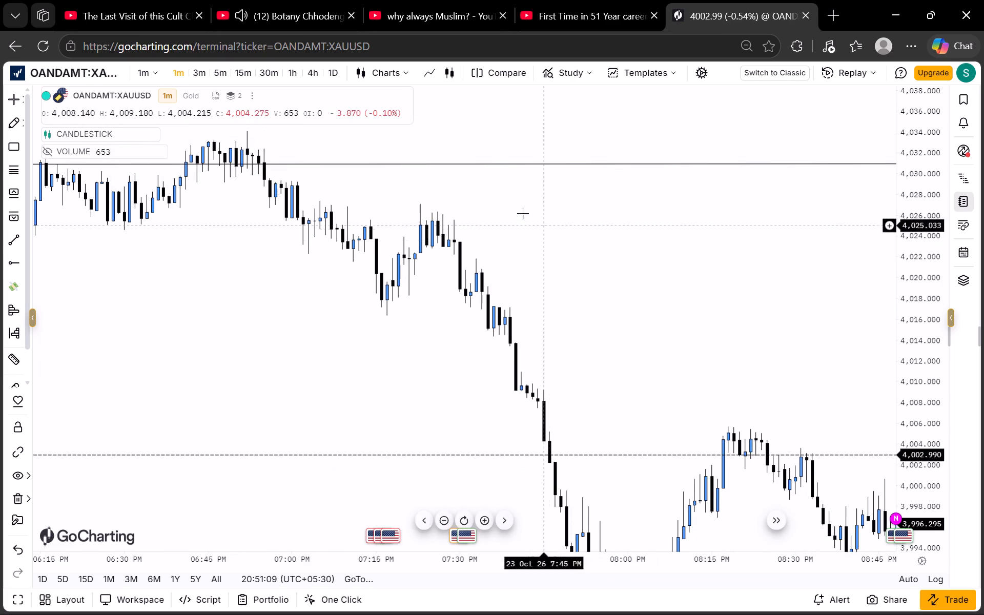
Return the chart to the 3m interval and show the full evening drop and rebound below the trend line.
{"action": "left_click", "coordinate": [197, 67]}
{"action": "scroll", "coordinate": [509, 315], "scroll_direction": "up", "scroll_amount": 3}
{"action": "left_click_drag", "start_coordinate": [594, 310], "coordinate": [586, 308]}
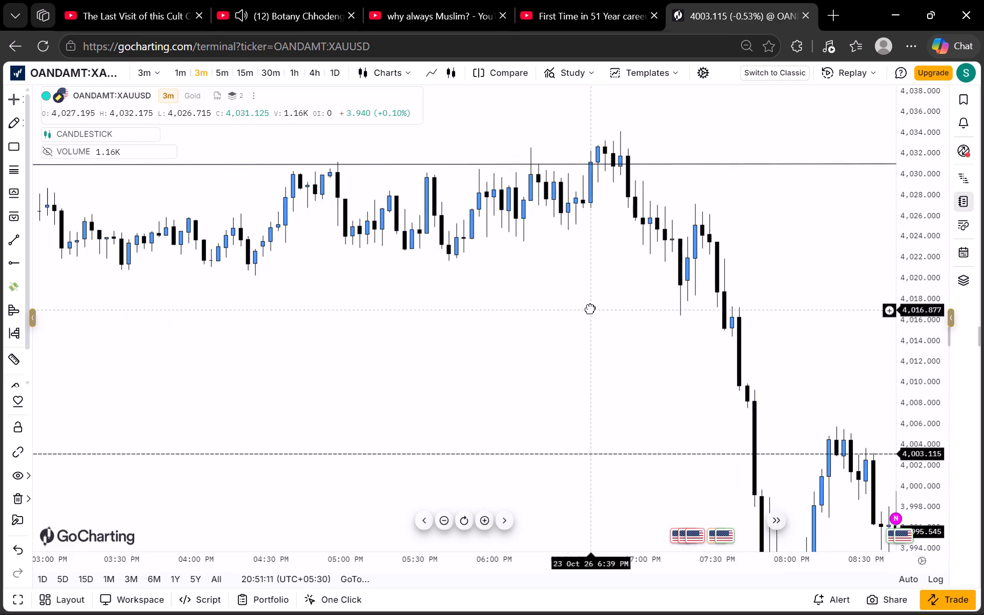
{"action": "left_click_drag", "start_coordinate": [586, 308], "coordinate": [348, 280]}
{"action": "scroll", "coordinate": [941, 304], "scroll_direction": "down", "scroll_amount": 6}
{"action": "scroll", "coordinate": [619, 293], "scroll_direction": "down", "scroll_amount": 2}
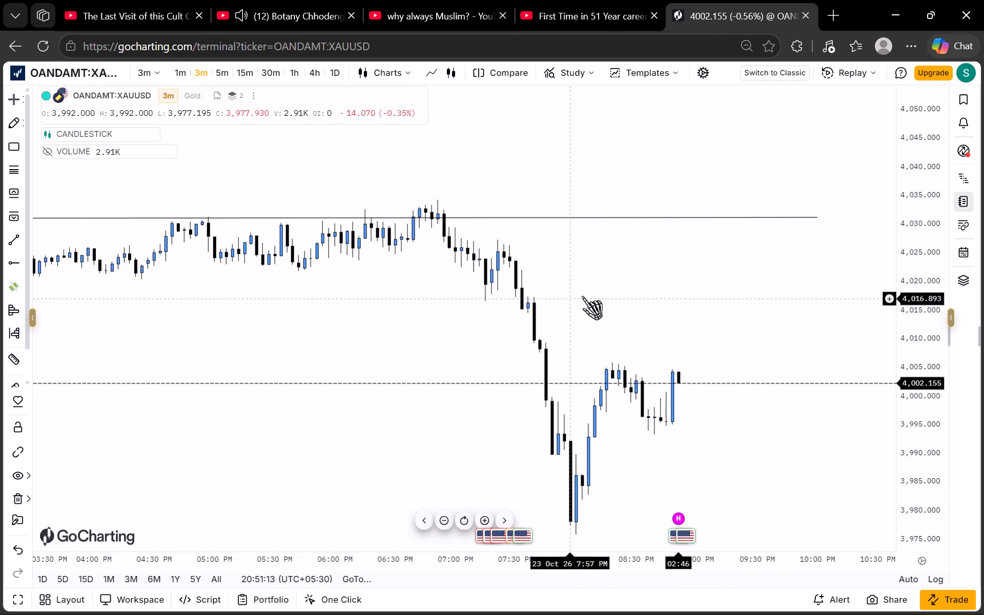
Switch the chart to the 5m interval and examine the evening drop and rebound below the trend line.
{"action": "scroll", "coordinate": [916, 289], "scroll_direction": "up", "scroll_amount": 7}
{"action": "scroll", "coordinate": [632, 272], "scroll_direction": "up", "scroll_amount": 1}
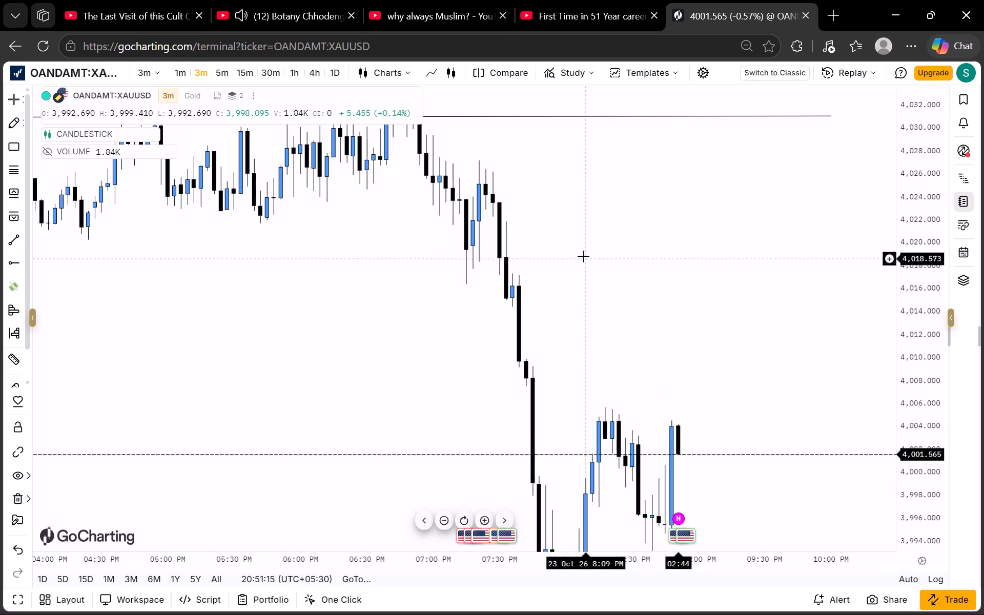
{"action": "left_click", "coordinate": [223, 73]}
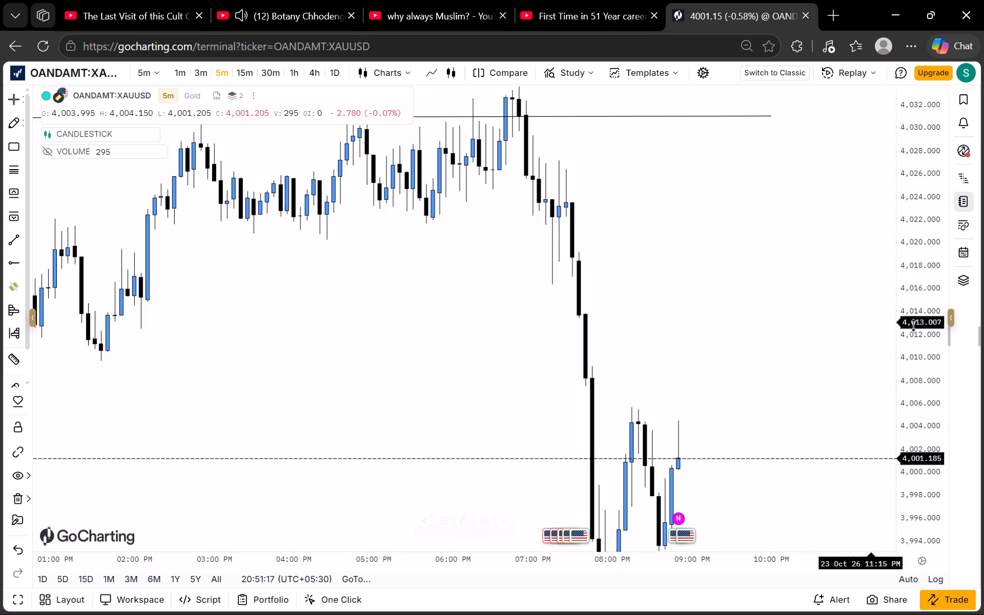
{"action": "scroll", "coordinate": [969, 301], "scroll_direction": "down", "scroll_amount": 13}
{"action": "scroll", "coordinate": [769, 296], "scroll_direction": "down", "scroll_amount": 2}
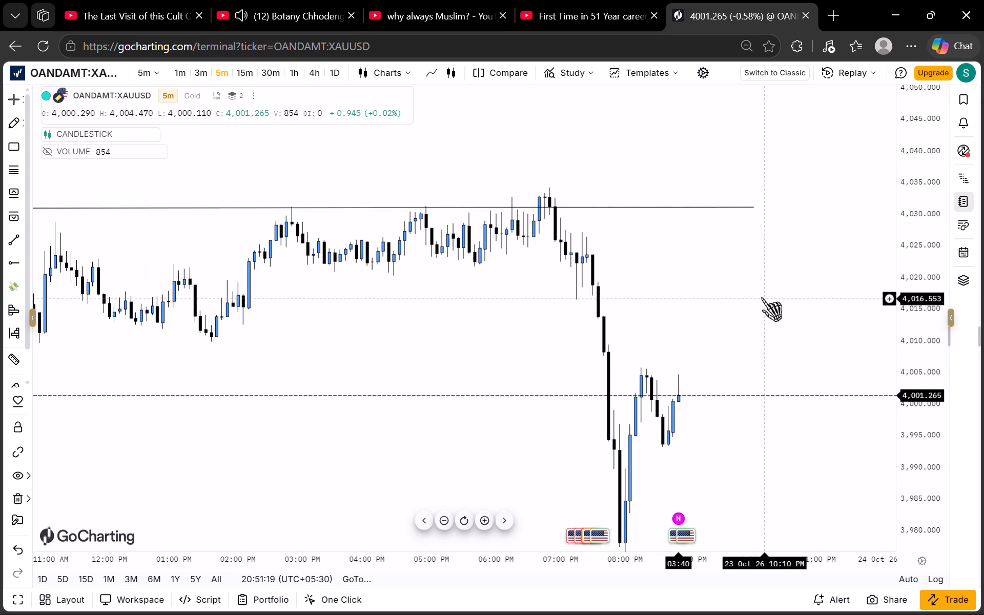
{"action": "left_click_drag", "start_coordinate": [698, 314], "coordinate": [640, 277]}
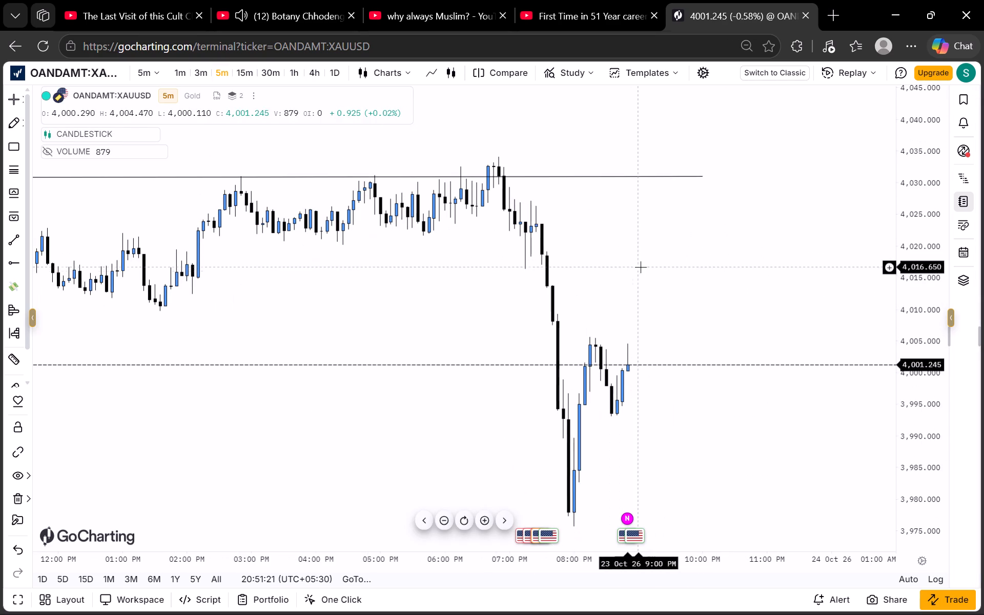
Switch the chart to the 15m interval and examine the 23 October price action around the trend line.
{"action": "left_click", "coordinate": [237, 71]}
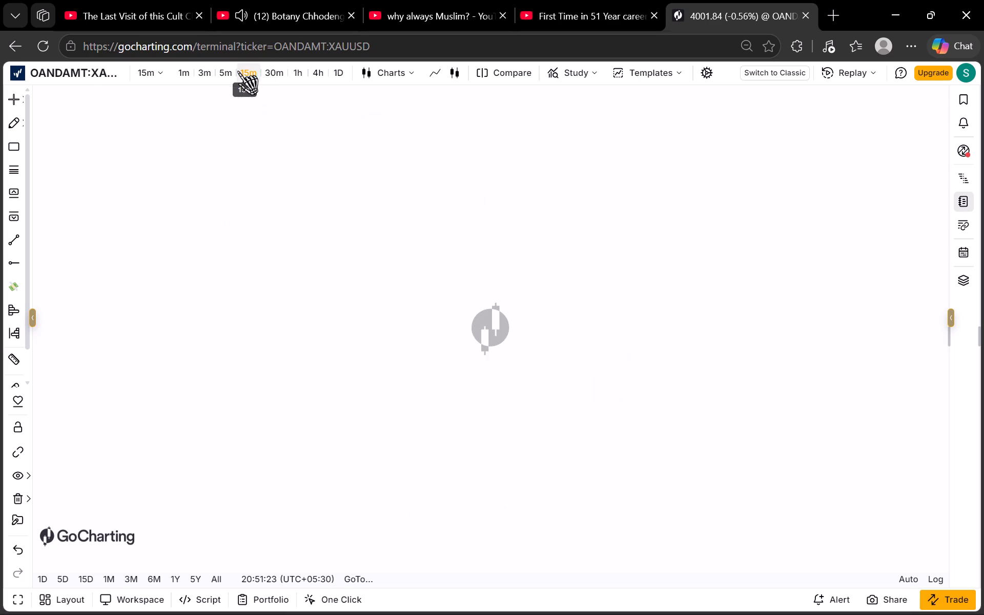
{"action": "scroll", "coordinate": [967, 309], "scroll_direction": "down", "scroll_amount": 7}
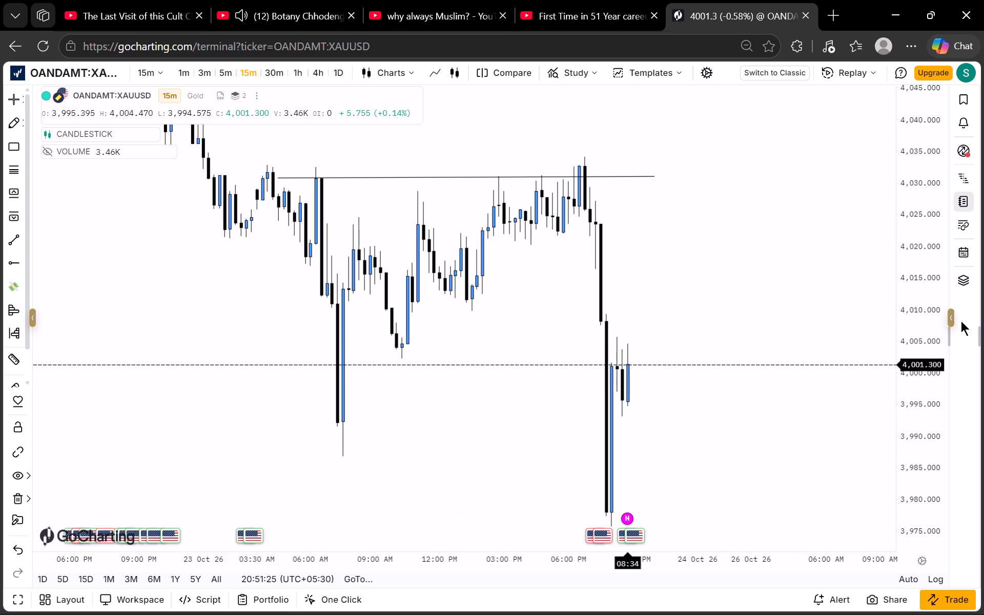
{"action": "scroll", "coordinate": [728, 293], "scroll_direction": "down", "scroll_amount": 2}
{"action": "scroll", "coordinate": [810, 275], "scroll_direction": "up", "scroll_amount": 2}
{"action": "scroll", "coordinate": [969, 274], "scroll_direction": "down", "scroll_amount": 6}
{"action": "scroll", "coordinate": [901, 285], "scroll_direction": "up", "scroll_amount": 1}
{"action": "scroll", "coordinate": [932, 277], "scroll_direction": "down", "scroll_amount": 5}
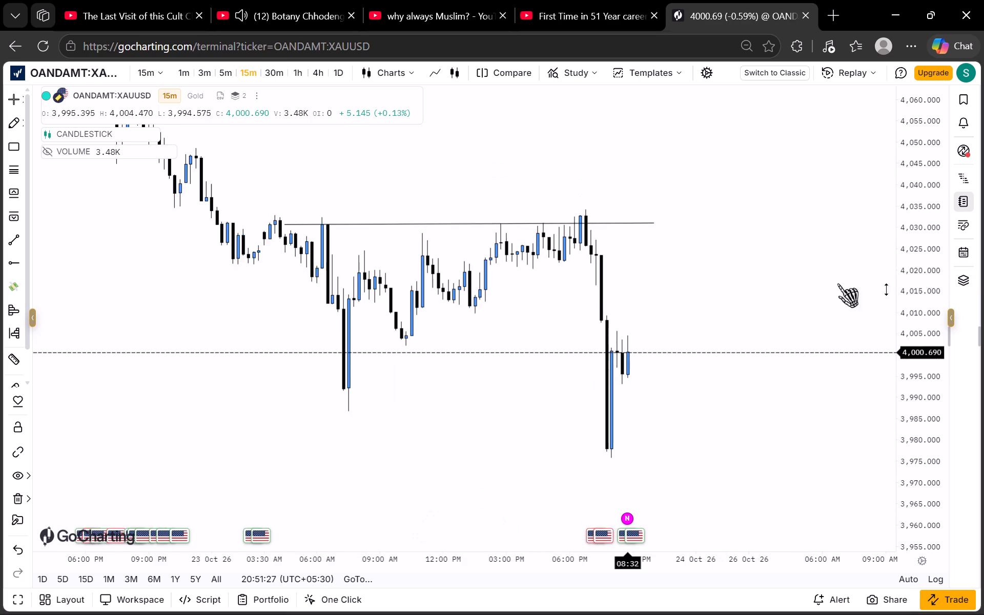
{"action": "scroll", "coordinate": [651, 275], "scroll_direction": "down", "scroll_amount": 2}
{"action": "left_click_drag", "start_coordinate": [712, 259], "coordinate": [707, 296]}
Delete the near-horizontal trend line drawn along the 23 October highs.
{"action": "left_click_drag", "start_coordinate": [488, 260], "coordinate": [516, 243]}
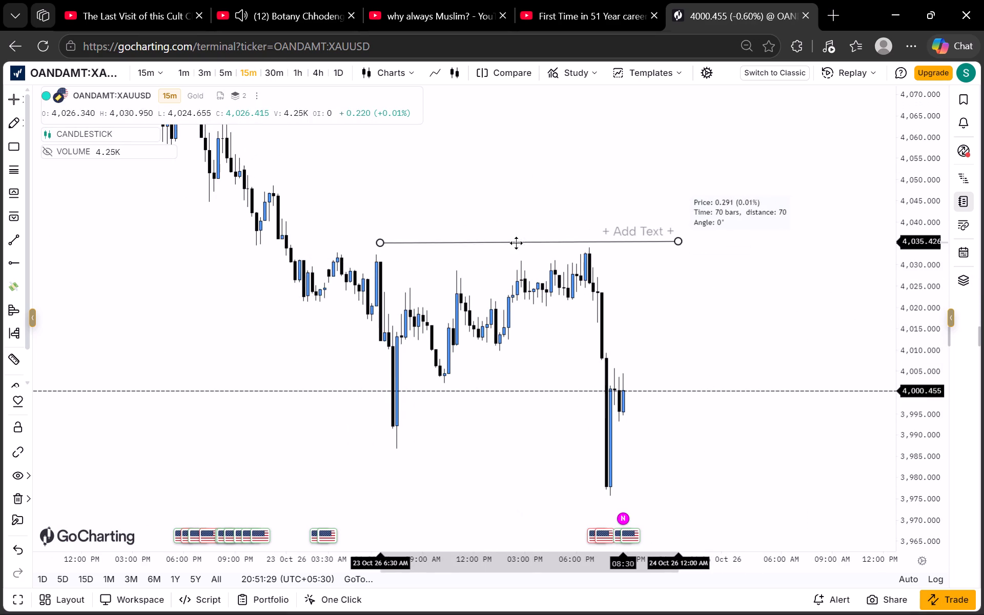
{"action": "left_click_drag", "start_coordinate": [516, 243], "coordinate": [507, 252]}
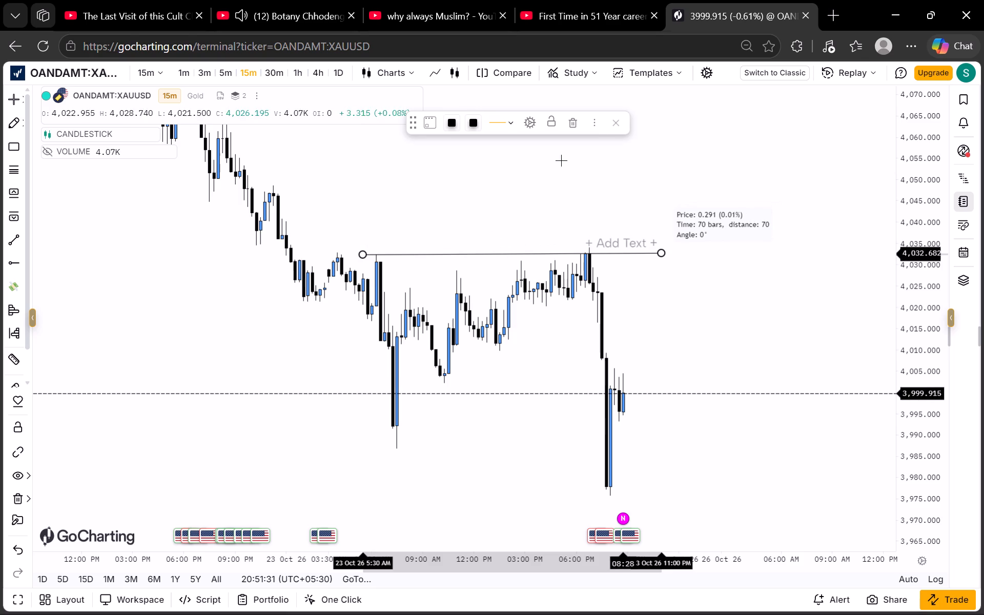
{"action": "left_click", "coordinate": [572, 119]}
Examine the 15m decline from 22 October through the 23 October evening low and rebound.
{"action": "scroll", "coordinate": [934, 316], "scroll_direction": "up", "scroll_amount": 7}
{"action": "scroll", "coordinate": [940, 317], "scroll_direction": "down", "scroll_amount": 7}
{"action": "scroll", "coordinate": [744, 346], "scroll_direction": "down", "scroll_amount": 2}
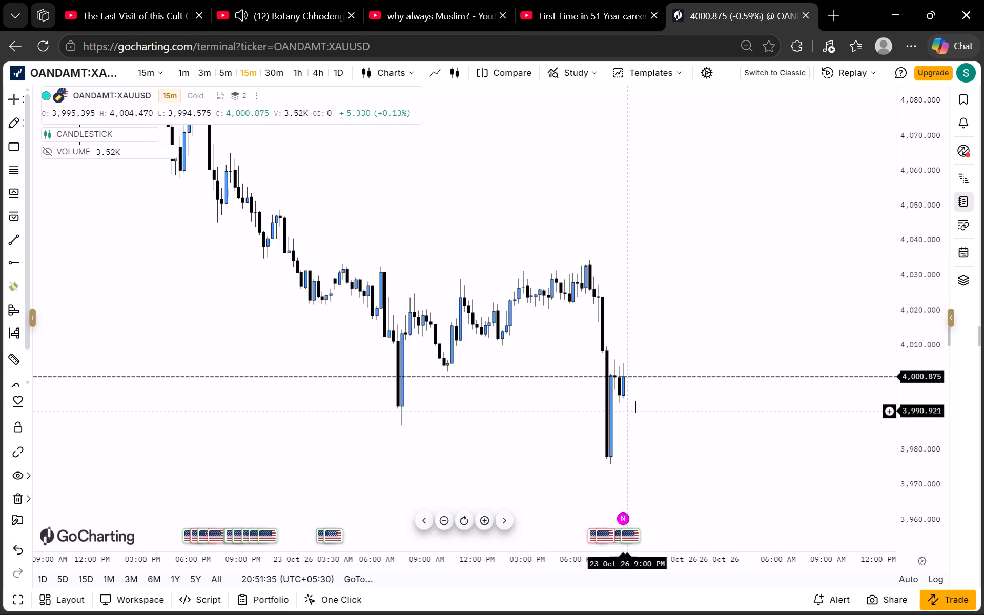
{"action": "scroll", "coordinate": [640, 393], "scroll_direction": "down", "scroll_amount": 5}
{"action": "left_click_drag", "start_coordinate": [474, 272], "coordinate": [516, 391]}
{"action": "left_click_drag", "start_coordinate": [516, 391], "coordinate": [519, 288]}
{"action": "left_click_drag", "start_coordinate": [529, 365], "coordinate": [525, 291]}
{"action": "scroll", "coordinate": [534, 312], "scroll_direction": "up", "scroll_amount": 2}
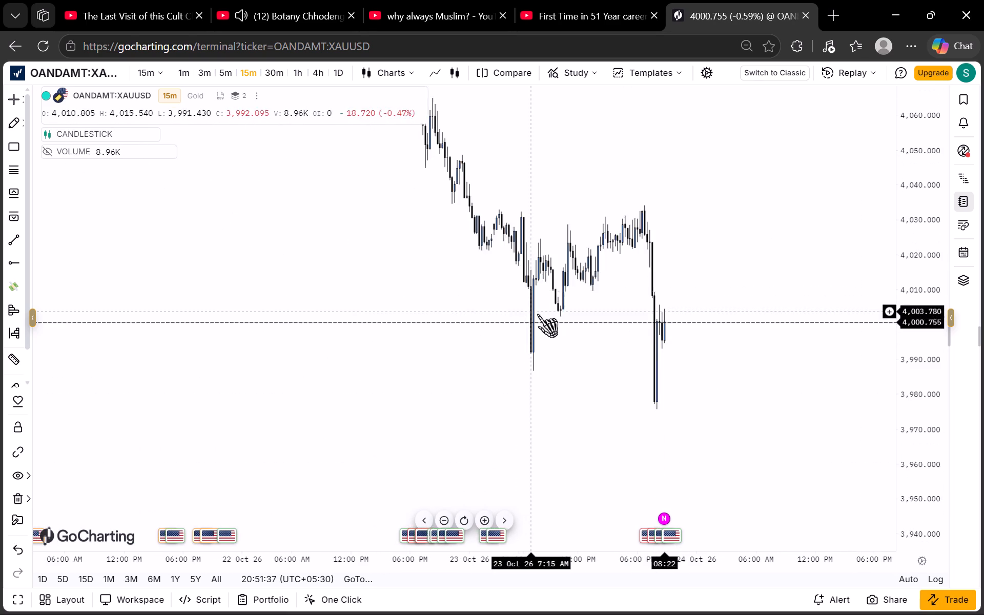
{"action": "scroll", "coordinate": [537, 314], "scroll_direction": "up", "scroll_amount": 4}
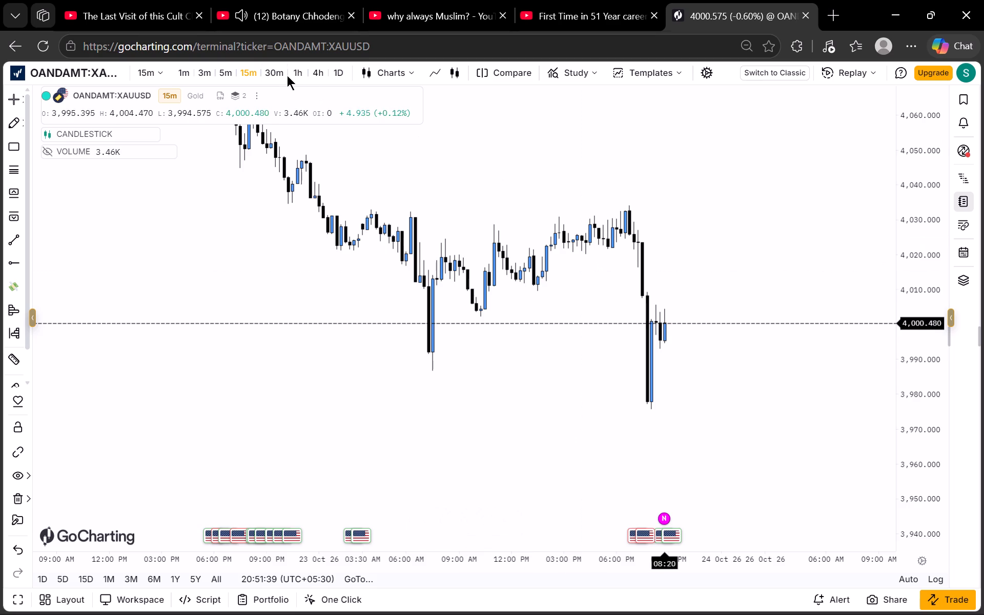
Switch the chart to the 1h interval and examine the decline into the 23 October low.
{"action": "left_click", "coordinate": [298, 73]}
{"action": "scroll", "coordinate": [901, 314], "scroll_direction": "up", "scroll_amount": 14}
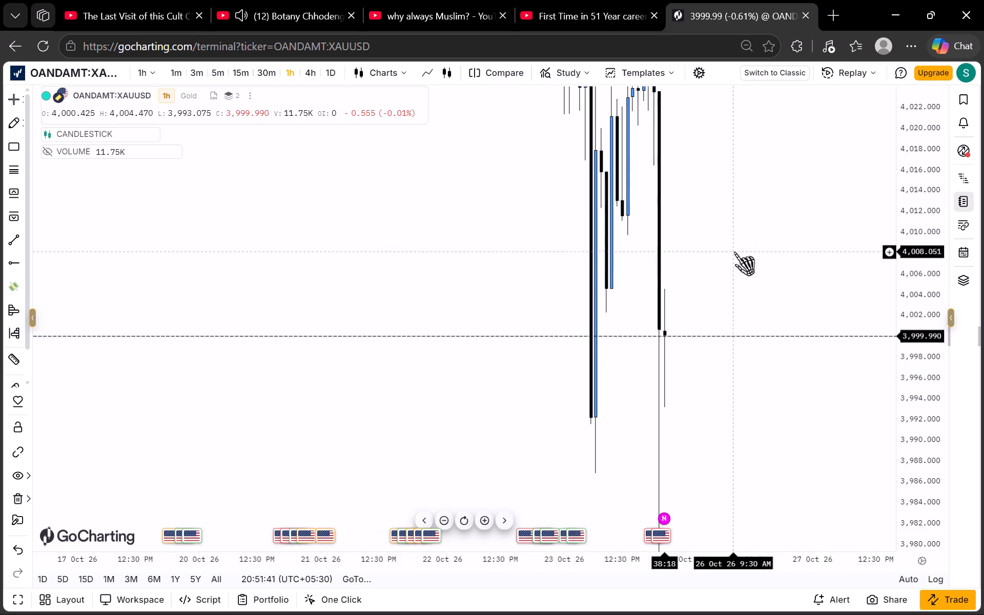
{"action": "scroll", "coordinate": [734, 252], "scroll_direction": "up", "scroll_amount": 2}
{"action": "left_click_drag", "start_coordinate": [729, 223], "coordinate": [661, 311]}
{"action": "scroll", "coordinate": [913, 283], "scroll_direction": "down", "scroll_amount": 18}
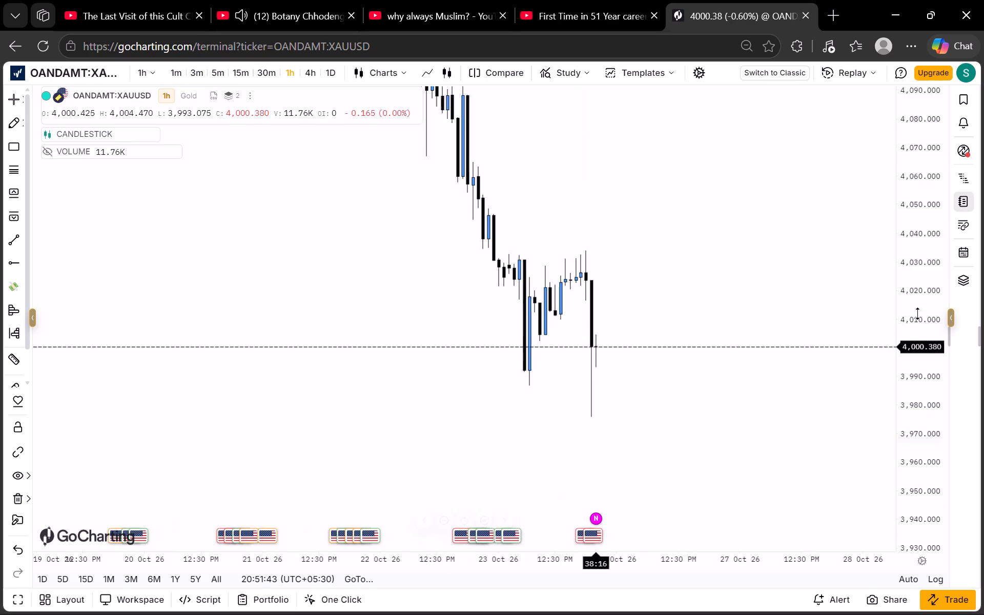
{"action": "left_click_drag", "start_coordinate": [230, 276], "coordinate": [158, 246]}
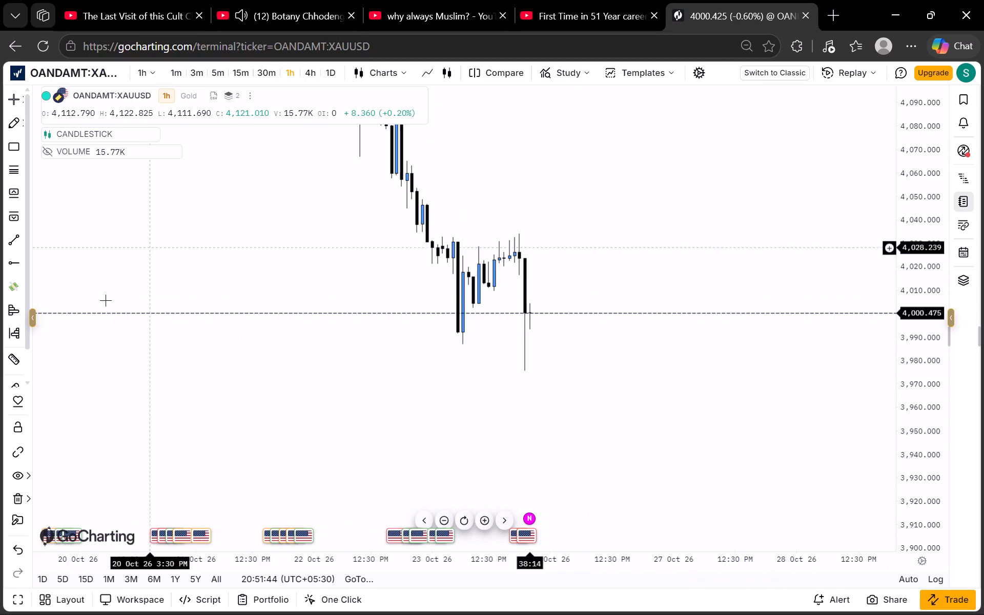
Measure the 23 October drop on the 1h chart from the evening high to the low, then clear the measurement.
{"action": "left_click", "coordinate": [7, 354]}
{"action": "left_click", "coordinate": [522, 234]}
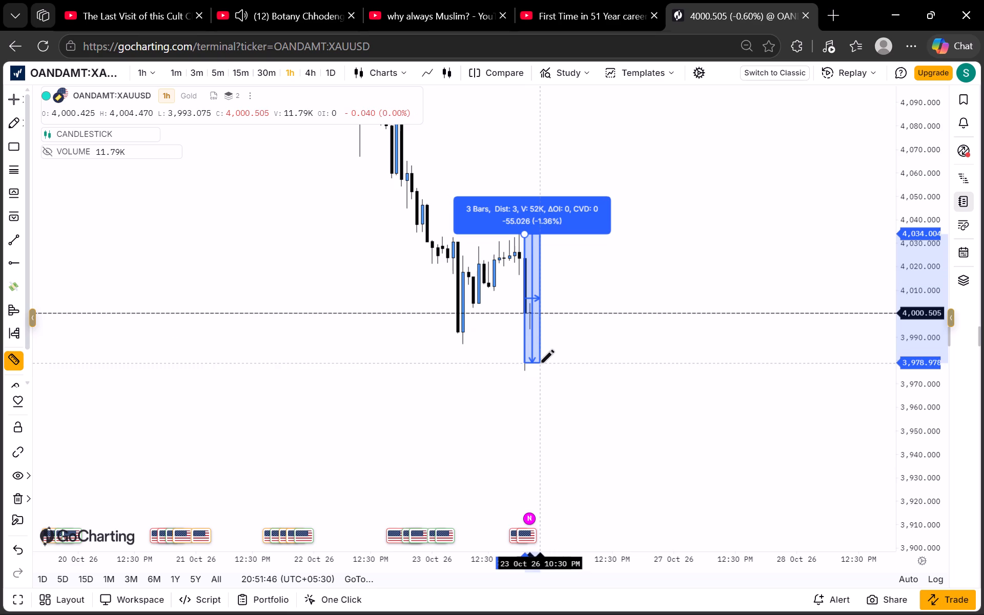
{"action": "left_click", "coordinate": [541, 370]}
{"action": "left_click", "coordinate": [652, 280]}
Switch the chart to the daily interval and examine the long-term price history from 2025 through October 2026.
{"action": "scroll", "coordinate": [943, 254], "scroll_direction": "down", "scroll_amount": 11}
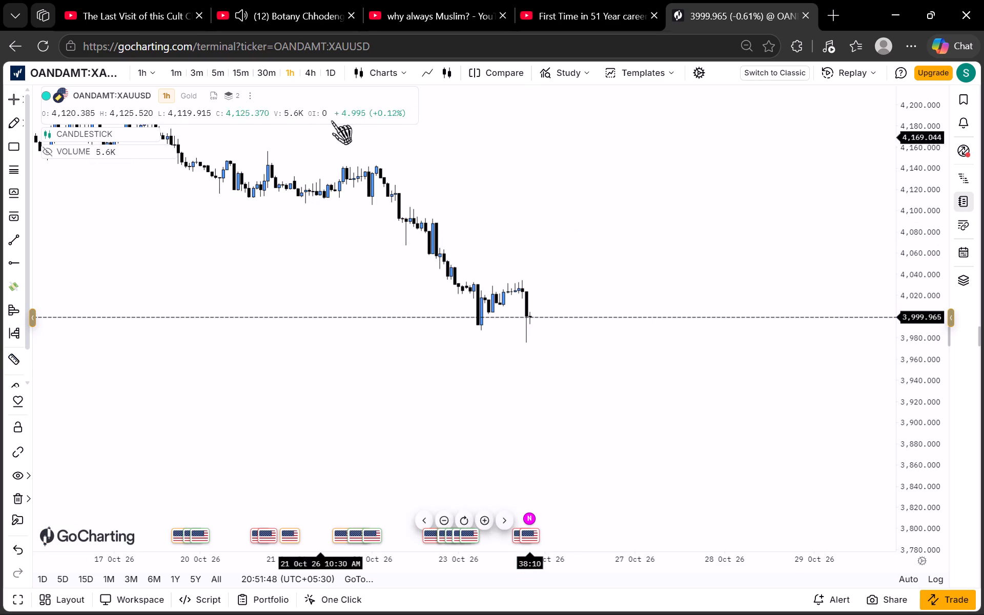
{"action": "left_click", "coordinate": [323, 73]}
{"action": "scroll", "coordinate": [908, 271], "scroll_direction": "down", "scroll_amount": 12}
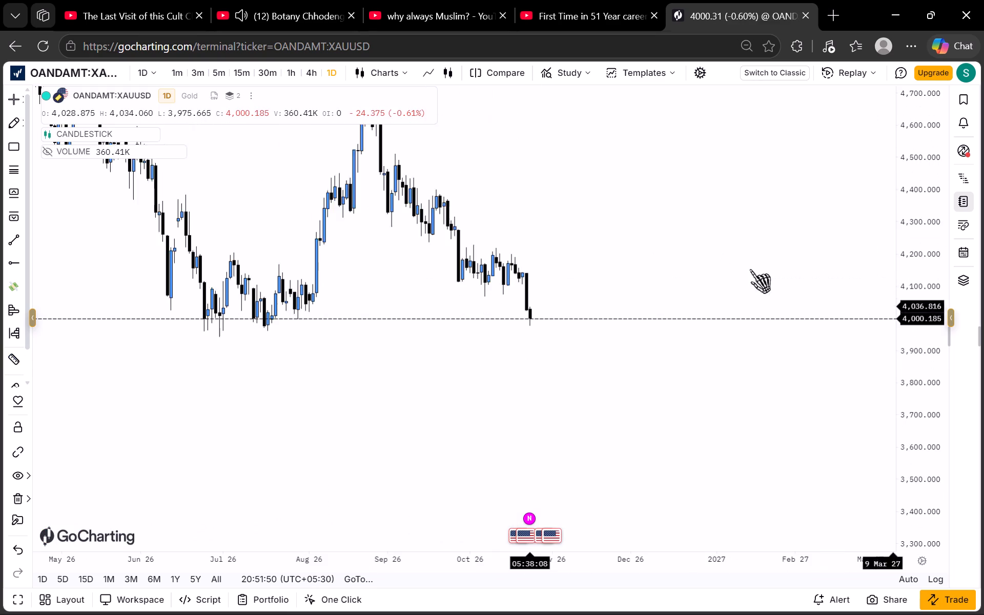
{"action": "scroll", "coordinate": [750, 269], "scroll_direction": "down", "scroll_amount": 4}
{"action": "scroll", "coordinate": [915, 249], "scroll_direction": "down", "scroll_amount": 17}
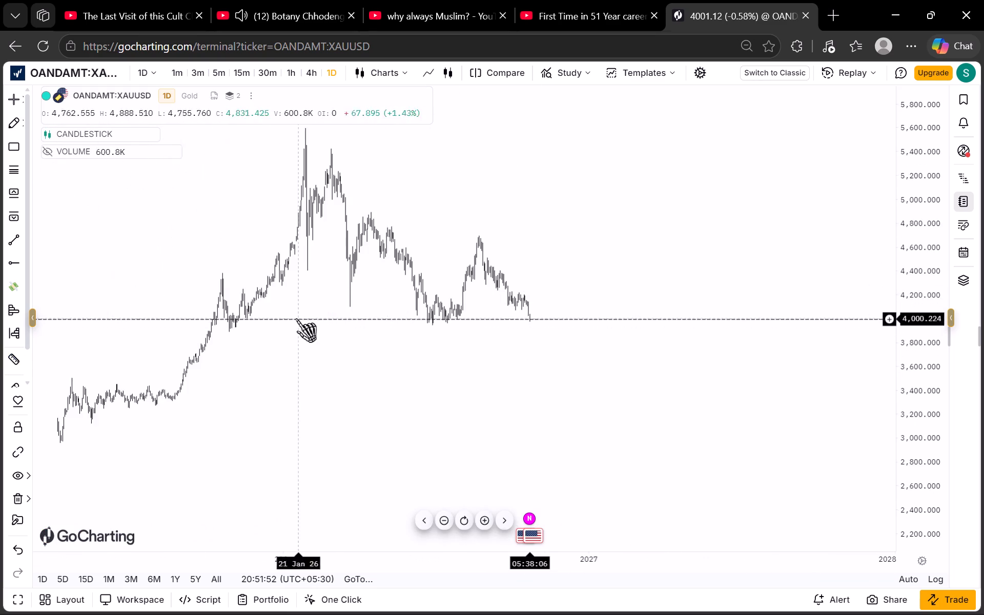
{"action": "left_click_drag", "start_coordinate": [295, 317], "coordinate": [403, 307]}
{"action": "left_click_drag", "start_coordinate": [420, 235], "coordinate": [406, 268]}
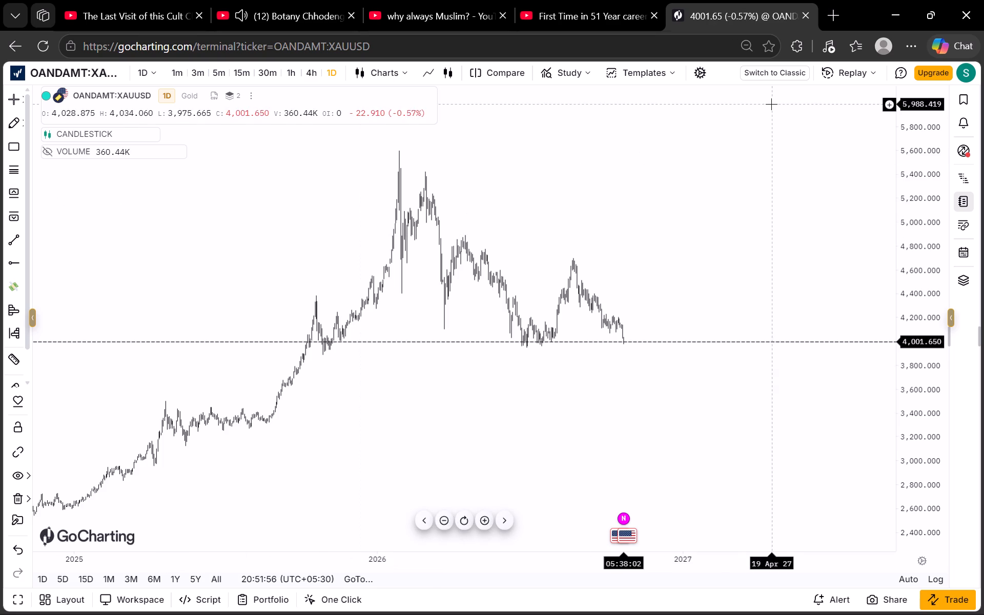
Open the Backtesting Sessions overview and browse its introduction cards on the replay features.
{"action": "left_click", "coordinate": [842, 76]}
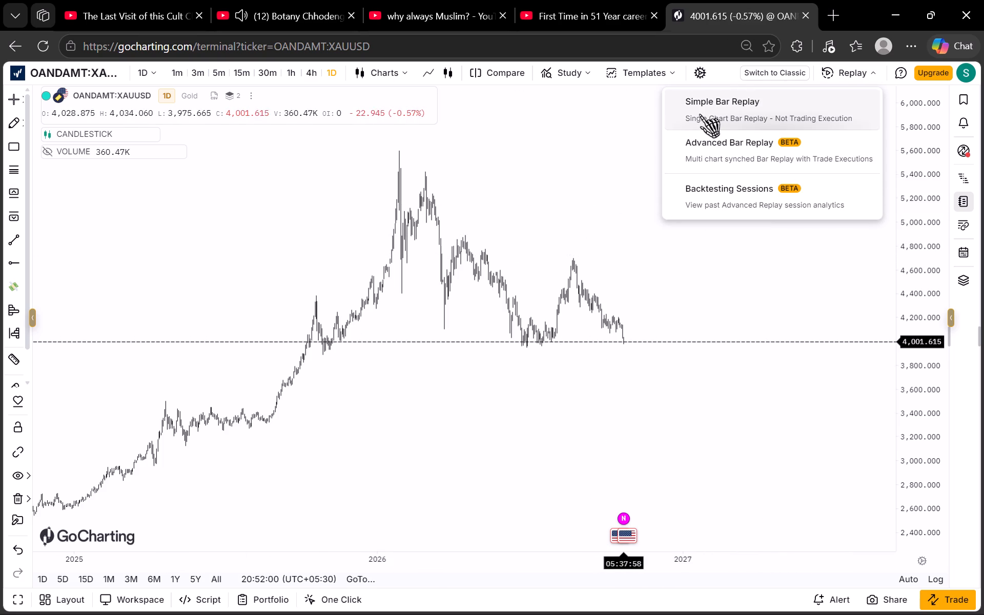
{"action": "left_click", "coordinate": [709, 203]}
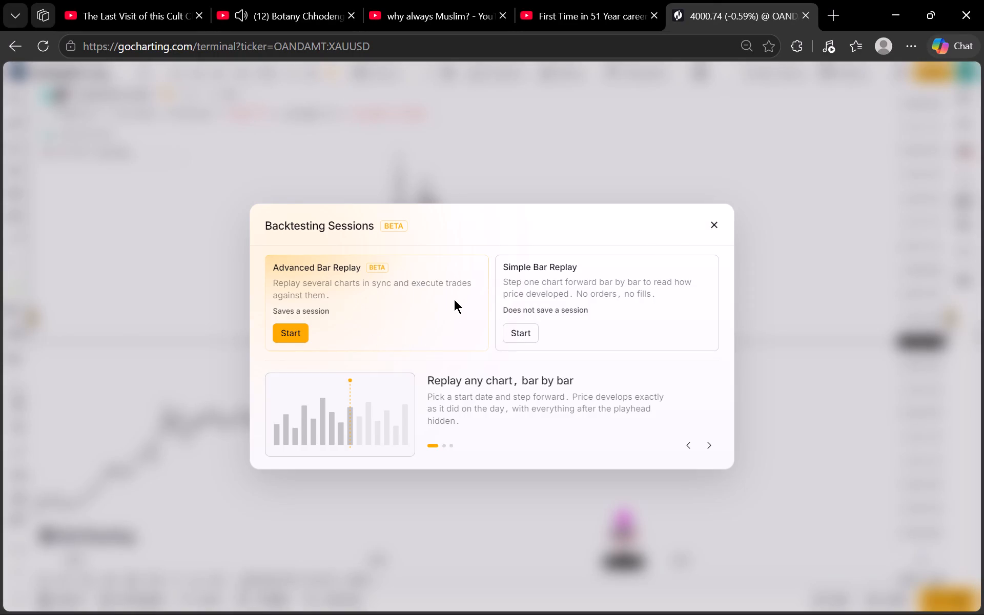
{"action": "double_click", "coordinate": [709, 444]}
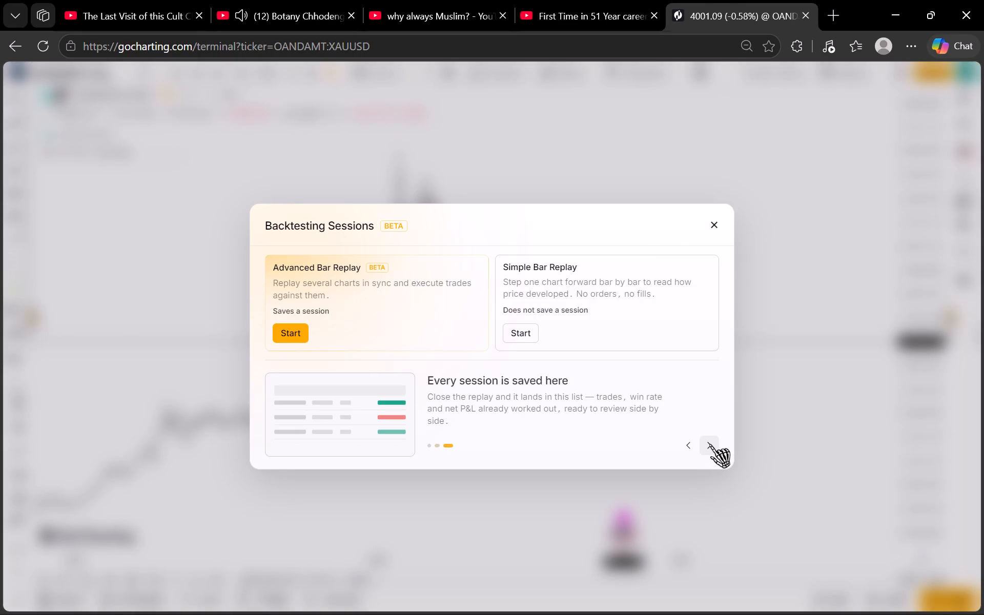
{"action": "left_click", "coordinate": [709, 444]}
{"action": "triple_click", "coordinate": [709, 444]}
{"action": "left_click", "coordinate": [709, 444]}
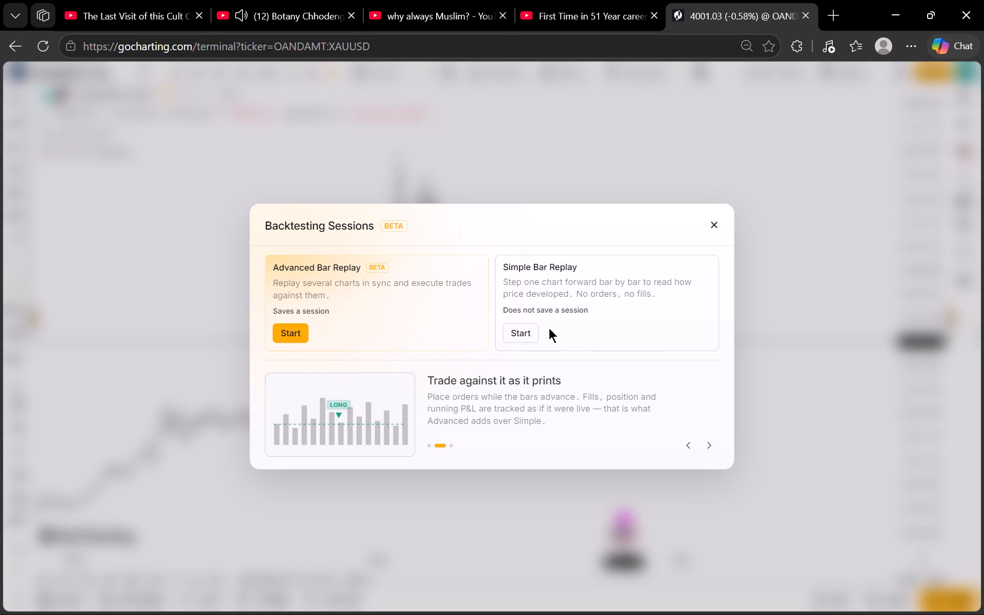
Start a Simple Bar Replay of the daily chart from a candle in late March 2026.
{"action": "left_click", "coordinate": [520, 333]}
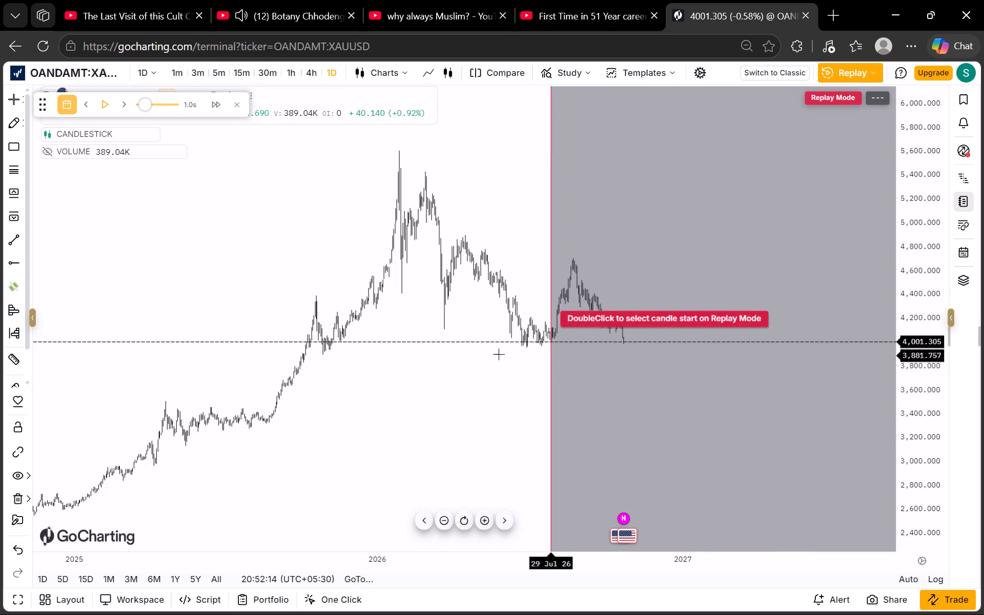
{"action": "double_click", "coordinate": [452, 343]}
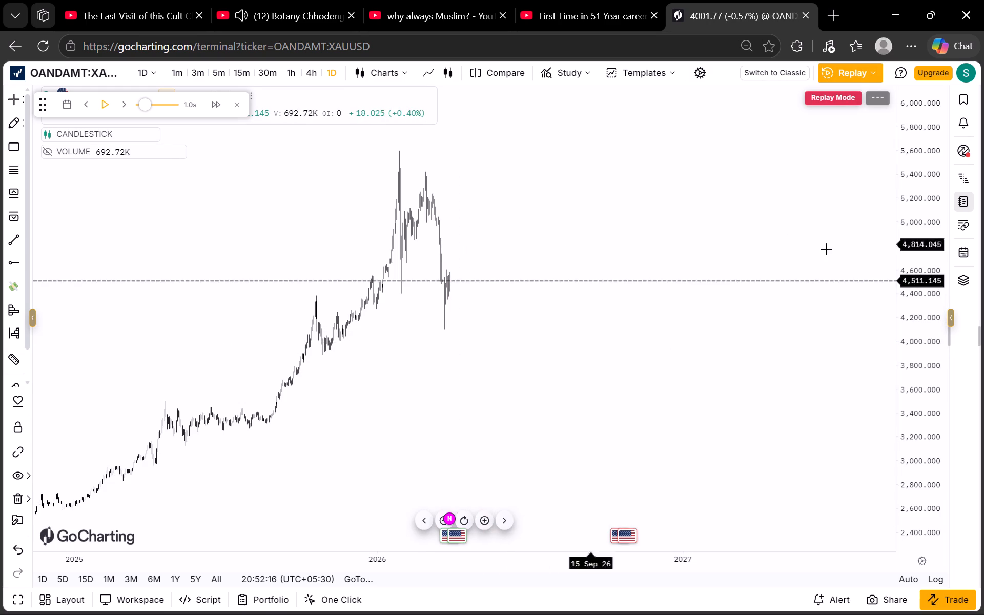
Examine the daily candles leading up to the replay start, from the early 2026 peak to the March low.
{"action": "scroll", "coordinate": [903, 280], "scroll_direction": "up", "scroll_amount": 20}
{"action": "scroll", "coordinate": [903, 280], "scroll_direction": "up", "scroll_amount": 4}
{"action": "left_click_drag", "start_coordinate": [519, 256], "coordinate": [487, 384]}
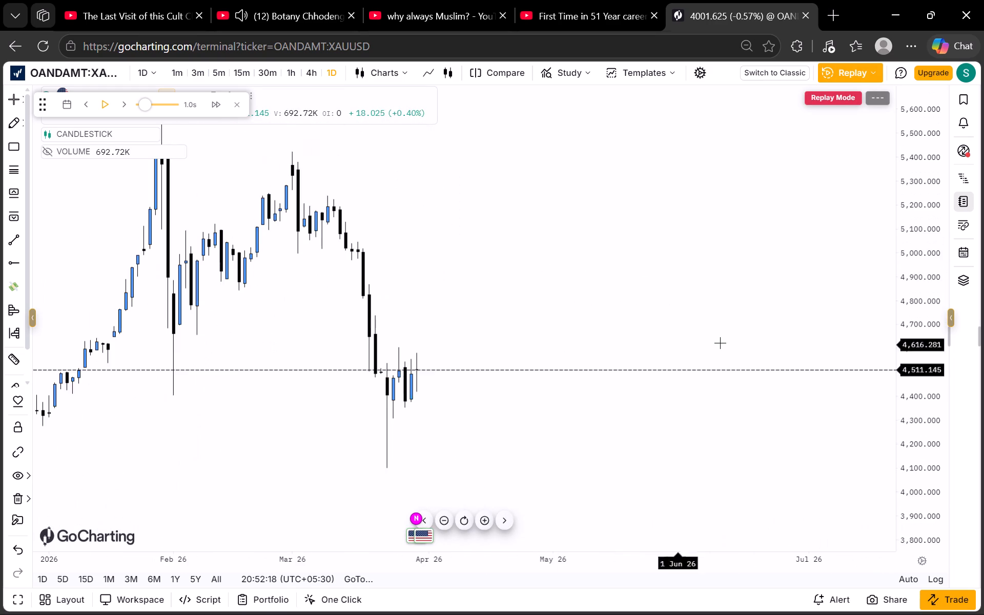
{"action": "scroll", "coordinate": [939, 337], "scroll_direction": "up", "scroll_amount": 6}
{"action": "scroll", "coordinate": [938, 336], "scroll_direction": "down", "scroll_amount": 11}
{"action": "left_click_drag", "start_coordinate": [602, 384], "coordinate": [613, 321]}
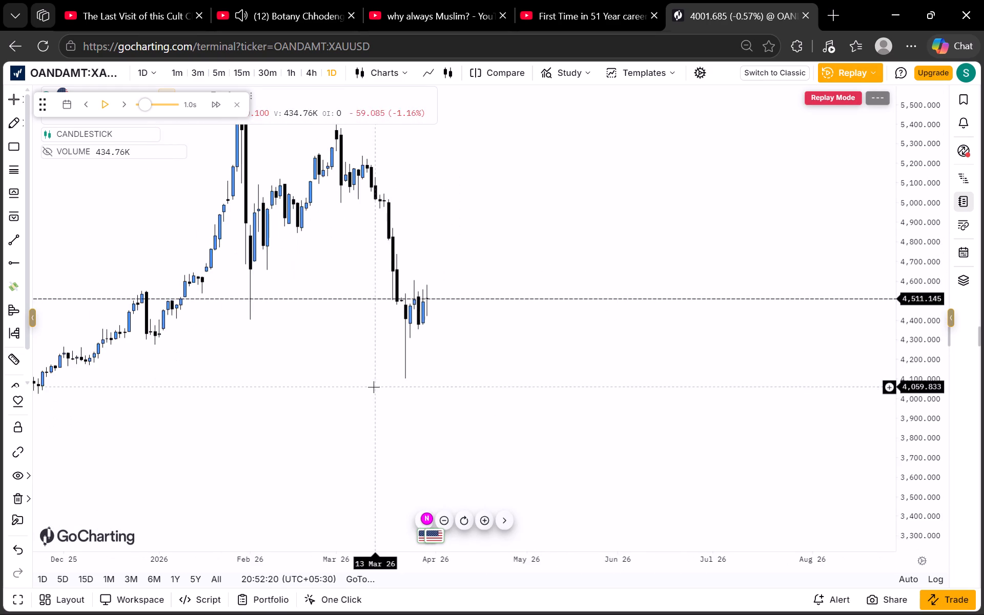
{"action": "scroll", "coordinate": [366, 398], "scroll_direction": "down", "scroll_amount": 4}
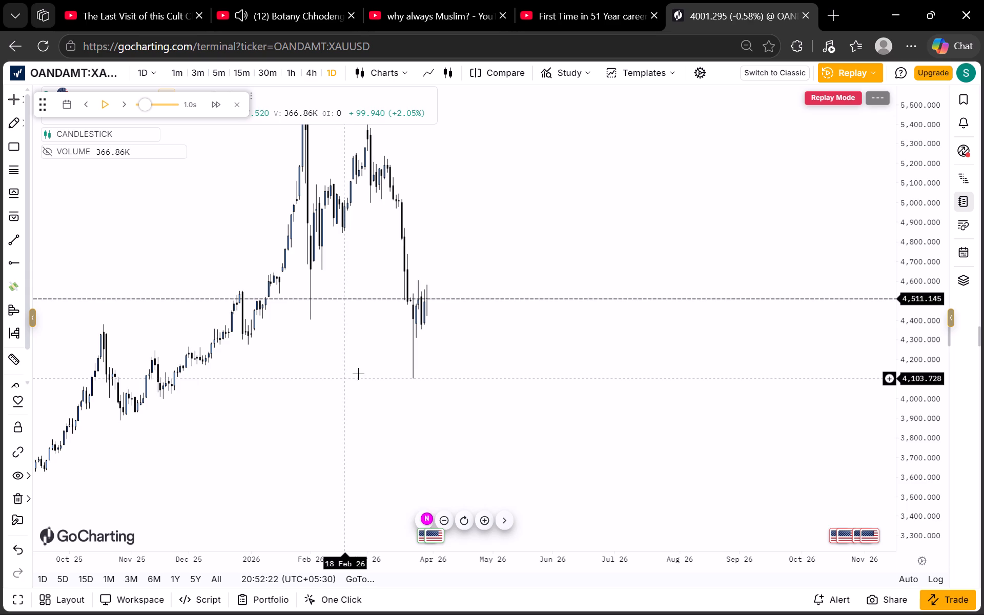
{"action": "scroll", "coordinate": [900, 339], "scroll_direction": "up", "scroll_amount": 15}
{"action": "left_click_drag", "start_coordinate": [557, 237], "coordinate": [518, 264]}
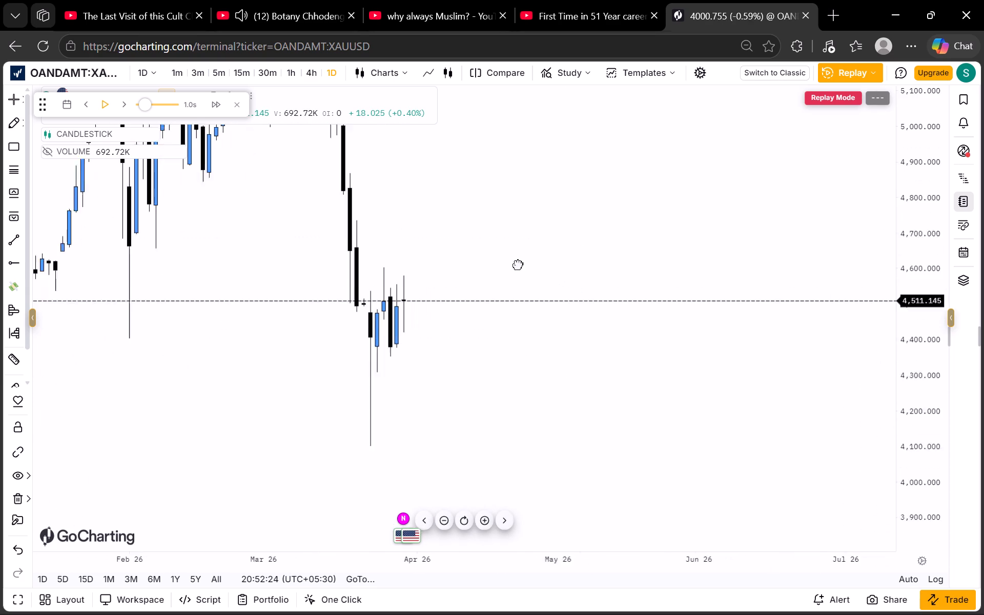
{"action": "left_click_drag", "start_coordinate": [518, 264], "coordinate": [515, 266]}
Move the replay controls clear of the symbol and price information, along the chart's upper edge.
{"action": "left_click_drag", "start_coordinate": [38, 104], "coordinate": [447, 124]}
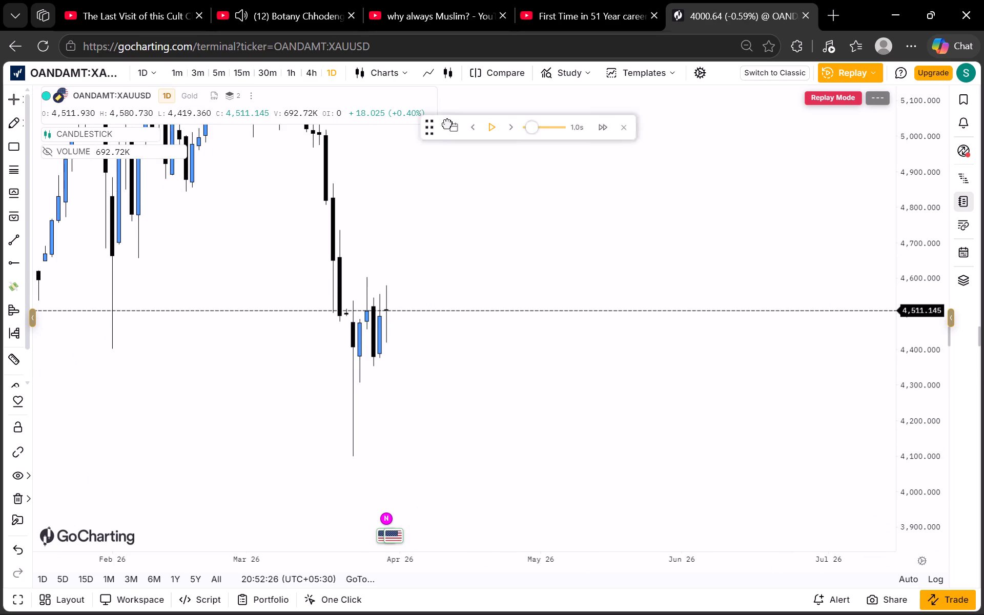
{"action": "left_click_drag", "start_coordinate": [447, 124], "coordinate": [455, 102]}
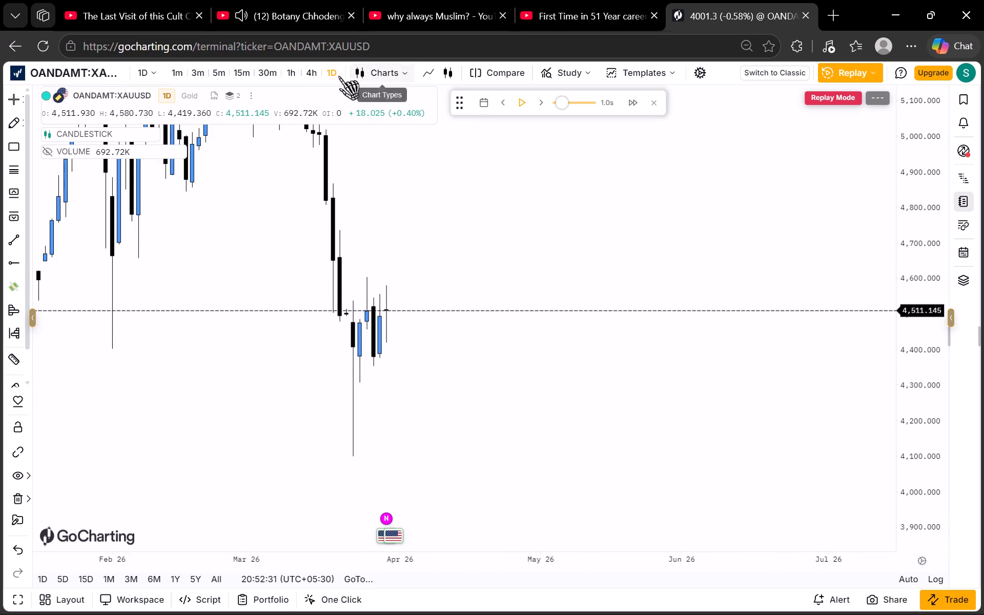
Switch the replay chart to the Weekly interval and frame the 2026 peak and pullback with room for upcoming candles.
{"action": "left_click", "coordinate": [161, 72]}
{"action": "scroll", "coordinate": [152, 347], "scroll_direction": "down", "scroll_amount": 4}
{"action": "left_click", "coordinate": [201, 464]}
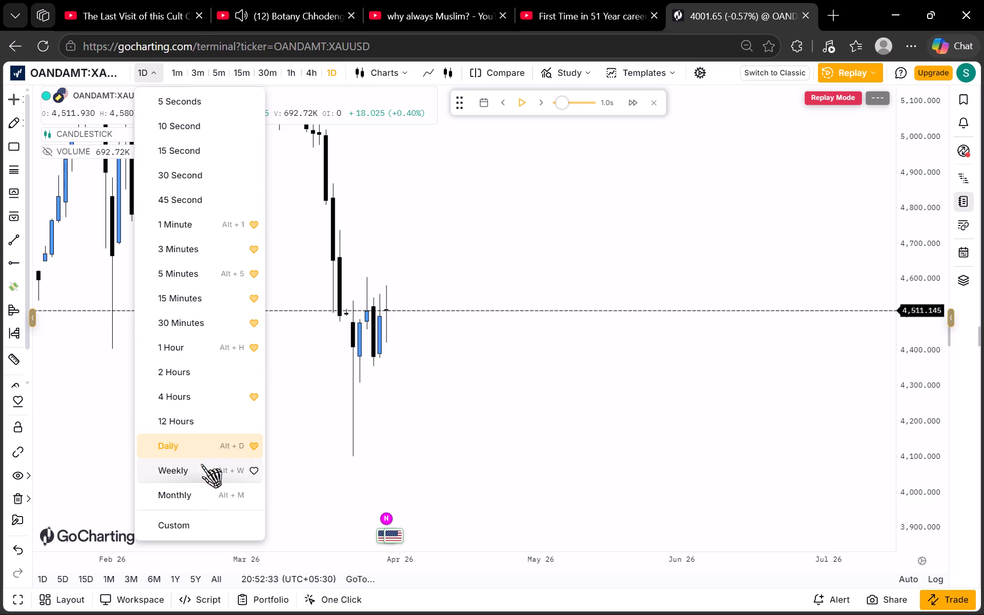
{"action": "scroll", "coordinate": [946, 307], "scroll_direction": "down", "scroll_amount": 11}
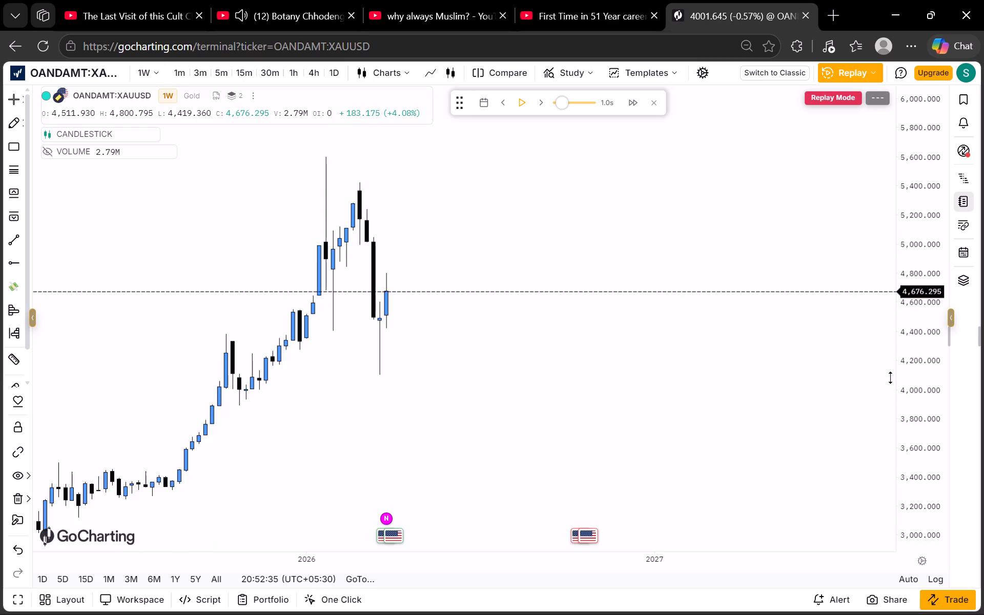
{"action": "scroll", "coordinate": [549, 303], "scroll_direction": "up", "scroll_amount": 4}
{"action": "left_click_drag", "start_coordinate": [502, 233], "coordinate": [480, 289]}
{"action": "scroll", "coordinate": [475, 275], "scroll_direction": "down", "scroll_amount": 3}
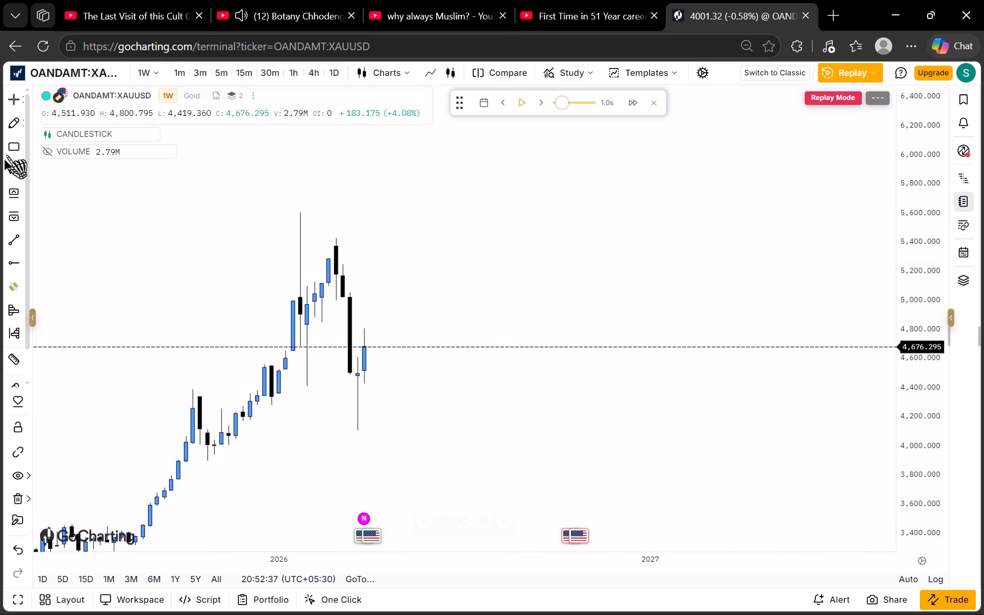
Draw a rectangle zone on the weekly chart from 2 Mar 26 to about 10 Aug 26, spanning about 4,978 down to 4,655.
{"action": "left_click", "coordinate": [9, 148]}
{"action": "left_click", "coordinate": [335, 303]}
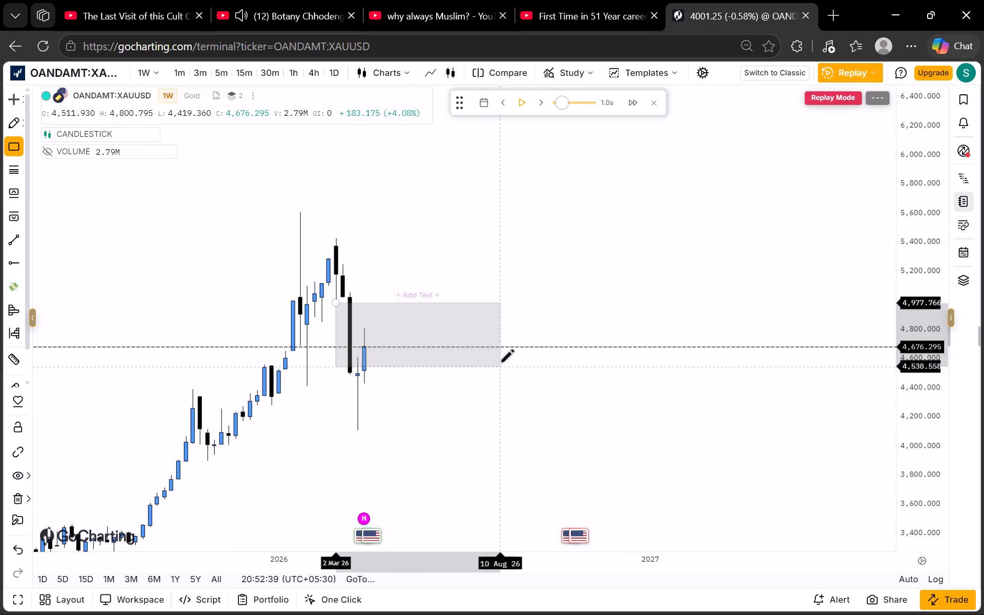
{"action": "left_click", "coordinate": [503, 350]}
{"action": "left_click", "coordinate": [575, 313]}
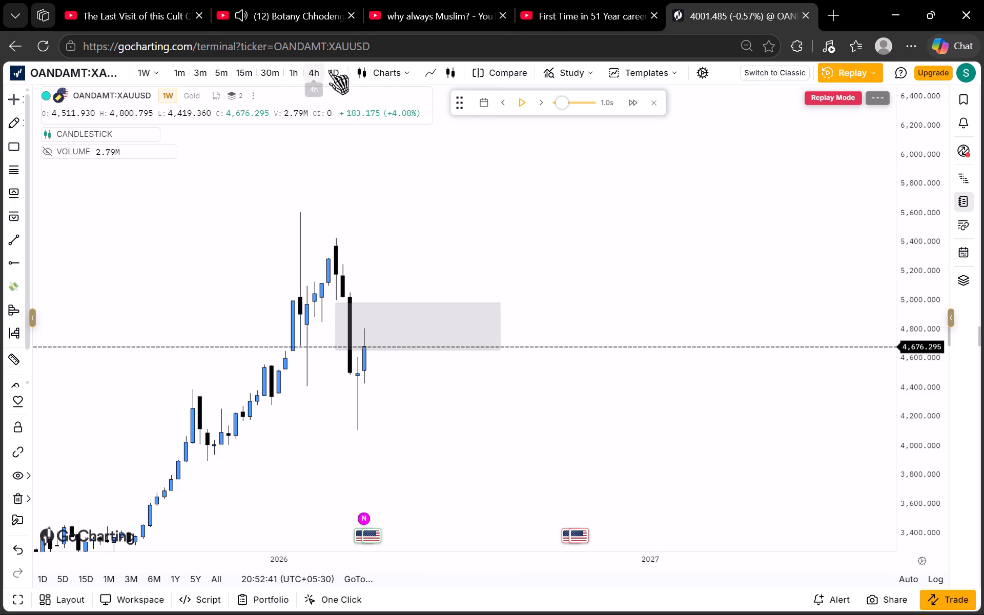
Switch the replay chart to the 1D interval and frame the early April candles around the marked zone's lower edge.
{"action": "left_click", "coordinate": [329, 69]}
{"action": "scroll", "coordinate": [370, 278], "scroll_direction": "down", "scroll_amount": 10}
{"action": "left_click_drag", "start_coordinate": [412, 372], "coordinate": [502, 353]}
{"action": "scroll", "coordinate": [464, 348], "scroll_direction": "down", "scroll_amount": 4}
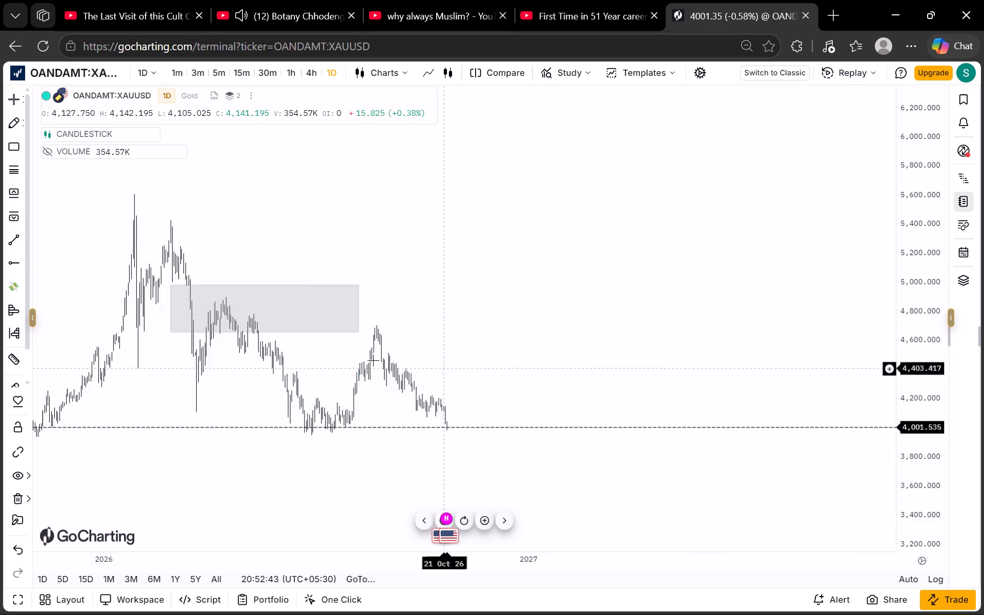
{"action": "left_click_drag", "start_coordinate": [369, 359], "coordinate": [571, 352]}
{"action": "scroll", "coordinate": [914, 321], "scroll_direction": "up", "scroll_amount": 16}
{"action": "scroll", "coordinate": [665, 359], "scroll_direction": "up", "scroll_amount": 1}
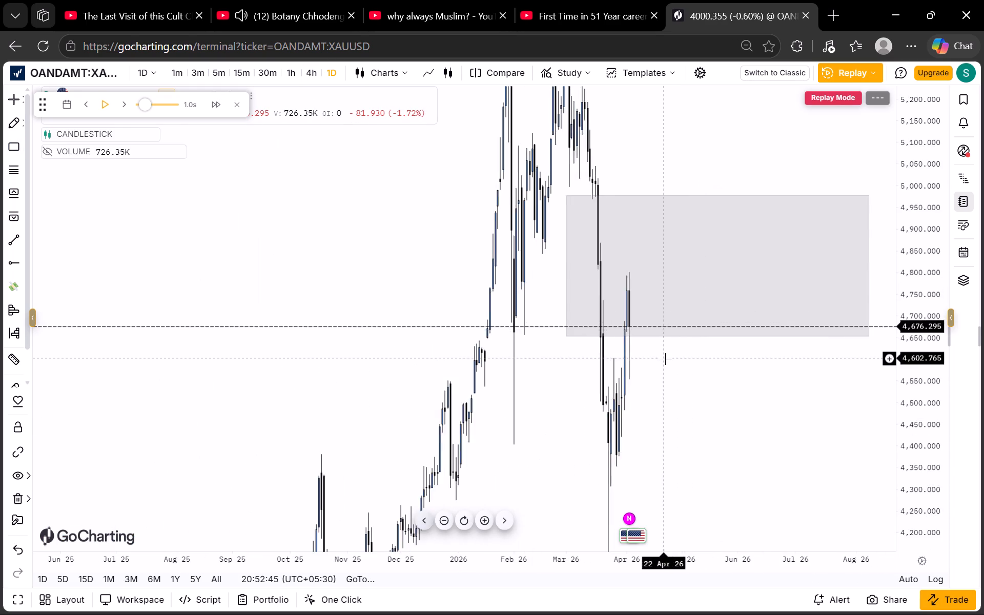
{"action": "scroll", "coordinate": [665, 359], "scroll_direction": "up", "scroll_amount": 5}
{"action": "left_click_drag", "start_coordinate": [698, 366], "coordinate": [526, 362]}
{"action": "scroll", "coordinate": [526, 362], "scroll_direction": "up", "scroll_amount": 5}
{"action": "scroll", "coordinate": [903, 314], "scroll_direction": "down", "scroll_amount": 6}
{"action": "scroll", "coordinate": [734, 351], "scroll_direction": "down", "scroll_amount": 1}
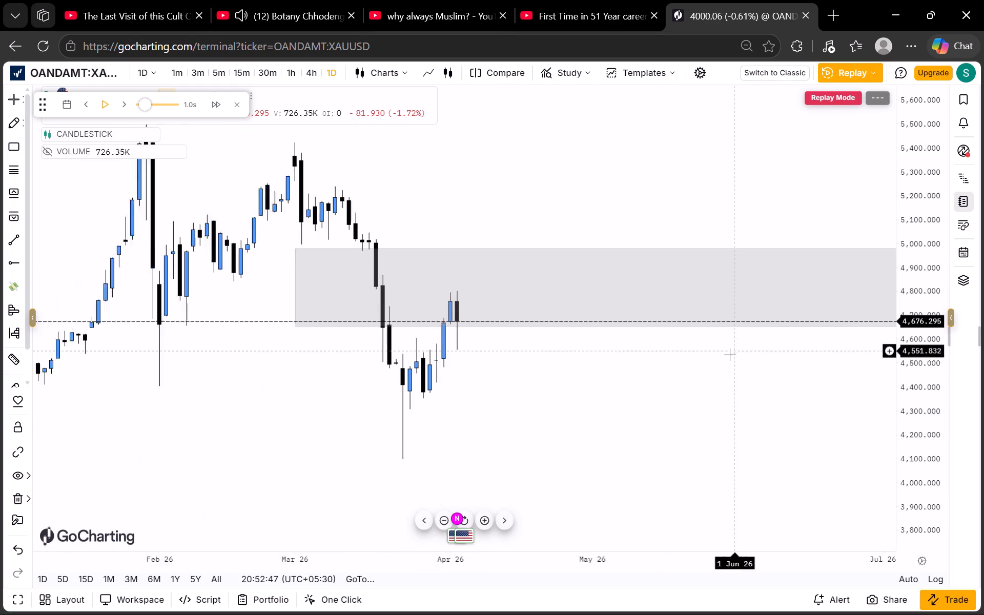
{"action": "scroll", "coordinate": [730, 355], "scroll_direction": "down", "scroll_amount": 1}
{"action": "left_click_drag", "start_coordinate": [642, 352], "coordinate": [537, 352]}
{"action": "scroll", "coordinate": [925, 330], "scroll_direction": "up", "scroll_amount": 7}
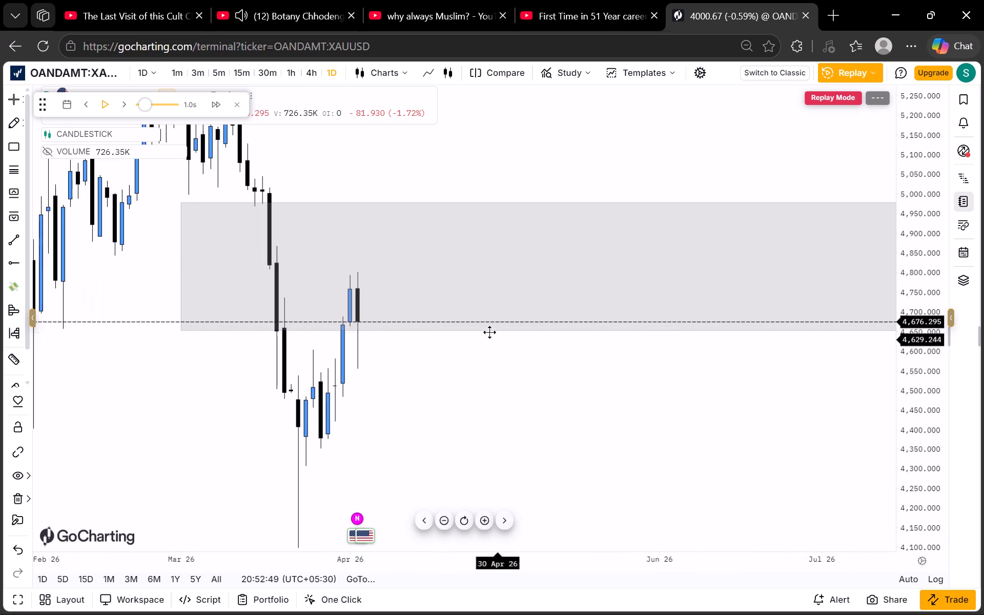
{"action": "left_click_drag", "start_coordinate": [424, 381], "coordinate": [416, 356]}
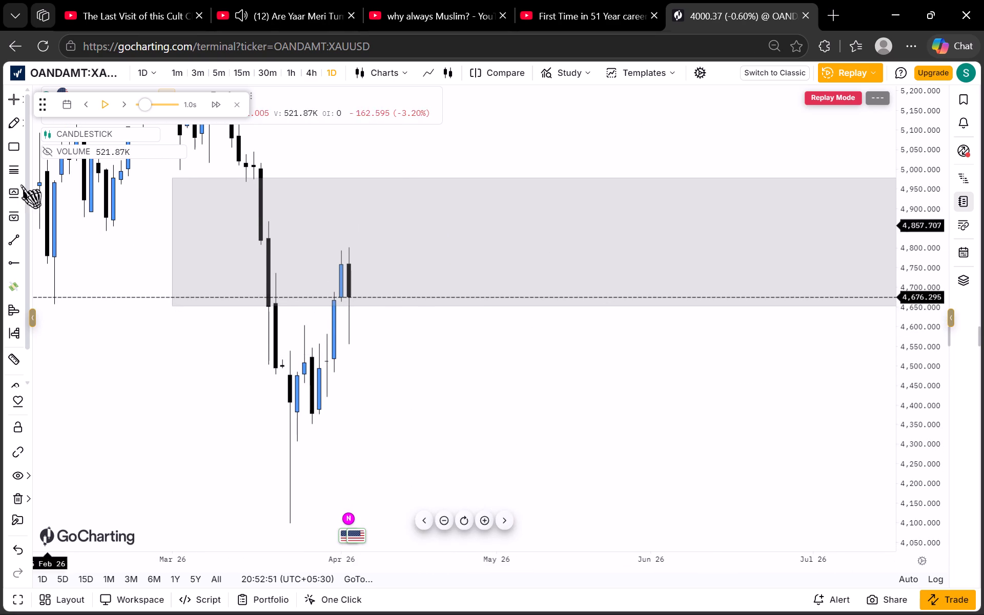
Draw a rectangle zone on the daily chart from 30 Mar 26 to about 22 Apr 26, spanning about 4,587 down to 4,414.
{"action": "left_click", "coordinate": [12, 147]}
{"action": "left_click", "coordinate": [325, 332]}
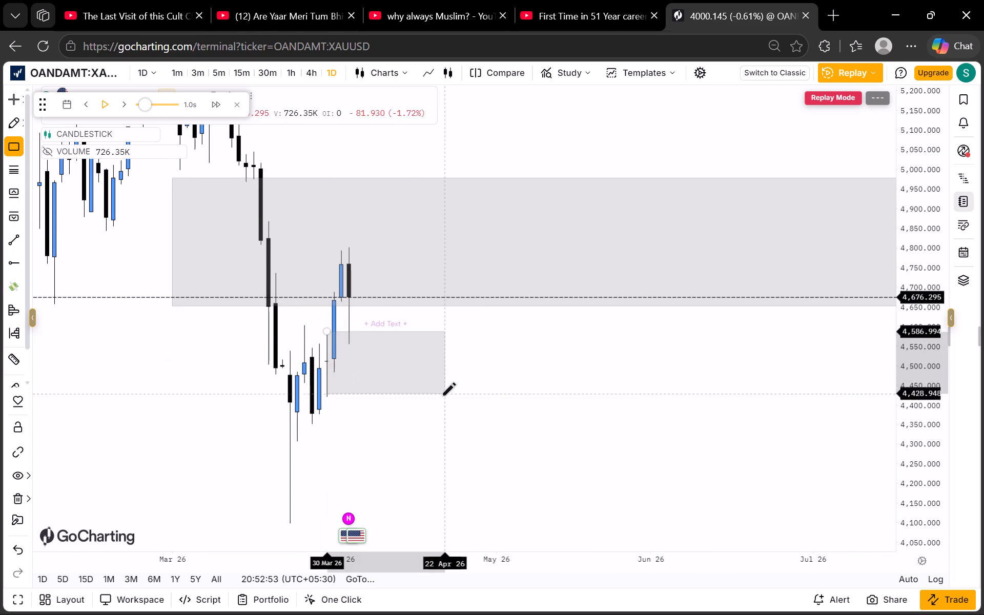
{"action": "left_click", "coordinate": [443, 399]}
{"action": "left_click", "coordinate": [485, 376]}
Switch the replay chart to the 4h interval and dismiss the historical data upgrade offer.
{"action": "left_click", "coordinate": [314, 70]}
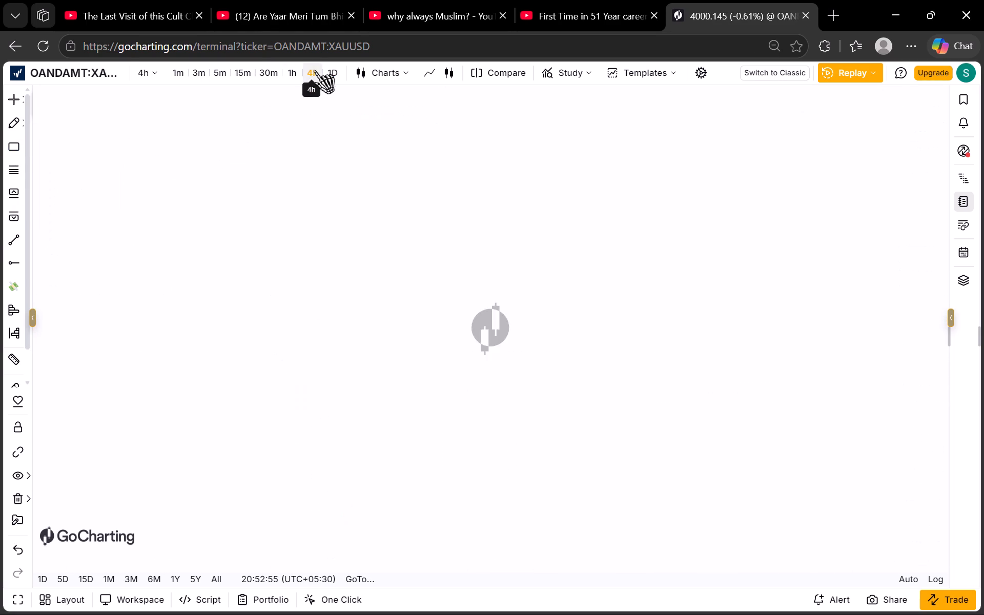
{"action": "scroll", "coordinate": [329, 142], "scroll_direction": "down", "scroll_amount": 9}
{"action": "scroll", "coordinate": [414, 390], "scroll_direction": "up", "scroll_amount": 2}
{"action": "scroll", "coordinate": [394, 365], "scroll_direction": "down", "scroll_amount": 4}
{"action": "scroll", "coordinate": [491, 322], "scroll_direction": "down", "scroll_amount": 3}
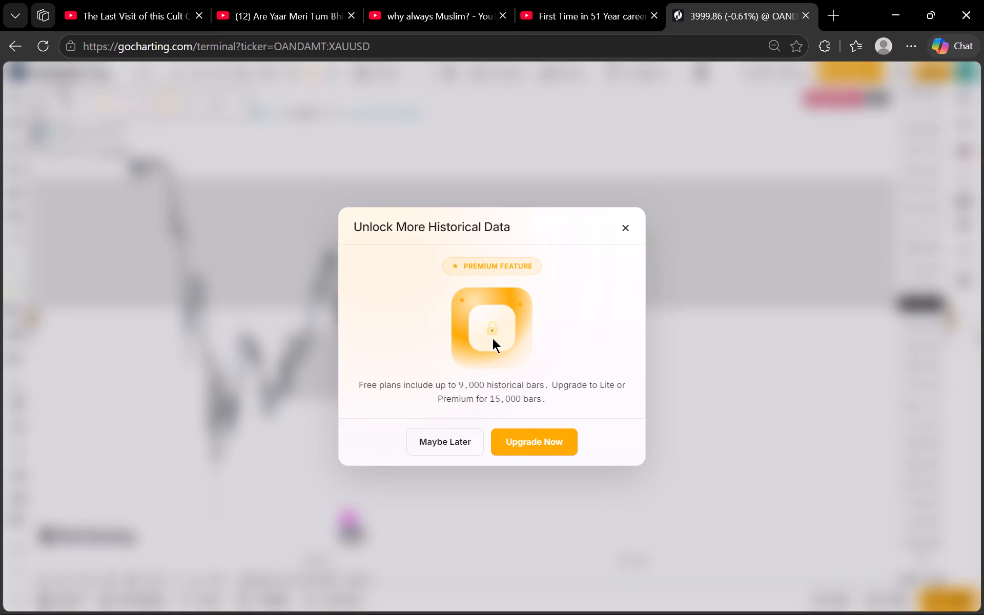
{"action": "left_click", "coordinate": [621, 229]}
{"action": "scroll", "coordinate": [490, 301], "scroll_direction": "down", "scroll_amount": 3}
{"action": "scroll", "coordinate": [484, 350], "scroll_direction": "up", "scroll_amount": 7}
Reposition the lower rectangle zone to start around 31 Mar 26 and span about 4,613 down to 4,443.
{"action": "left_click_drag", "start_coordinate": [600, 354], "coordinate": [720, 336]}
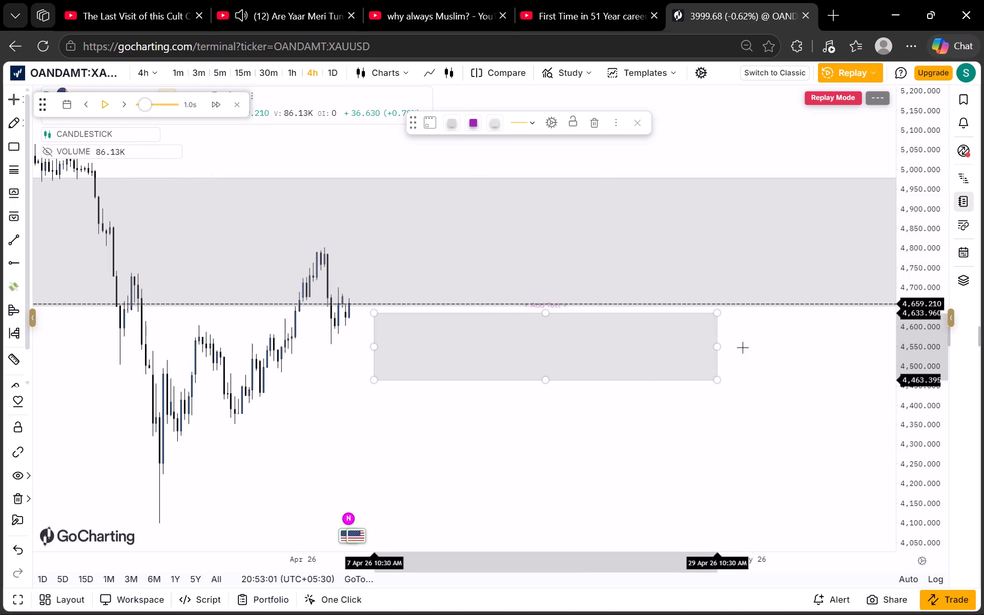
{"action": "left_click_drag", "start_coordinate": [634, 356], "coordinate": [535, 363]}
{"action": "left_click_drag", "start_coordinate": [483, 346], "coordinate": [404, 350]}
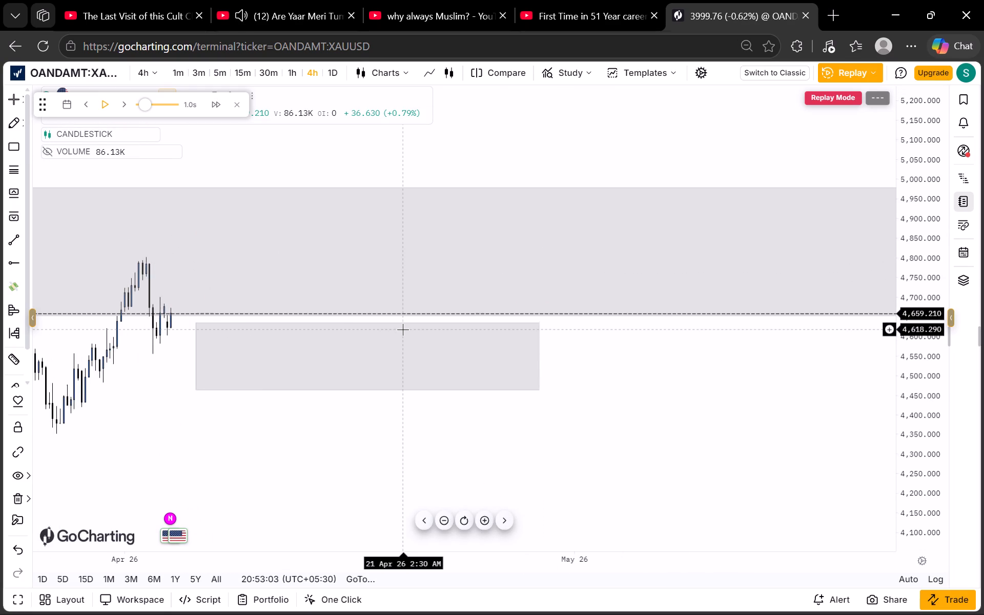
{"action": "left_click_drag", "start_coordinate": [399, 324], "coordinate": [312, 333]}
{"action": "left_click", "coordinate": [546, 355]}
Draw a rectangle zone on the 4h chart from the 2 Apr 26 peak to 8 Apr 26, spanning about 4,799 down to 4,680.
{"action": "left_click_drag", "start_coordinate": [576, 358], "coordinate": [847, 376]}
{"action": "scroll", "coordinate": [957, 352], "scroll_direction": "up", "scroll_amount": 20}
{"action": "scroll", "coordinate": [957, 352], "scroll_direction": "up", "scroll_amount": 1}
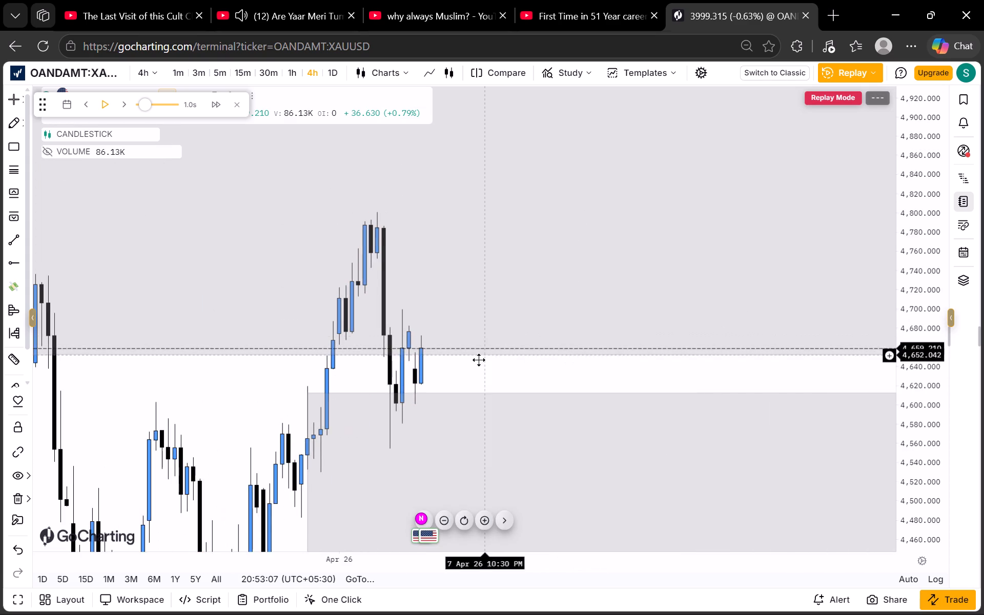
{"action": "scroll", "coordinate": [474, 367], "scroll_direction": "up", "scroll_amount": 1}
{"action": "left_click_drag", "start_coordinate": [473, 371], "coordinate": [457, 361]}
{"action": "left_click_drag", "start_coordinate": [412, 237], "coordinate": [408, 241]}
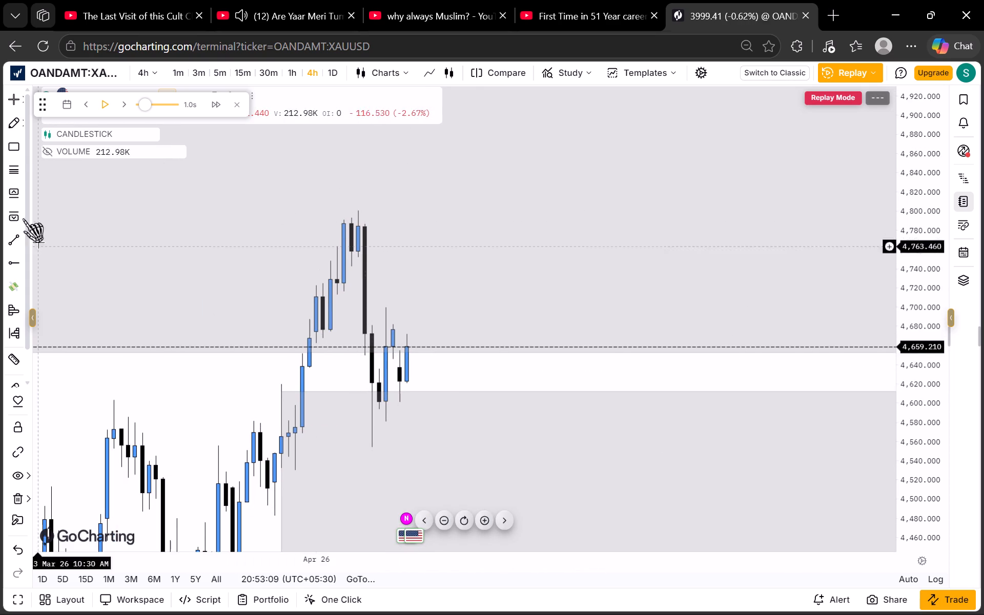
{"action": "left_click", "coordinate": [9, 139]}
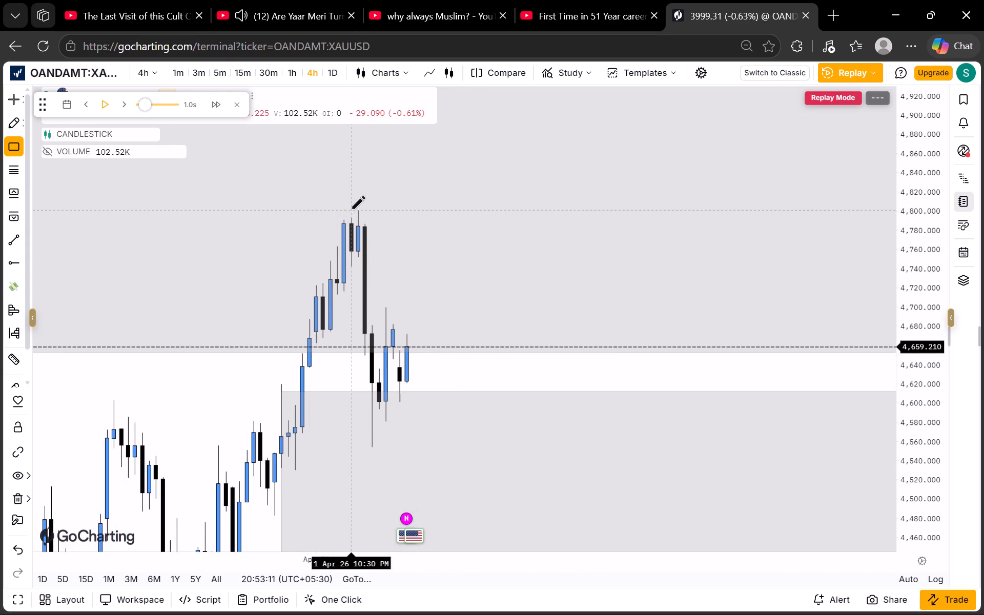
{"action": "left_click", "coordinate": [355, 212]}
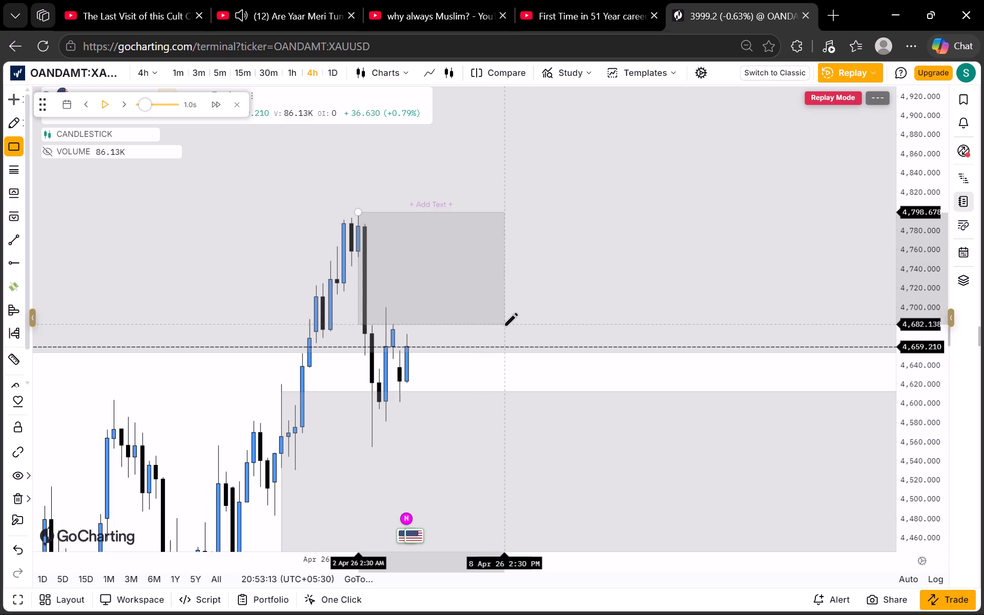
{"action": "left_click", "coordinate": [505, 326]}
{"action": "left_click", "coordinate": [548, 287]}
Switch the replay chart to the 1h interval and examine the candles between the upper and lower zones.
{"action": "scroll", "coordinate": [922, 217], "scroll_direction": "down", "scroll_amount": 6}
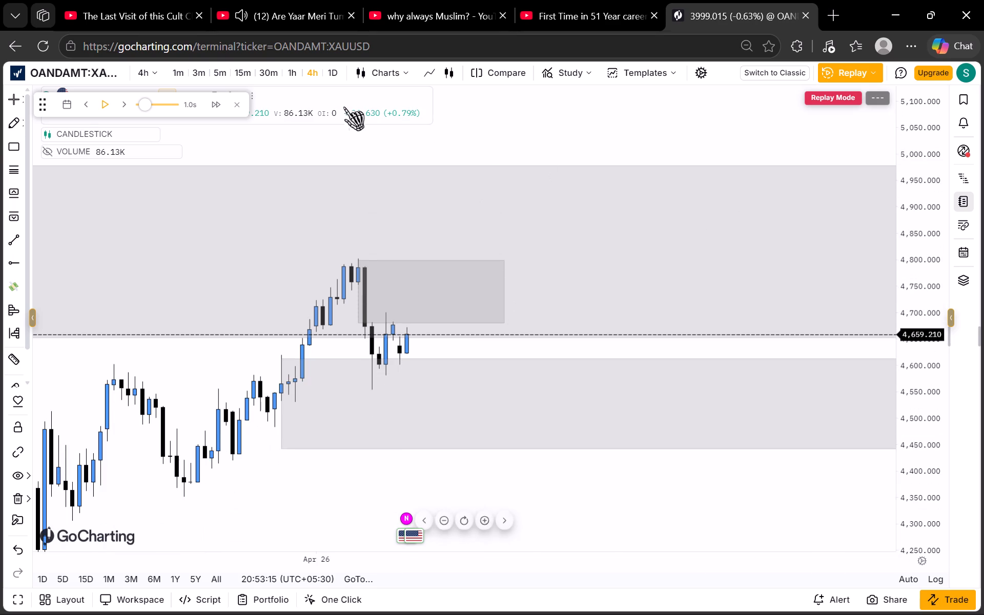
{"action": "left_click", "coordinate": [290, 70]}
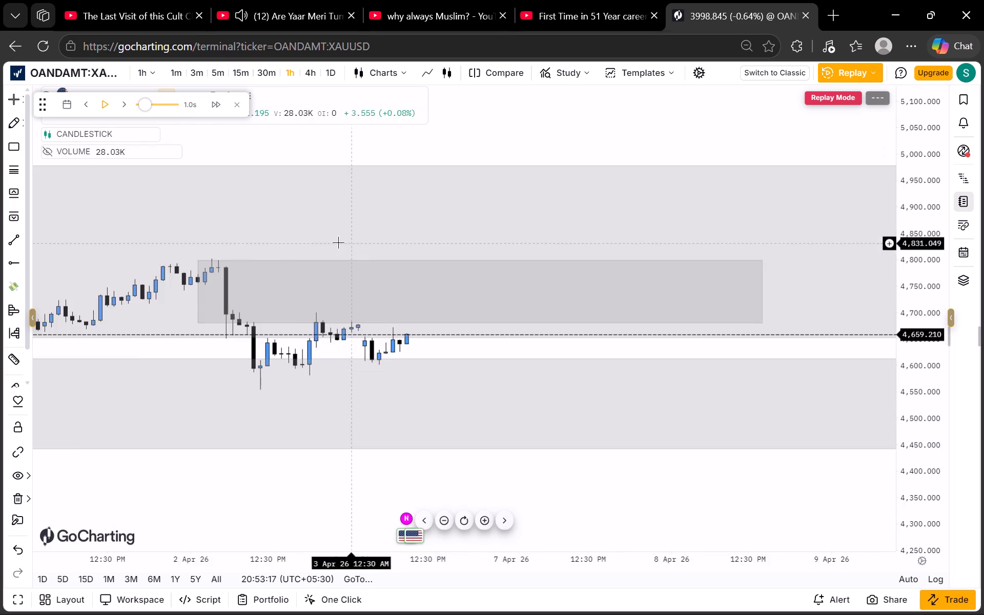
{"action": "scroll", "coordinate": [336, 281], "scroll_direction": "down", "scroll_amount": 6}
{"action": "scroll", "coordinate": [904, 302], "scroll_direction": "up", "scroll_amount": 5}
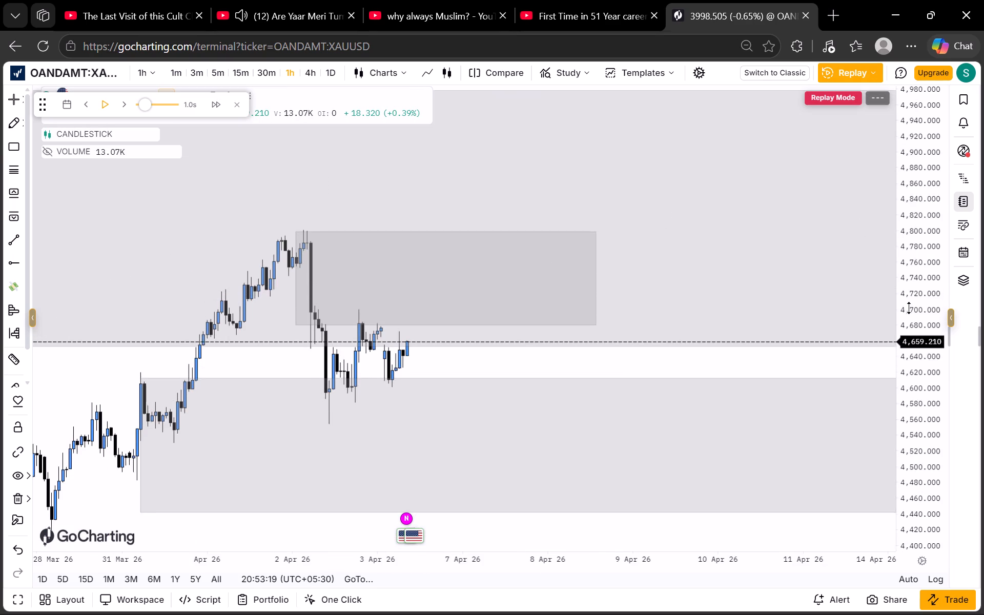
{"action": "scroll", "coordinate": [909, 308], "scroll_direction": "up", "scroll_amount": 5}
{"action": "left_click_drag", "start_coordinate": [504, 391], "coordinate": [488, 342]}
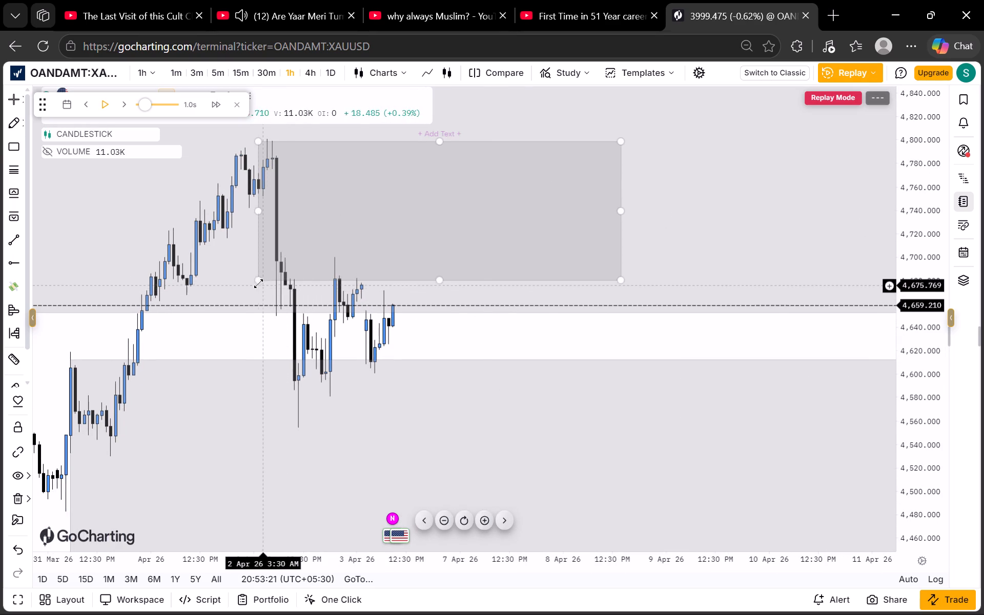
{"action": "left_click_drag", "start_coordinate": [481, 331], "coordinate": [482, 300]}
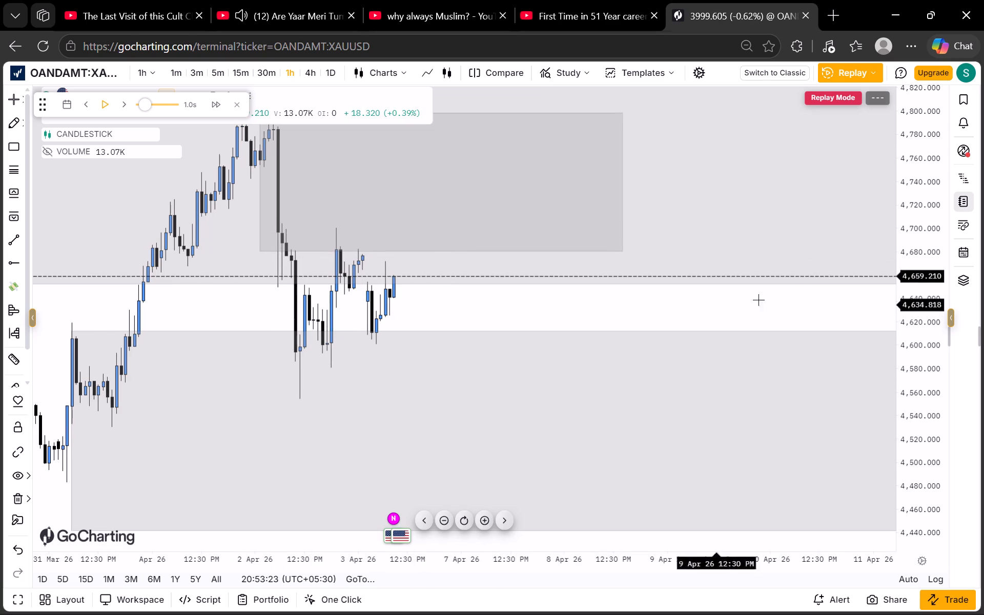
{"action": "scroll", "coordinate": [915, 264], "scroll_direction": "down", "scroll_amount": 10}
{"action": "scroll", "coordinate": [749, 281], "scroll_direction": "down", "scroll_amount": 4}
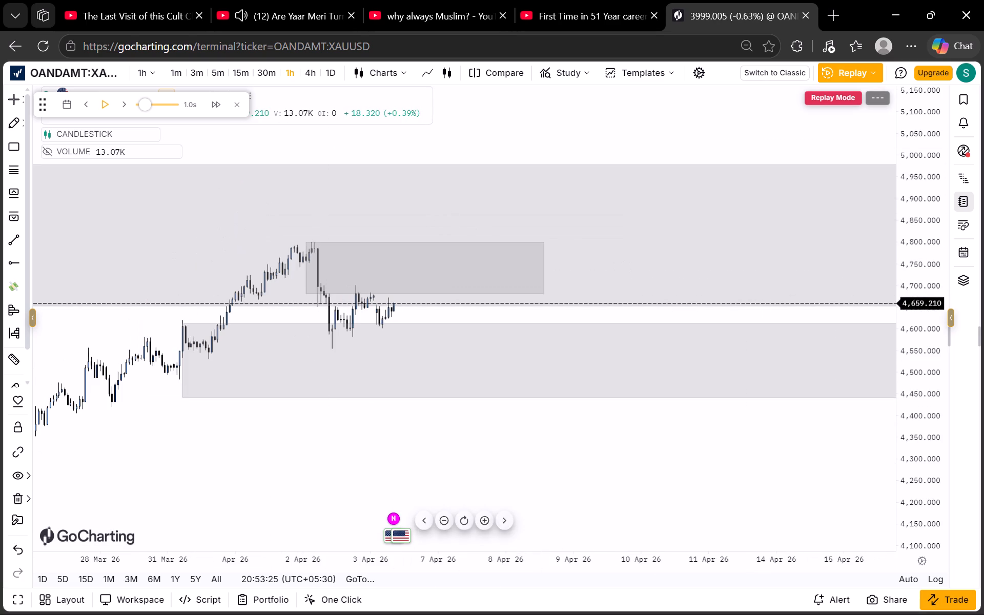
Switch the replay chart to the 15m interval and dismiss the historical data upgrade offer.
{"action": "left_click", "coordinate": [232, 71]}
{"action": "scroll", "coordinate": [416, 296], "scroll_direction": "down", "scroll_amount": 7}
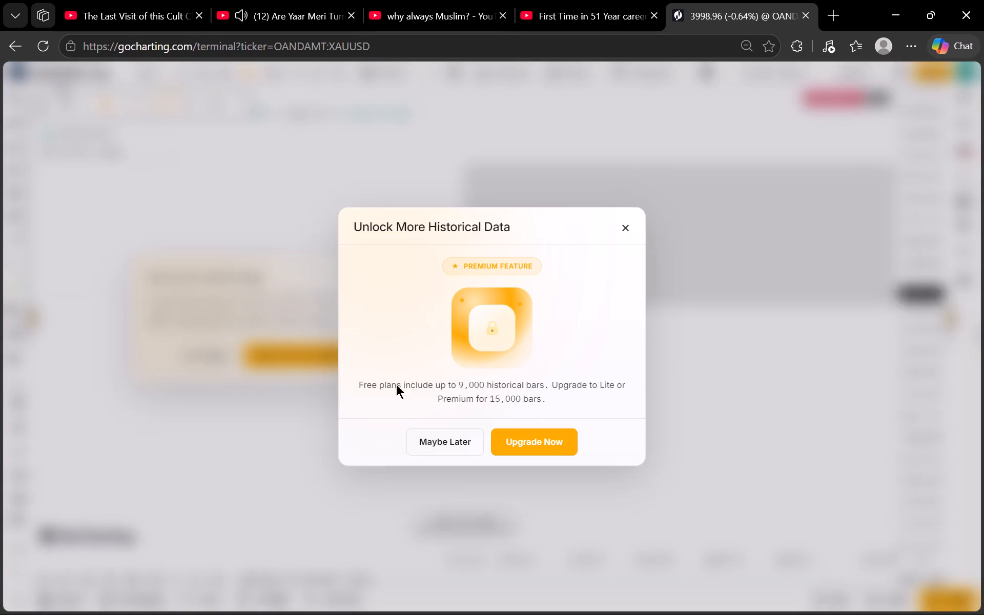
{"action": "left_click", "coordinate": [625, 221]}
Examine the 15m gold candles from early May through June 2026.
{"action": "scroll", "coordinate": [406, 352], "scroll_direction": "down", "scroll_amount": 7}
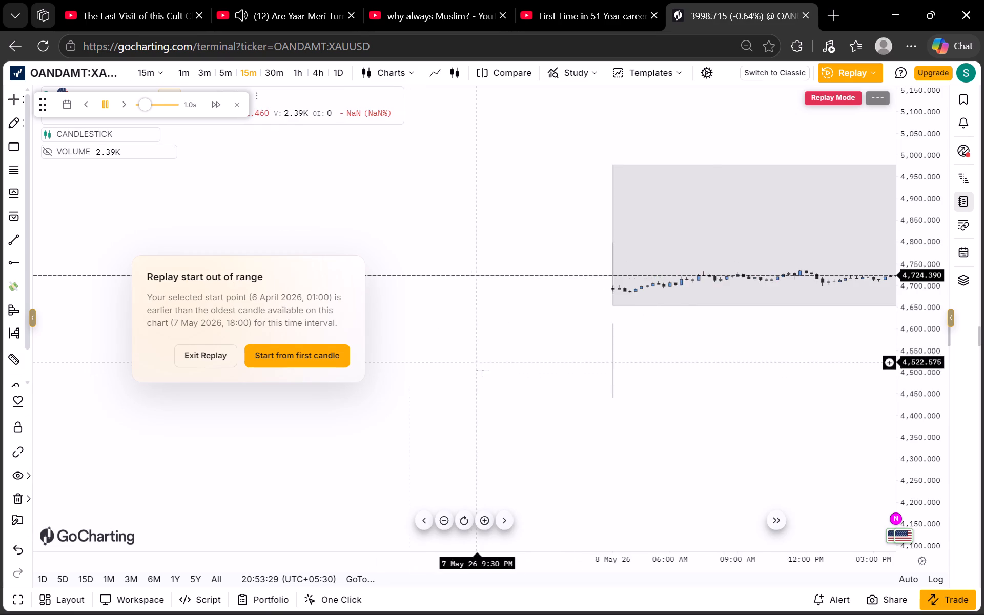
{"action": "scroll", "coordinate": [483, 371], "scroll_direction": "down", "scroll_amount": 1}
{"action": "left_click_drag", "start_coordinate": [686, 341], "coordinate": [352, 321]}
{"action": "scroll", "coordinate": [472, 322], "scroll_direction": "down", "scroll_amount": 5}
{"action": "left_click_drag", "start_coordinate": [724, 334], "coordinate": [226, 318]}
{"action": "scroll", "coordinate": [514, 329], "scroll_direction": "down", "scroll_amount": 4}
{"action": "left_click_drag", "start_coordinate": [648, 323], "coordinate": [240, 332]}
{"action": "scroll", "coordinate": [581, 319], "scroll_direction": "down", "scroll_amount": 5}
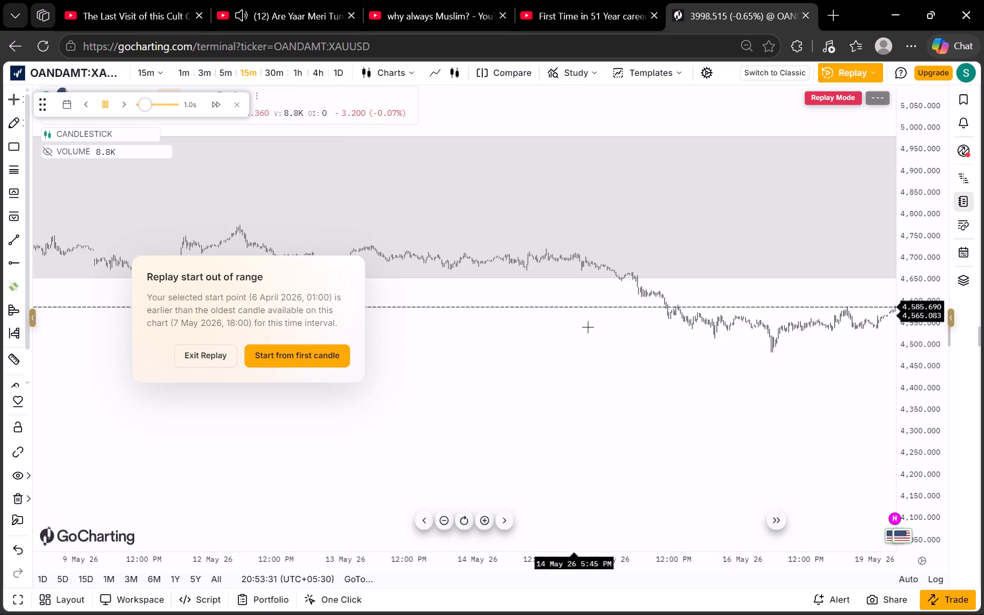
{"action": "left_click_drag", "start_coordinate": [647, 333], "coordinate": [455, 288]}
{"action": "scroll", "coordinate": [589, 327], "scroll_direction": "down", "scroll_amount": 4}
{"action": "left_click_drag", "start_coordinate": [687, 339], "coordinate": [416, 327]}
{"action": "left_click_drag", "start_coordinate": [662, 323], "coordinate": [432, 346]}
{"action": "left_click_drag", "start_coordinate": [708, 339], "coordinate": [303, 343]}
{"action": "left_click_drag", "start_coordinate": [655, 335], "coordinate": [381, 343]}
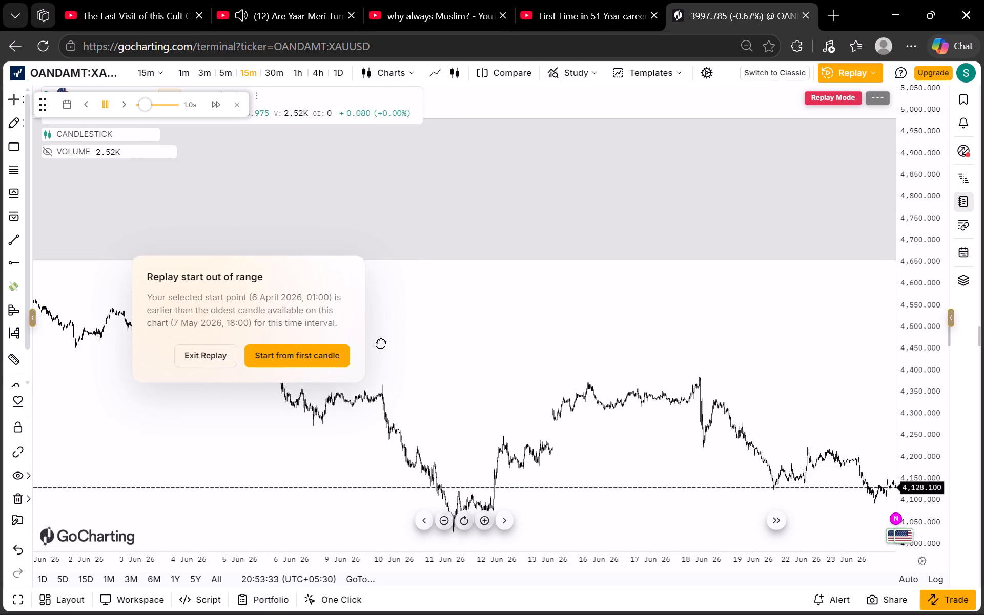
{"action": "left_click_drag", "start_coordinate": [381, 343], "coordinate": [684, 315]}
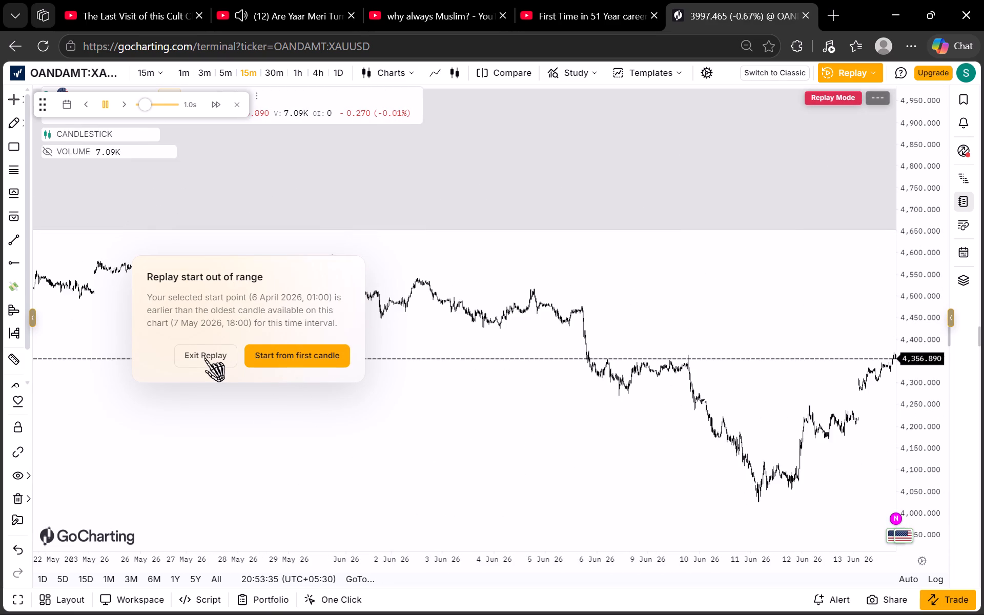
Exit the replay from the out-of-range notice.
{"action": "left_click", "coordinate": [203, 358]}
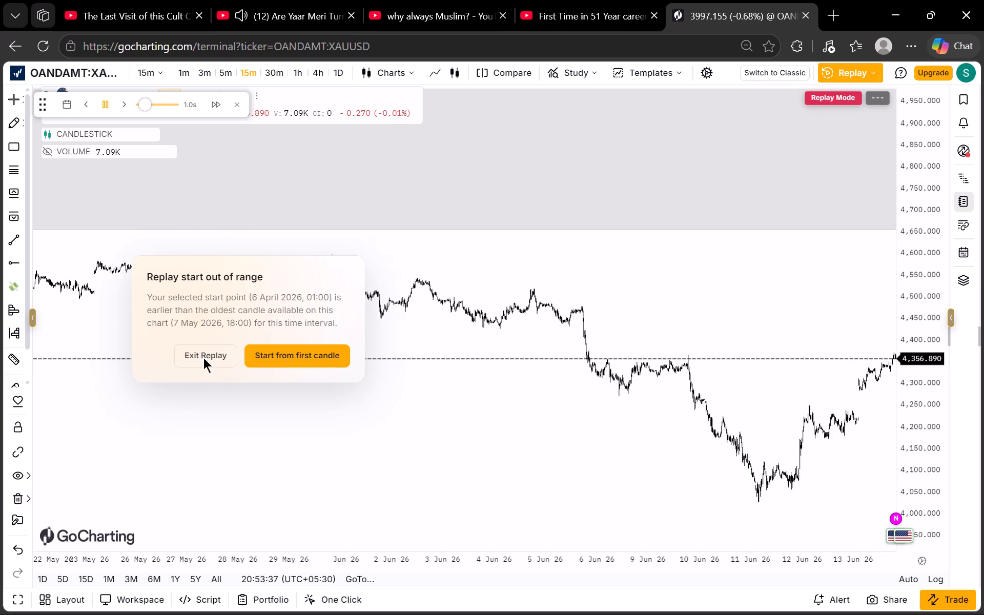
{"action": "scroll", "coordinate": [551, 284], "scroll_direction": "down", "scroll_amount": 4}
{"action": "left_click_drag", "start_coordinate": [622, 310], "coordinate": [438, 248]}
Open the bookmarked XAUUSD chart on The Free Chart in a new browser tab.
{"action": "left_click", "coordinate": [844, 13]}
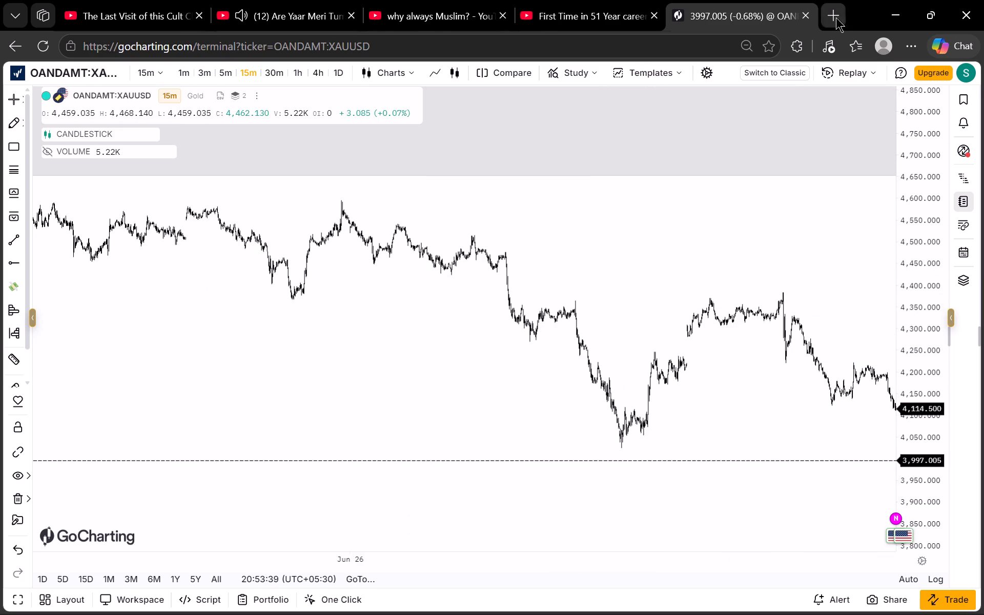
{"action": "left_click", "coordinate": [681, 17]}
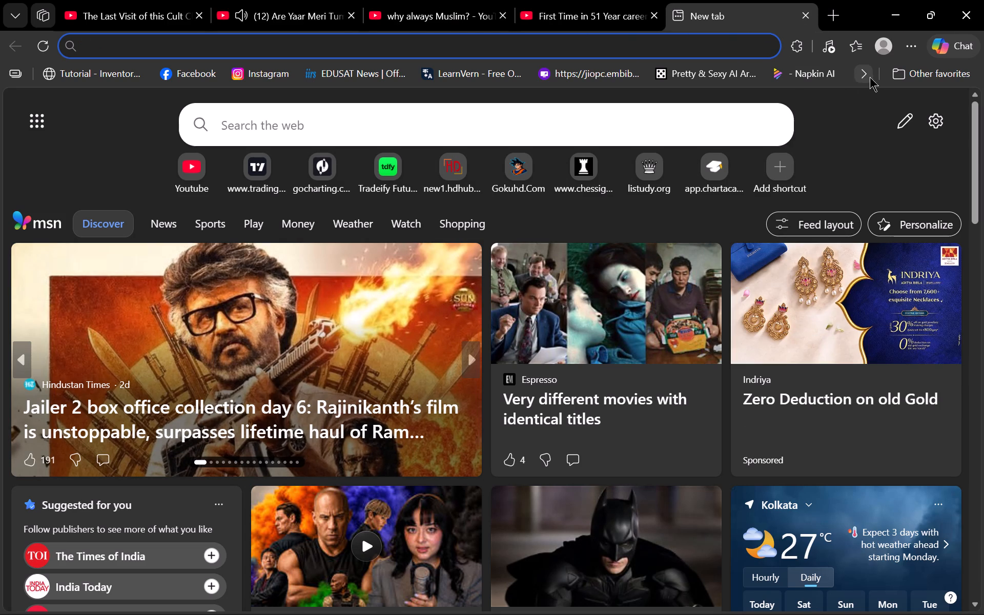
{"action": "left_click", "coordinate": [869, 75]}
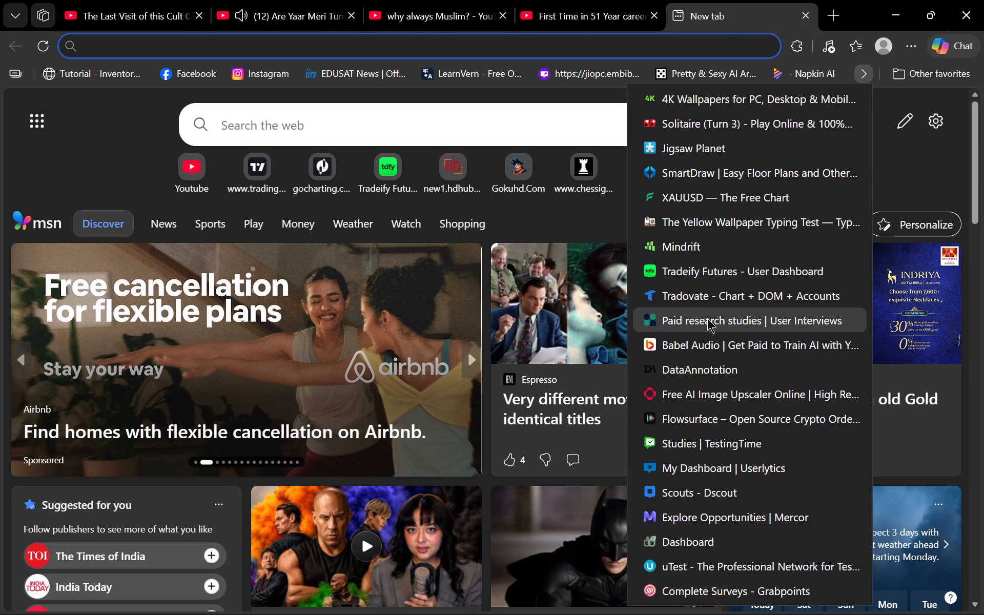
{"action": "left_click", "coordinate": [686, 206]}
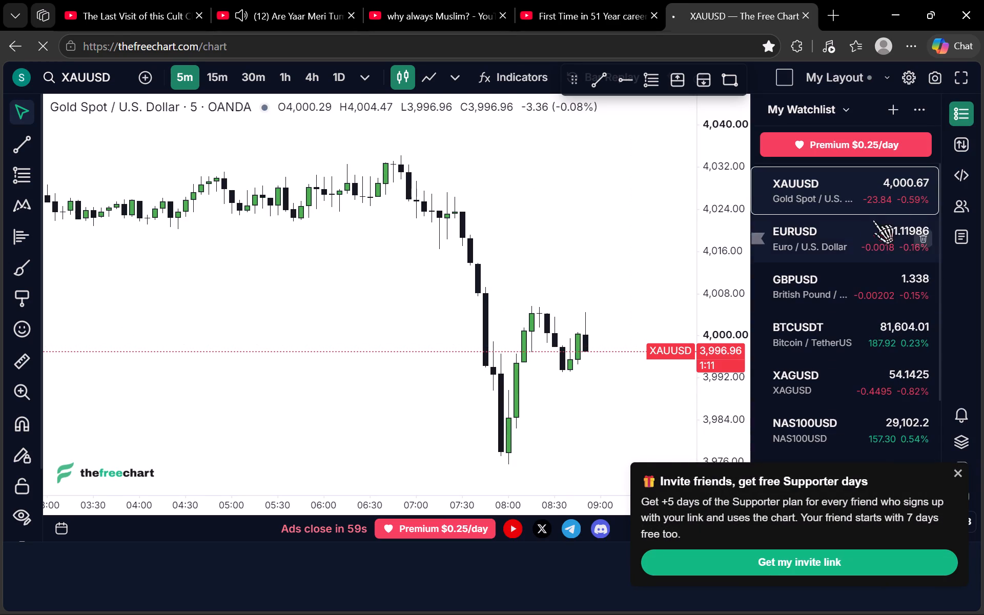
Hide the watchlist, dismiss the friend-invite offer and widen the 5m chart to show more gold price history.
{"action": "left_click", "coordinate": [962, 112]}
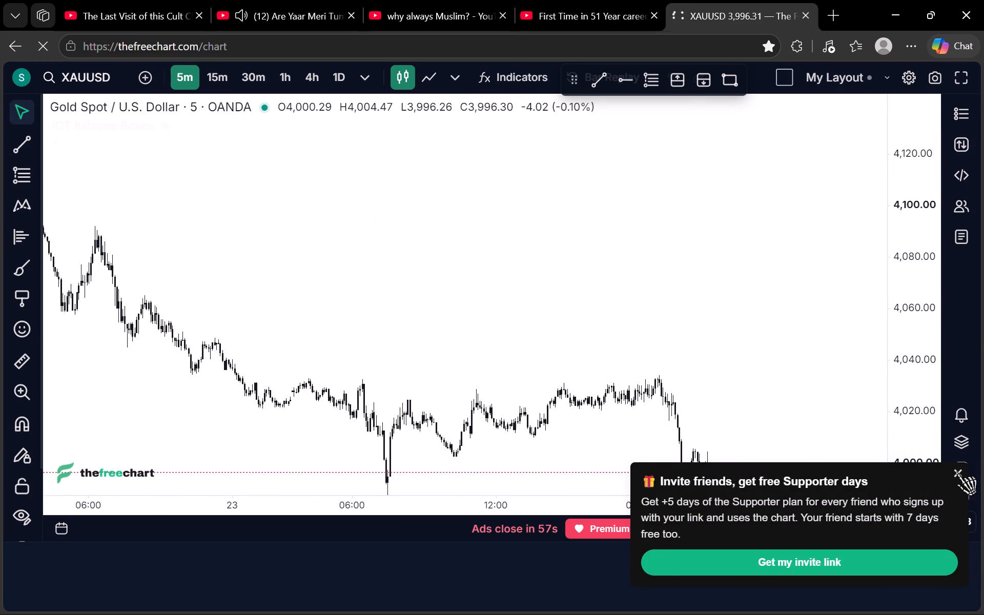
{"action": "left_click", "coordinate": [956, 471]}
{"action": "scroll", "coordinate": [939, 373], "scroll_direction": "down", "scroll_amount": 12}
{"action": "scroll", "coordinate": [689, 384], "scroll_direction": "up", "scroll_amount": 1}
{"action": "scroll", "coordinate": [662, 384], "scroll_direction": "down", "scroll_amount": 3}
{"action": "scroll", "coordinate": [537, 372], "scroll_direction": "down", "scroll_amount": 3}
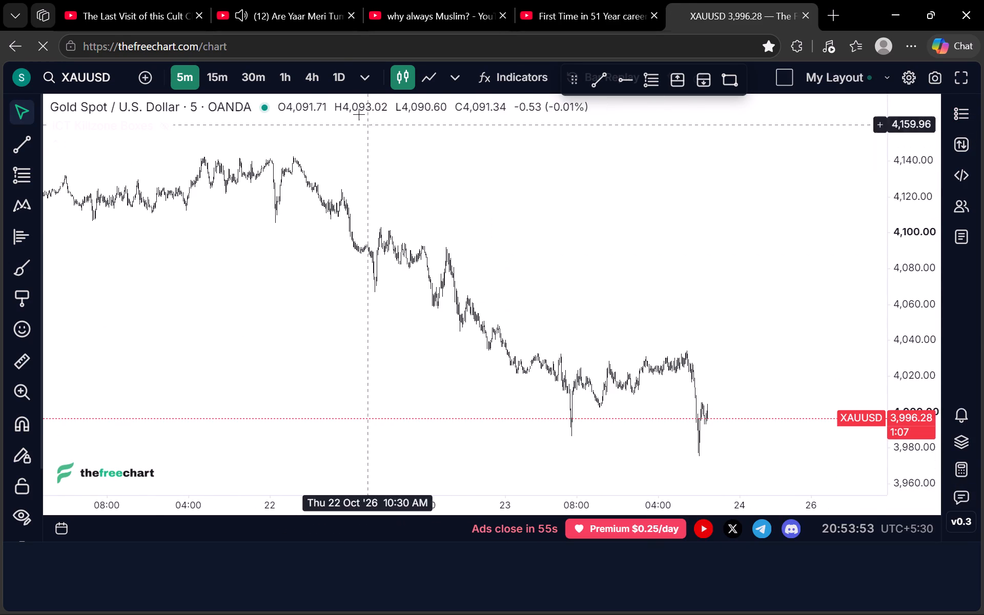
Switch the XAUUSD chart to the 1D interval.
{"action": "left_click", "coordinate": [344, 86]}
{"action": "left_click", "coordinate": [370, 79]}
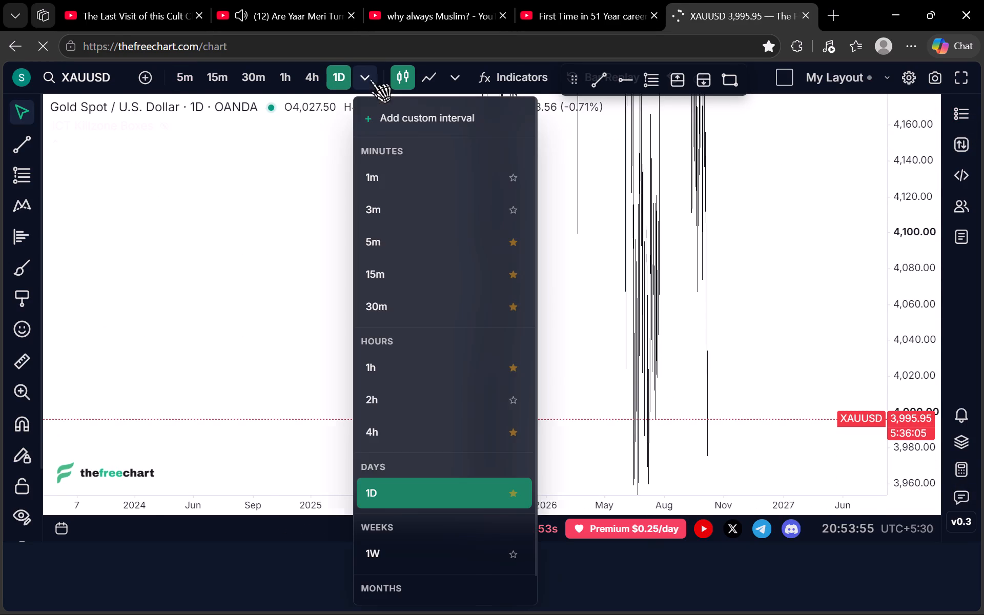
{"action": "left_click", "coordinate": [611, 278]}
Examine the daily gold candles from mid-2025 through October 2026, trying the fullscreen chart view briefly.
{"action": "scroll", "coordinate": [915, 240], "scroll_direction": "down", "scroll_amount": 8}
{"action": "scroll", "coordinate": [813, 299], "scroll_direction": "up", "scroll_amount": 6}
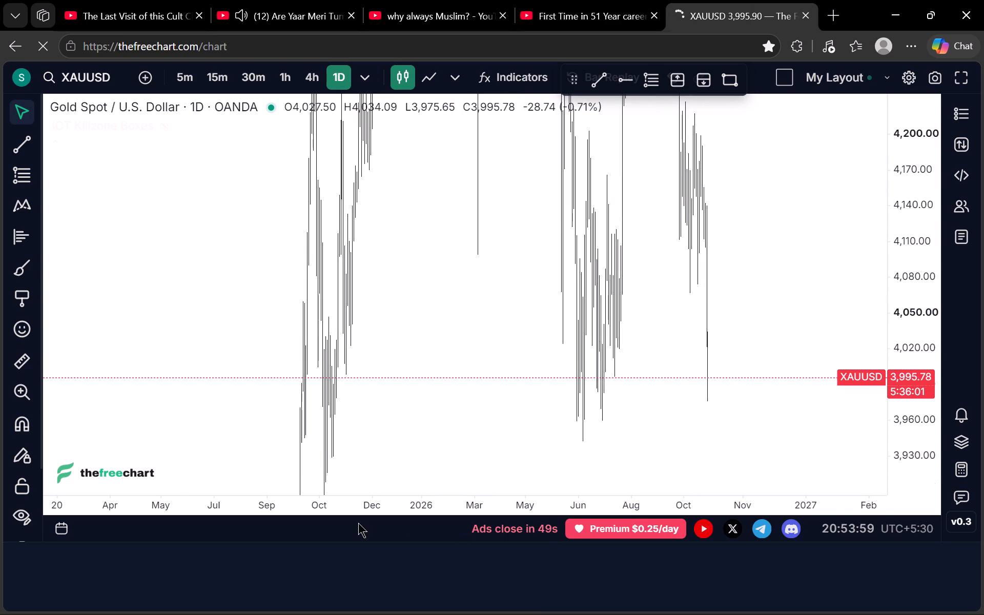
{"action": "scroll", "coordinate": [633, 370], "scroll_direction": "up", "scroll_amount": 4}
{"action": "scroll", "coordinate": [938, 347], "scroll_direction": "down", "scroll_amount": 4}
{"action": "scroll", "coordinate": [930, 371], "scroll_direction": "up", "scroll_amount": 3}
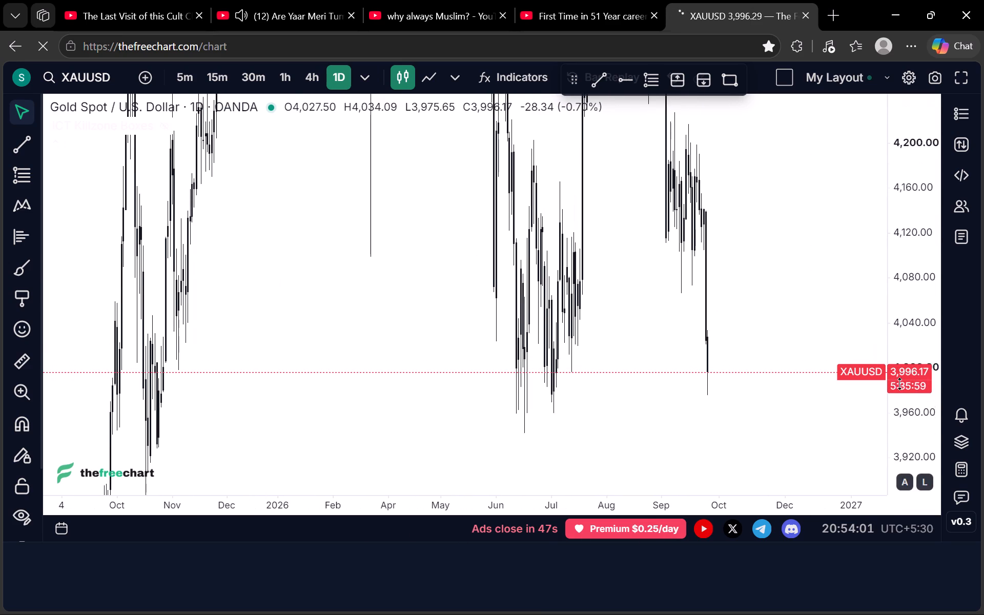
{"action": "scroll", "coordinate": [945, 359], "scroll_direction": "up", "scroll_amount": 12}
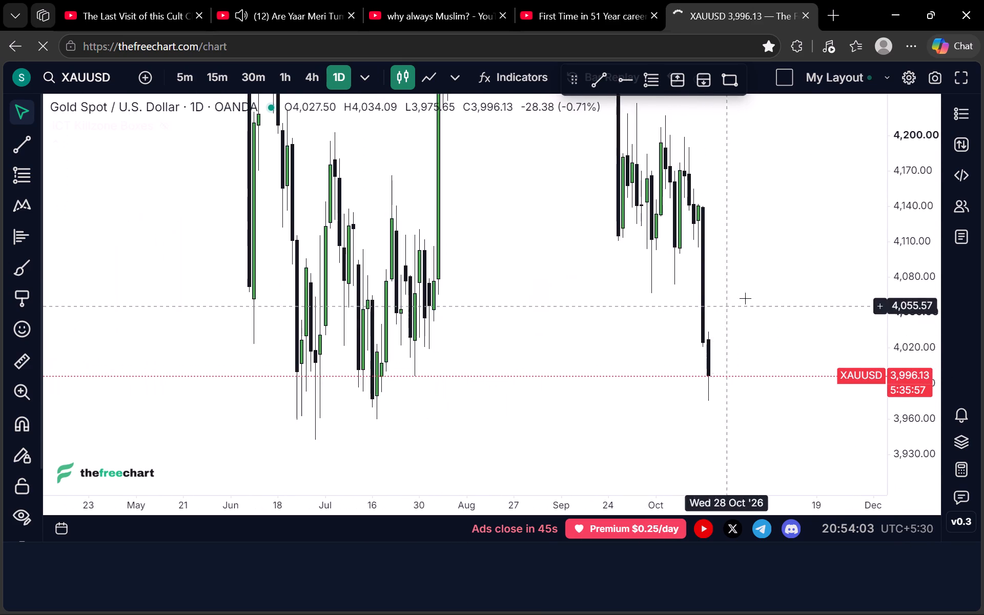
{"action": "left_click_drag", "start_coordinate": [796, 267], "coordinate": [784, 353]}
{"action": "scroll", "coordinate": [912, 273], "scroll_direction": "down", "scroll_amount": 4}
{"action": "left_click", "coordinate": [959, 78]}
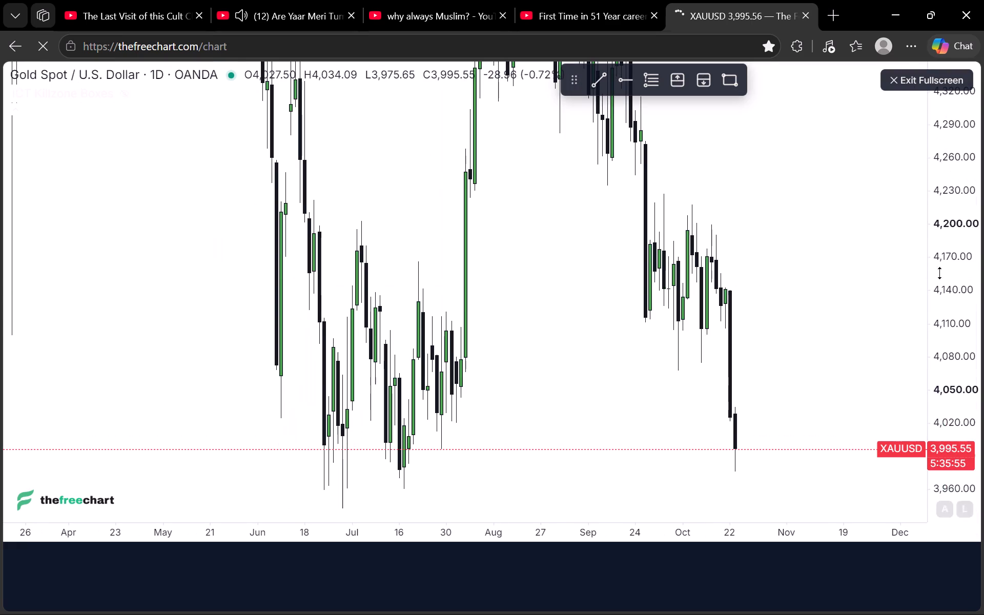
{"action": "left_click", "coordinate": [937, 83]}
{"action": "scroll", "coordinate": [921, 203], "scroll_direction": "down", "scroll_amount": 5}
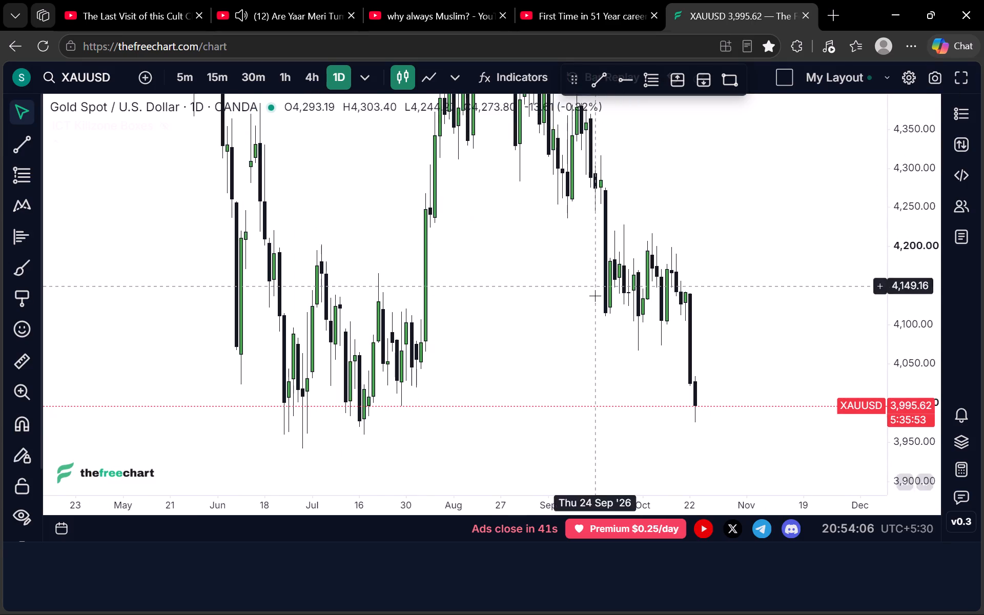
{"action": "left_click_drag", "start_coordinate": [658, 240], "coordinate": [634, 302]}
{"action": "scroll", "coordinate": [899, 242], "scroll_direction": "down", "scroll_amount": 12}
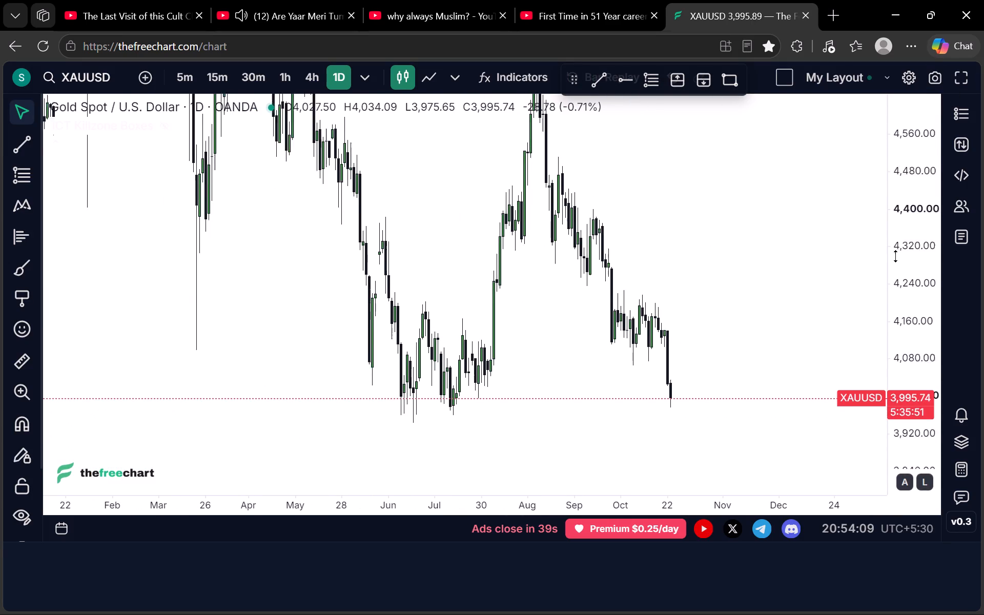
{"action": "scroll", "coordinate": [895, 258], "scroll_direction": "down", "scroll_amount": 20}
{"action": "left_click_drag", "start_coordinate": [365, 257], "coordinate": [500, 313]}
{"action": "left_click_drag", "start_coordinate": [464, 274], "coordinate": [414, 299]}
Move the floating drawing toolbar away from the Bar Replay command.
{"action": "left_click_drag", "start_coordinate": [574, 77], "coordinate": [693, 114]}
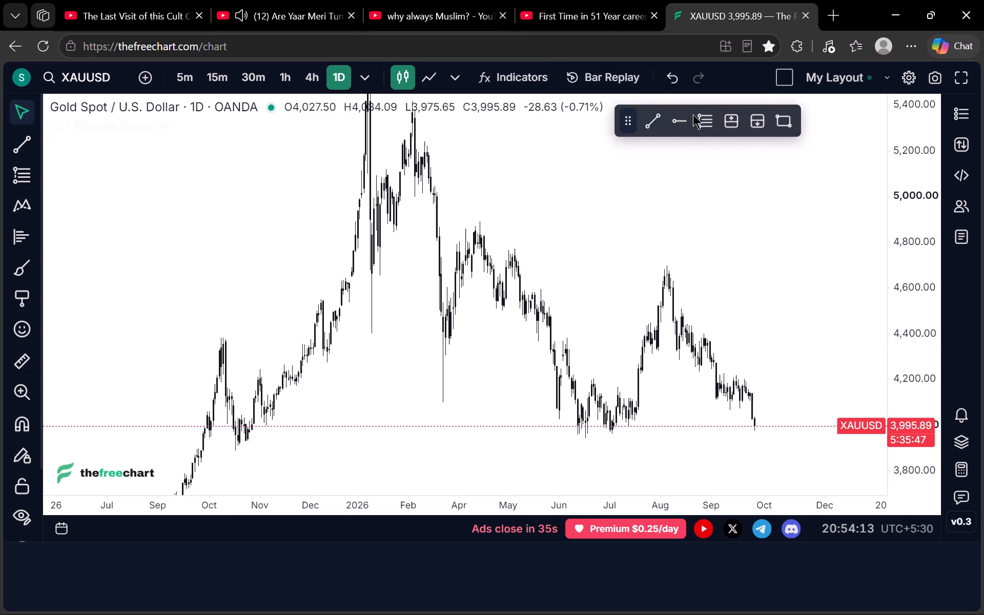
{"action": "left_click_drag", "start_coordinate": [693, 114], "coordinate": [716, 109]}
Start Bar Replay, get past the blocked ad page, and set the replay starting point at Thu 2 Apr '26.
{"action": "left_click", "coordinate": [606, 75]}
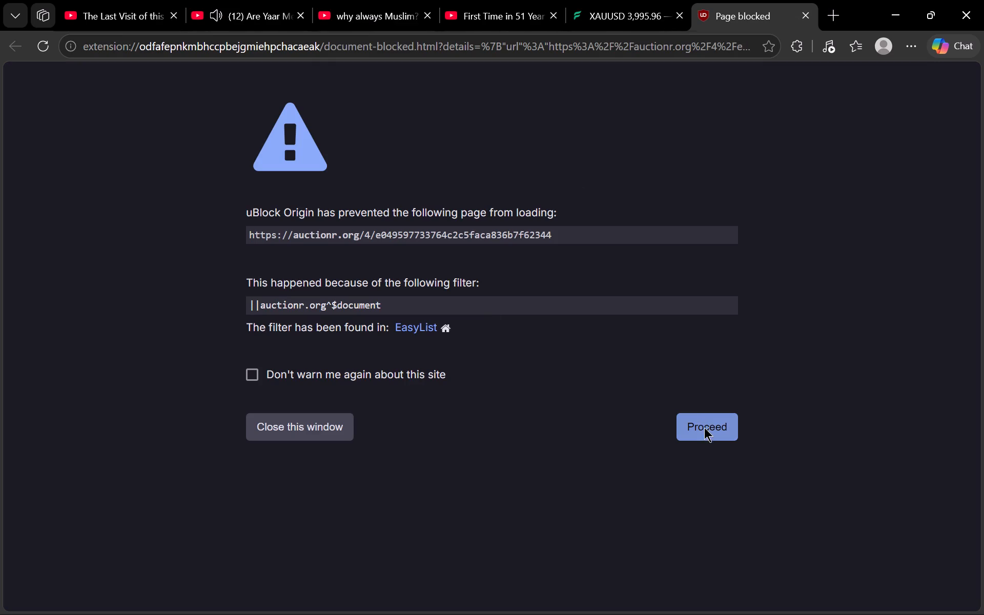
{"action": "left_click", "coordinate": [700, 424]}
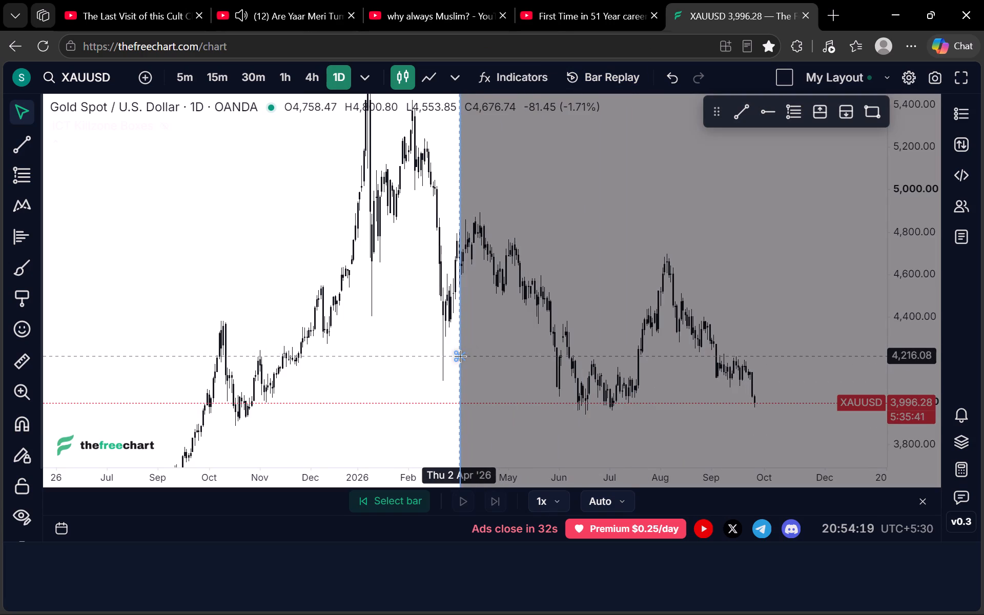
{"action": "double_click", "coordinate": [457, 358]}
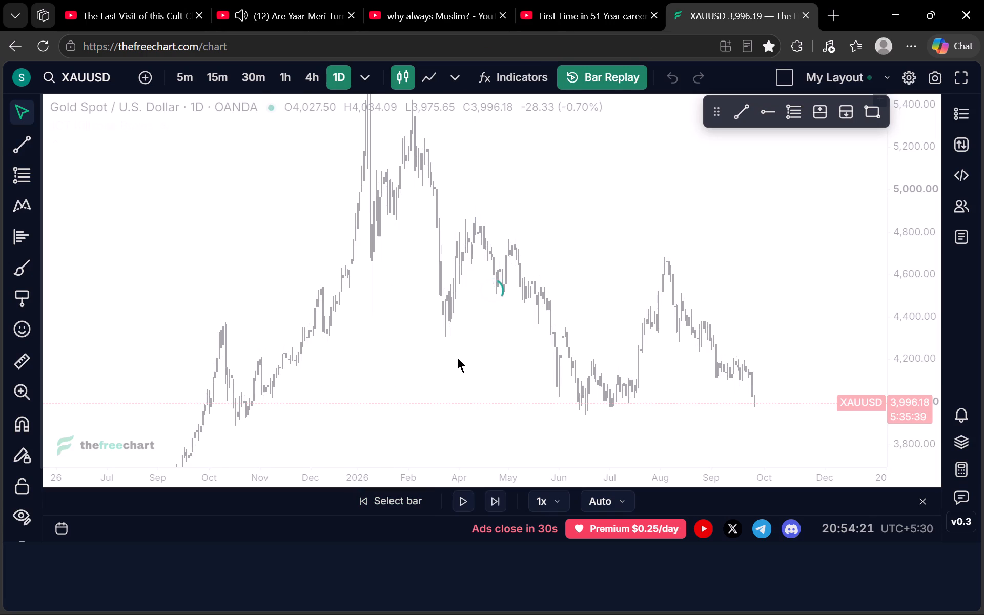
On the 1W interval, draw a rectangle zone starting 2 March 2026 over the sharp drop, between about 5,010 and 4,615.
{"action": "scroll", "coordinate": [484, 317], "scroll_direction": "up", "scroll_amount": 11}
{"action": "scroll", "coordinate": [896, 277], "scroll_direction": "up", "scroll_amount": 1}
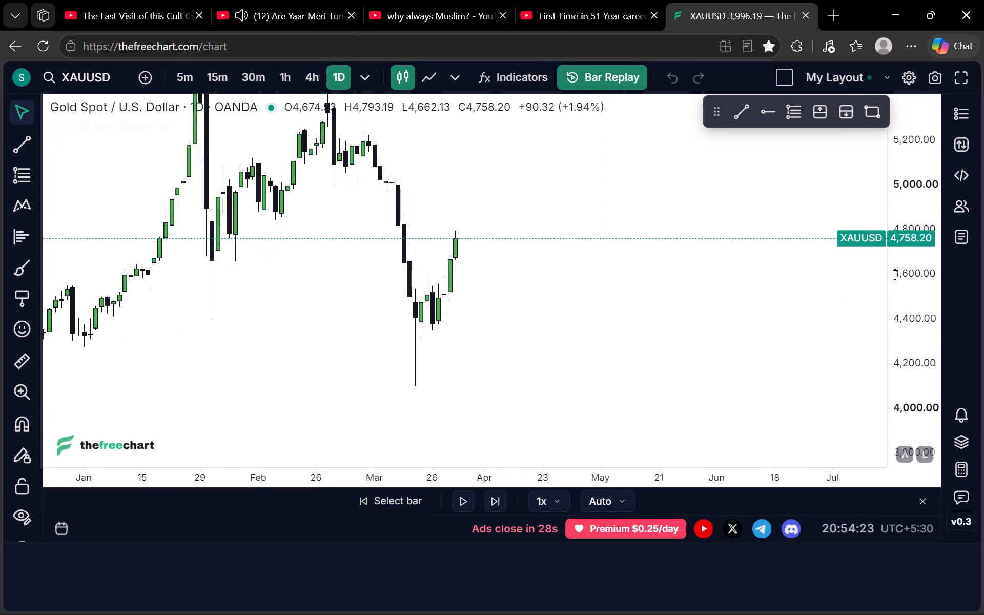
{"action": "left_click", "coordinate": [371, 68]}
{"action": "scroll", "coordinate": [361, 361], "scroll_direction": "down", "scroll_amount": 4}
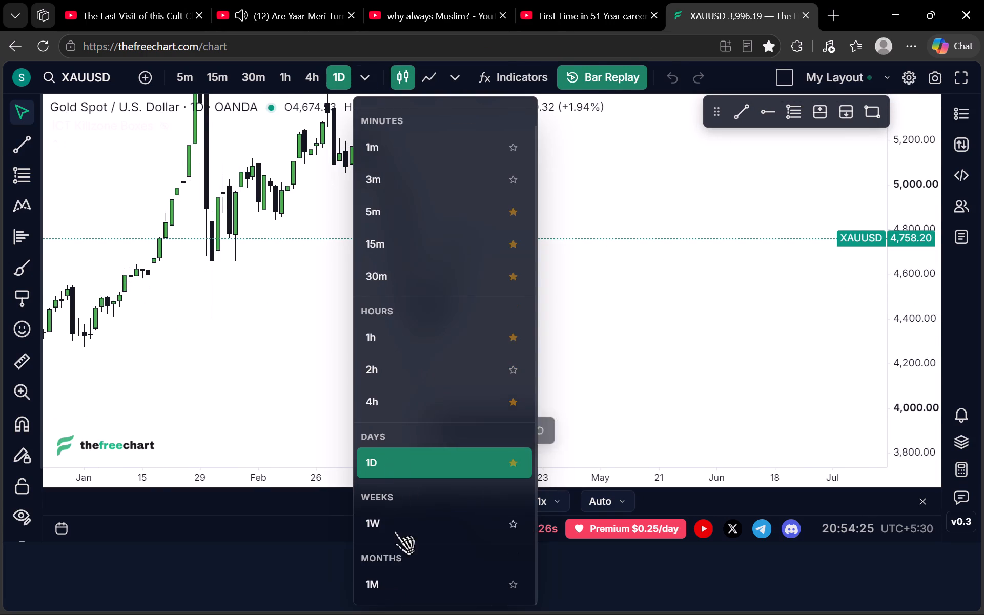
{"action": "left_click", "coordinate": [393, 532]}
{"action": "scroll", "coordinate": [894, 286], "scroll_direction": "down", "scroll_amount": 4}
{"action": "scroll", "coordinate": [759, 302], "scroll_direction": "up", "scroll_amount": 4}
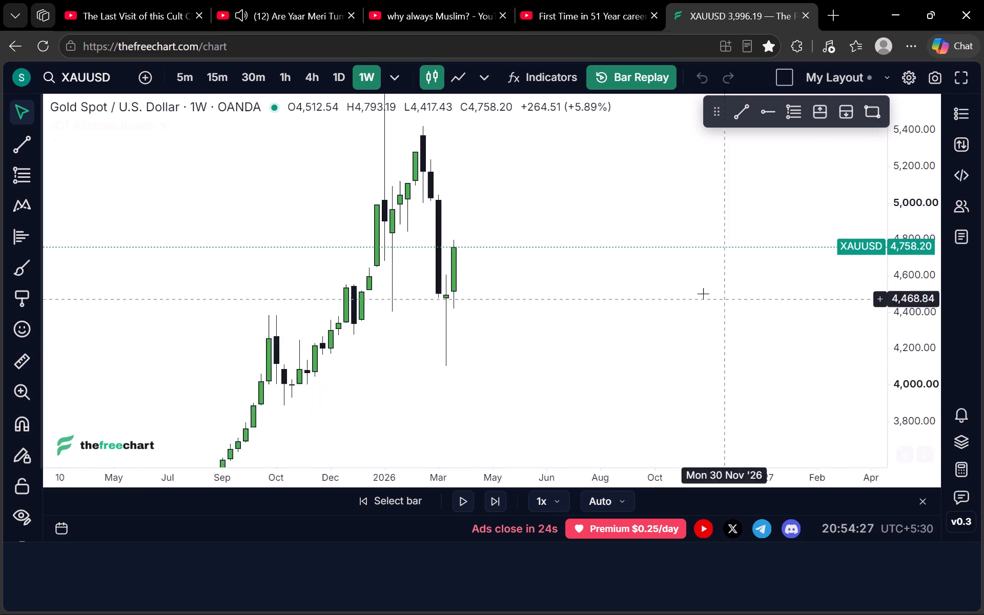
{"action": "left_click_drag", "start_coordinate": [620, 161], "coordinate": [585, 188]}
{"action": "left_click", "coordinate": [864, 103]}
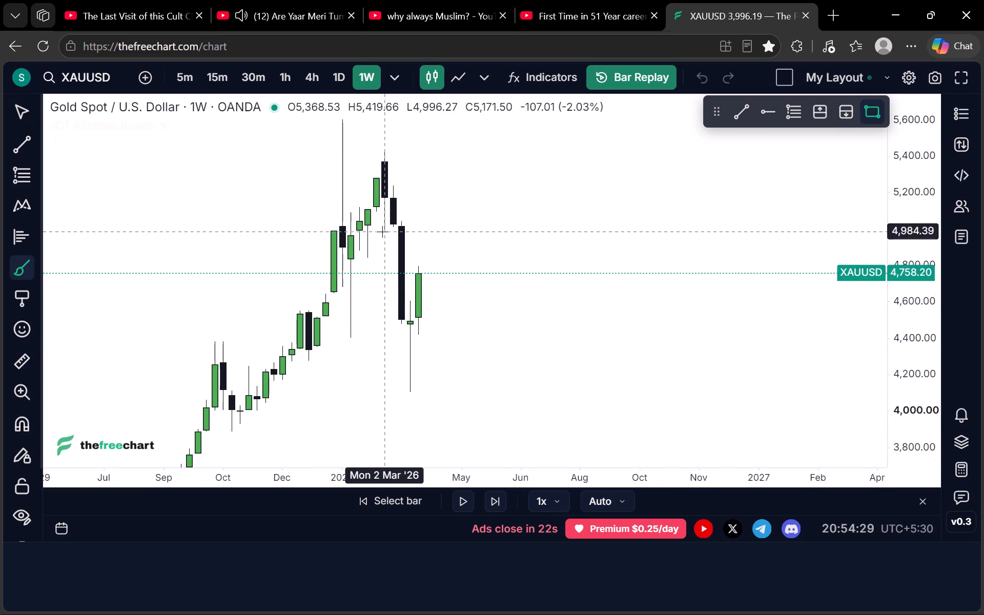
{"action": "left_click", "coordinate": [386, 227]}
{"action": "left_click", "coordinate": [515, 298]}
{"action": "left_click", "coordinate": [612, 227]}
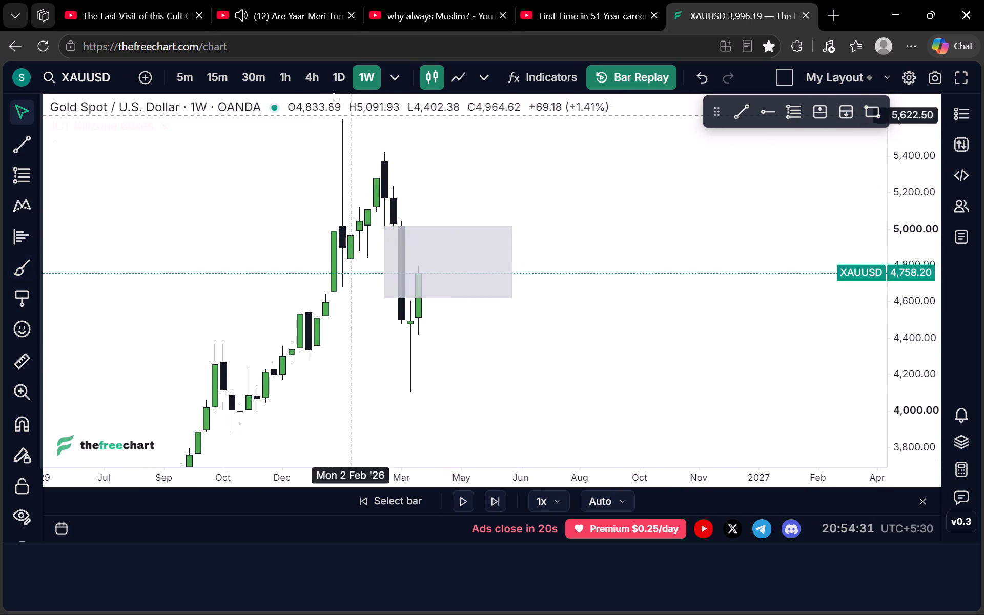
On the 1D interval, draw a smaller rectangle from 30 March to 21 April 2026, between about 4,585 and 4,405.
{"action": "left_click", "coordinate": [329, 75]}
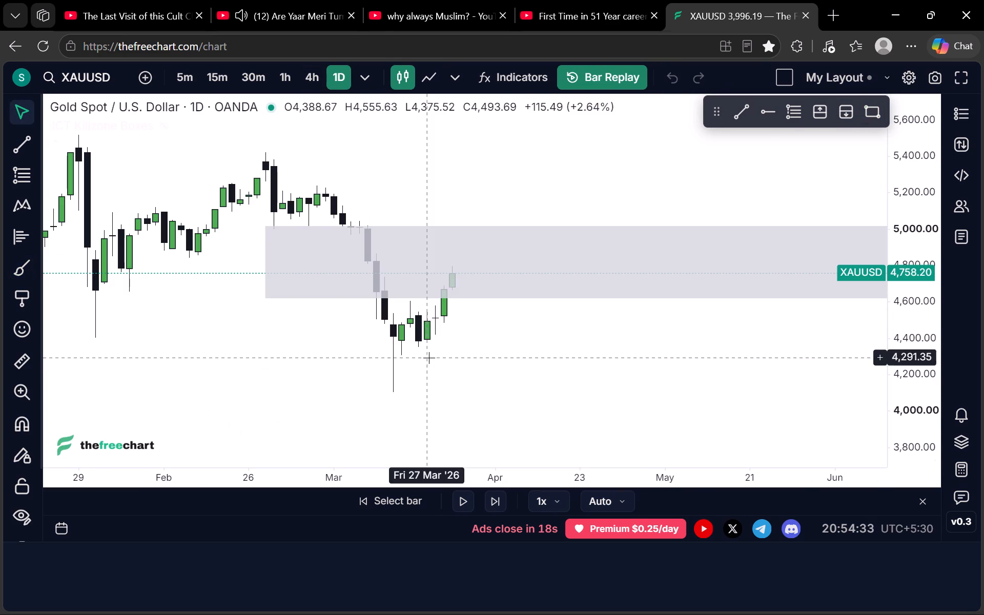
{"action": "scroll", "coordinate": [899, 324], "scroll_direction": "up", "scroll_amount": 12}
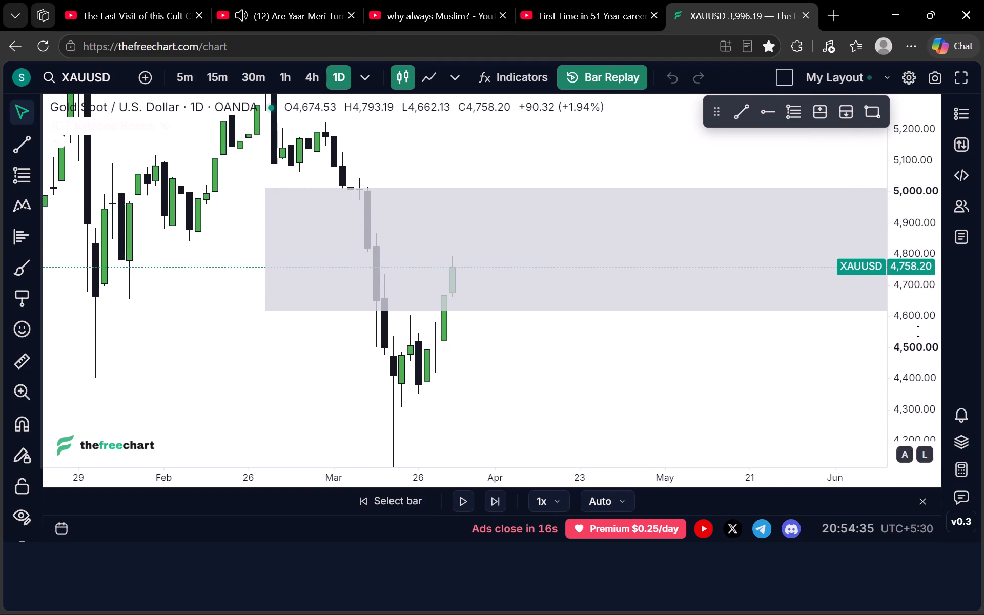
{"action": "scroll", "coordinate": [784, 344], "scroll_direction": "down", "scroll_amount": 1}
{"action": "left_click_drag", "start_coordinate": [661, 331], "coordinate": [557, 318]}
{"action": "left_click", "coordinate": [874, 109]}
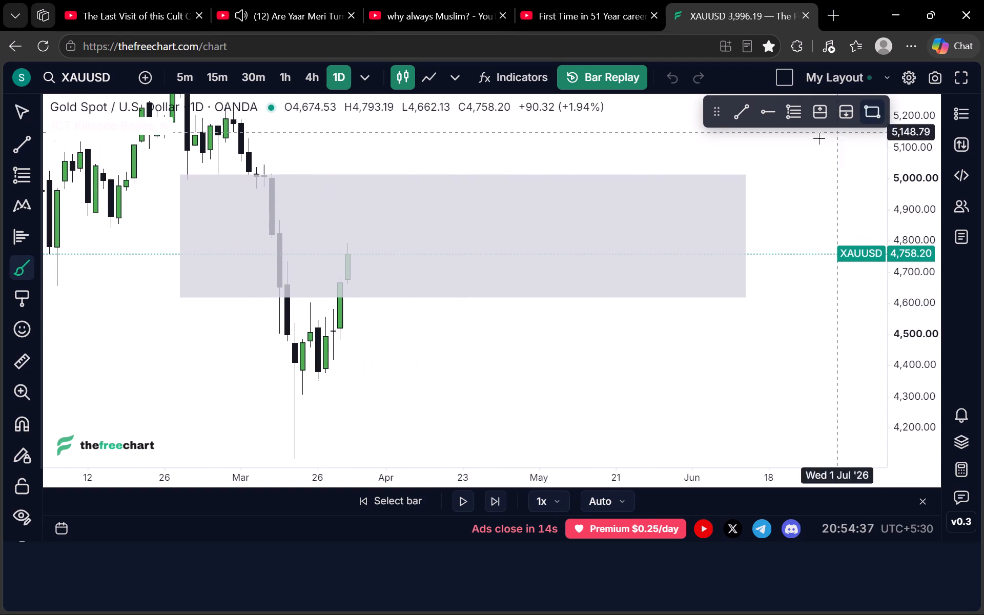
{"action": "left_click", "coordinate": [334, 307]}
{"action": "left_click", "coordinate": [449, 363]}
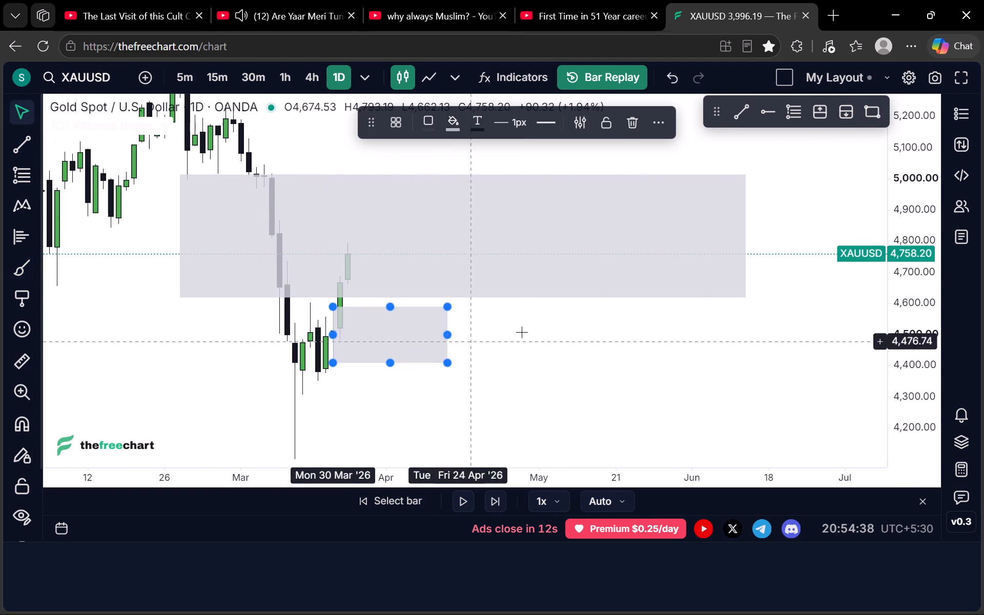
Raise the smaller daily rectangle's top edge to about 4,610, just beneath the weekly zone.
{"action": "left_click", "coordinate": [524, 322]}
{"action": "left_click_drag", "start_coordinate": [378, 309], "coordinate": [378, 297]}
{"action": "left_click", "coordinate": [388, 293]}
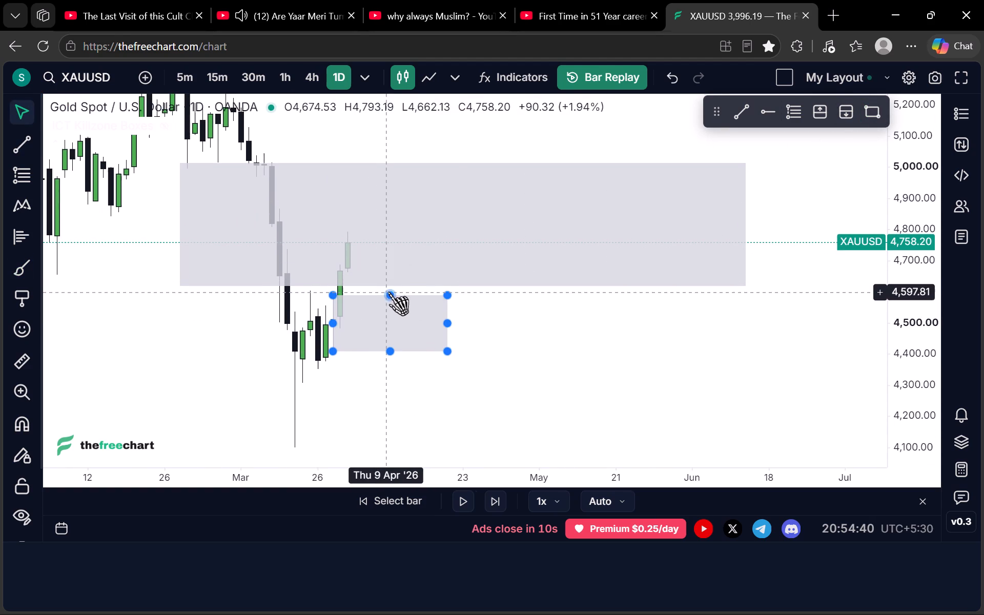
{"action": "left_click", "coordinate": [473, 324]}
{"action": "left_click_drag", "start_coordinate": [478, 330], "coordinate": [531, 340]}
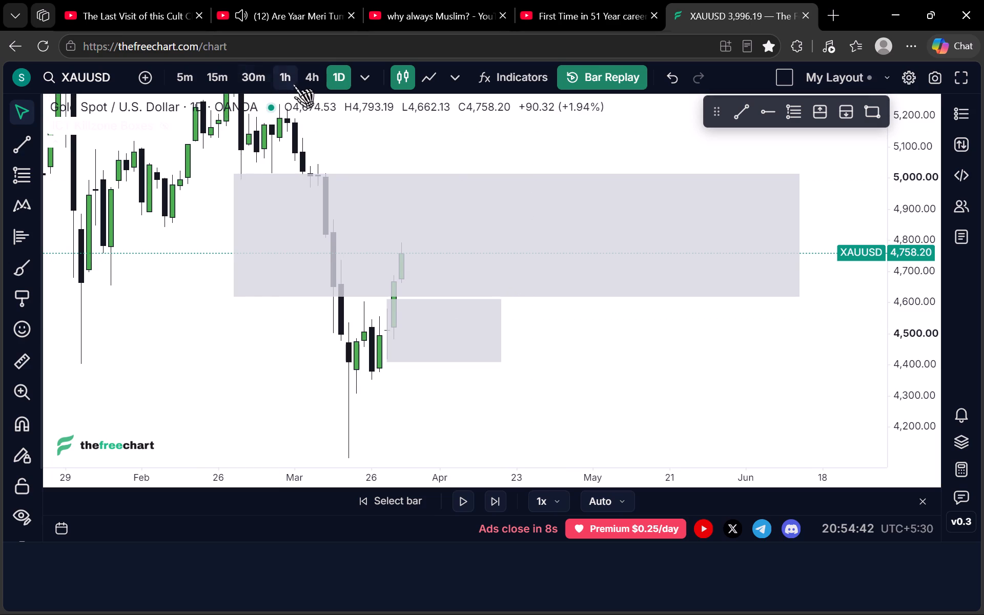
On the 4h interval, refine the smaller rectangle: start it at Tue 31 Mar '26 6:30 AM and raise its bottom to about 4,523.
{"action": "left_click", "coordinate": [304, 77]}
{"action": "scroll", "coordinate": [301, 253], "scroll_direction": "down", "scroll_amount": 7}
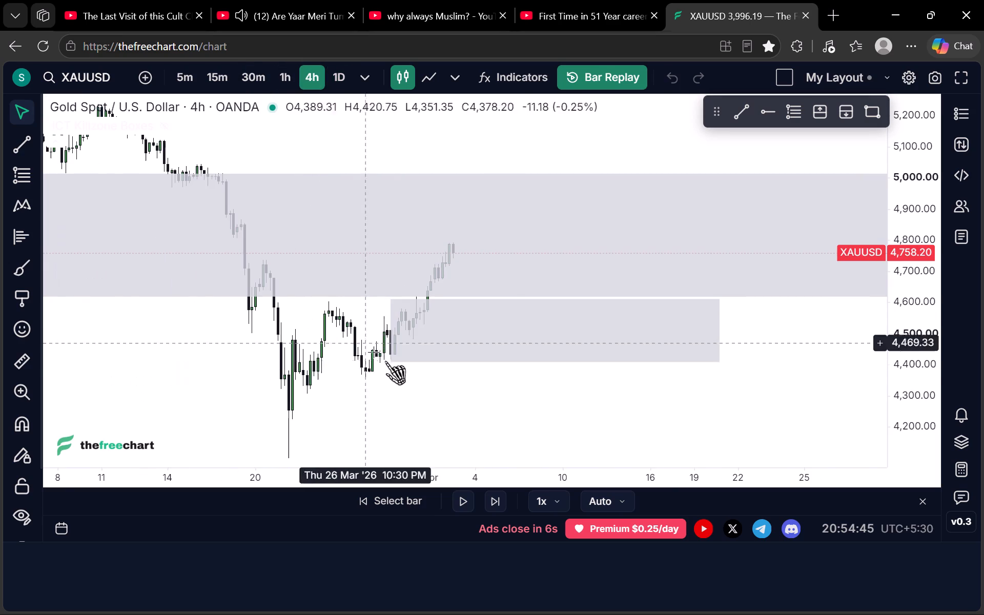
{"action": "scroll", "coordinate": [908, 302], "scroll_direction": "up", "scroll_amount": 9}
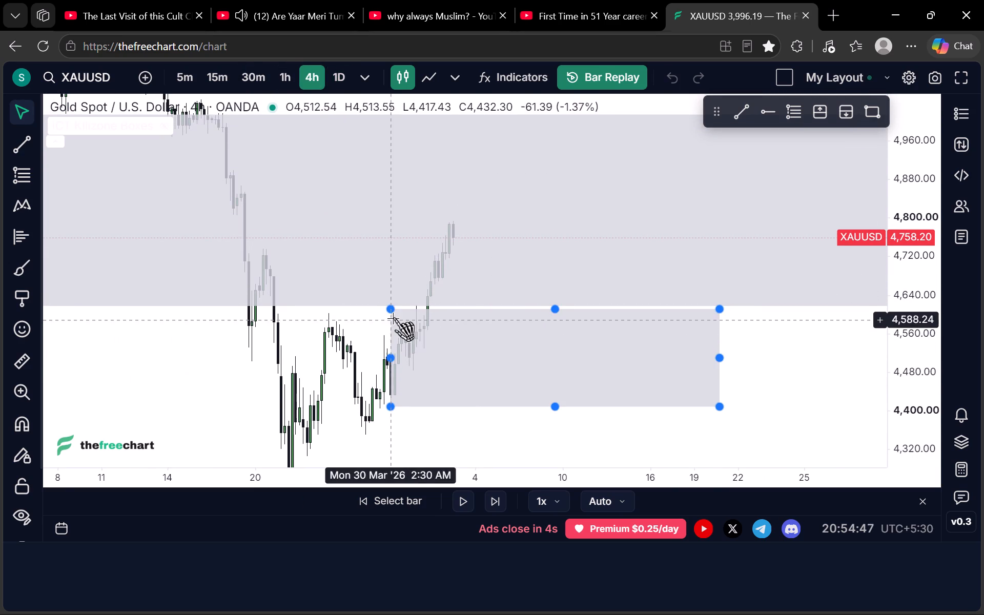
{"action": "left_click_drag", "start_coordinate": [394, 310], "coordinate": [415, 308]}
{"action": "left_click_drag", "start_coordinate": [416, 408], "coordinate": [416, 351]}
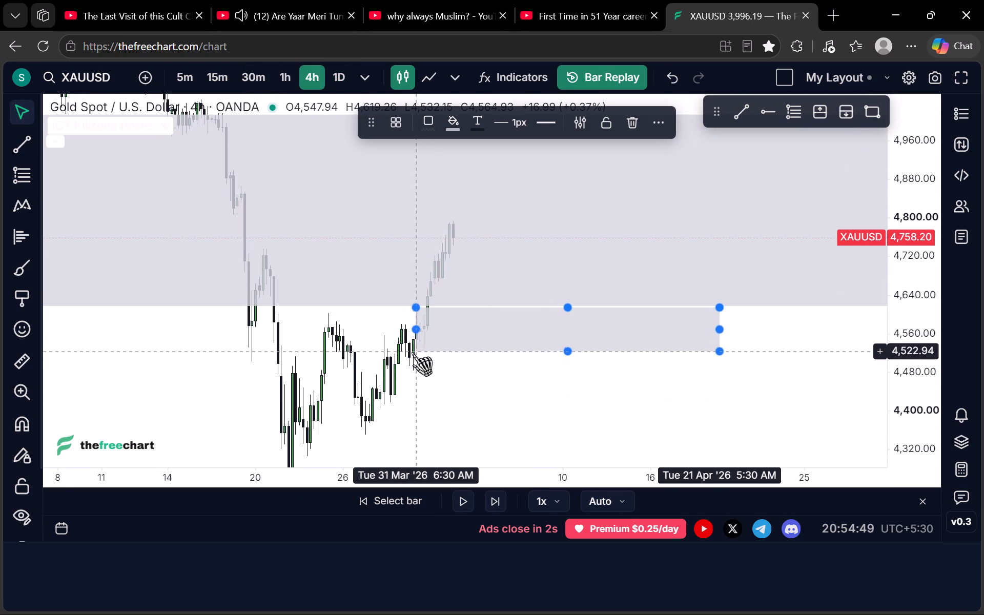
{"action": "left_click", "coordinate": [458, 388]}
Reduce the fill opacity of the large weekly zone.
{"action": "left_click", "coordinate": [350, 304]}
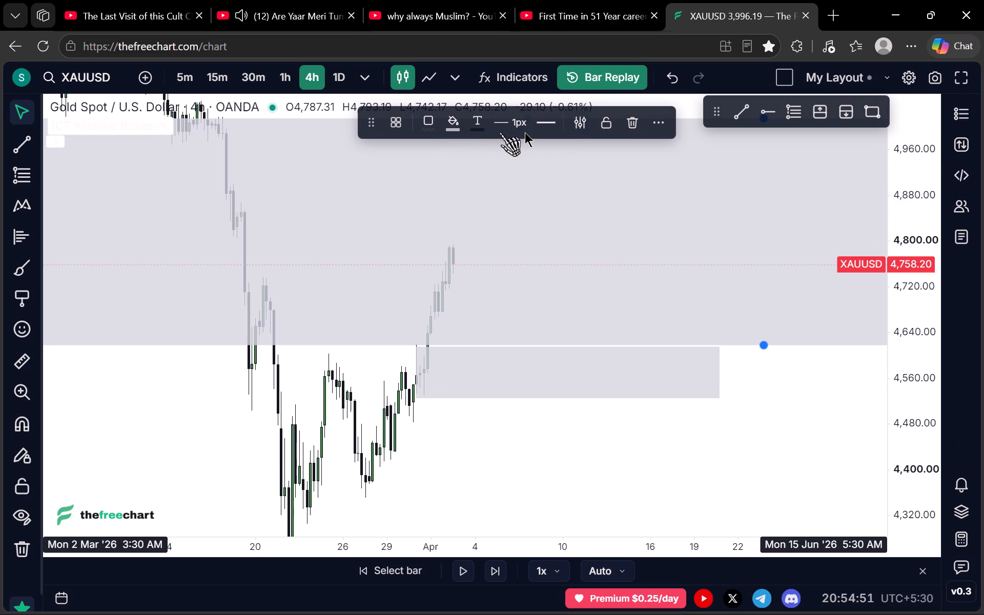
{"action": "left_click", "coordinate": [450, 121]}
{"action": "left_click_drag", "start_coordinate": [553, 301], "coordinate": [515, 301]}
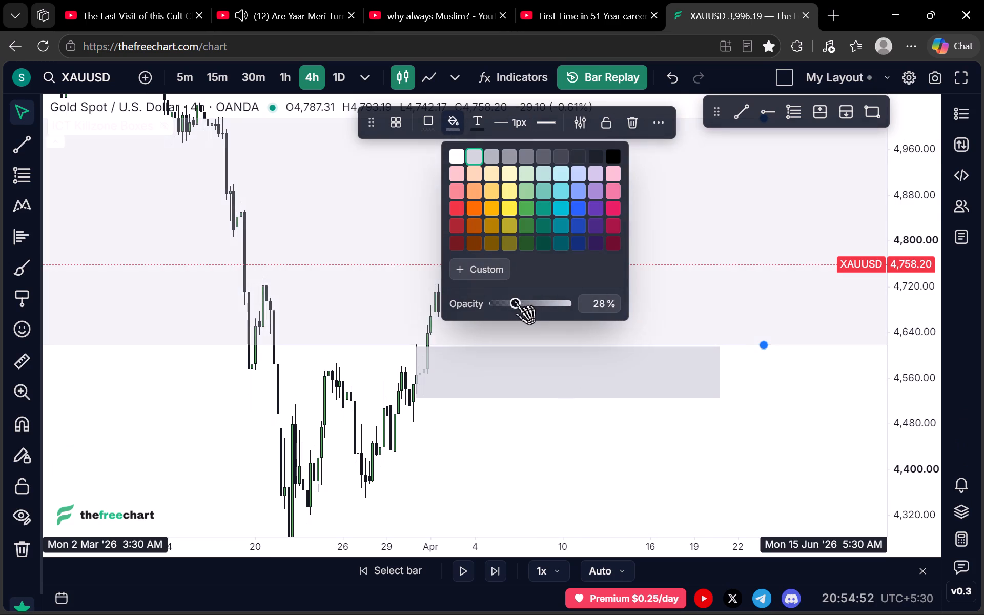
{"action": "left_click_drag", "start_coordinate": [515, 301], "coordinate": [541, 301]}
Send the large weekly zone backward in the visual order.
{"action": "left_click", "coordinate": [663, 122]}
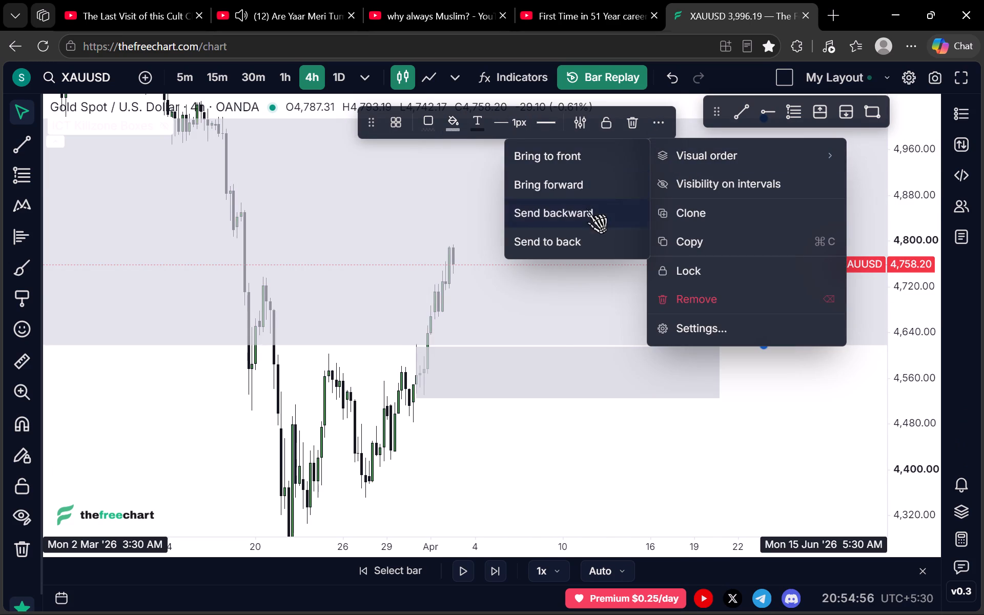
{"action": "left_click", "coordinate": [586, 210]}
{"action": "left_click", "coordinate": [504, 265]}
{"action": "left_click", "coordinate": [448, 280]}
Set the smaller rectangle's fill opacity to 50%.
{"action": "left_click", "coordinate": [405, 398]}
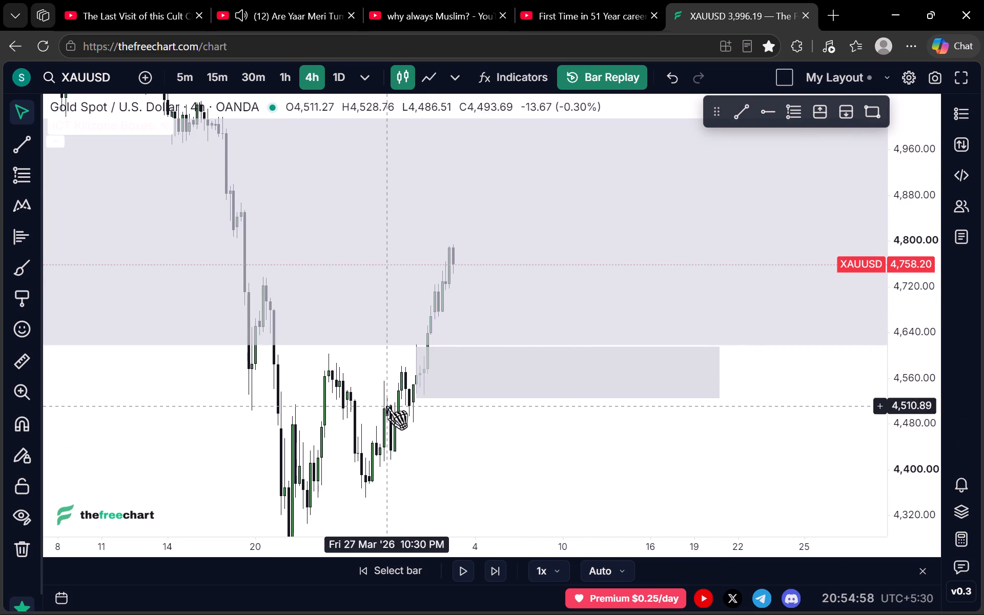
{"action": "left_click", "coordinate": [387, 406]}
{"action": "left_click", "coordinate": [456, 379]}
{"action": "left_click", "coordinate": [453, 350]}
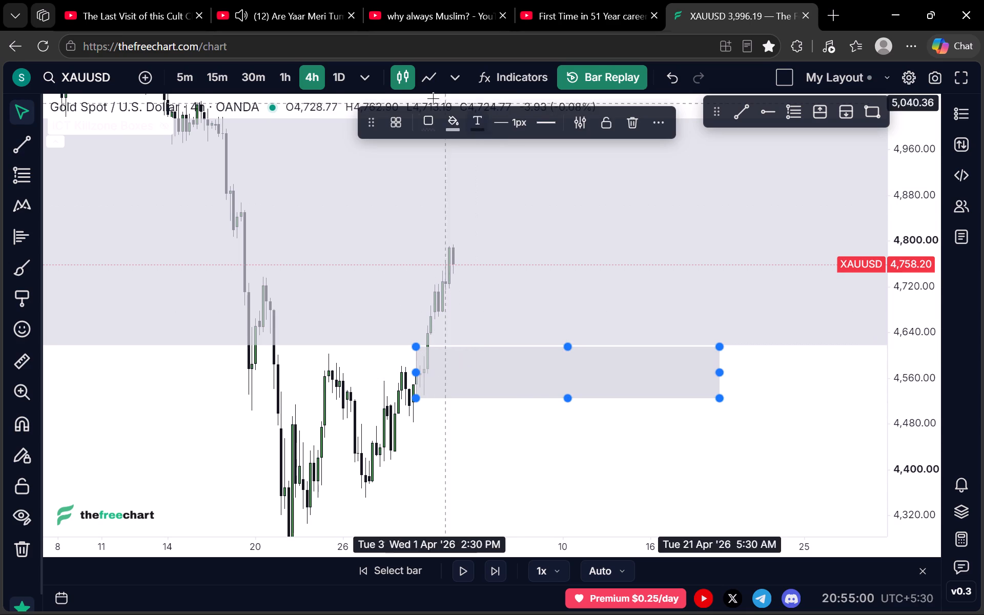
{"action": "left_click", "coordinate": [445, 120]}
{"action": "left_click_drag", "start_coordinate": [553, 309], "coordinate": [522, 306]}
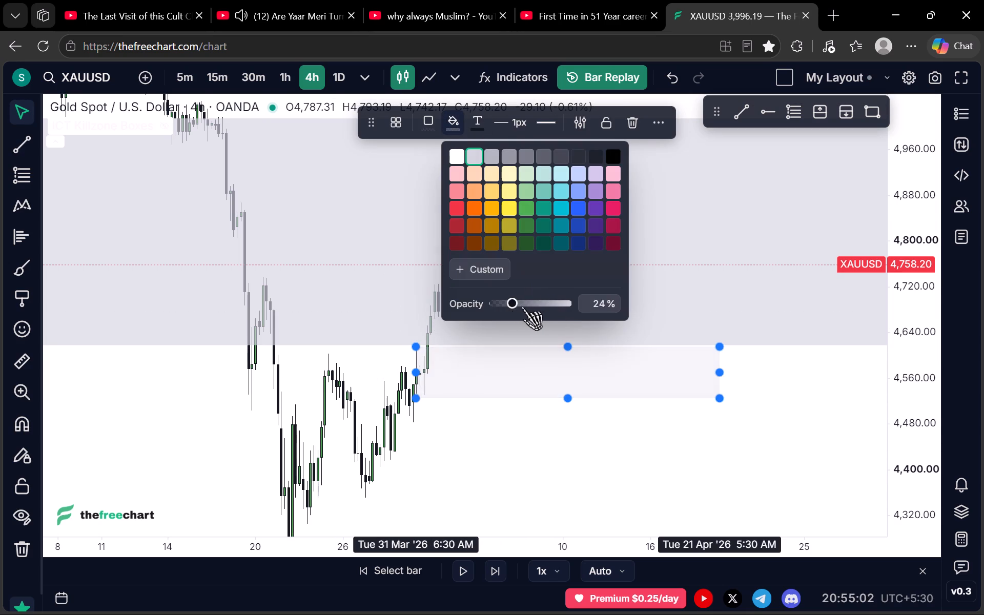
{"action": "left_click_drag", "start_coordinate": [522, 306], "coordinate": [530, 306]}
{"action": "left_click", "coordinate": [373, 277]}
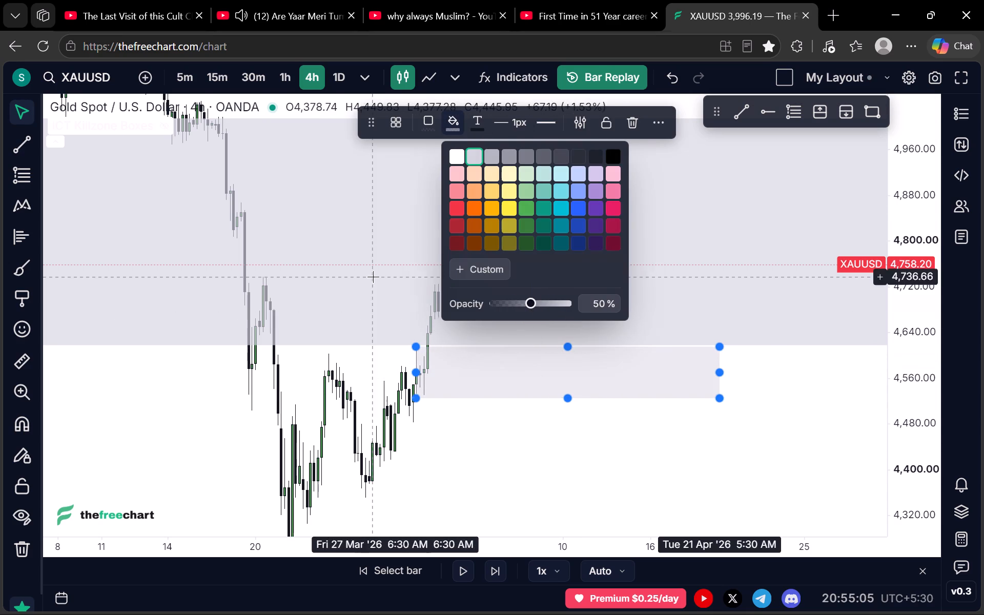
Set the large weekly zone's fill opacity to 49%.
{"action": "left_click", "coordinate": [384, 305]}
{"action": "left_click", "coordinate": [383, 341]}
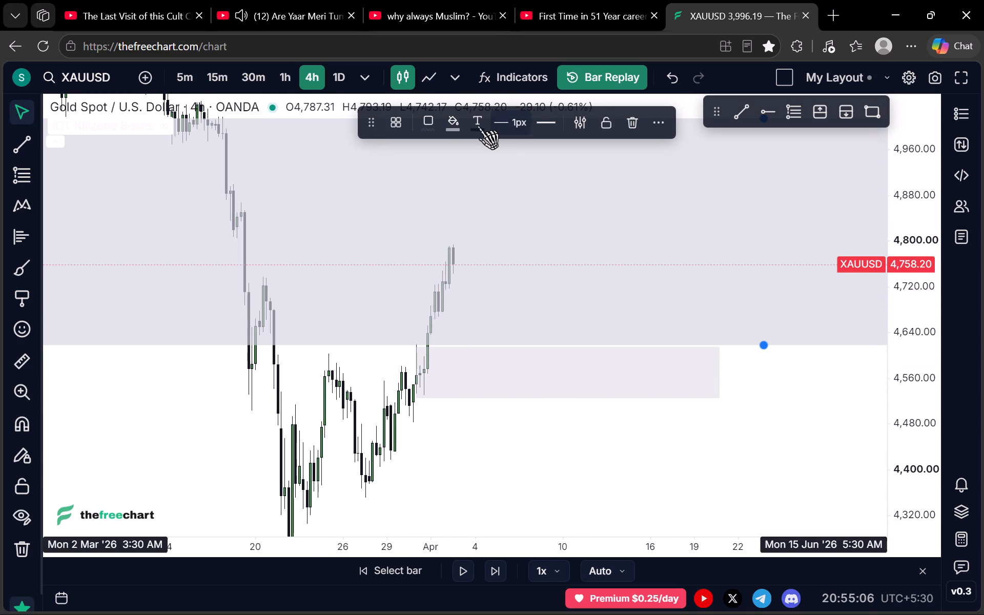
{"action": "left_click", "coordinate": [461, 124]}
{"action": "left_click_drag", "start_coordinate": [543, 301], "coordinate": [532, 302]}
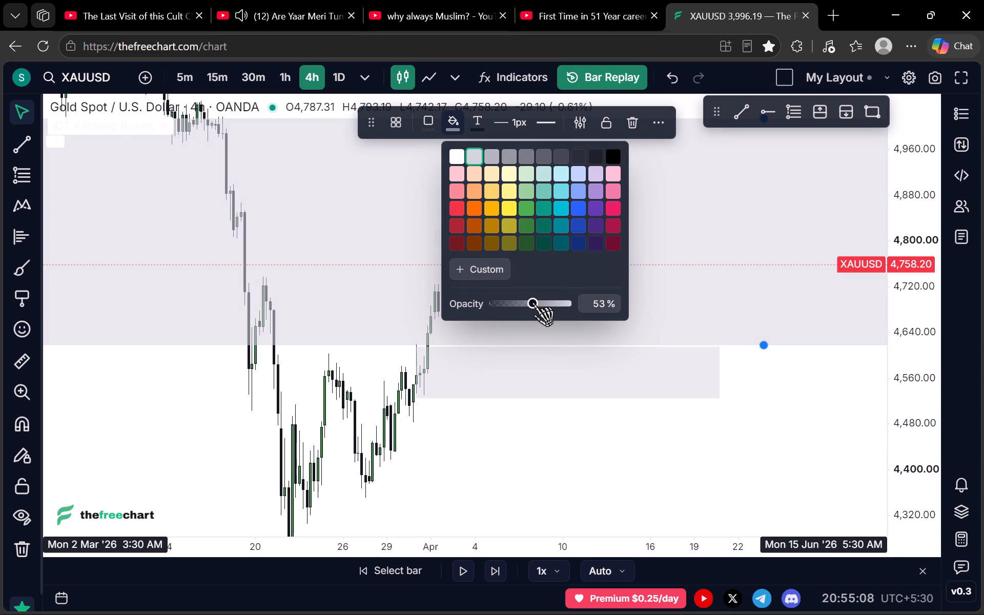
{"action": "left_click_drag", "start_coordinate": [532, 302], "coordinate": [530, 303]}
Slightly raise the large weekly zone's fill opacity and open its rectangle style settings for review.
{"action": "left_click_drag", "start_coordinate": [530, 303], "coordinate": [532, 303]}
{"action": "left_click", "coordinate": [582, 127]}
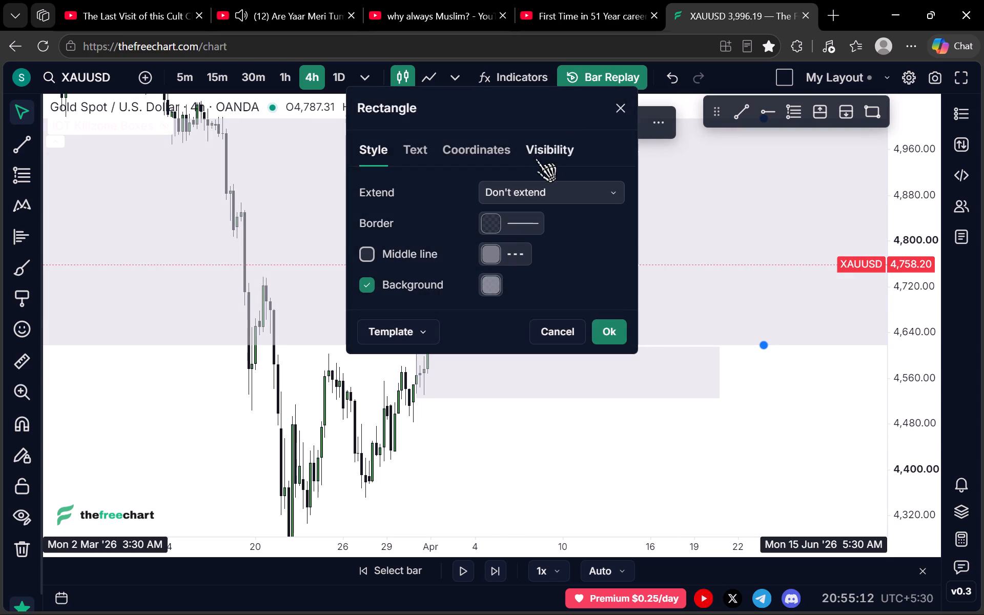
{"action": "left_click", "coordinate": [621, 112]}
{"action": "left_click", "coordinate": [747, 374]}
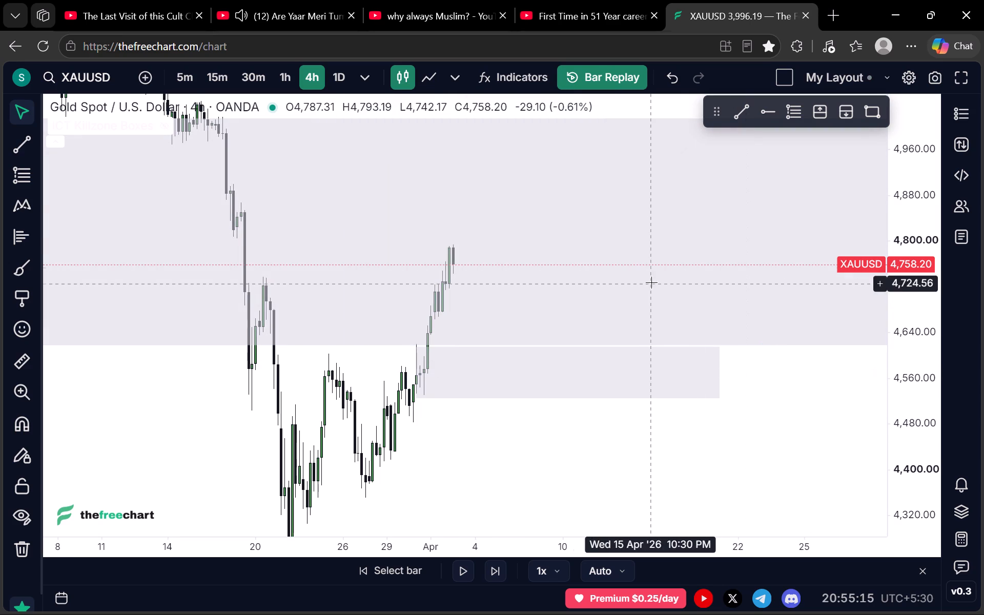
Switch the XAUUSD chart to the 1h interval, framing the latest candles of early April.
{"action": "scroll", "coordinate": [543, 242], "scroll_direction": "down", "scroll_amount": 1}
{"action": "left_click_drag", "start_coordinate": [545, 228], "coordinate": [544, 297]}
{"action": "left_click_drag", "start_coordinate": [432, 280], "coordinate": [420, 235]}
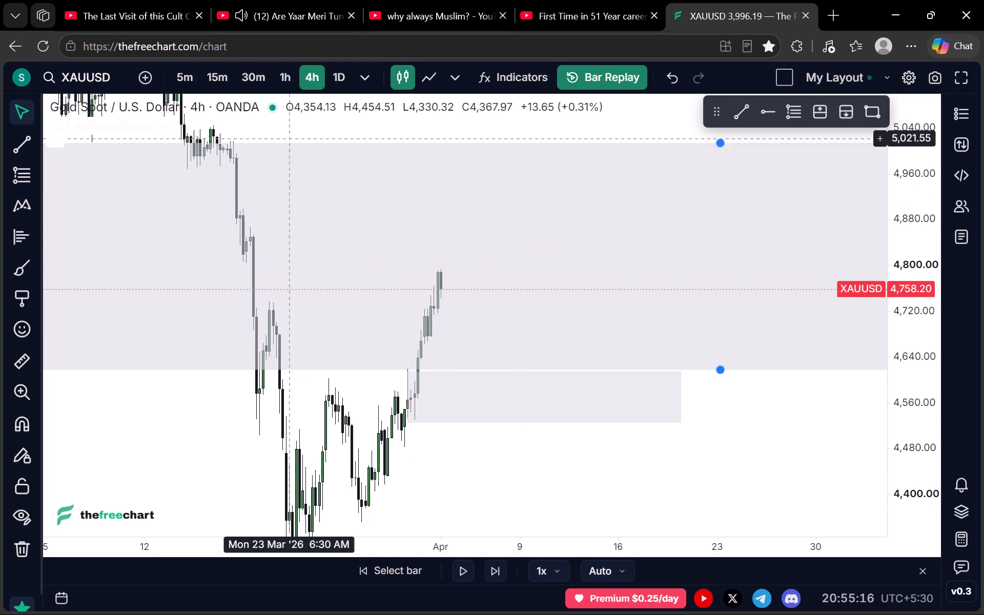
{"action": "left_click", "coordinate": [283, 80]}
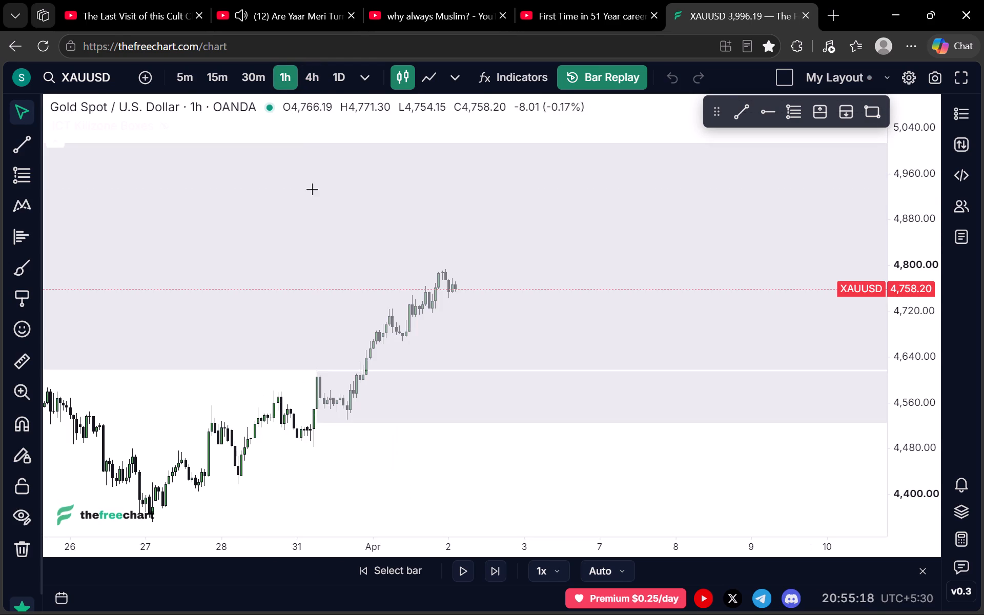
{"action": "scroll", "coordinate": [890, 286], "scroll_direction": "up", "scroll_amount": 15}
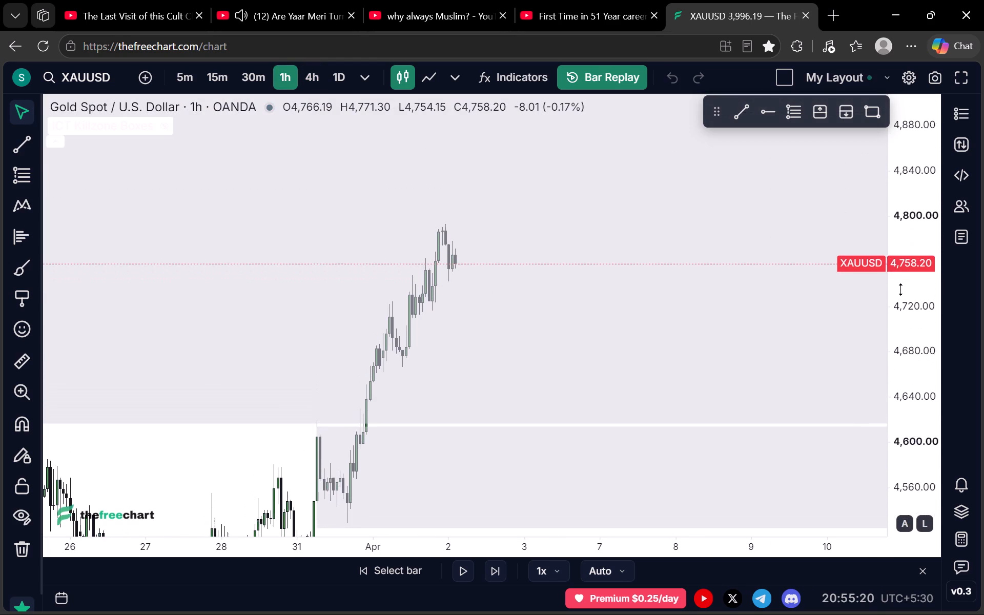
{"action": "scroll", "coordinate": [901, 290], "scroll_direction": "up", "scroll_amount": 12}
{"action": "left_click_drag", "start_coordinate": [565, 198], "coordinate": [543, 244]}
{"action": "scroll", "coordinate": [506, 252], "scroll_direction": "up", "scroll_amount": 2}
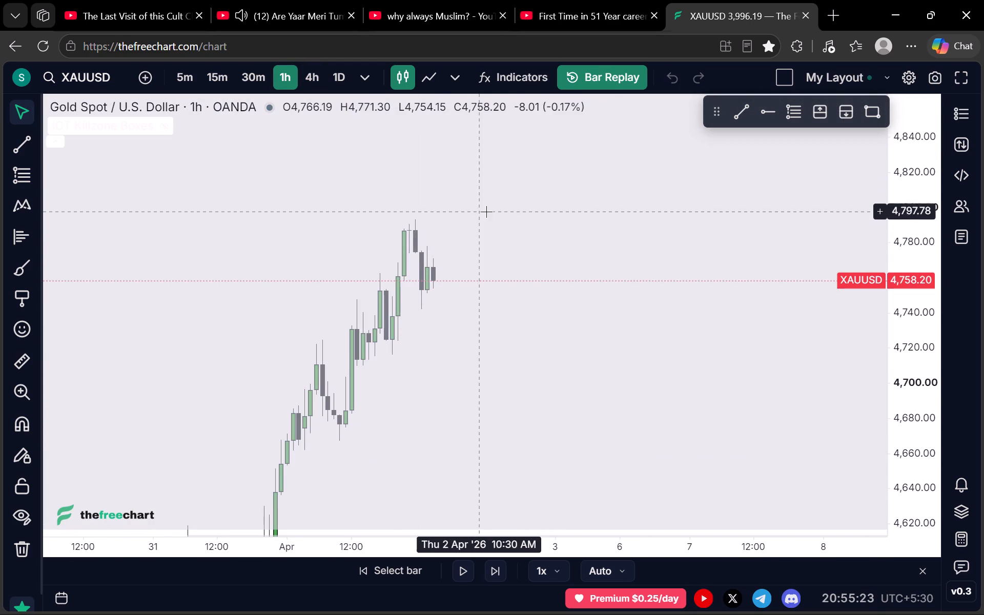
{"action": "left_click_drag", "start_coordinate": [486, 212], "coordinate": [467, 173]}
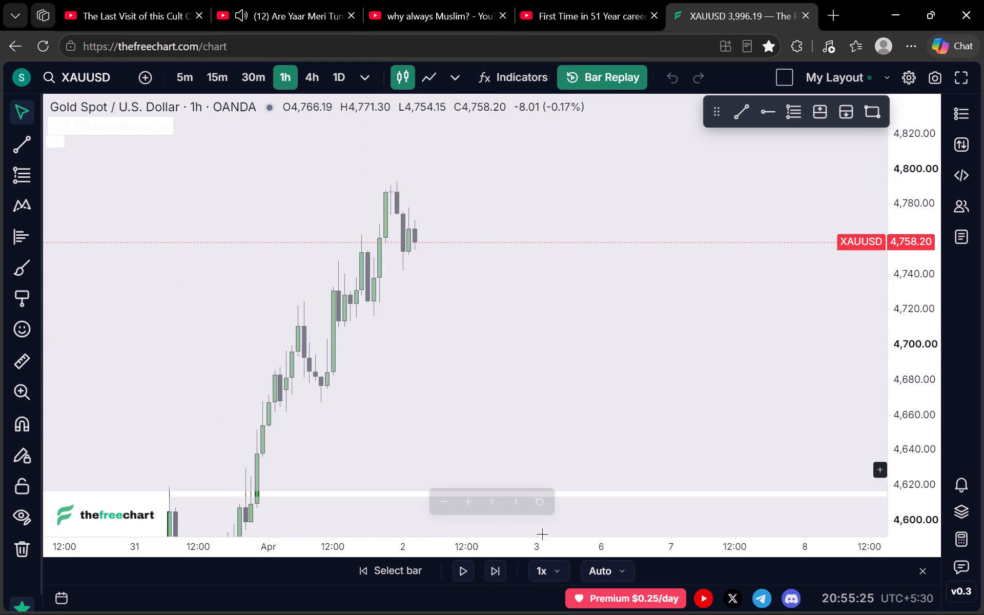
Set the replay speed to 3x and play the 1h replay until price drops sharply into the smaller lower zone.
{"action": "left_click", "coordinate": [560, 575]}
{"action": "left_click", "coordinate": [552, 410]}
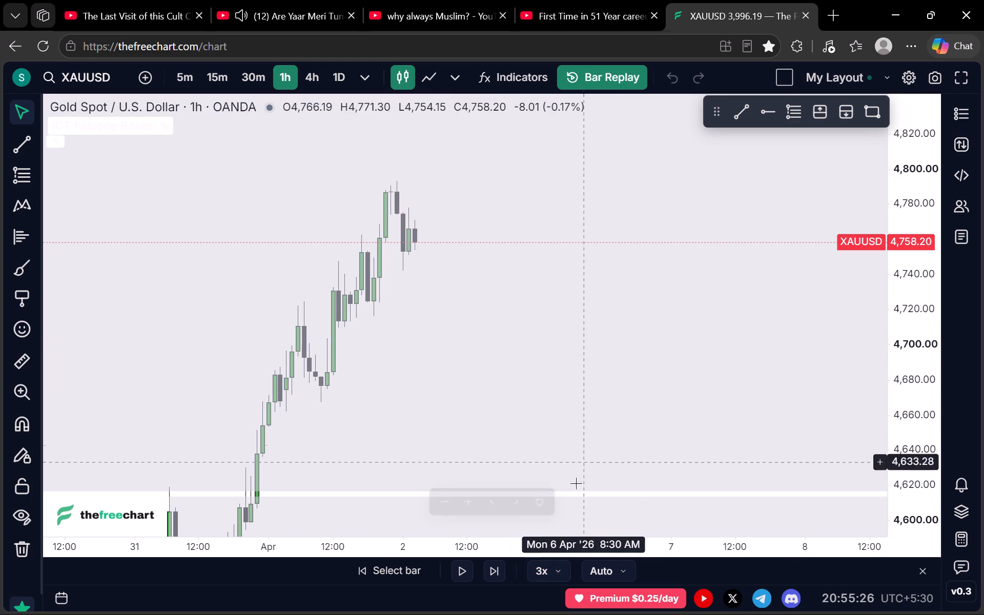
{"action": "left_click", "coordinate": [465, 572]}
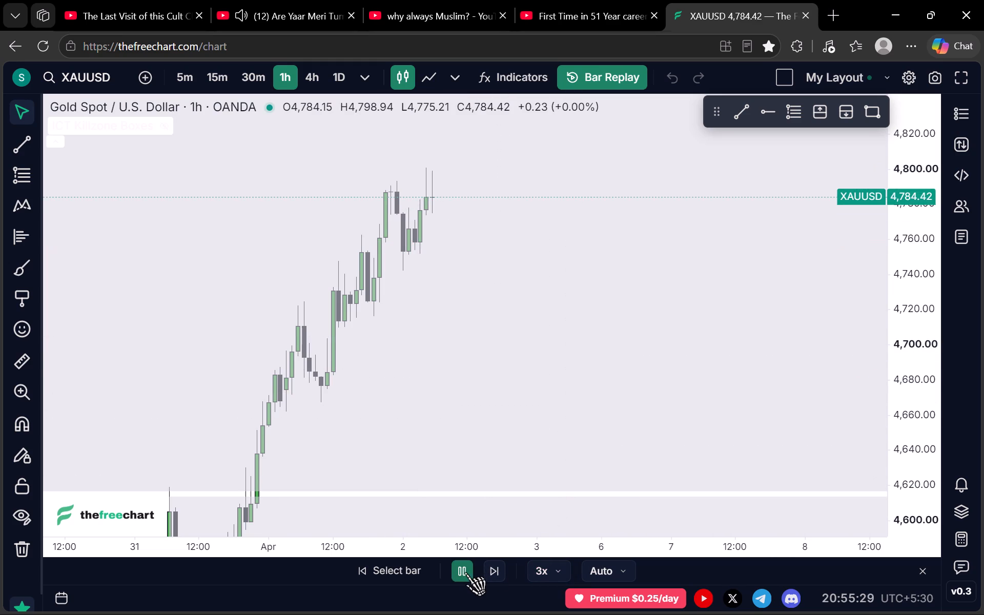
{"action": "left_click", "coordinate": [465, 572]}
{"action": "left_click", "coordinate": [463, 572]}
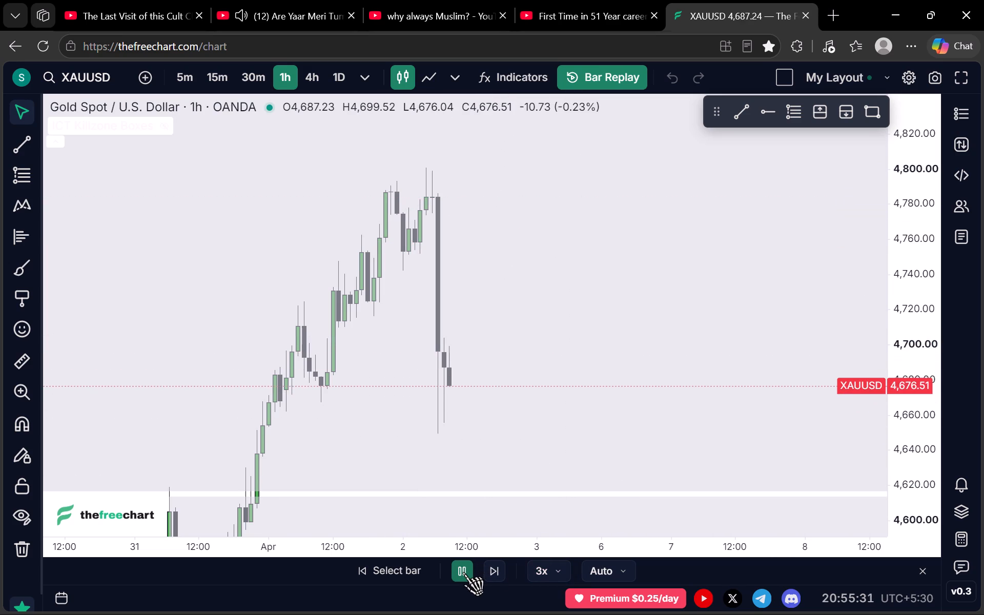
{"action": "left_click", "coordinate": [463, 572]}
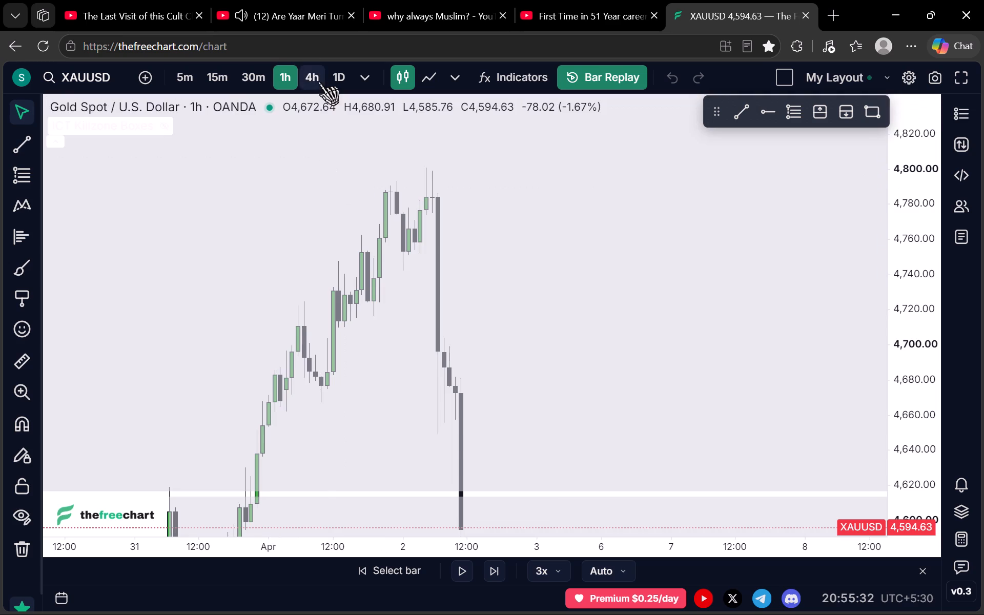
Switch to the 4h interval and advance the replay briefly to follow price's reaction in the smaller zone.
{"action": "left_click", "coordinate": [318, 81]}
{"action": "scroll", "coordinate": [919, 297], "scroll_direction": "down", "scroll_amount": 13}
{"action": "scroll", "coordinate": [908, 344], "scroll_direction": "up", "scroll_amount": 2}
{"action": "scroll", "coordinate": [907, 342], "scroll_direction": "down", "scroll_amount": 2}
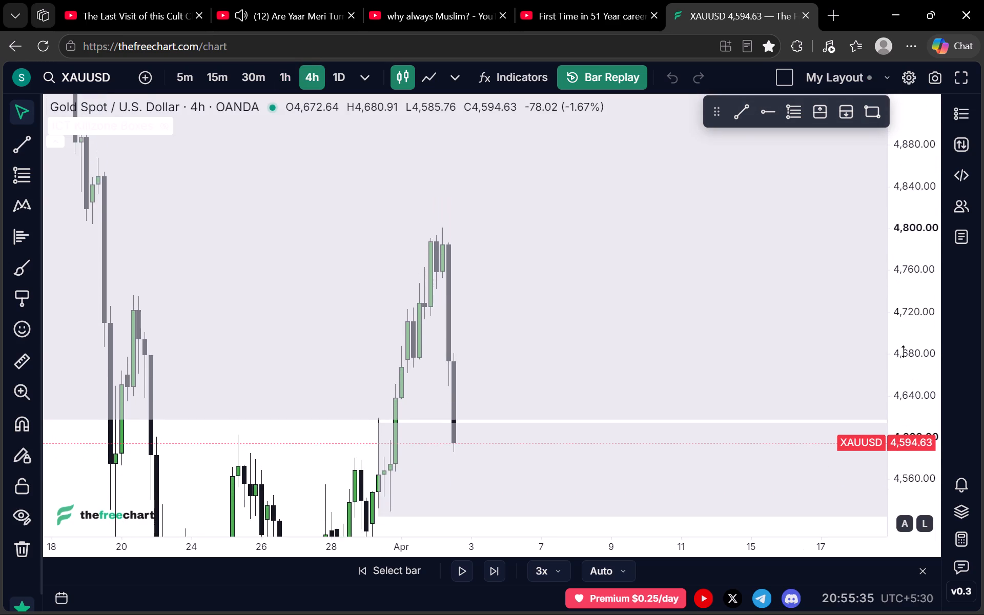
{"action": "scroll", "coordinate": [904, 352], "scroll_direction": "down", "scroll_amount": 2}
{"action": "scroll", "coordinate": [610, 374], "scroll_direction": "down", "scroll_amount": 2}
{"action": "left_click_drag", "start_coordinate": [570, 361], "coordinate": [546, 318]}
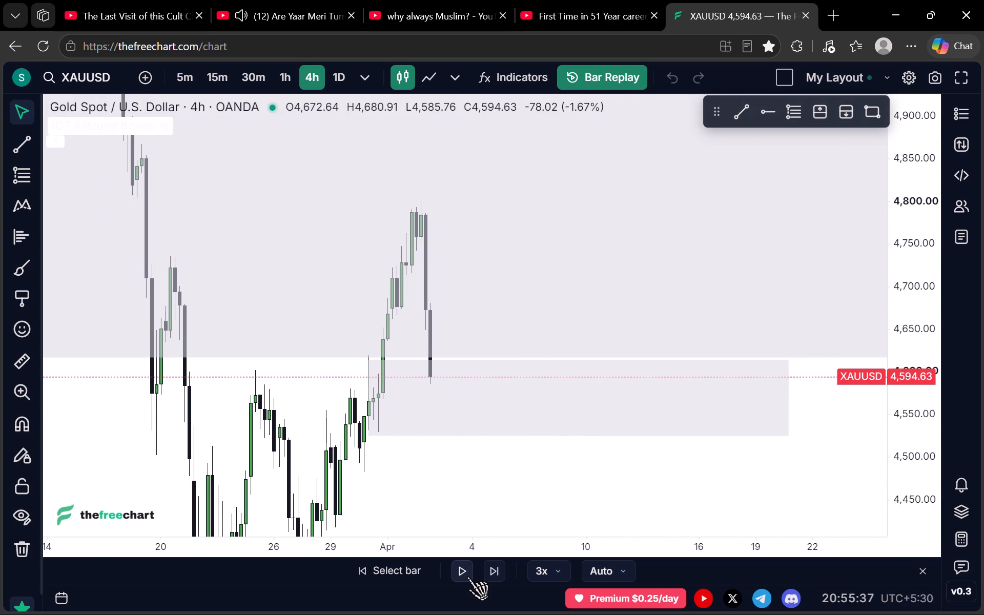
{"action": "left_click", "coordinate": [467, 577]}
{"action": "left_click", "coordinate": [464, 574]}
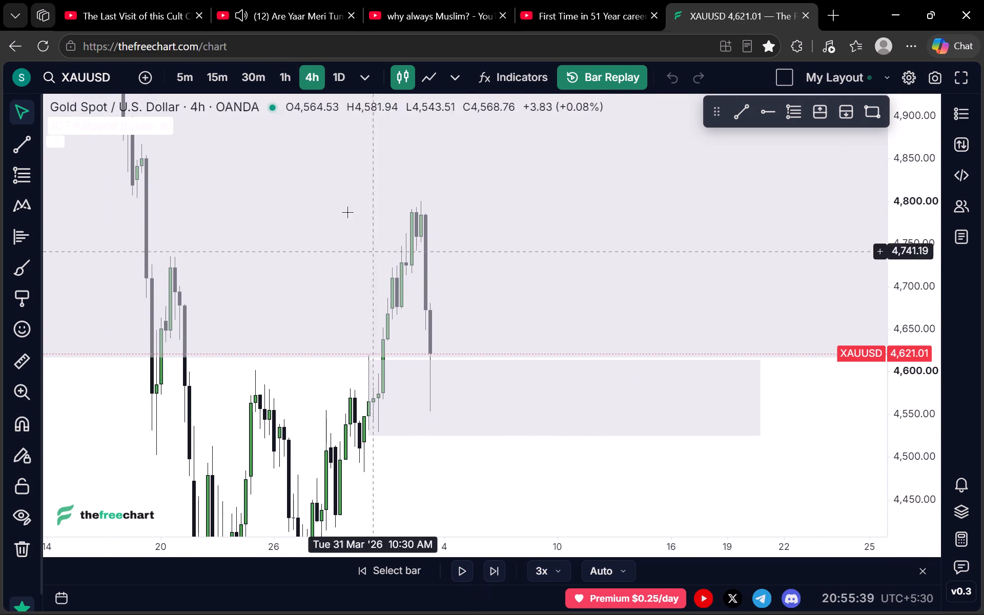
On the 1h chart, draw a rectangle zone from about 4,682 to 4,651 starting at the 2 April drop.
{"action": "left_click", "coordinate": [290, 84]}
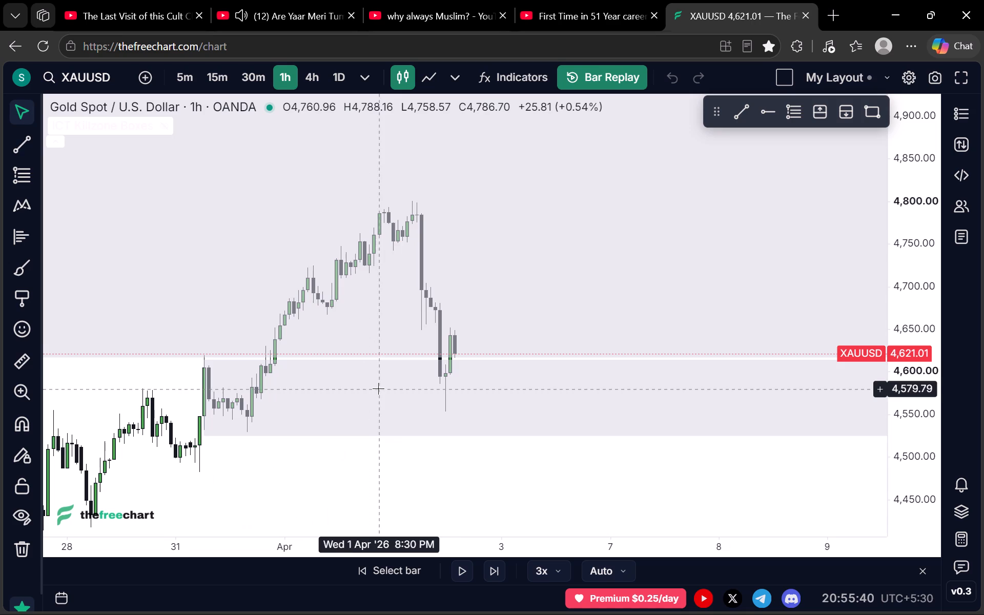
{"action": "scroll", "coordinate": [922, 362], "scroll_direction": "up", "scroll_amount": 8}
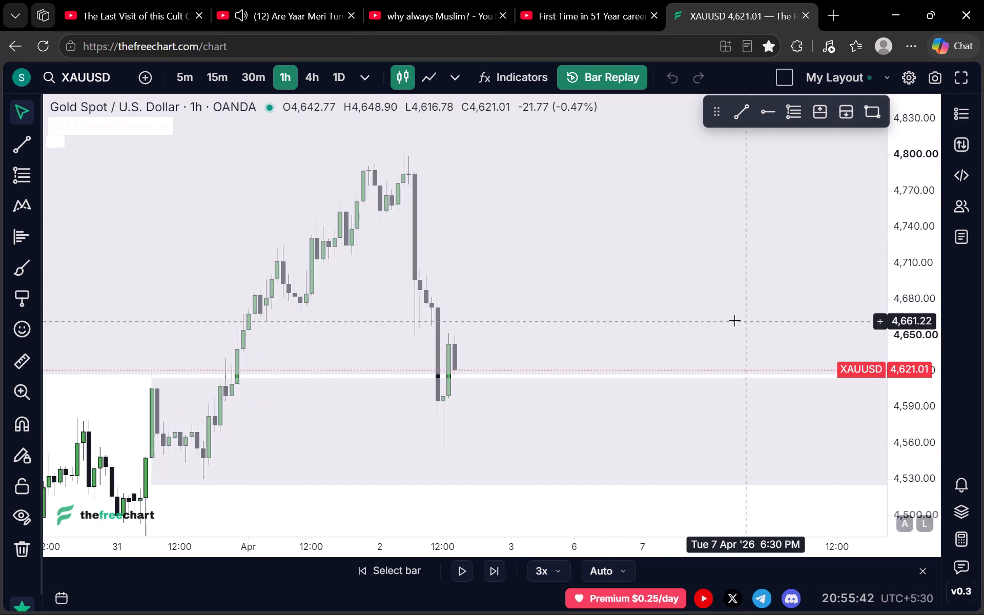
{"action": "scroll", "coordinate": [731, 320], "scroll_direction": "up", "scroll_amount": 4}
{"action": "left_click_drag", "start_coordinate": [572, 311], "coordinate": [510, 276]}
{"action": "left_click", "coordinate": [876, 109]}
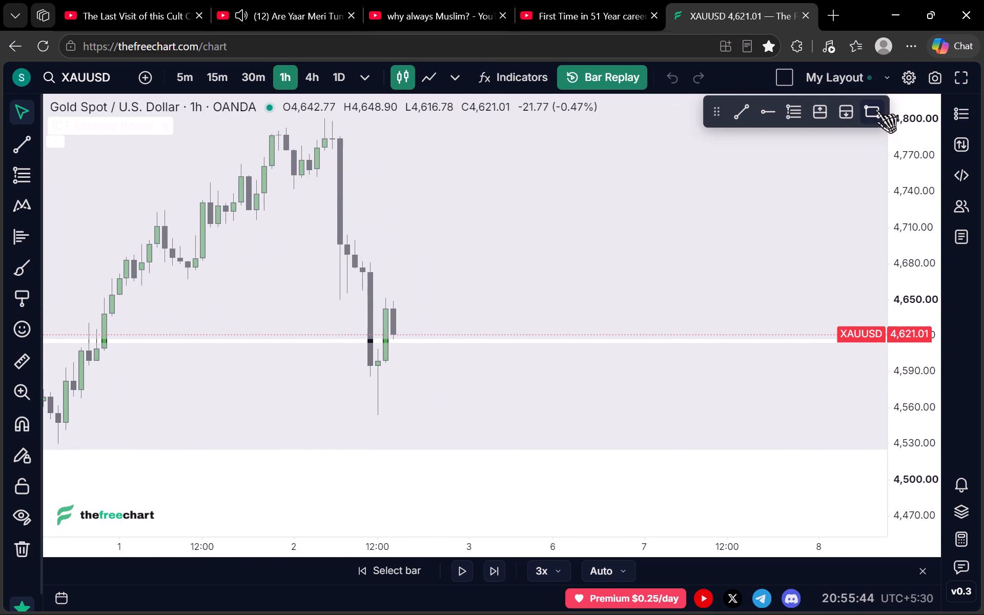
{"action": "left_click", "coordinate": [361, 260]}
{"action": "left_click", "coordinate": [481, 298]}
{"action": "left_click", "coordinate": [518, 300]}
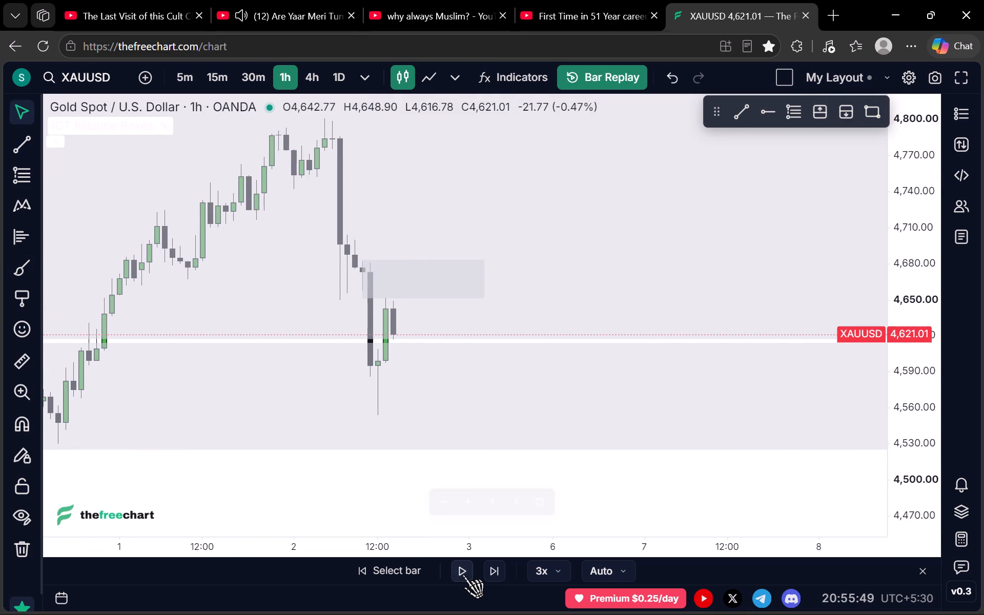
Play the 1h replay through the retest of the new zone and pause after the gap down on 6 April.
{"action": "left_click", "coordinate": [463, 575]}
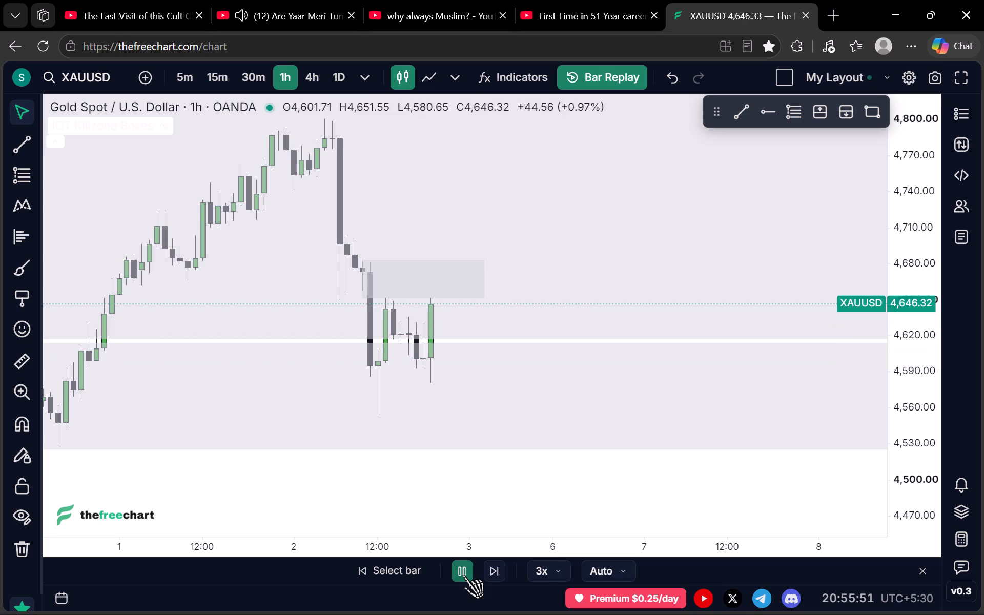
{"action": "left_click", "coordinate": [463, 575]}
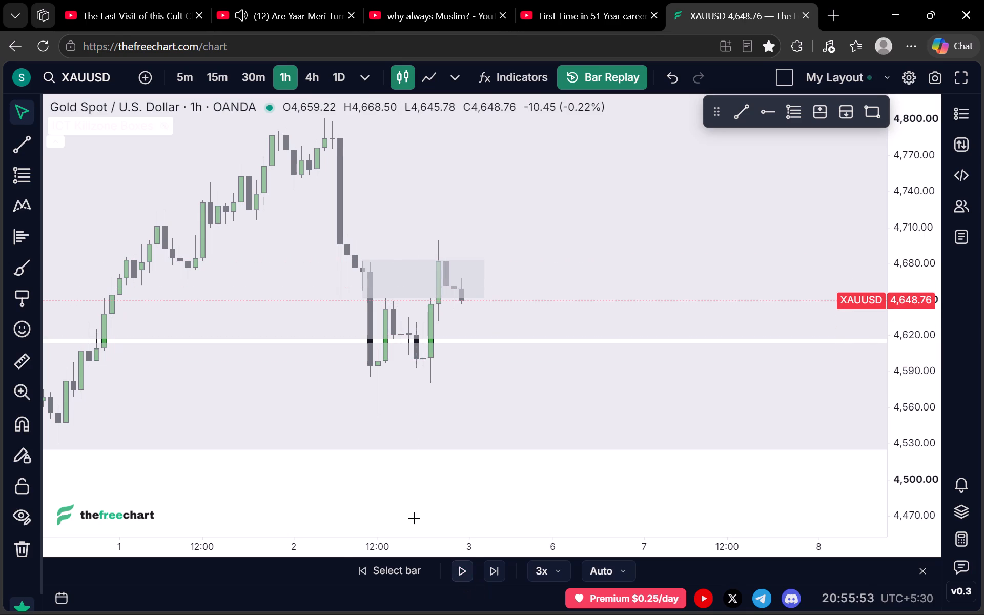
{"action": "left_click", "coordinate": [452, 577]}
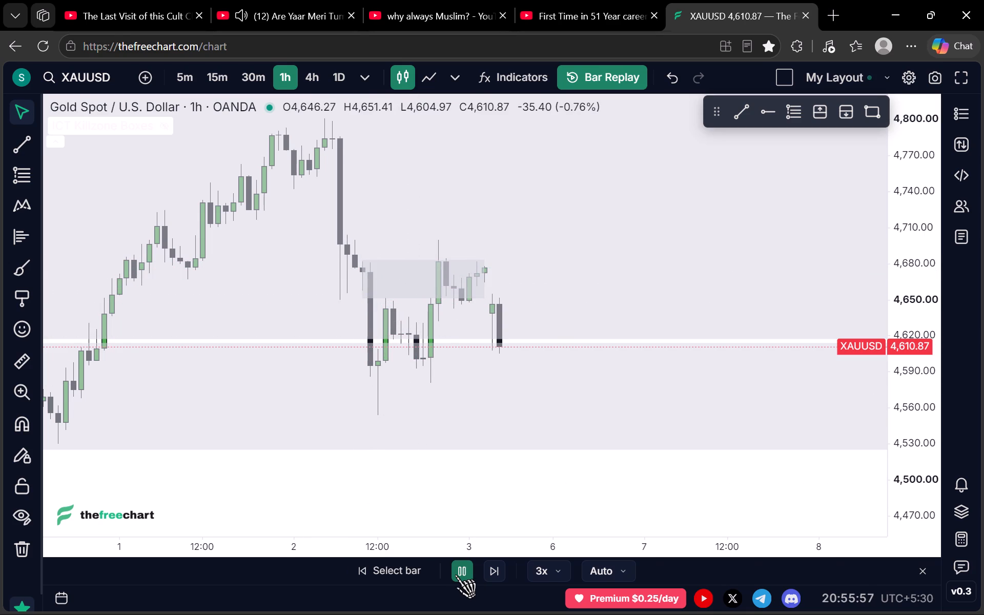
{"action": "left_click", "coordinate": [455, 575]}
Draw a rectangle over the price gap, from about 4,675 to 4,648, starting at the last 3 April candle.
{"action": "left_click", "coordinate": [872, 110]}
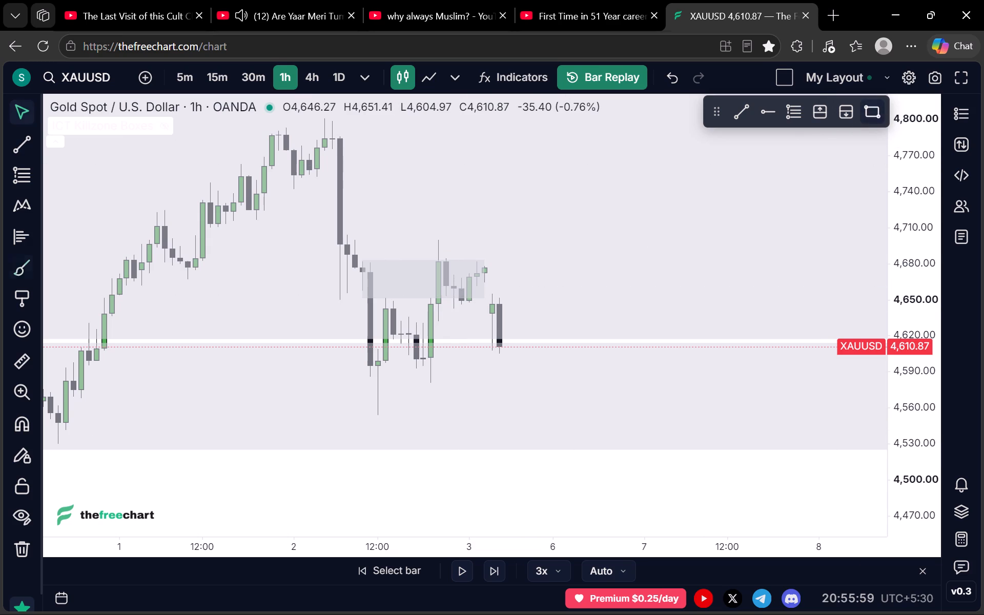
{"action": "left_click", "coordinate": [483, 270]}
{"action": "left_click", "coordinate": [590, 302]}
{"action": "left_click", "coordinate": [628, 300]}
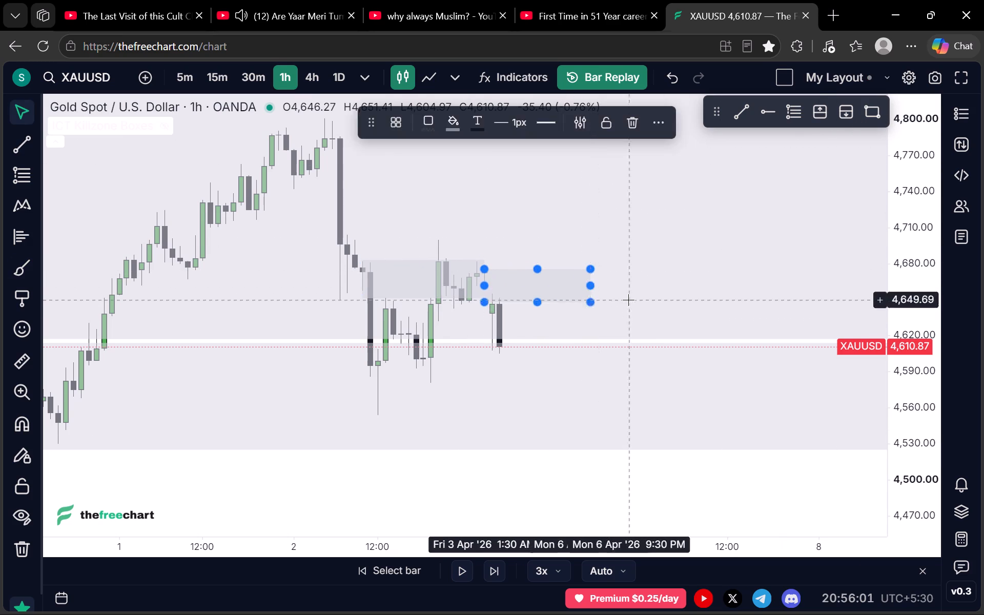
Play the 1h replay forward until price tests the gap zone, then pause it.
{"action": "left_click", "coordinate": [469, 576]}
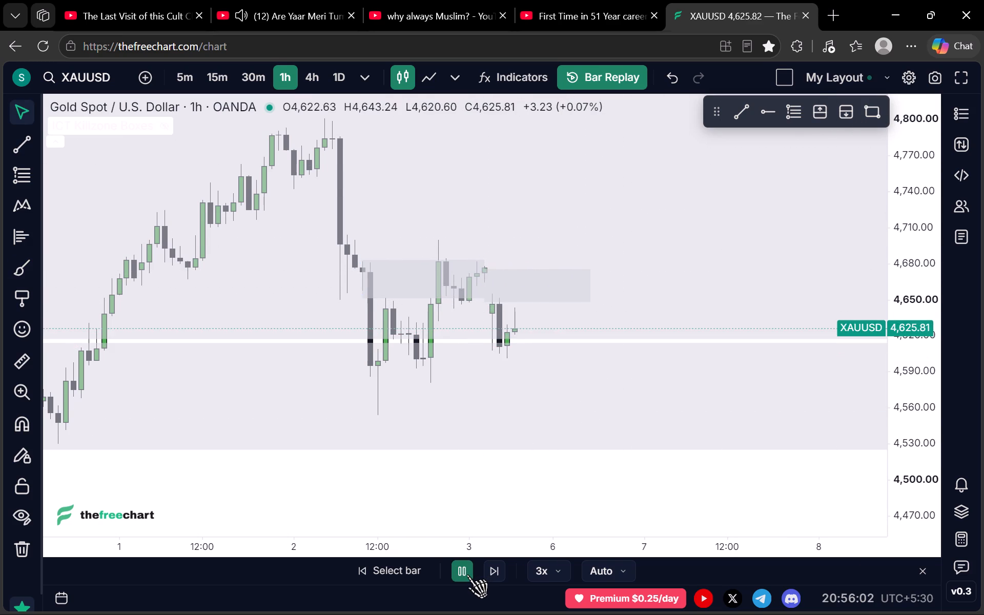
{"action": "left_click", "coordinate": [467, 575]}
Switch the chart to the 15m interval, framing the candles around the gap zone.
{"action": "left_click", "coordinate": [226, 76]}
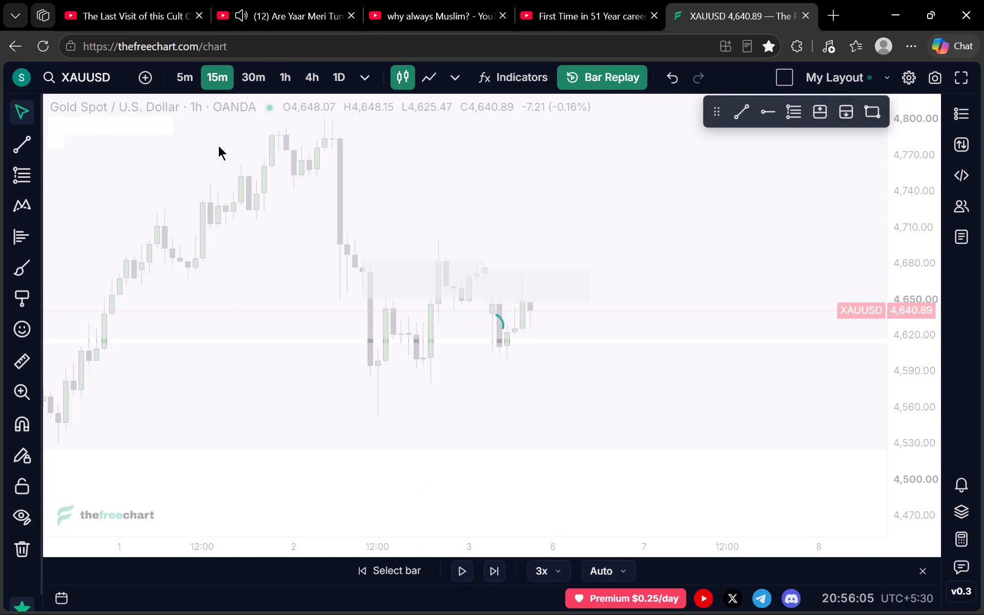
{"action": "scroll", "coordinate": [396, 302], "scroll_direction": "down", "scroll_amount": 7}
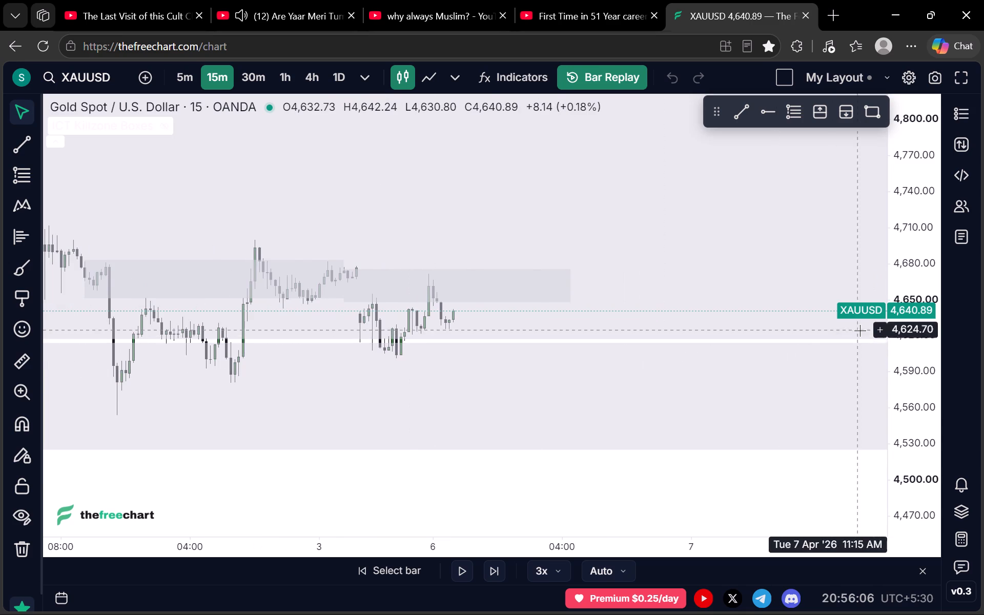
{"action": "scroll", "coordinate": [917, 326], "scroll_direction": "up", "scroll_amount": 16}
{"action": "scroll", "coordinate": [616, 316], "scroll_direction": "down", "scroll_amount": 1}
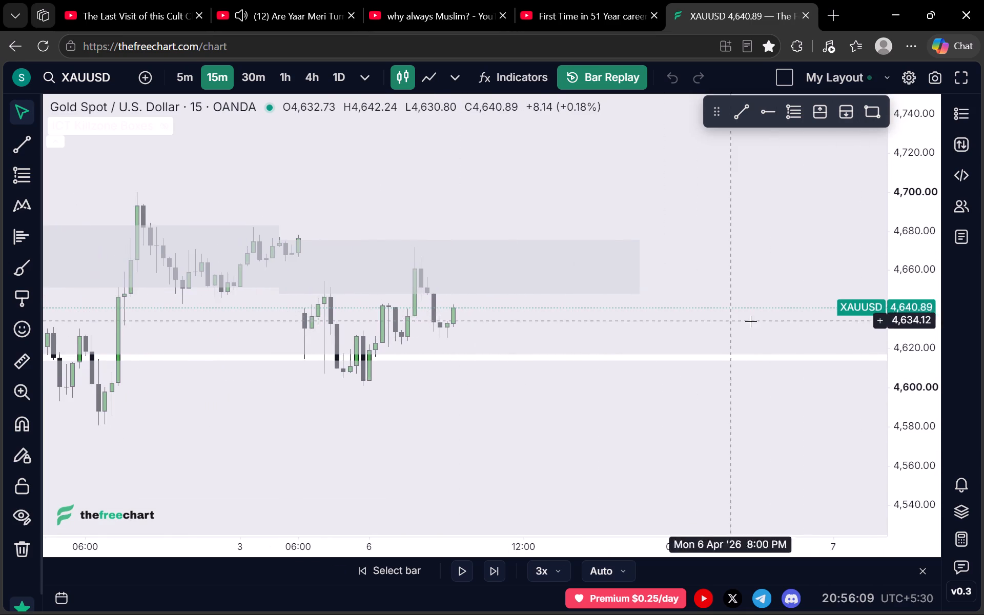
{"action": "scroll", "coordinate": [914, 342], "scroll_direction": "up", "scroll_amount": 11}
{"action": "left_click_drag", "start_coordinate": [564, 298], "coordinate": [475, 284]}
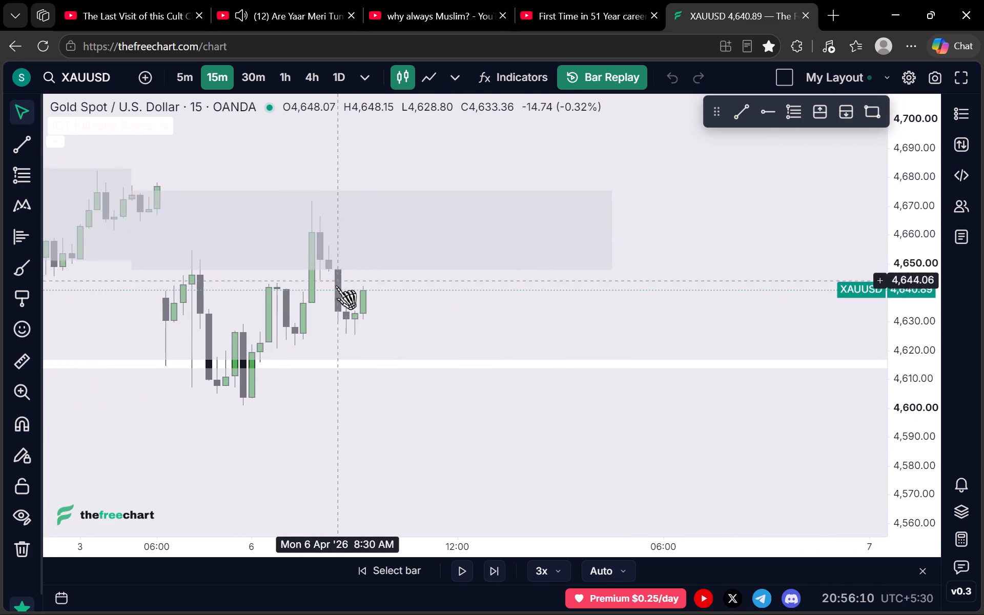
{"action": "scroll", "coordinate": [409, 375], "scroll_direction": "down", "scroll_amount": 1}
Play the 15m replay in short bursts, pausing after price breaks above the gap zone on 6 April.
{"action": "left_click", "coordinate": [459, 574]}
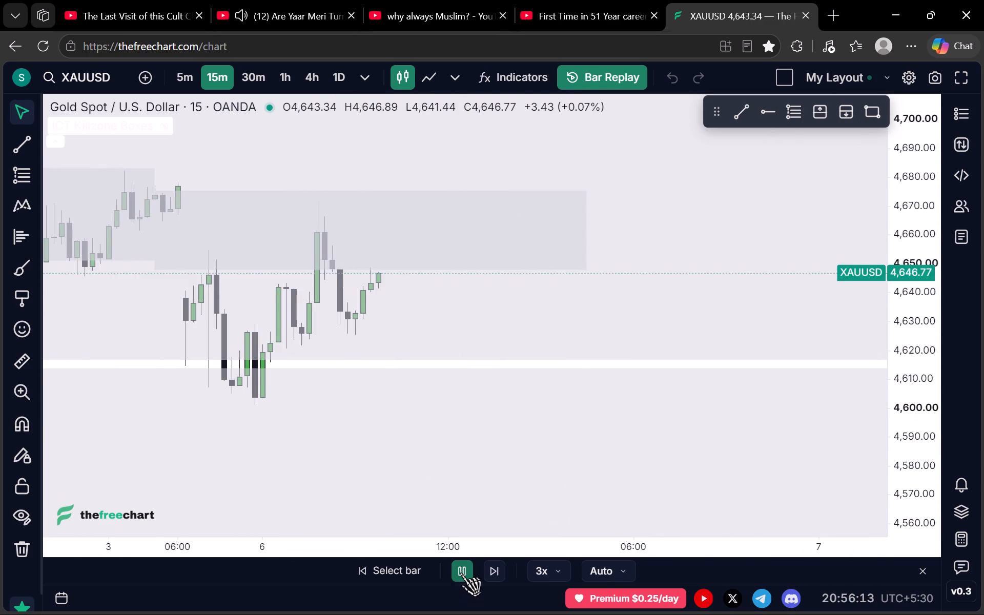
{"action": "left_click", "coordinate": [460, 572]}
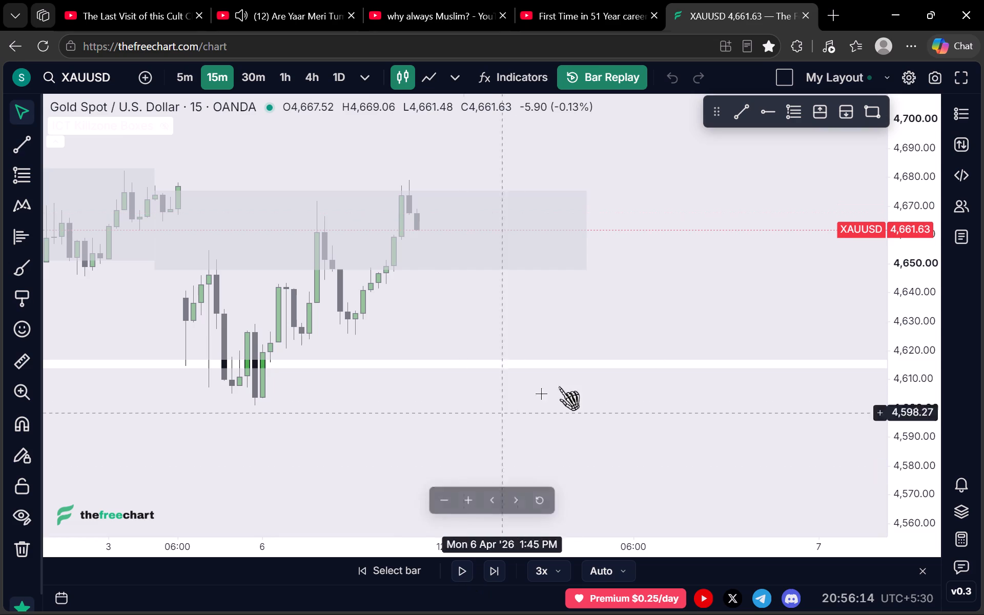
{"action": "left_click", "coordinate": [464, 572]}
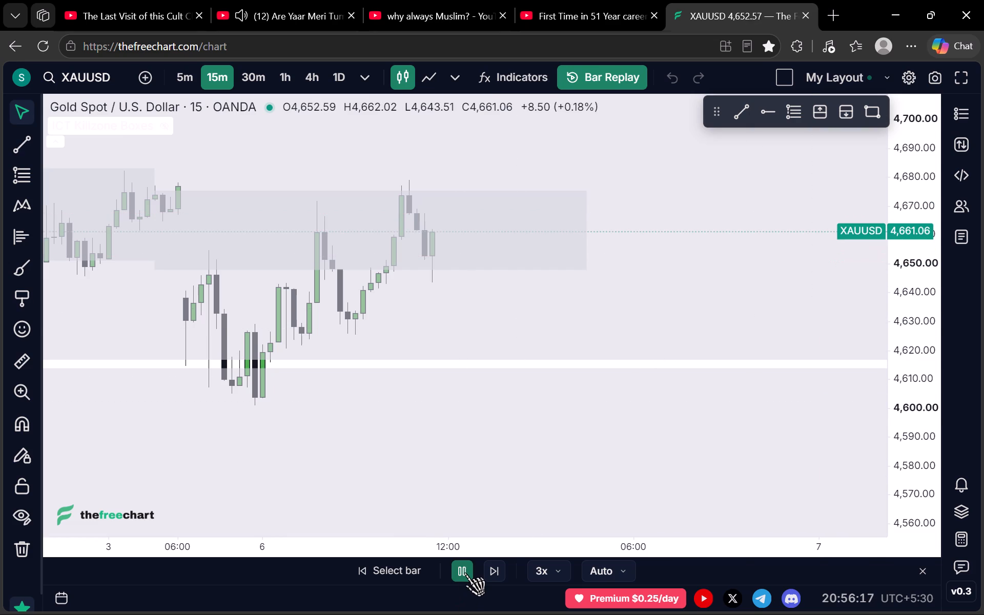
{"action": "left_click", "coordinate": [464, 572]}
{"action": "left_click", "coordinate": [464, 572]}
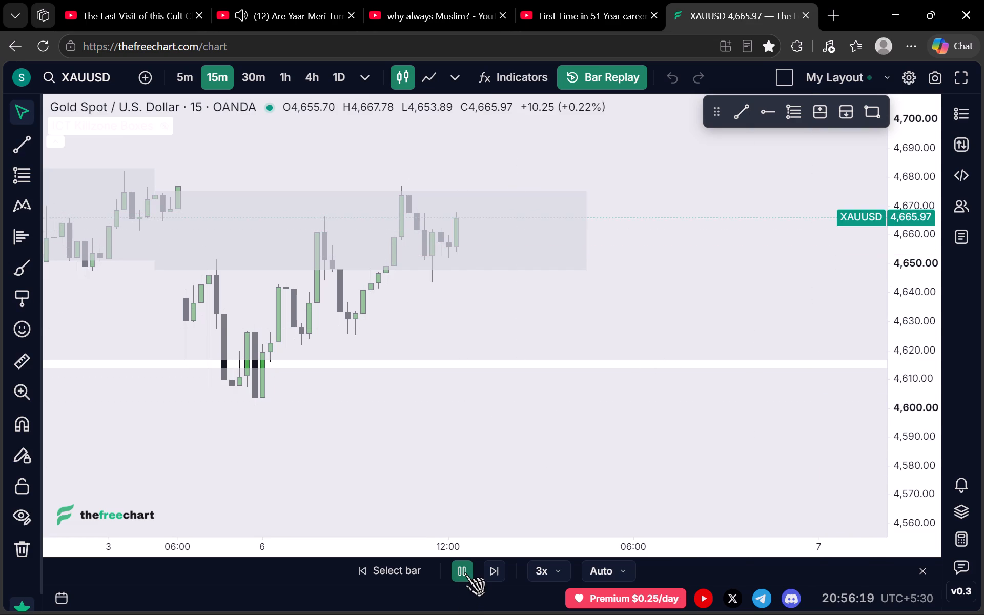
{"action": "left_click", "coordinate": [464, 572]}
{"action": "left_click", "coordinate": [464, 572]}
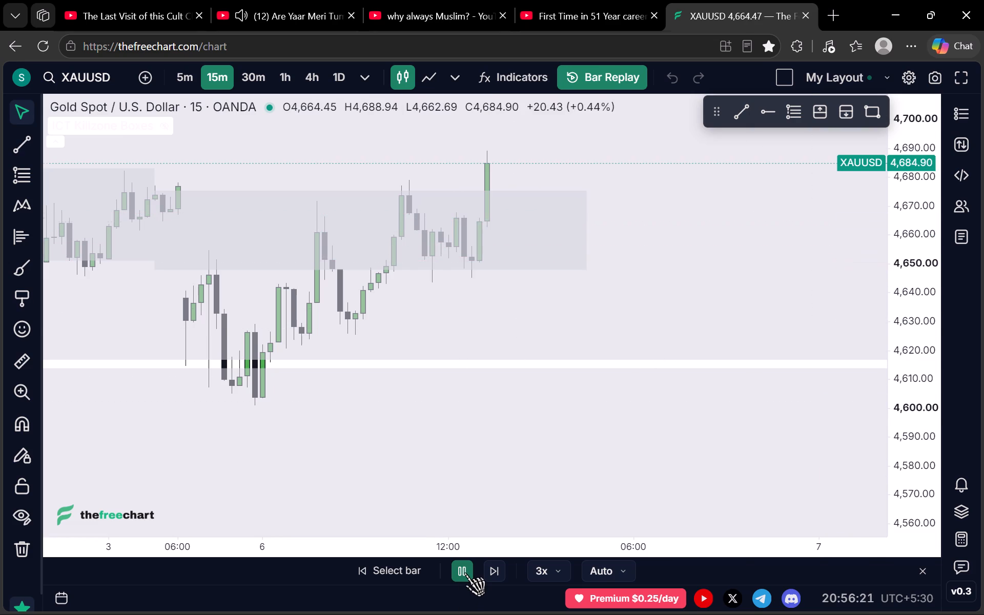
{"action": "left_click", "coordinate": [464, 572]}
Switch the chart back to the 4h interval around the marked zones.
{"action": "left_click", "coordinate": [307, 69]}
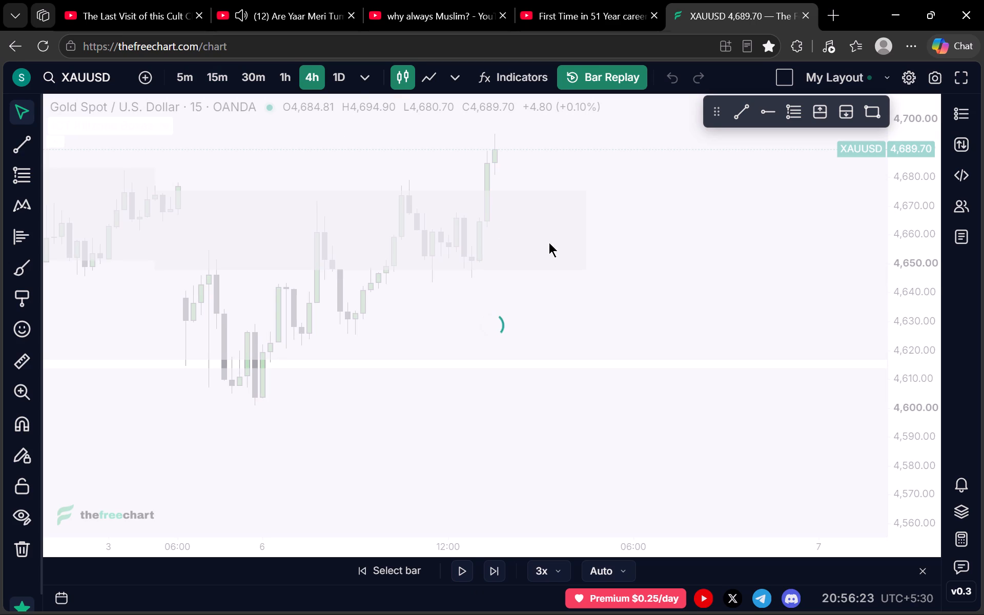
{"action": "scroll", "coordinate": [925, 276], "scroll_direction": "down", "scroll_amount": 16}
{"action": "scroll", "coordinate": [912, 346], "scroll_direction": "up", "scroll_amount": 5}
{"action": "scroll", "coordinate": [638, 271], "scroll_direction": "down", "scroll_amount": 1}
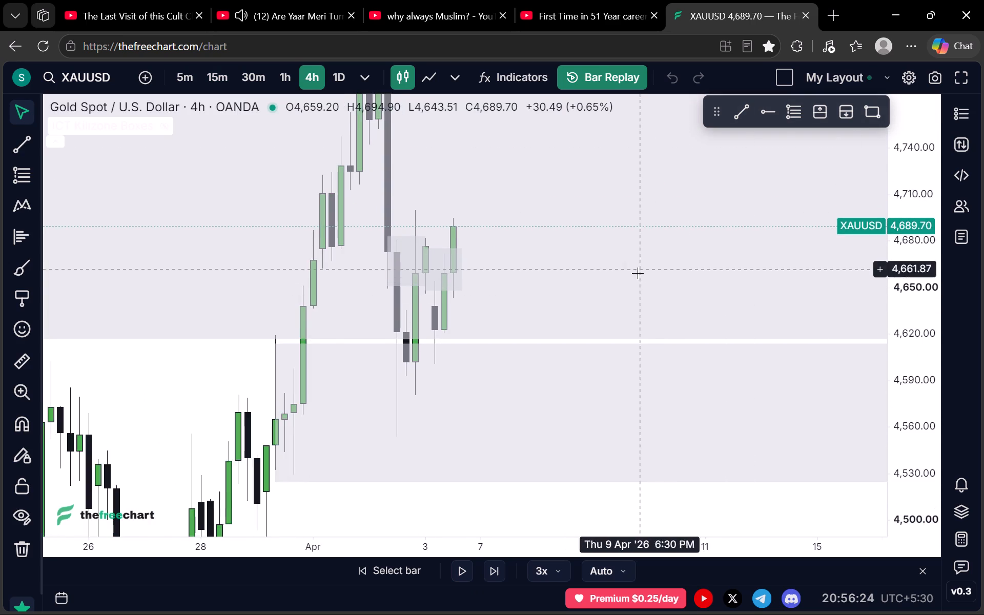
Delete the two small gap zones marked at about 4,650 to 4,680 on the 4h chart.
{"action": "scroll", "coordinate": [638, 273], "scroll_direction": "down", "scroll_amount": 1}
{"action": "left_click_drag", "start_coordinate": [630, 254], "coordinate": [631, 302]}
{"action": "scroll", "coordinate": [604, 304], "scroll_direction": "up", "scroll_amount": 3}
{"action": "left_click_drag", "start_coordinate": [454, 292], "coordinate": [521, 293]}
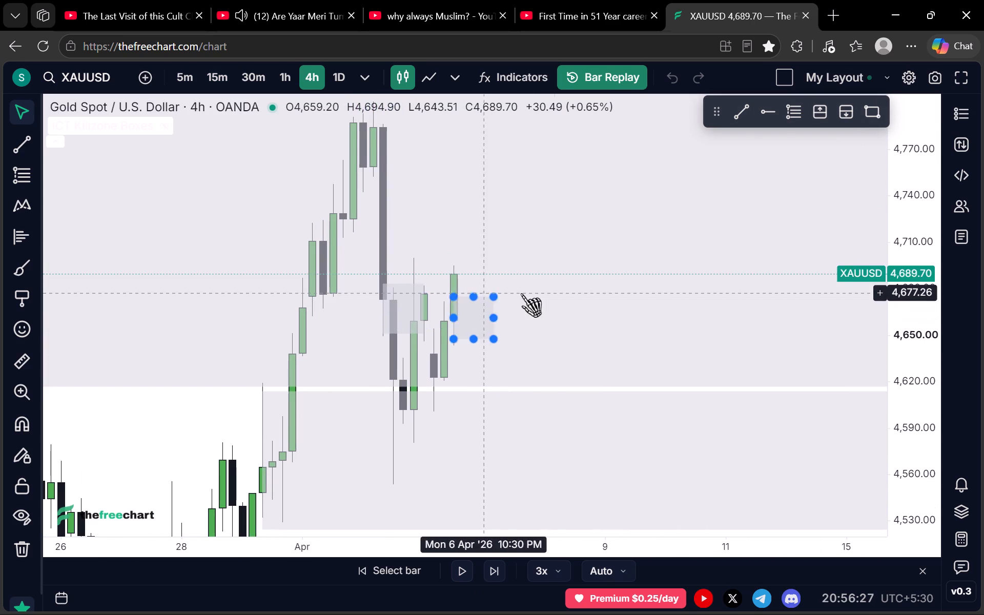
{"action": "left_click_drag", "start_coordinate": [521, 293], "coordinate": [550, 293]}
{"action": "left_click", "coordinate": [637, 121]}
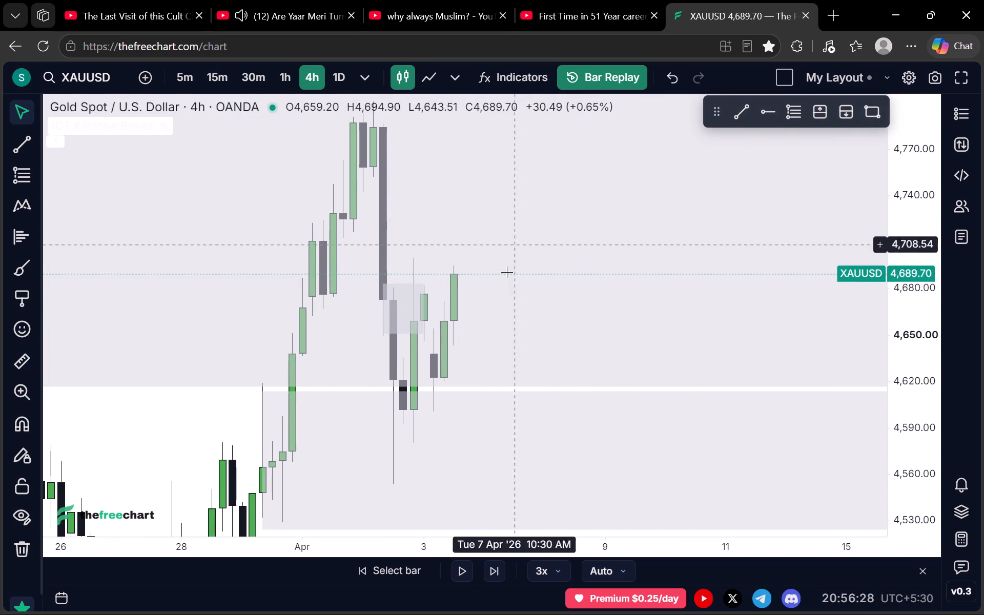
{"action": "left_click", "coordinate": [516, 256]}
{"action": "left_click", "coordinate": [420, 283]}
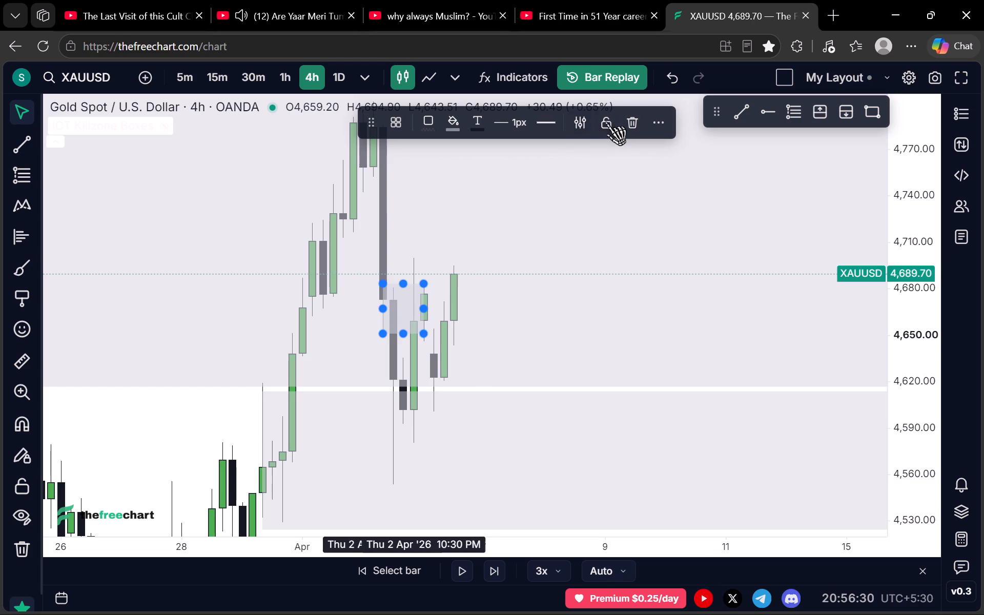
{"action": "left_click", "coordinate": [627, 117]}
Switch the chart to the 1D interval, framing the two remaining price zones and the early April candles.
{"action": "scroll", "coordinate": [871, 269], "scroll_direction": "down", "scroll_amount": 15}
{"action": "scroll", "coordinate": [794, 333], "scroll_direction": "up", "scroll_amount": 5}
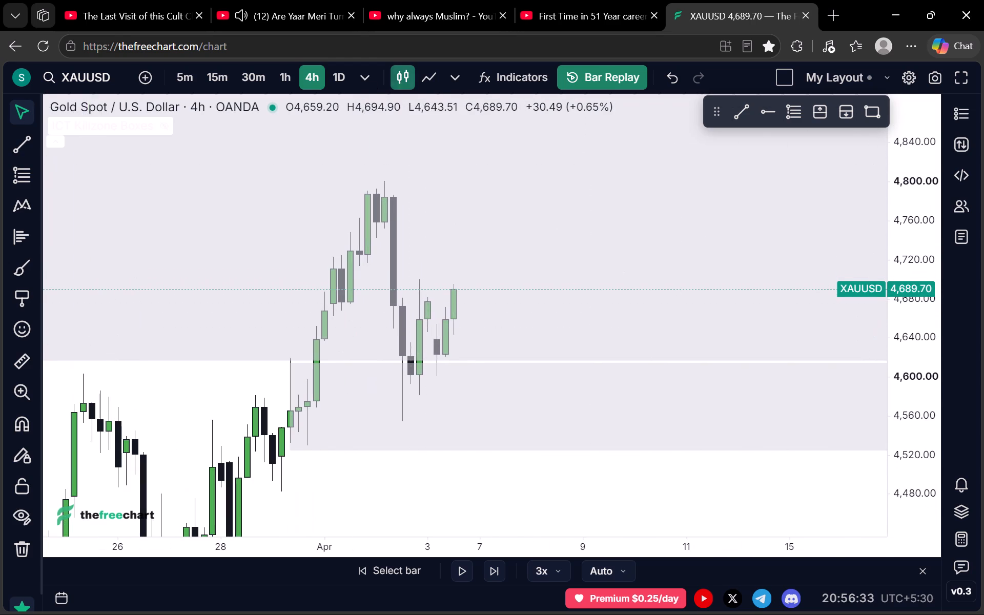
{"action": "left_click", "coordinate": [342, 72]}
{"action": "scroll", "coordinate": [896, 288], "scroll_direction": "down", "scroll_amount": 4}
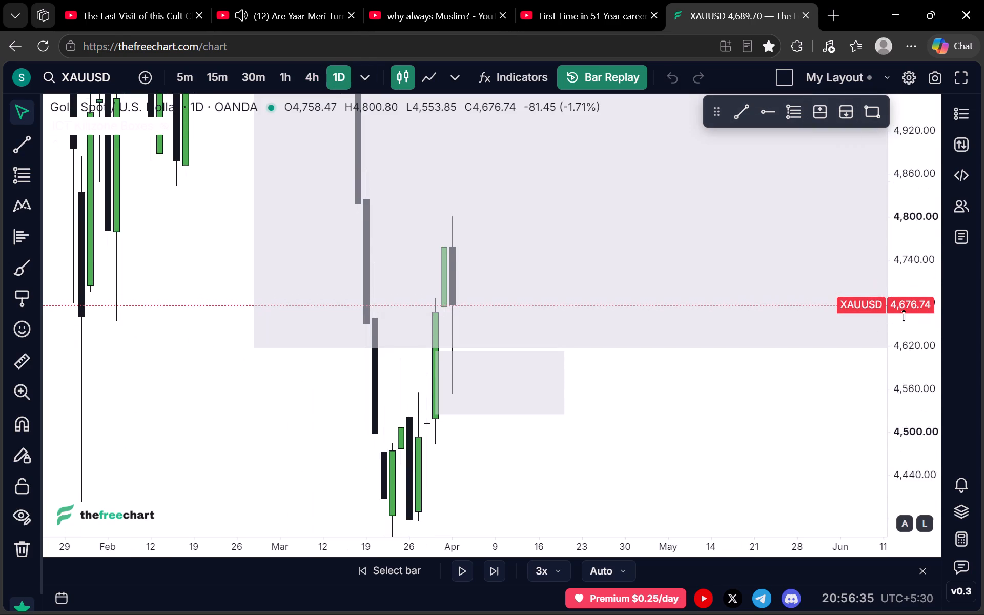
{"action": "scroll", "coordinate": [904, 316], "scroll_direction": "down", "scroll_amount": 6}
{"action": "scroll", "coordinate": [913, 330], "scroll_direction": "up", "scroll_amount": 1}
{"action": "scroll", "coordinate": [912, 328], "scroll_direction": "down", "scroll_amount": 10}
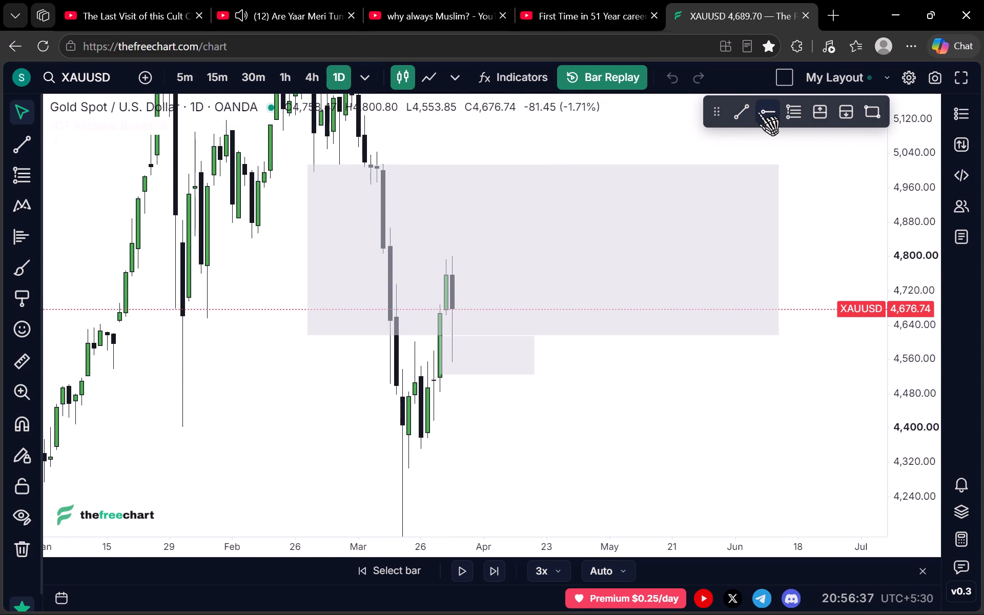
Draw a near-horizontal trend line at about 4,800 across the early April highs, extending to about 23 April.
{"action": "left_click", "coordinate": [743, 113]}
{"action": "left_click", "coordinate": [440, 257]}
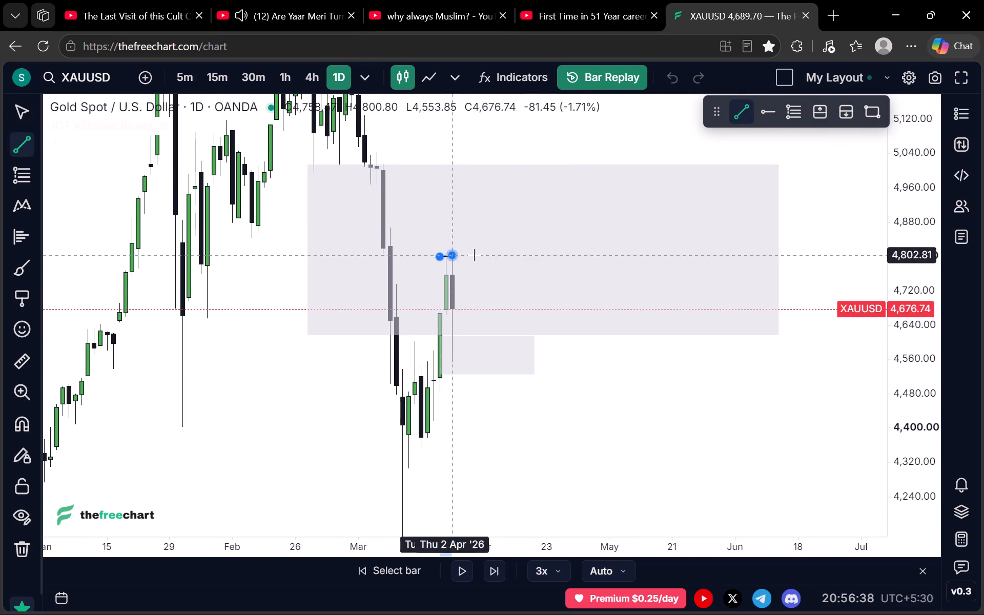
{"action": "left_click", "coordinate": [547, 258]}
{"action": "left_click", "coordinate": [650, 406]}
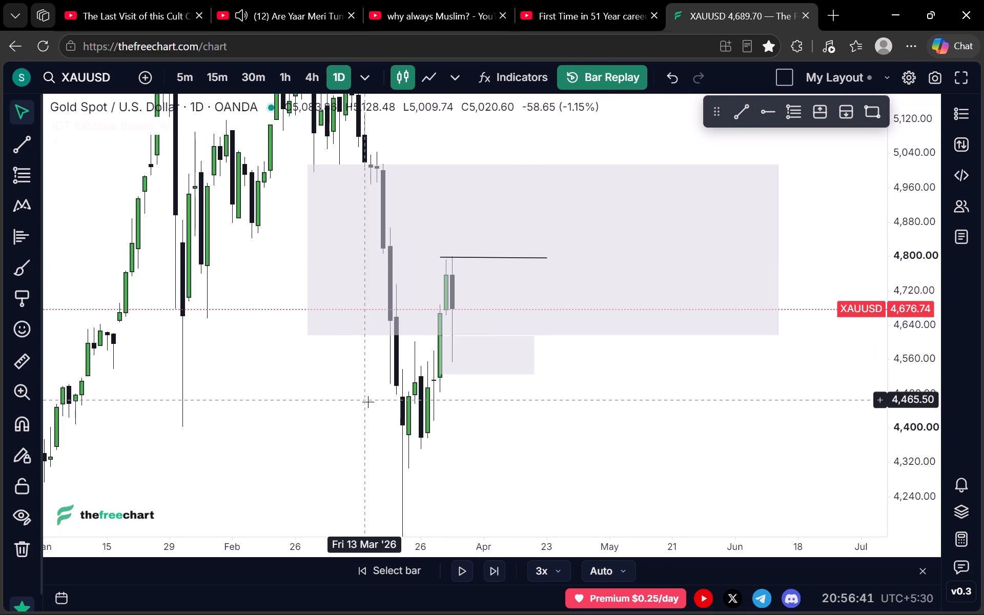
Switch to the 1h interval and play the replay in bursts through 7 April, pausing below the 4,800 line.
{"action": "left_click", "coordinate": [278, 75]}
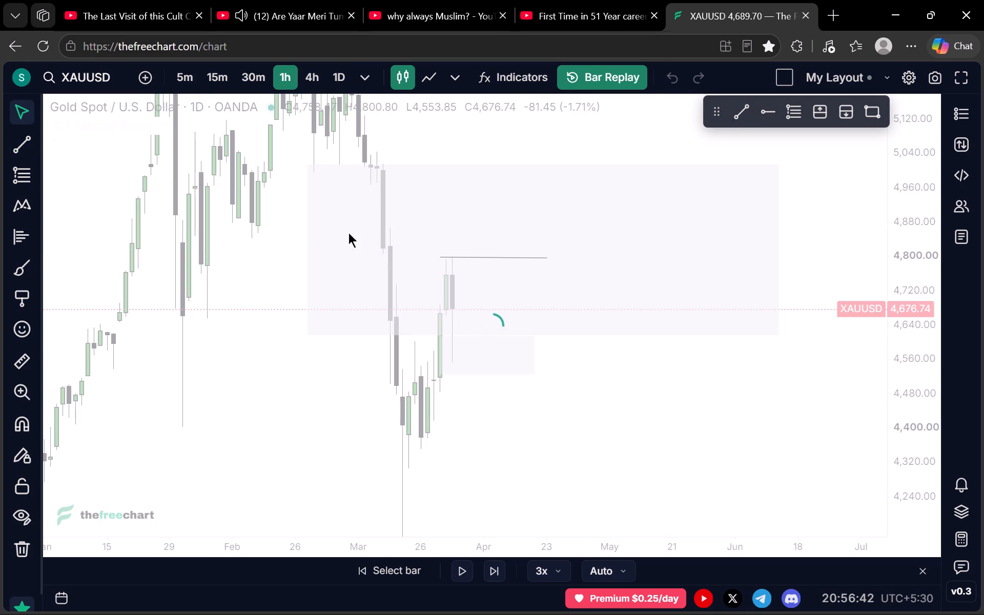
{"action": "scroll", "coordinate": [396, 267], "scroll_direction": "down", "scroll_amount": 10}
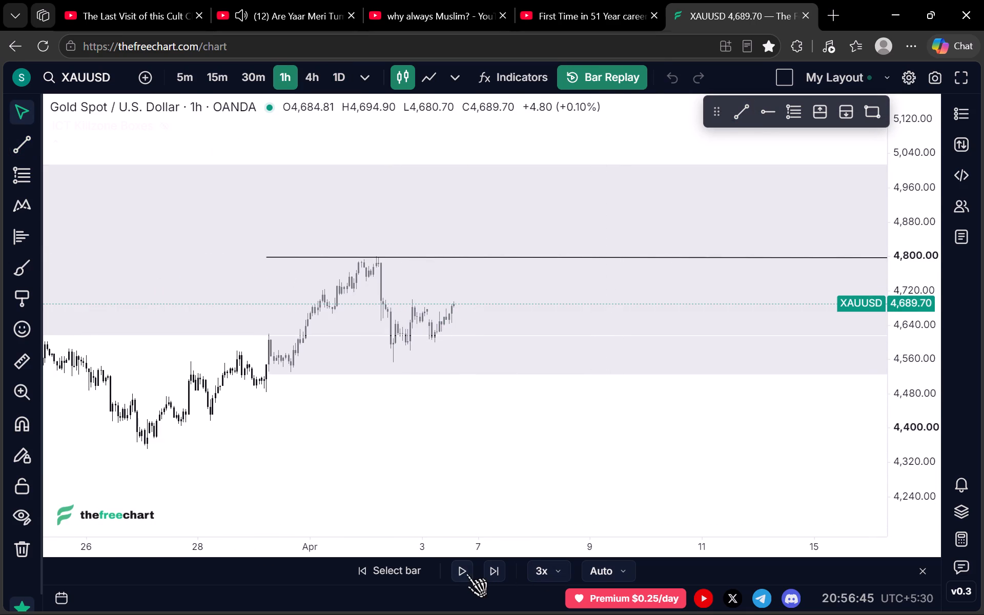
{"action": "left_click", "coordinate": [465, 573]}
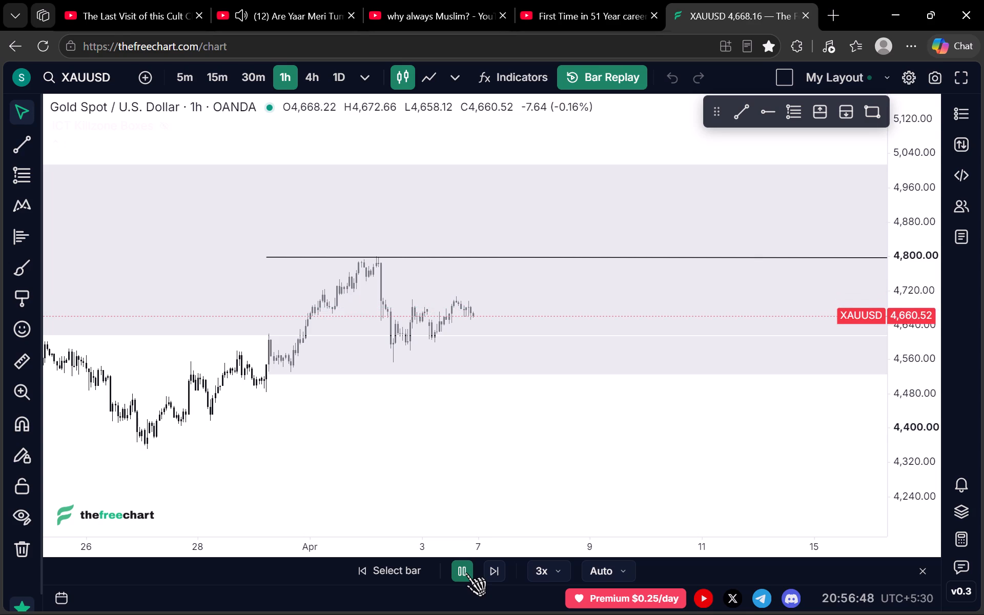
{"action": "left_click", "coordinate": [465, 572]}
{"action": "scroll", "coordinate": [929, 340], "scroll_direction": "up", "scroll_amount": 18}
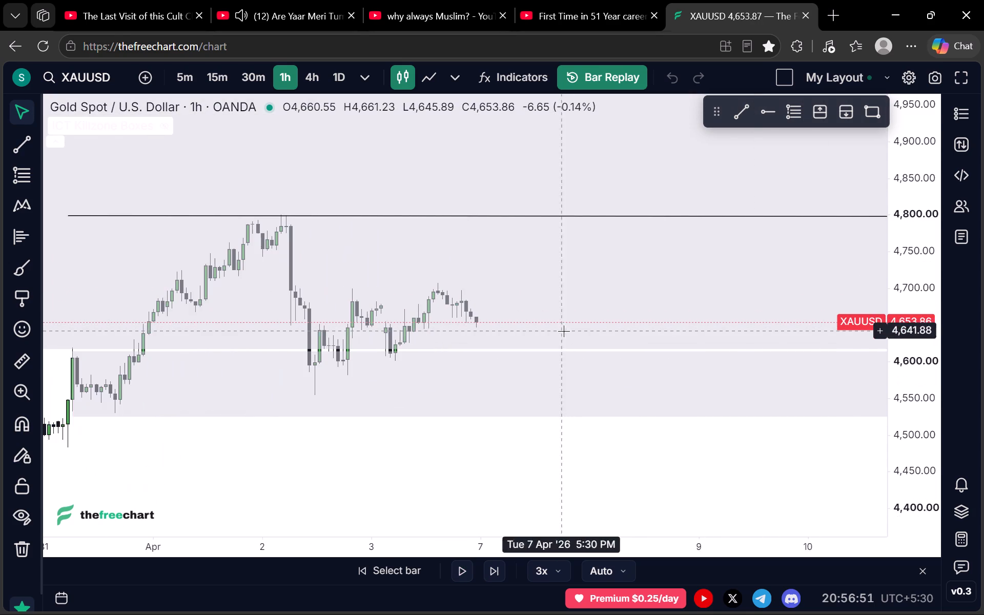
{"action": "scroll", "coordinate": [919, 331], "scroll_direction": "up", "scroll_amount": 17}
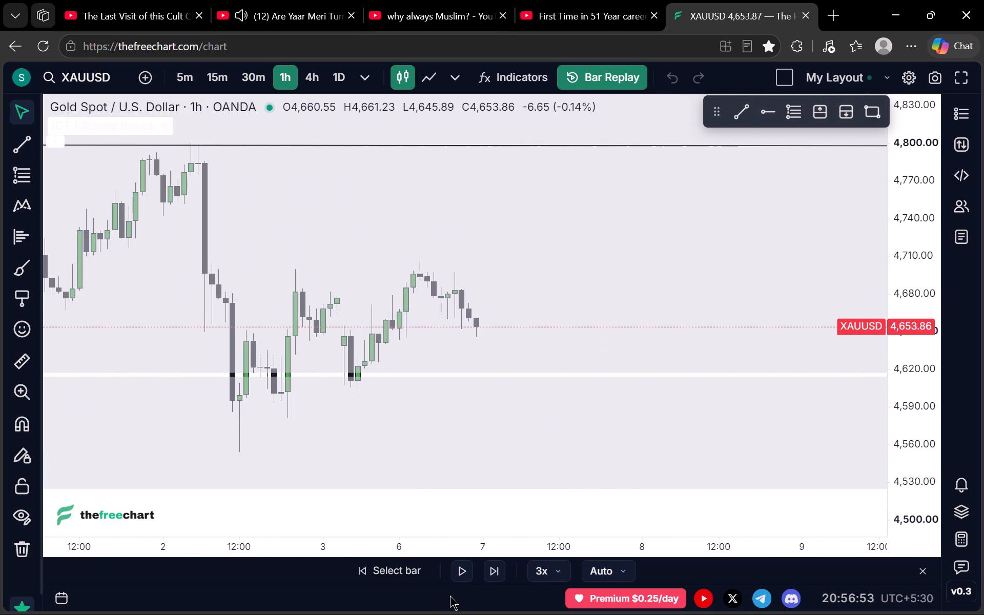
{"action": "left_click", "coordinate": [458, 577]}
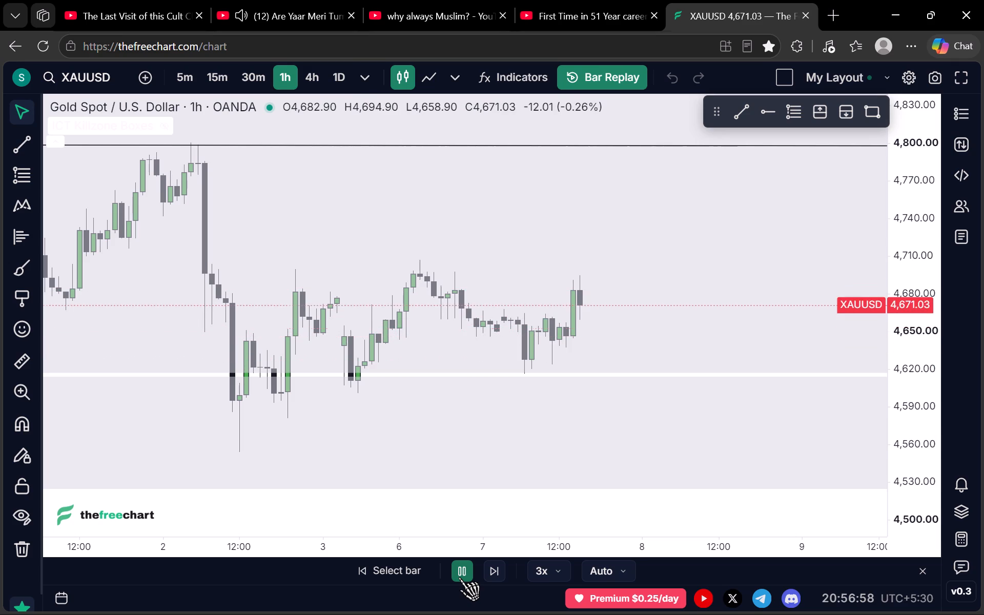
{"action": "left_click", "coordinate": [459, 577]}
{"action": "left_click", "coordinate": [459, 577]}
{"action": "left_click", "coordinate": [459, 577]}
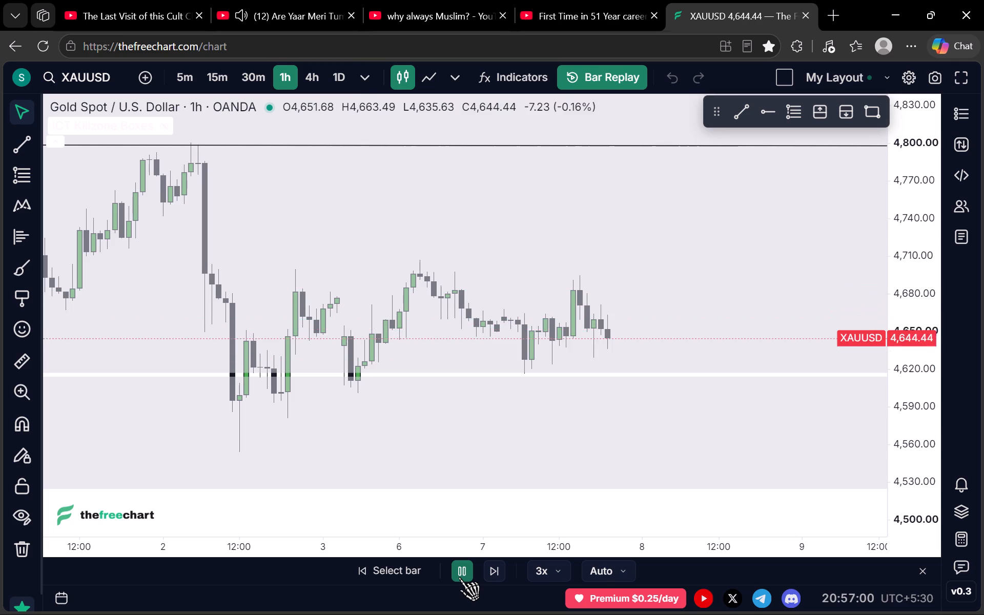
Switch to the 4h interval and play the replay until price breaks above the 4,800 line, then pause it.
{"action": "left_click", "coordinate": [311, 73]}
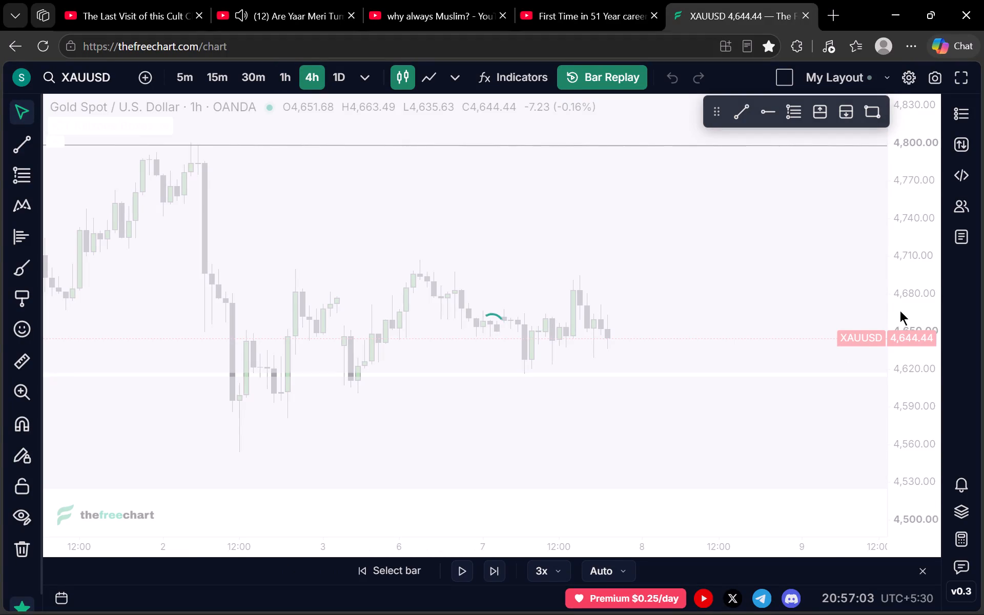
{"action": "scroll", "coordinate": [905, 290], "scroll_direction": "down", "scroll_amount": 4}
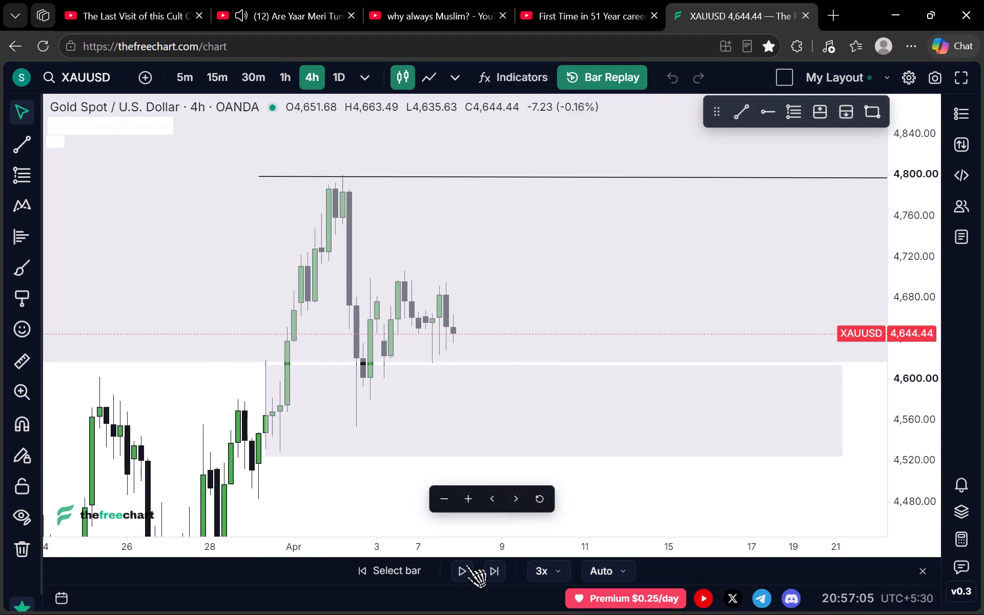
{"action": "left_click", "coordinate": [465, 571]}
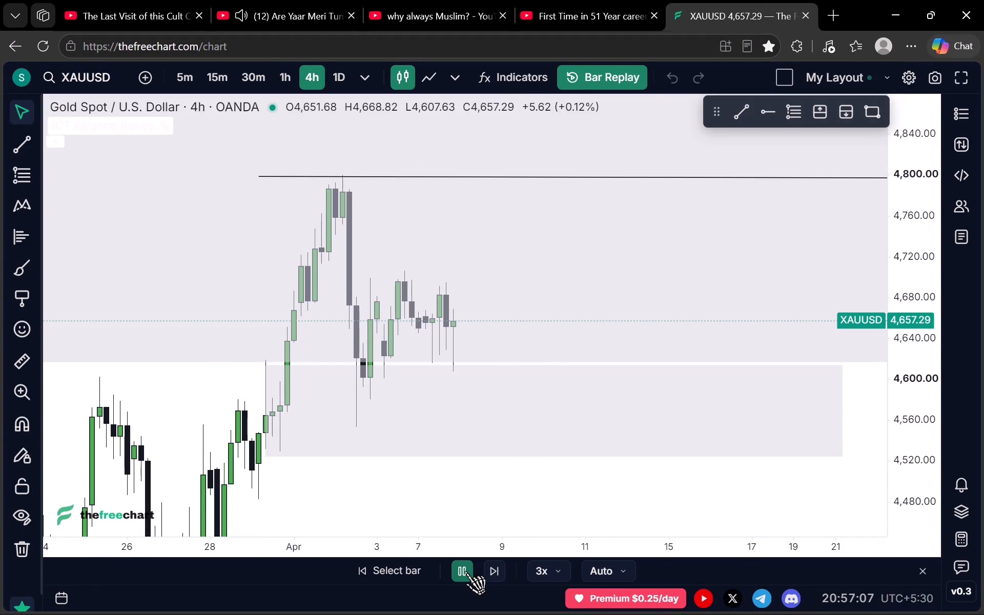
{"action": "left_click", "coordinate": [465, 571]}
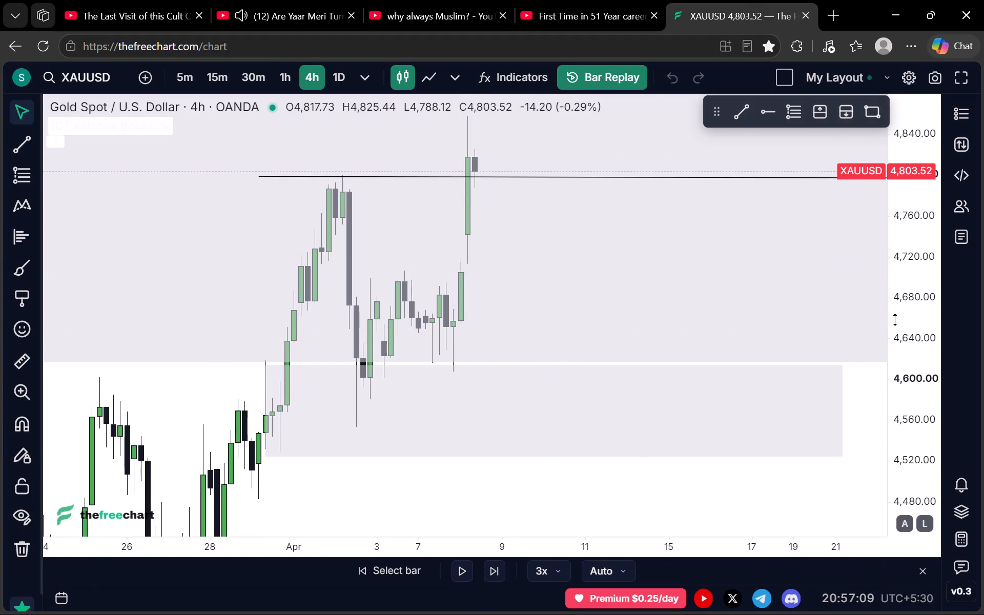
{"action": "scroll", "coordinate": [909, 315], "scroll_direction": "down", "scroll_amount": 7}
Check the 1h chart, then delete the large upper price zone on the 1D chart.
{"action": "left_click", "coordinate": [277, 75]}
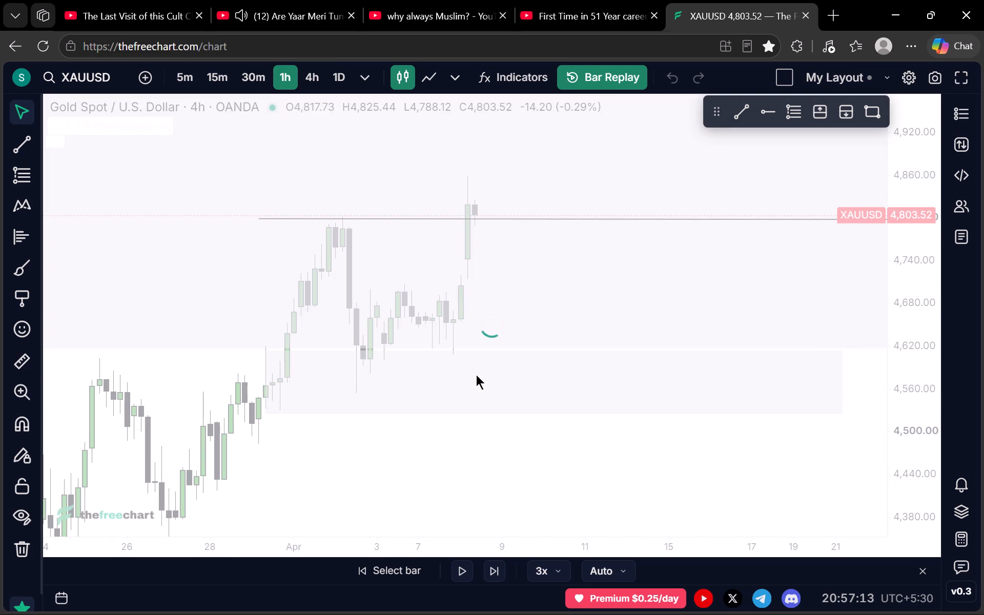
{"action": "scroll", "coordinate": [450, 342], "scroll_direction": "down", "scroll_amount": 5}
{"action": "left_click", "coordinate": [334, 77]}
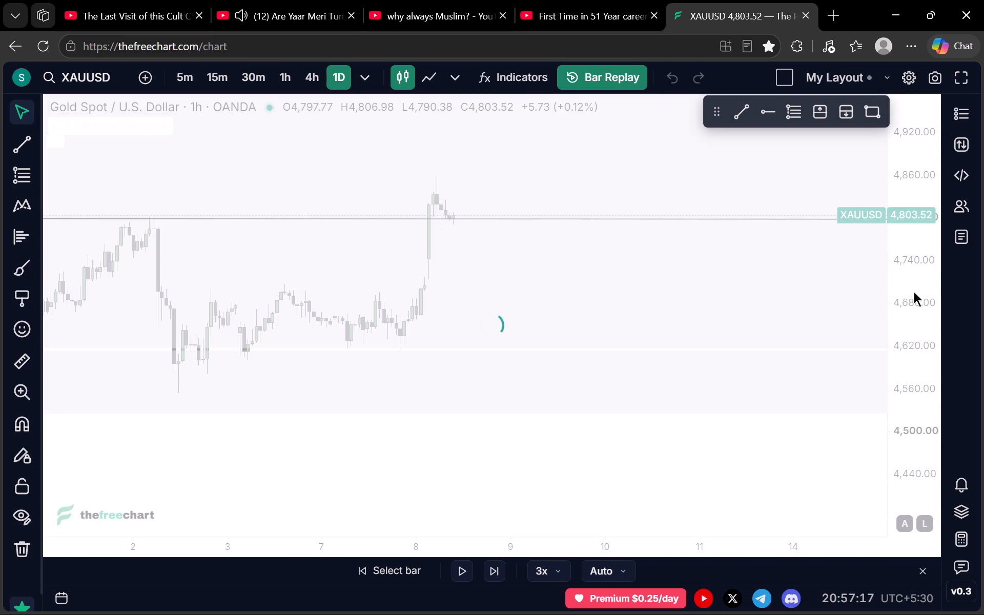
{"action": "scroll", "coordinate": [915, 303], "scroll_direction": "down", "scroll_amount": 8}
{"action": "scroll", "coordinate": [808, 341], "scroll_direction": "up", "scroll_amount": 4}
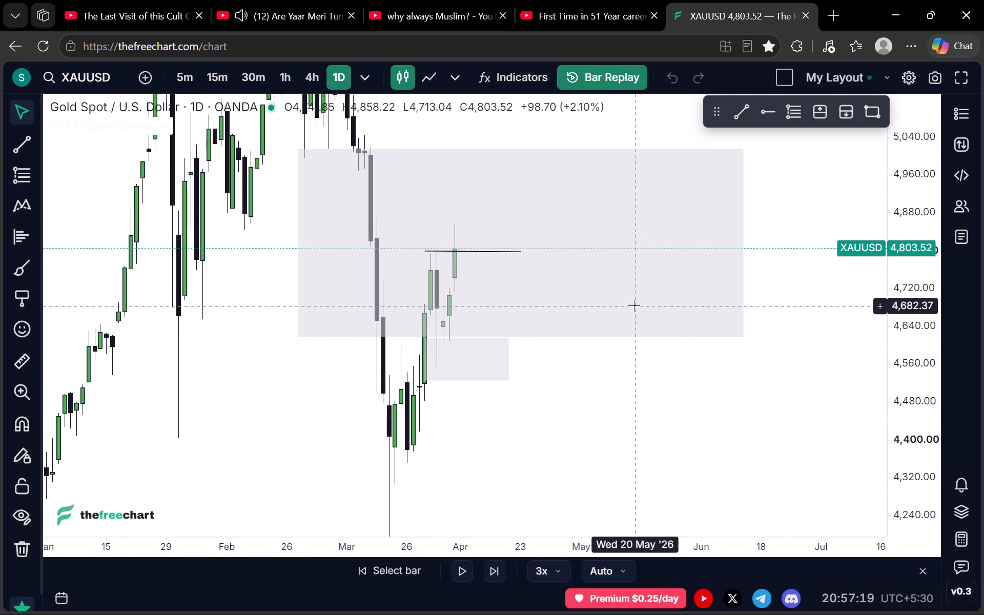
{"action": "left_click", "coordinate": [648, 336]}
{"action": "left_click", "coordinate": [630, 123]}
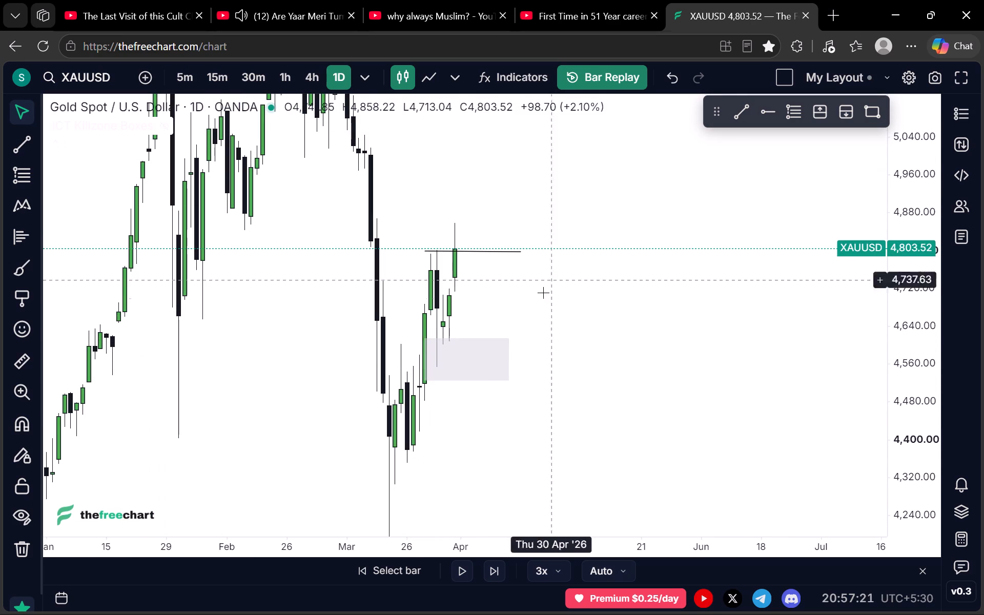
Extend the trend line across the early April highs to about 30 April, keeping its end near 4,800.
{"action": "left_click_drag", "start_coordinate": [524, 252], "coordinate": [553, 246]}
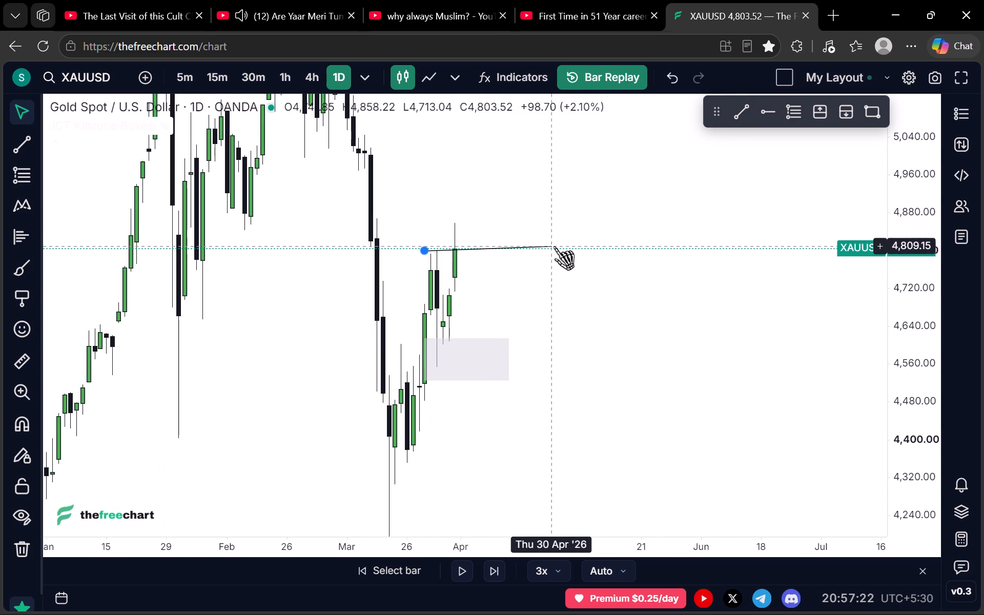
{"action": "left_click_drag", "start_coordinate": [553, 246], "coordinate": [556, 249]}
{"action": "left_click", "coordinate": [554, 279]}
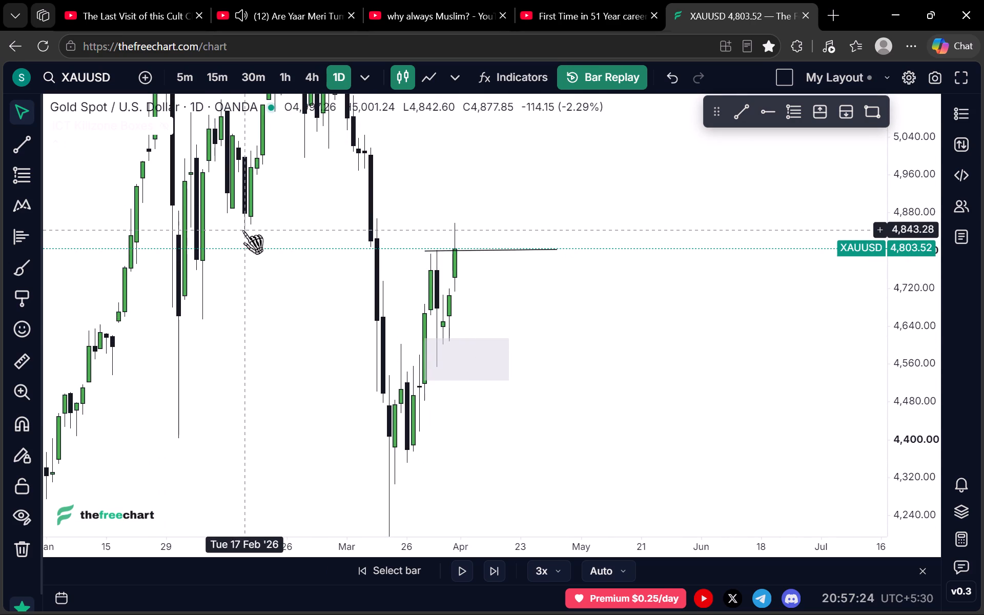
Switch the chart to the 1W interval, framing the weekly candles from mid-2025 through the April 2026 rebound.
{"action": "left_click", "coordinate": [315, 78]}
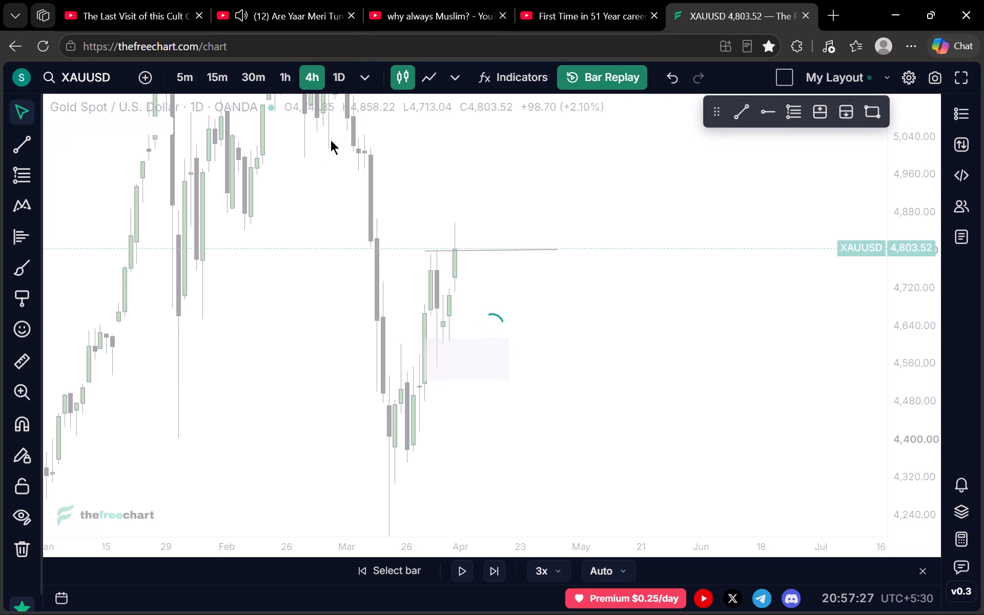
{"action": "left_click", "coordinate": [365, 85]}
{"action": "scroll", "coordinate": [386, 321], "scroll_direction": "down", "scroll_amount": 4}
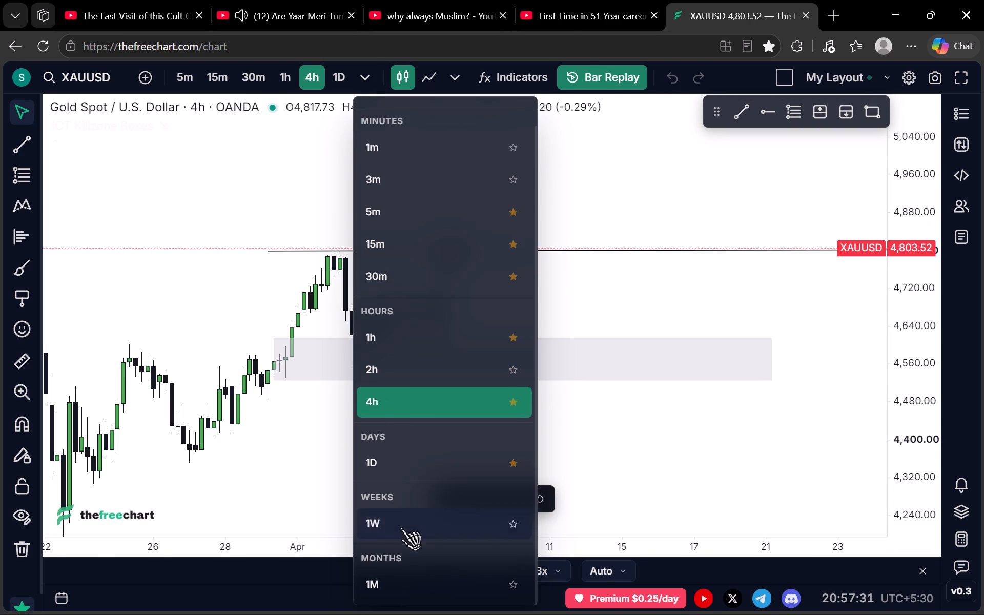
{"action": "left_click", "coordinate": [400, 527]}
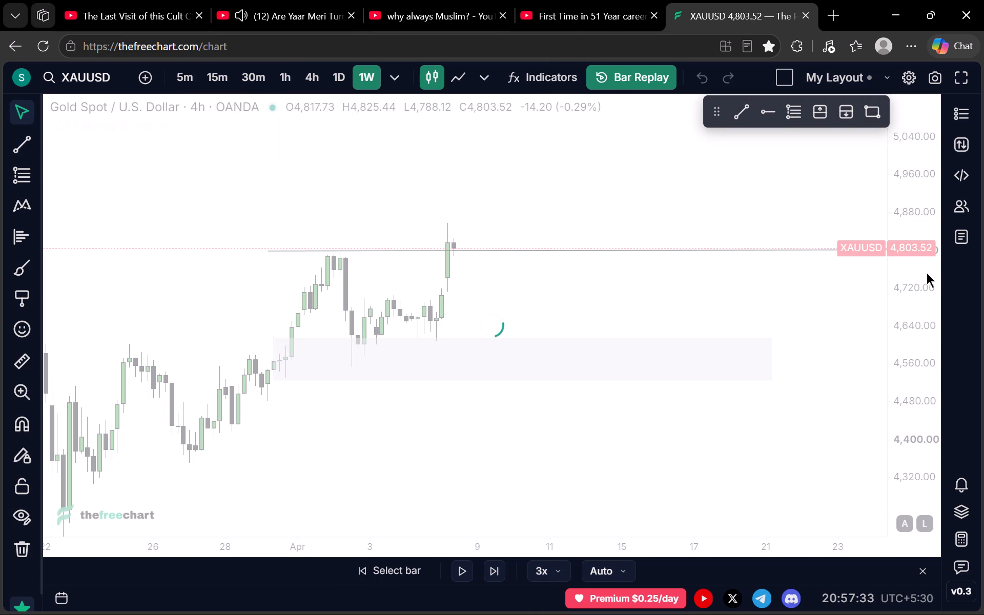
{"action": "scroll", "coordinate": [916, 269], "scroll_direction": "down", "scroll_amount": 5}
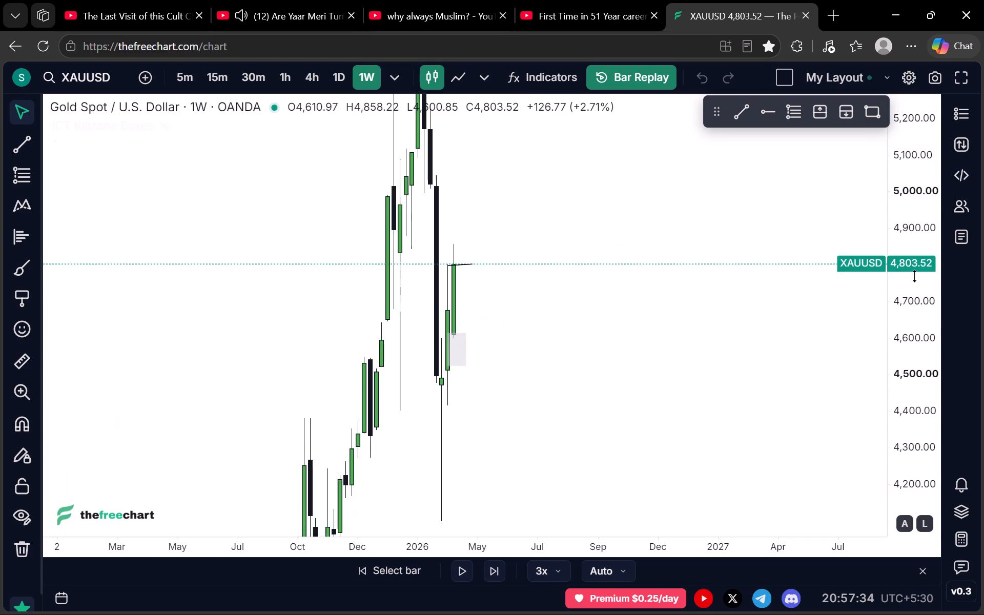
{"action": "scroll", "coordinate": [911, 275], "scroll_direction": "down", "scroll_amount": 6}
{"action": "scroll", "coordinate": [880, 299], "scroll_direction": "up", "scroll_amount": 5}
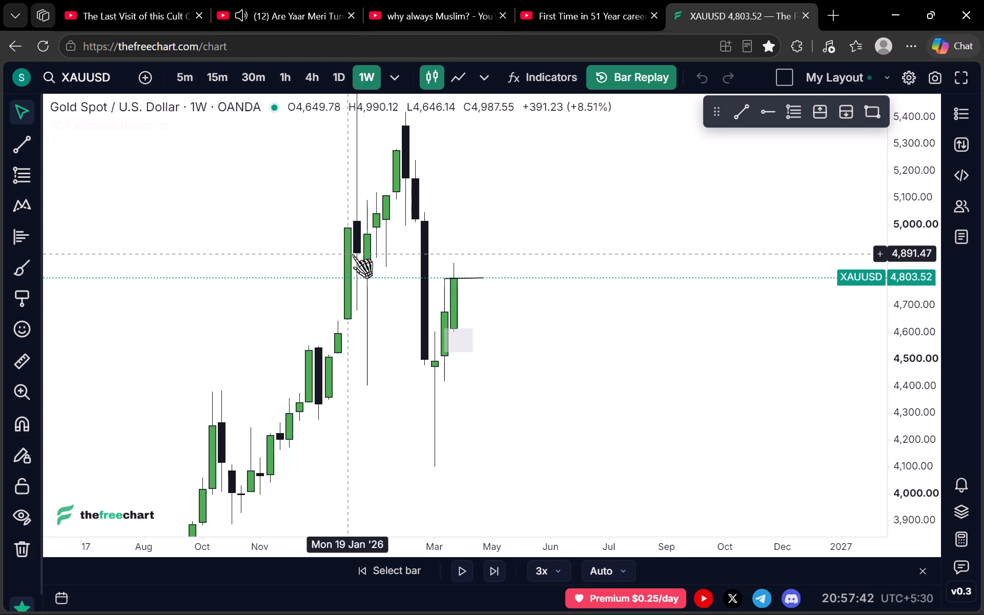
{"action": "scroll", "coordinate": [912, 259], "scroll_direction": "down", "scroll_amount": 8}
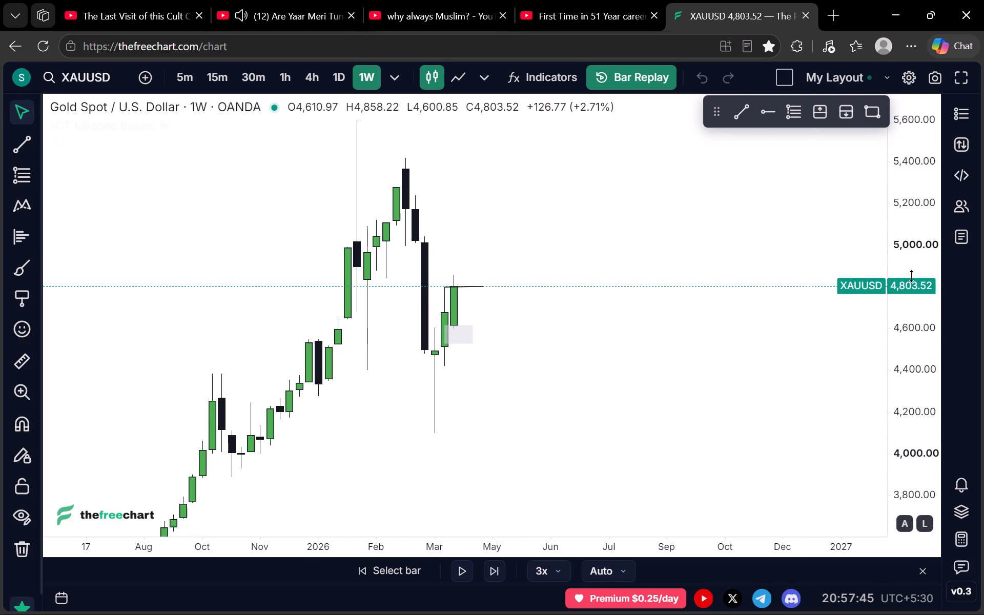
{"action": "scroll", "coordinate": [912, 276], "scroll_direction": "down", "scroll_amount": 4}
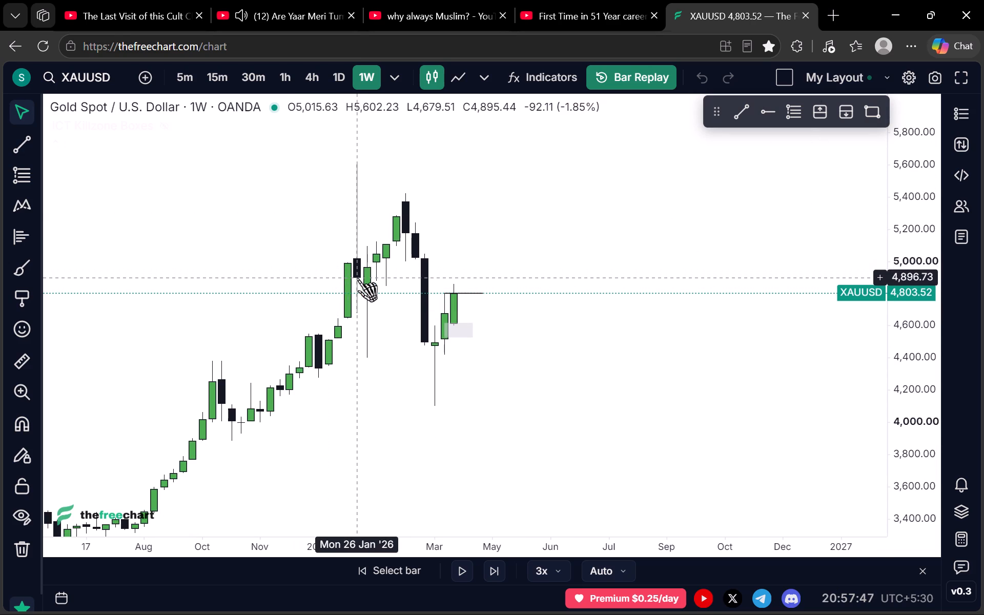
Draw a horizontal trend line at about 4,897 from the 19 January weekly candle to mid-July 2026.
{"action": "left_click", "coordinate": [744, 109]}
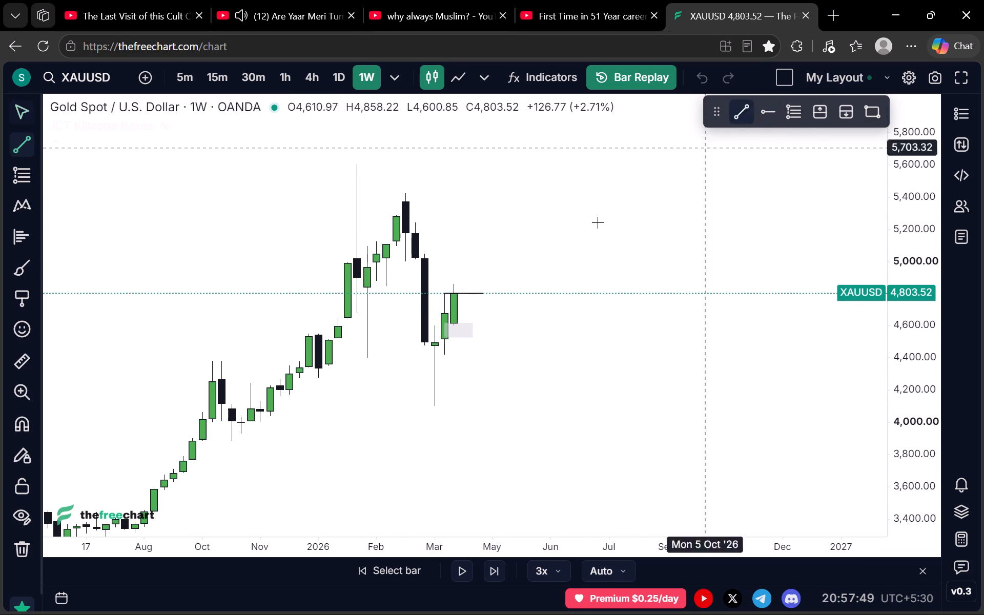
{"action": "left_click", "coordinate": [347, 278]}
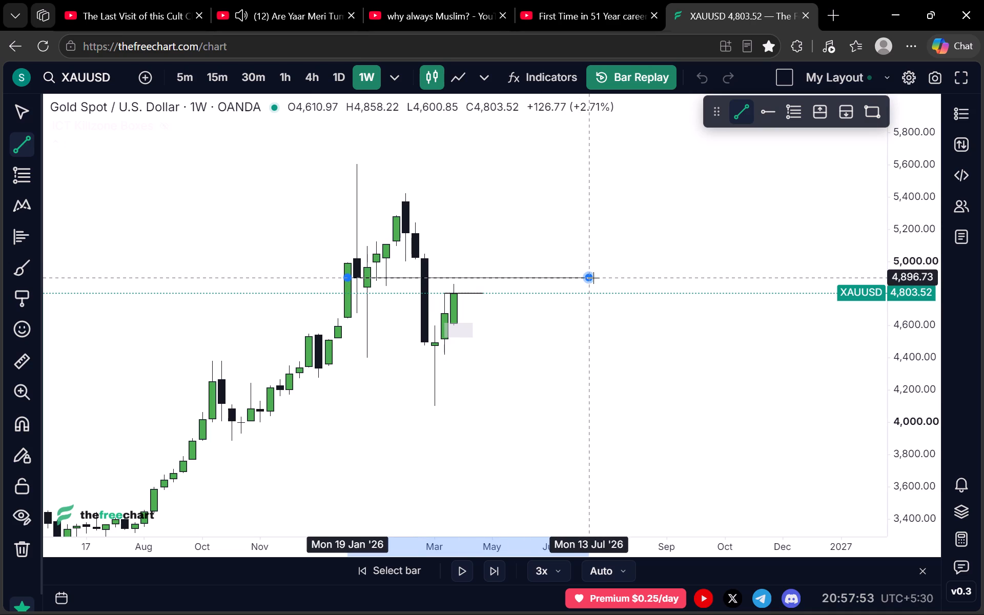
{"action": "left_click", "coordinate": [593, 278]}
{"action": "left_click_drag", "start_coordinate": [593, 278], "coordinate": [602, 277]}
{"action": "left_click", "coordinate": [566, 253]}
Check the 4h chart around the 4,897 trend line, the 4,800 trend line and the early April zone.
{"action": "left_click", "coordinate": [299, 77]}
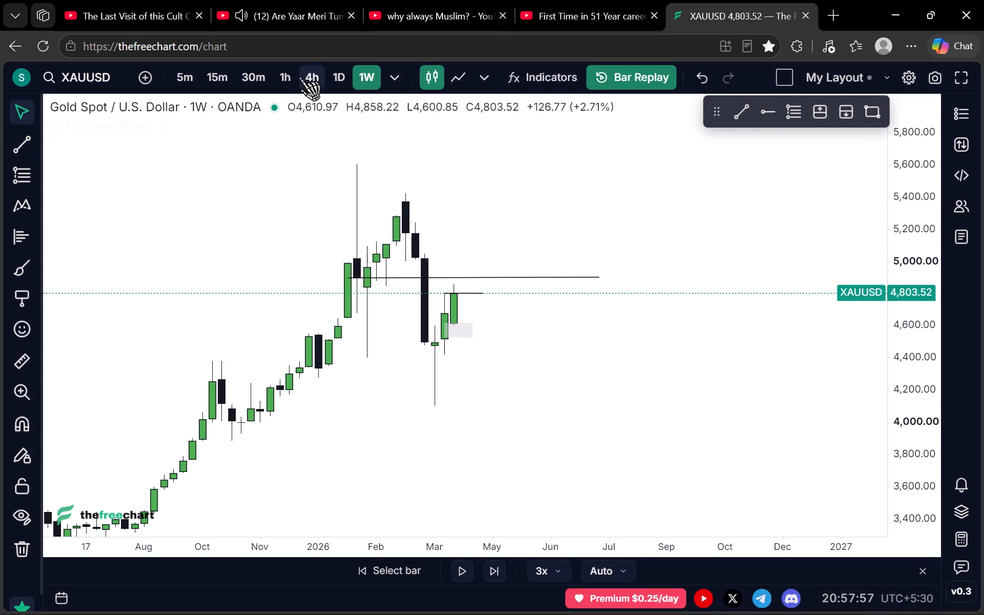
{"action": "scroll", "coordinate": [429, 294], "scroll_direction": "down", "scroll_amount": 11}
{"action": "scroll", "coordinate": [902, 337], "scroll_direction": "up", "scroll_amount": 2}
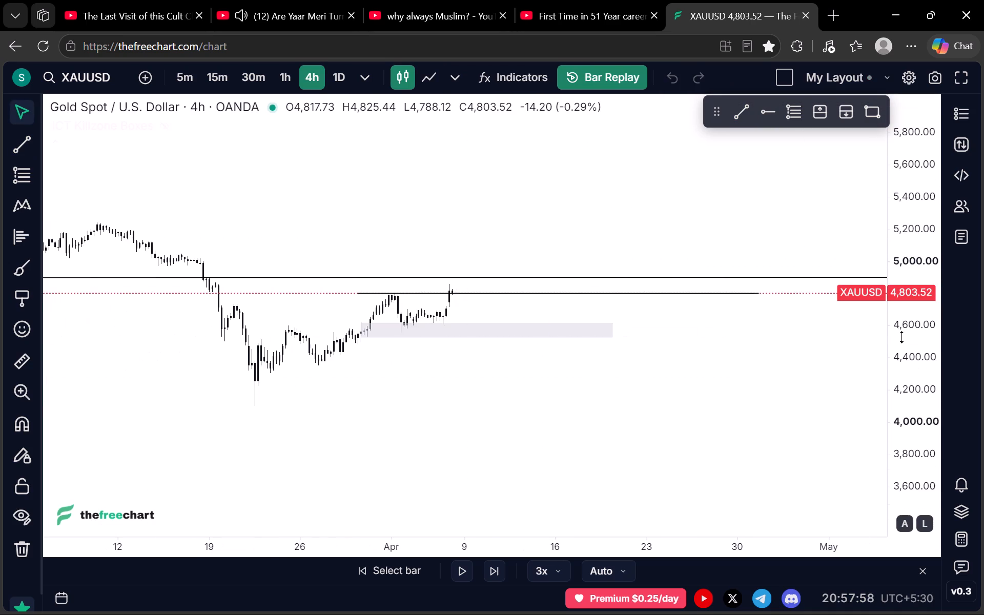
{"action": "scroll", "coordinate": [902, 337], "scroll_direction": "up", "scroll_amount": 20}
{"action": "scroll", "coordinate": [902, 337], "scroll_direction": "up", "scroll_amount": 1}
{"action": "scroll", "coordinate": [899, 338], "scroll_direction": "down", "scroll_amount": 2}
{"action": "scroll", "coordinate": [904, 345], "scroll_direction": "up", "scroll_amount": 6}
{"action": "left_click_drag", "start_coordinate": [528, 275], "coordinate": [524, 294]}
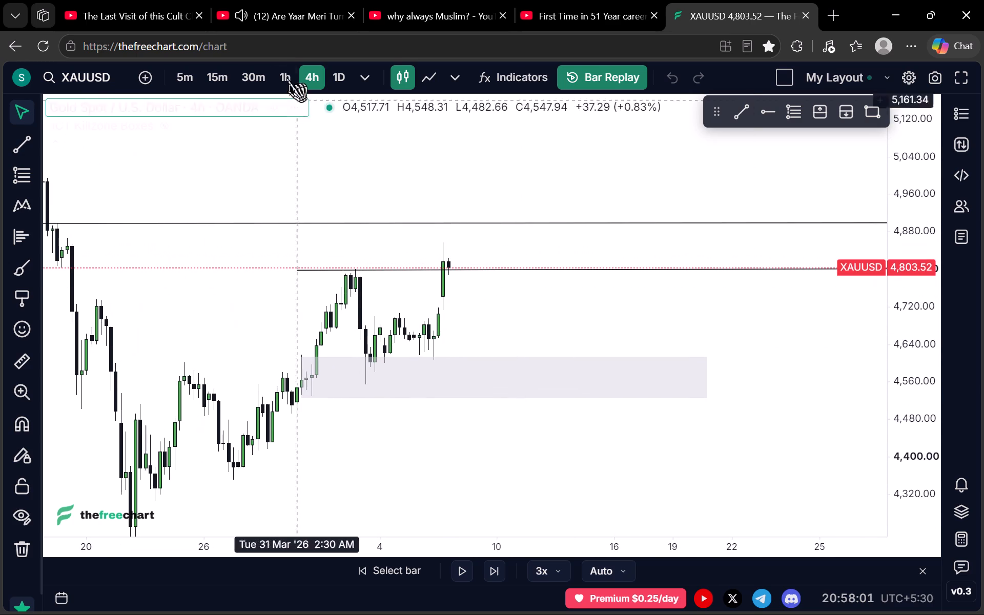
On the 1h chart, draw a rectangle zone at the 8 April rally from about 4,734 down to 4,702, extending to mid-9 April.
{"action": "left_click", "coordinate": [291, 73]}
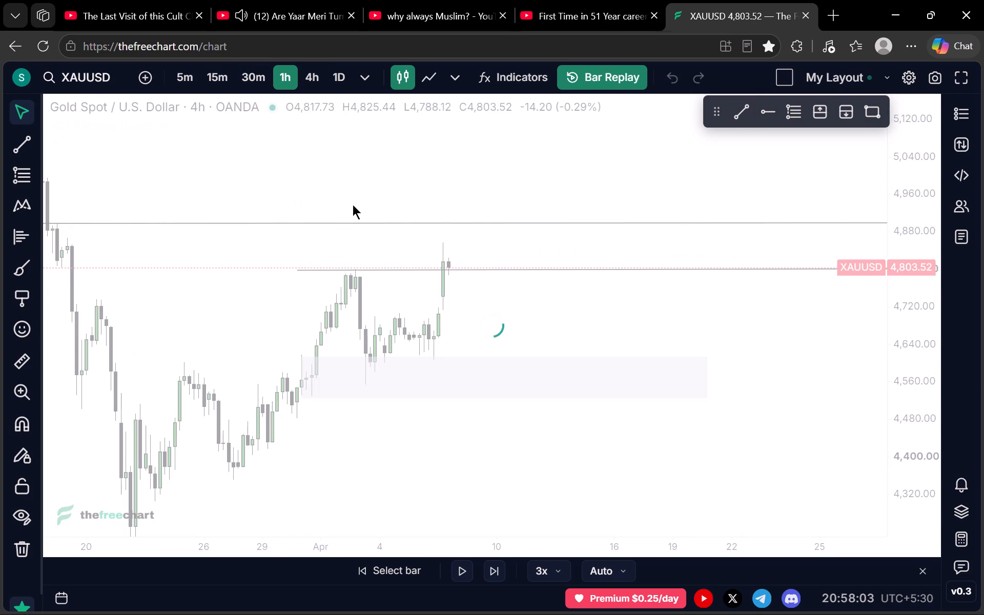
{"action": "scroll", "coordinate": [919, 323], "scroll_direction": "up", "scroll_amount": 10}
{"action": "scroll", "coordinate": [731, 305], "scroll_direction": "down", "scroll_amount": 3}
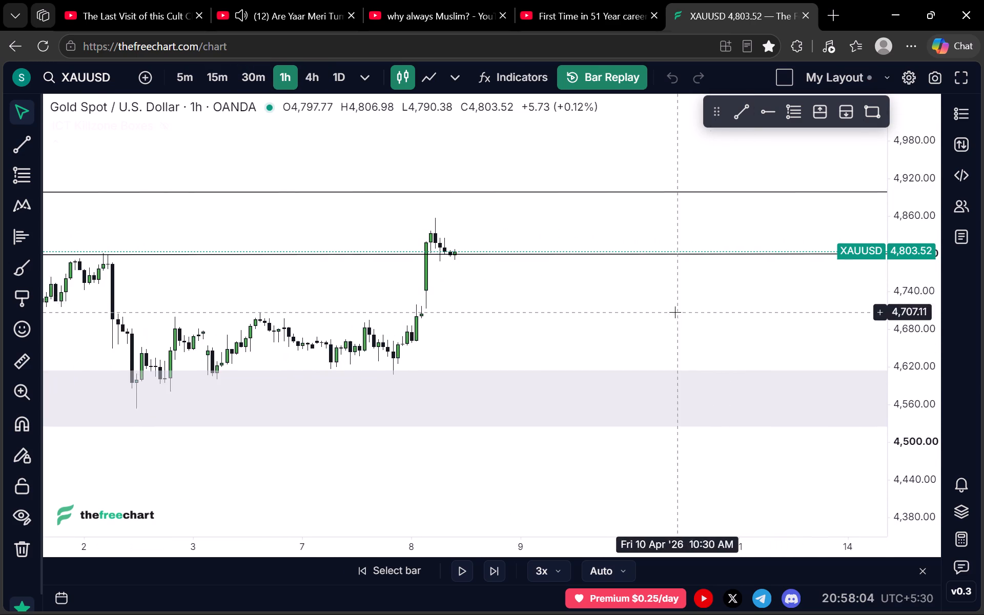
{"action": "left_click_drag", "start_coordinate": [665, 311], "coordinate": [639, 312]}
{"action": "left_click", "coordinate": [867, 105]}
{"action": "left_click", "coordinate": [395, 296]}
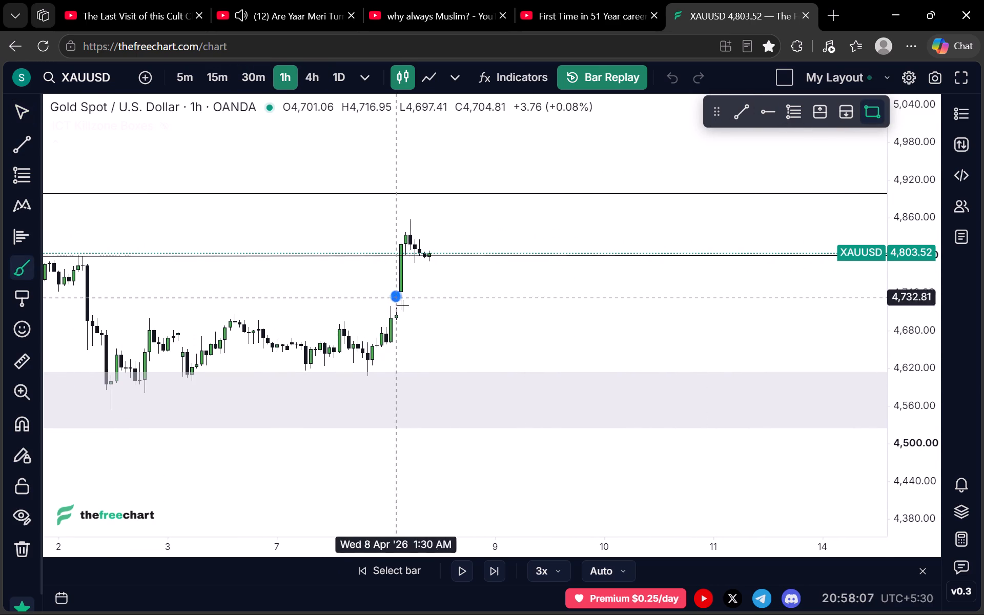
{"action": "left_click", "coordinate": [547, 316]}
{"action": "left_click", "coordinate": [619, 334]}
Play the bar replay on the 1h chart into the early hours of 9 April, then pause it.
{"action": "left_click", "coordinate": [468, 567]}
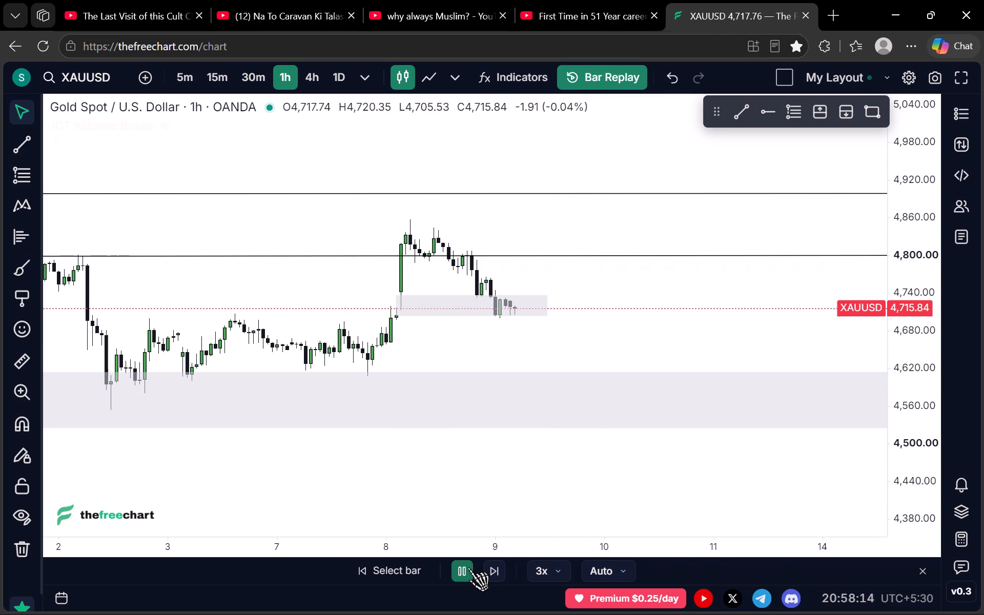
{"action": "left_click", "coordinate": [468, 567]}
On the 4h chart, reshape the small zone to span about 4,694 to 4,622, from 7 April to about 10 April.
{"action": "left_click", "coordinate": [312, 70]}
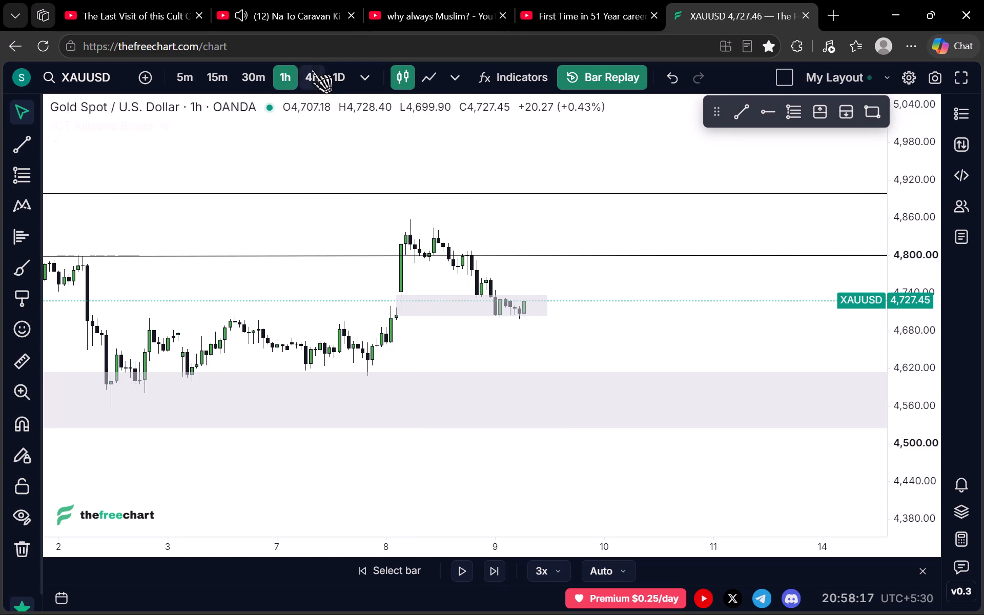
{"action": "scroll", "coordinate": [590, 338], "scroll_direction": "up", "scroll_amount": 3}
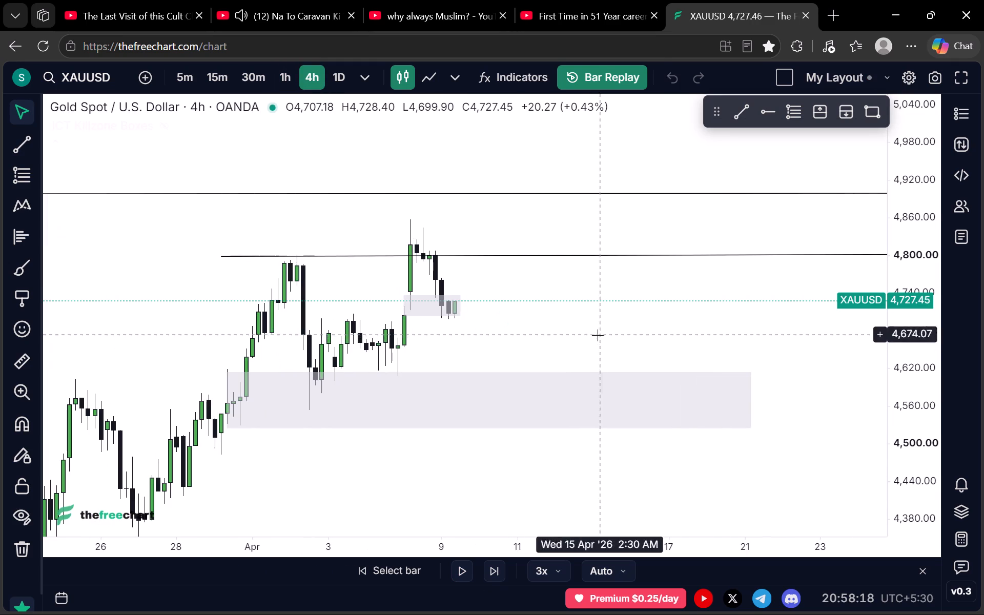
{"action": "left_click_drag", "start_coordinate": [433, 319], "coordinate": [431, 360]}
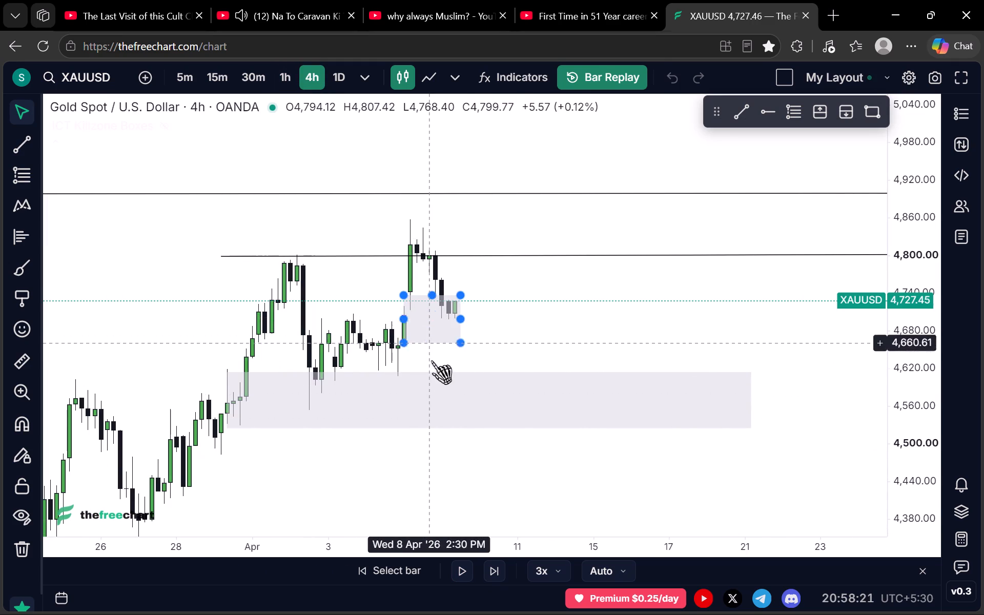
{"action": "left_click_drag", "start_coordinate": [431, 360], "coordinate": [430, 367]}
{"action": "left_click_drag", "start_coordinate": [408, 331], "coordinate": [389, 332]}
{"action": "left_click_drag", "start_coordinate": [432, 297], "coordinate": [434, 323]}
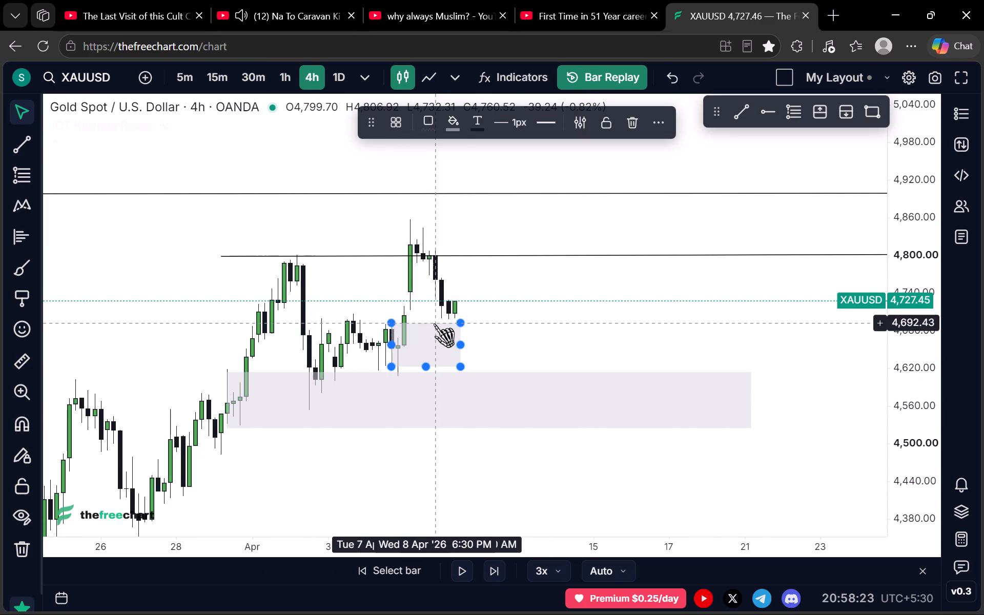
{"action": "left_click_drag", "start_coordinate": [434, 323], "coordinate": [435, 322]}
{"action": "left_click_drag", "start_coordinate": [462, 344], "coordinate": [505, 341]}
{"action": "left_click", "coordinate": [553, 329]}
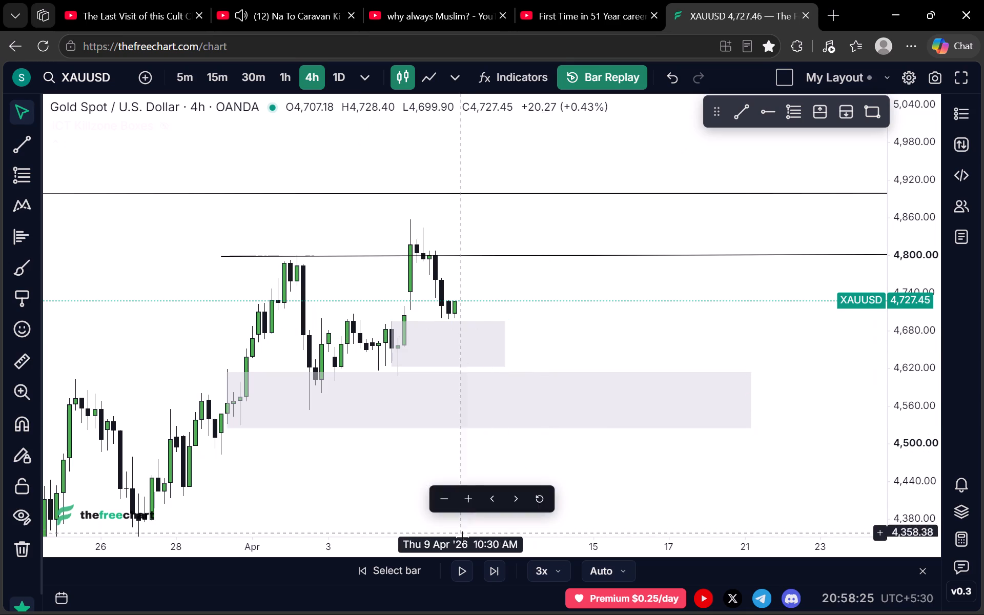
Play the bar replay on the 4h chart to about 14 April, then pause it.
{"action": "left_click", "coordinate": [468, 568]}
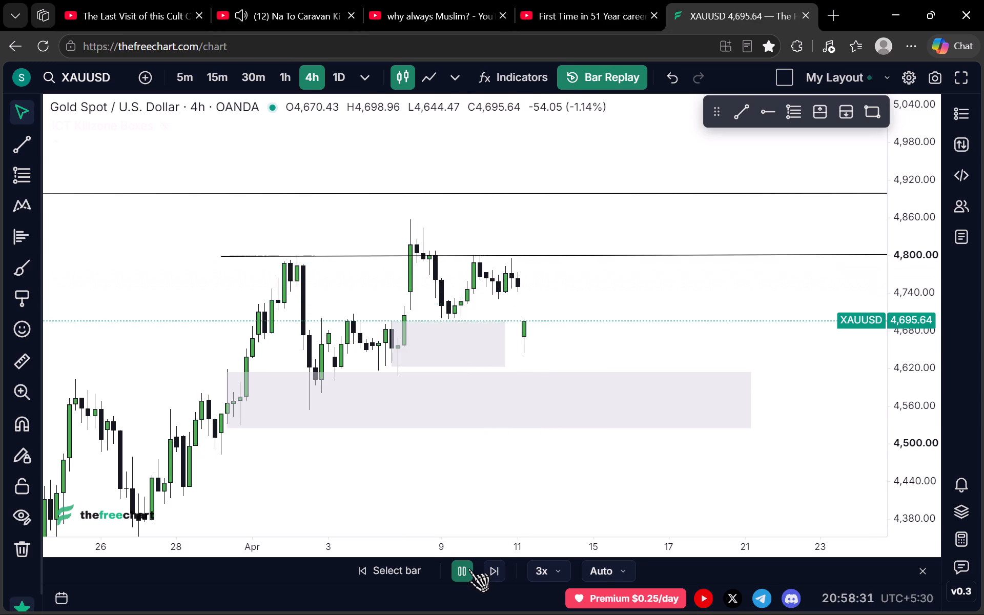
{"action": "left_click", "coordinate": [468, 568]}
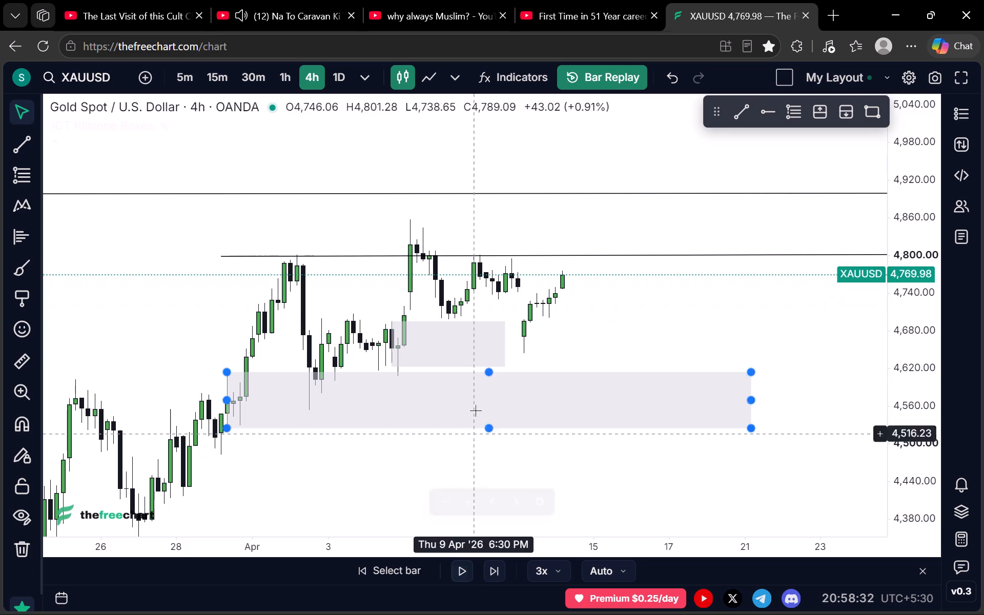
Extend the small 4,694 to 4,622 zone forward in time to about 15 April.
{"action": "left_click_drag", "start_coordinate": [503, 344], "coordinate": [590, 341]}
{"action": "left_click", "coordinate": [668, 345]}
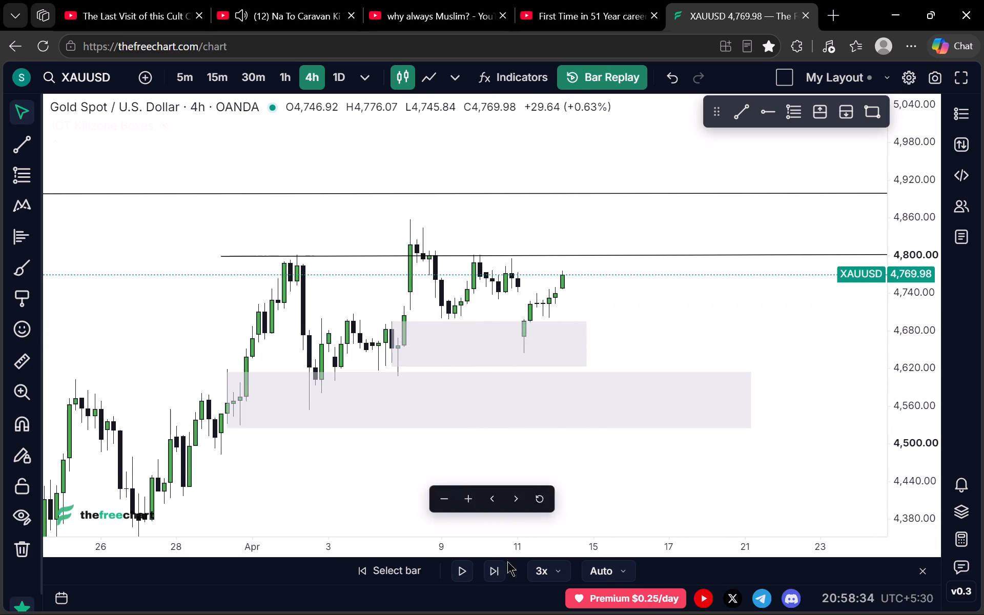
Play the bar replay on the 4h chart to 17 April, then pause it.
{"action": "left_click", "coordinate": [469, 570]}
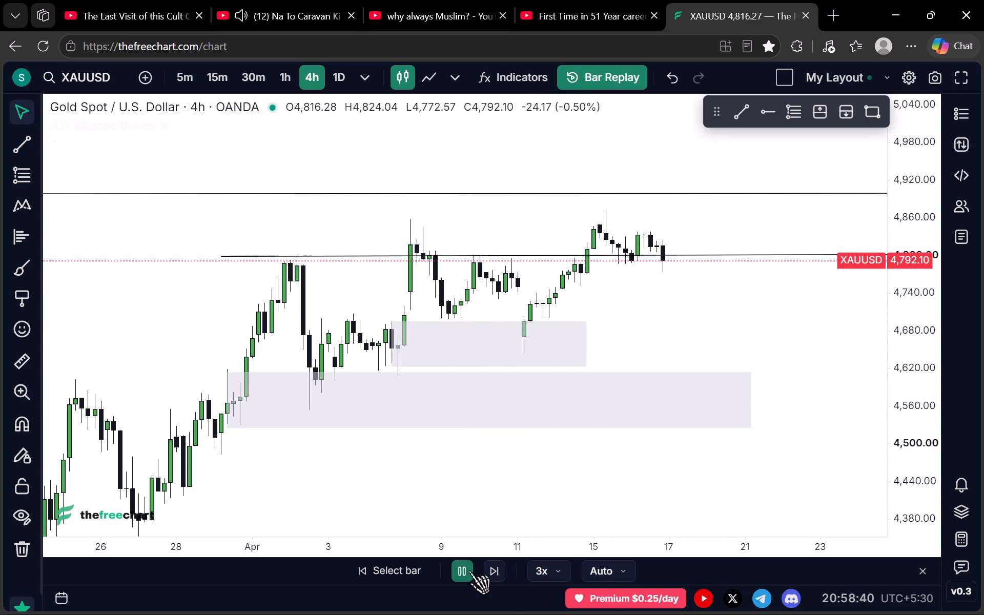
{"action": "left_click", "coordinate": [469, 570]}
Switch to the 1h interval and play the replay past the 17 April high and the following price gap down, then pause.
{"action": "scroll", "coordinate": [517, 409], "scroll_direction": "down", "scroll_amount": 1}
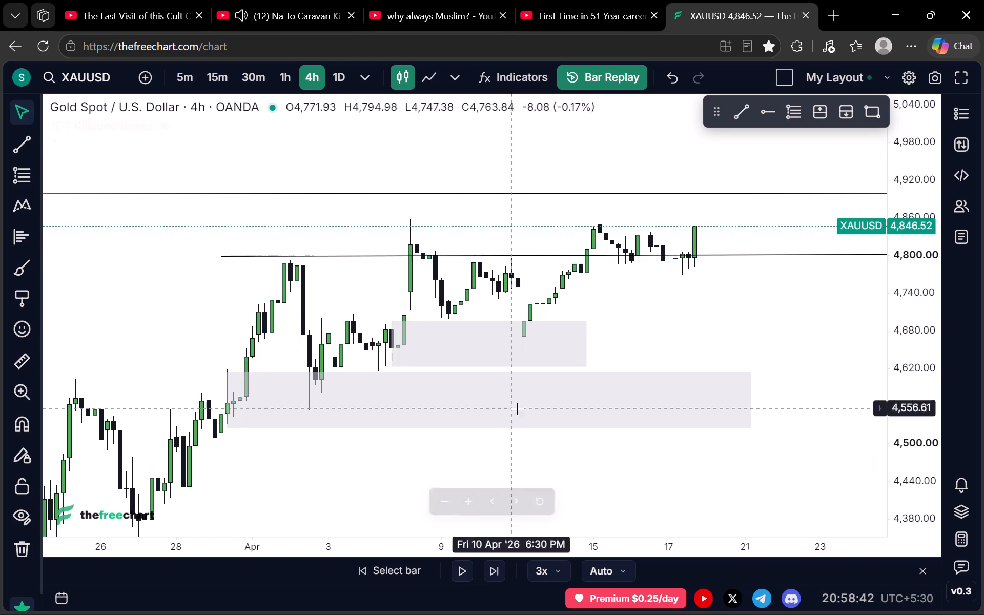
{"action": "scroll", "coordinate": [517, 409], "scroll_direction": "down", "scroll_amount": 2}
{"action": "left_click_drag", "start_coordinate": [678, 303], "coordinate": [540, 362]}
{"action": "scroll", "coordinate": [930, 327], "scroll_direction": "up", "scroll_amount": 12}
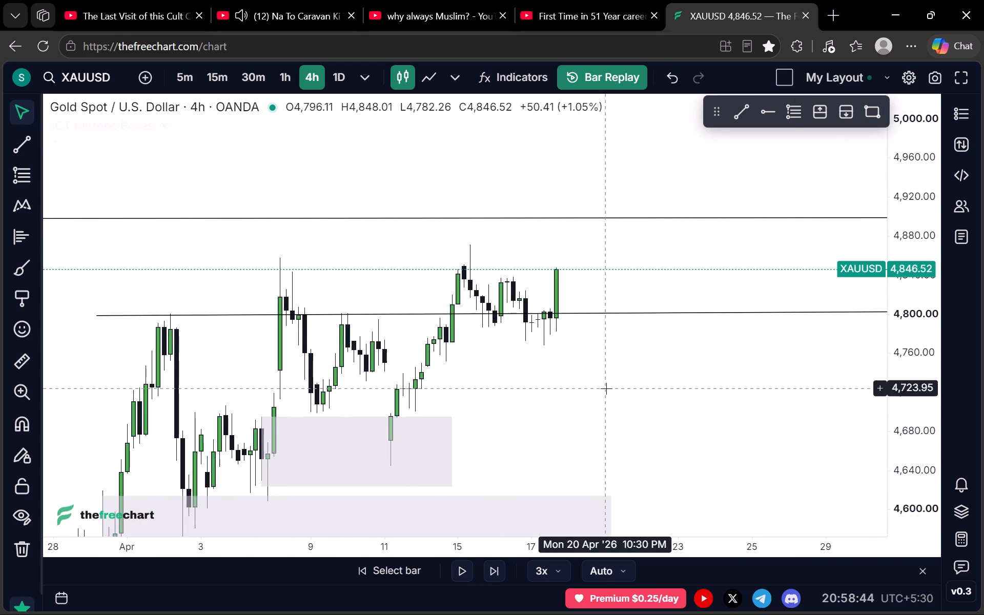
{"action": "left_click_drag", "start_coordinate": [596, 387], "coordinate": [522, 368]}
{"action": "left_click", "coordinate": [283, 70]}
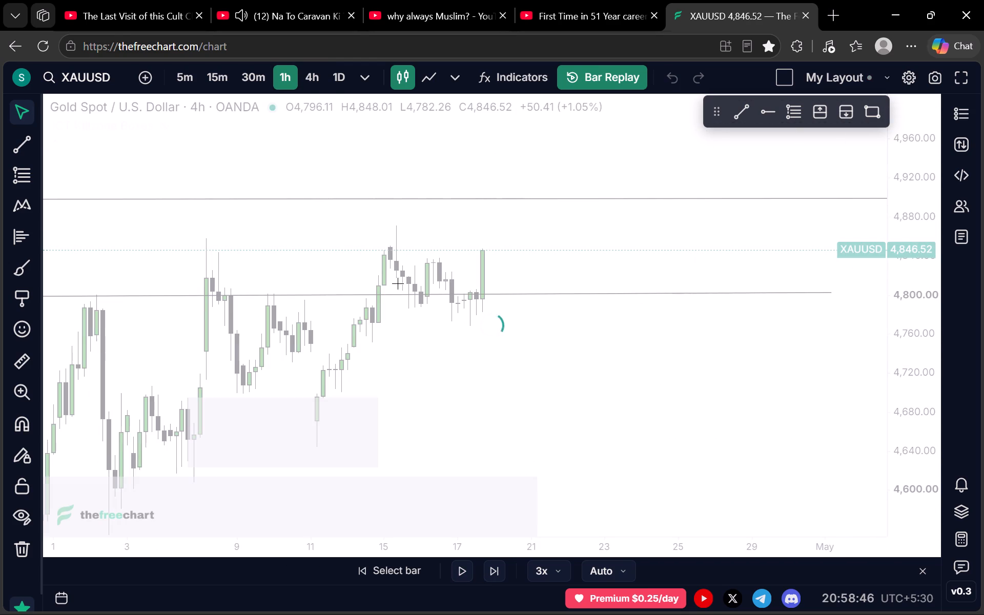
{"action": "scroll", "coordinate": [399, 287], "scroll_direction": "down", "scroll_amount": 11}
{"action": "scroll", "coordinate": [462, 361], "scroll_direction": "up", "scroll_amount": 5}
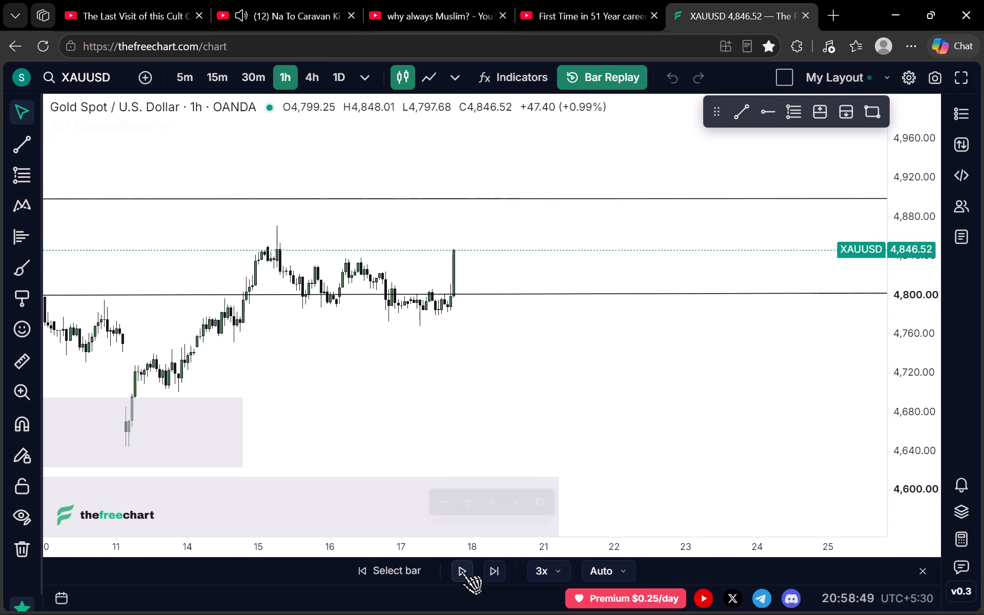
{"action": "left_click", "coordinate": [461, 571]}
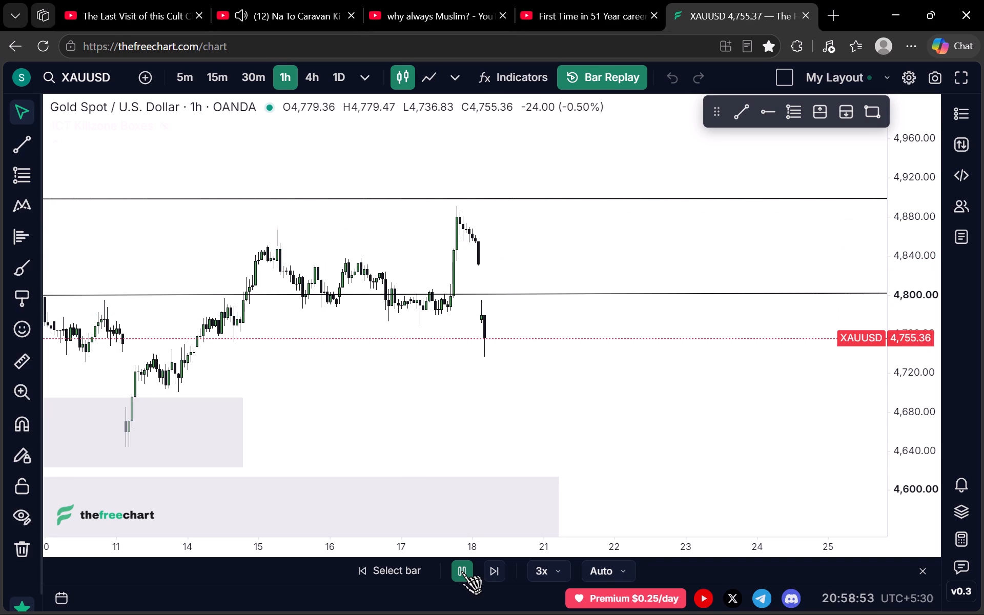
{"action": "left_click", "coordinate": [461, 571]}
On the 4h chart, draw a rectangle zone over the 17 April high from about 4,890 down to 4,823, extending to 24 April.
{"action": "scroll", "coordinate": [568, 225], "scroll_direction": "up", "scroll_amount": 3}
{"action": "scroll", "coordinate": [497, 227], "scroll_direction": "down", "scroll_amount": 3}
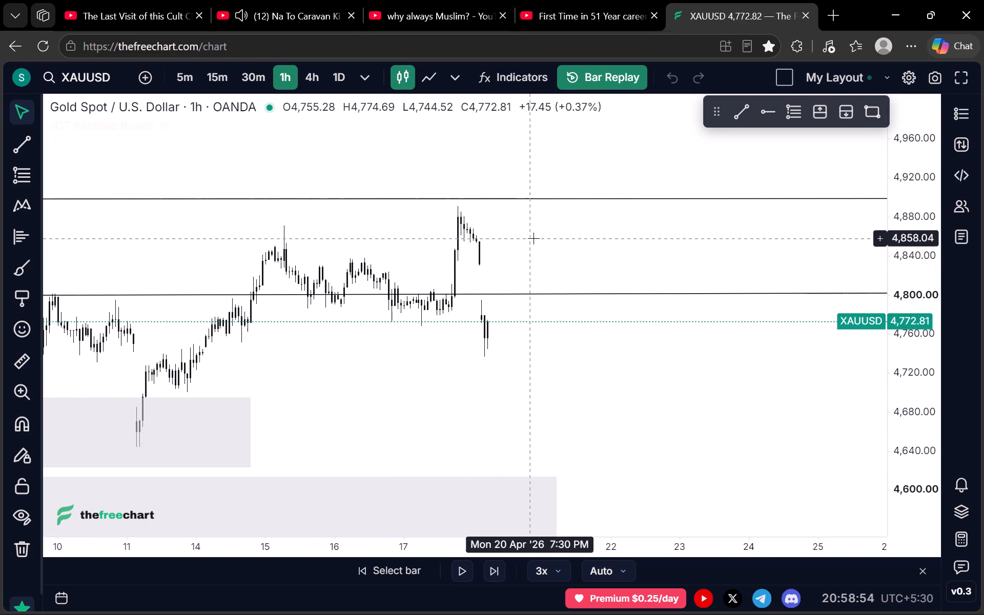
{"action": "left_click", "coordinate": [307, 86]}
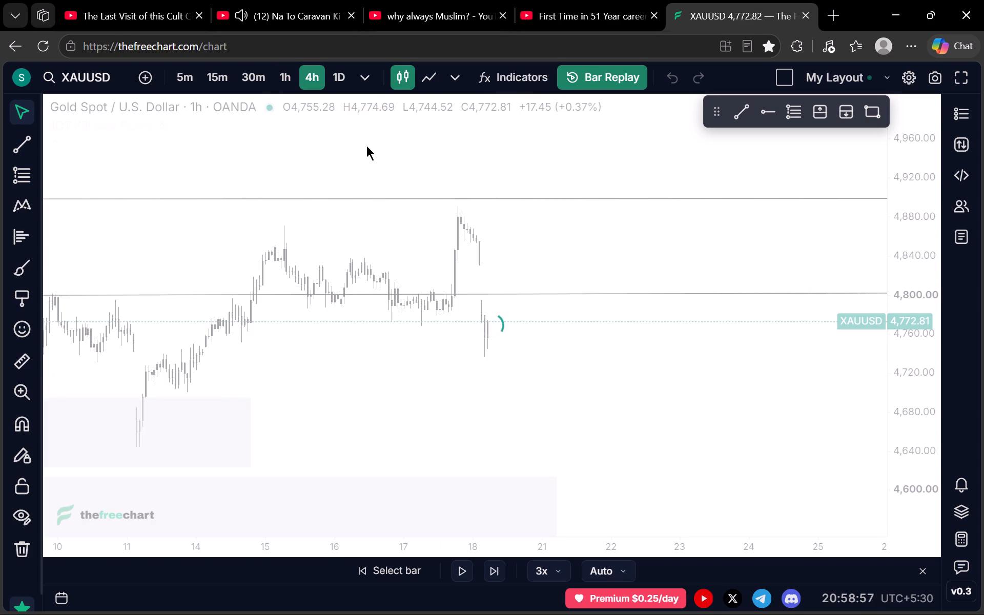
{"action": "scroll", "coordinate": [542, 248], "scroll_direction": "up", "scroll_amount": 4}
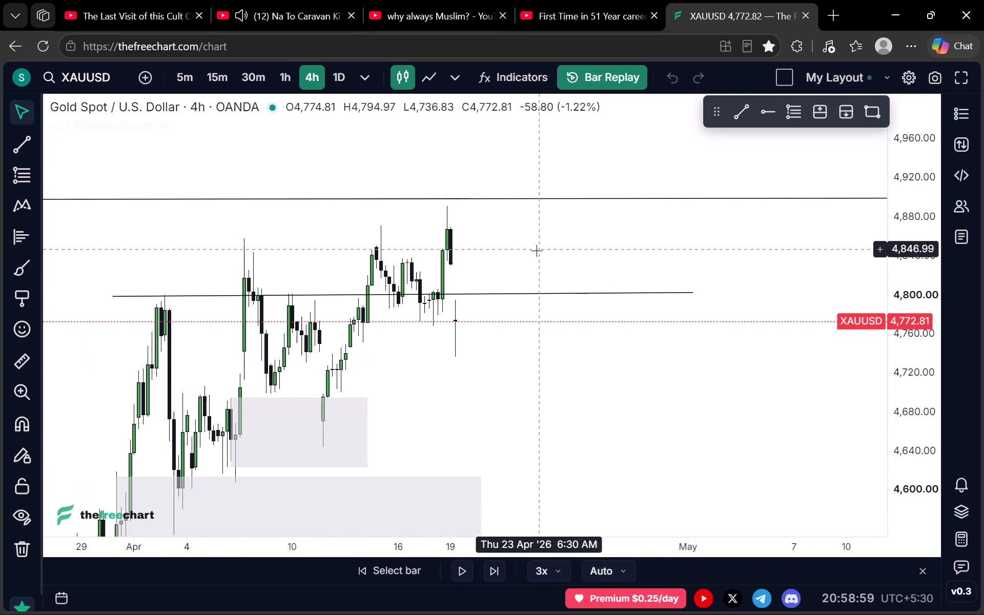
{"action": "scroll", "coordinate": [461, 293], "scroll_direction": "up", "scroll_amount": 1}
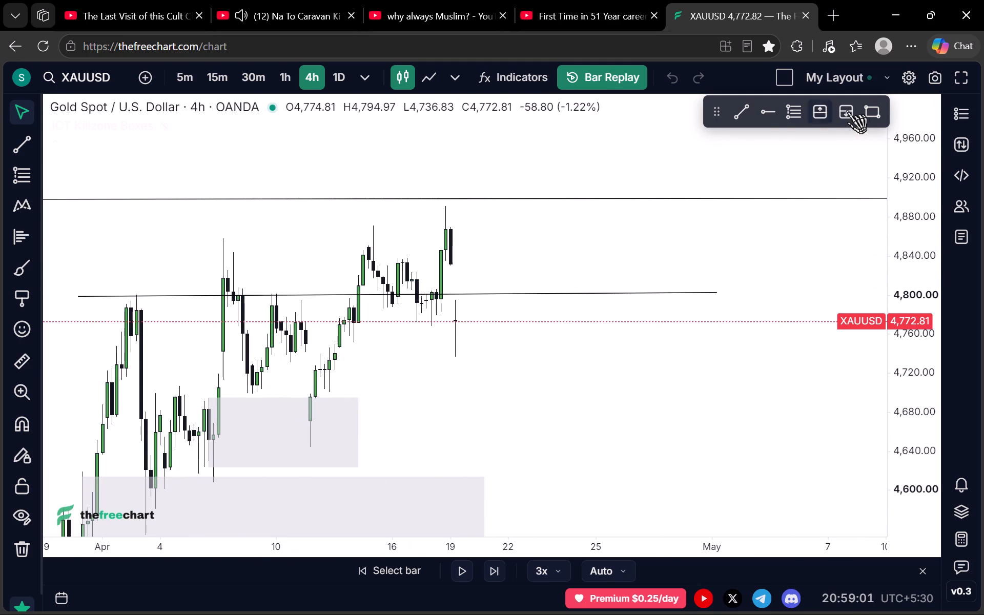
{"action": "left_click", "coordinate": [865, 107]}
{"action": "left_click", "coordinate": [440, 206]}
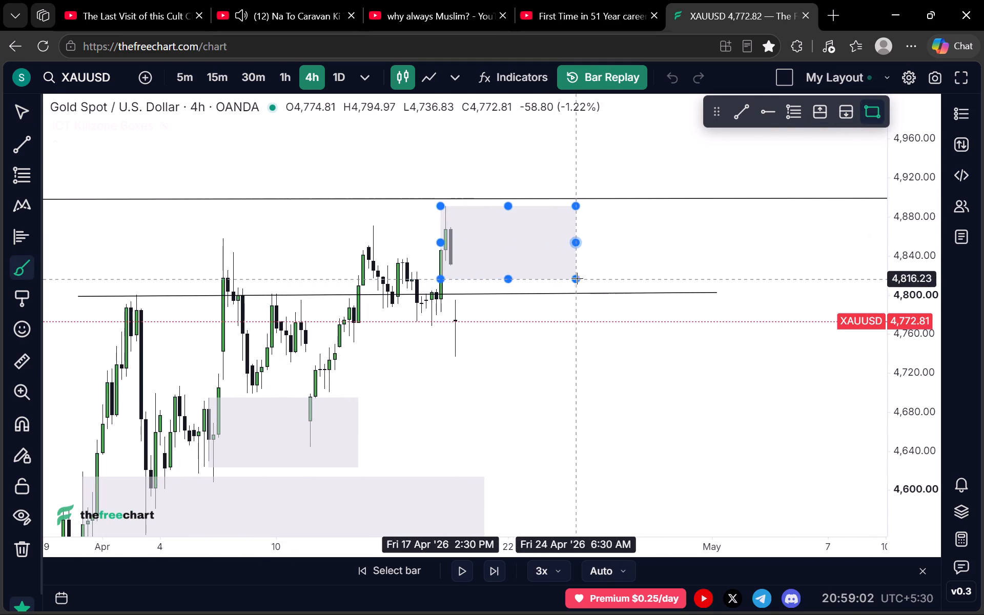
{"action": "left_click", "coordinate": [585, 272]}
{"action": "left_click", "coordinate": [639, 254]}
Switch to the 1h interval and play the replay to early 21 April, as price tests the new upper zone.
{"action": "left_click", "coordinate": [282, 90]}
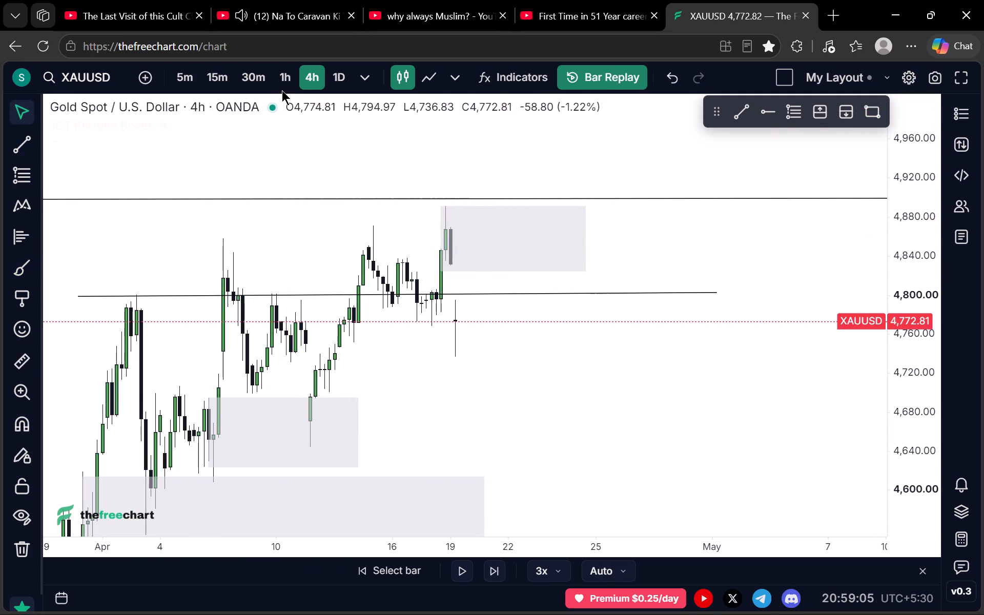
{"action": "left_click", "coordinate": [288, 79]}
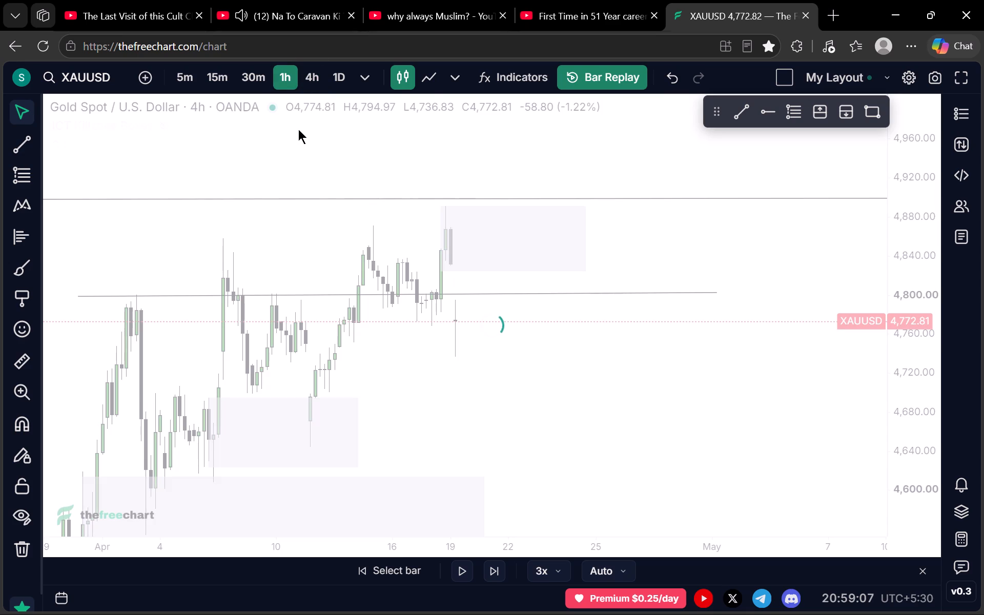
{"action": "scroll", "coordinate": [445, 378], "scroll_direction": "down", "scroll_amount": 3}
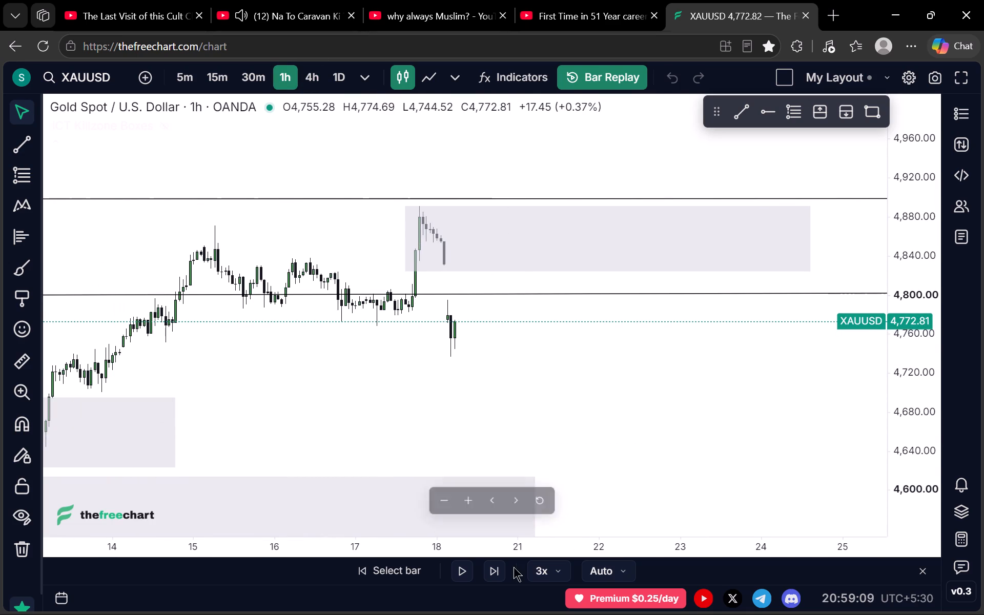
{"action": "left_click", "coordinate": [464, 567]}
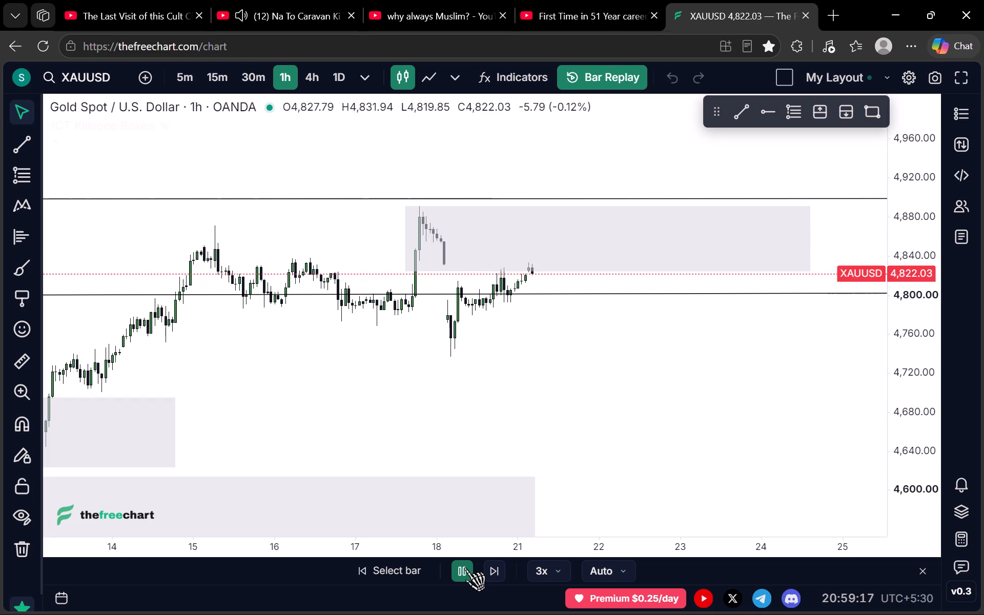
{"action": "left_click", "coordinate": [464, 567]}
Frame the upper zone closely on the 1h chart and advance the replay two more bars on 21 April.
{"action": "scroll", "coordinate": [890, 354], "scroll_direction": "up", "scroll_amount": 20}
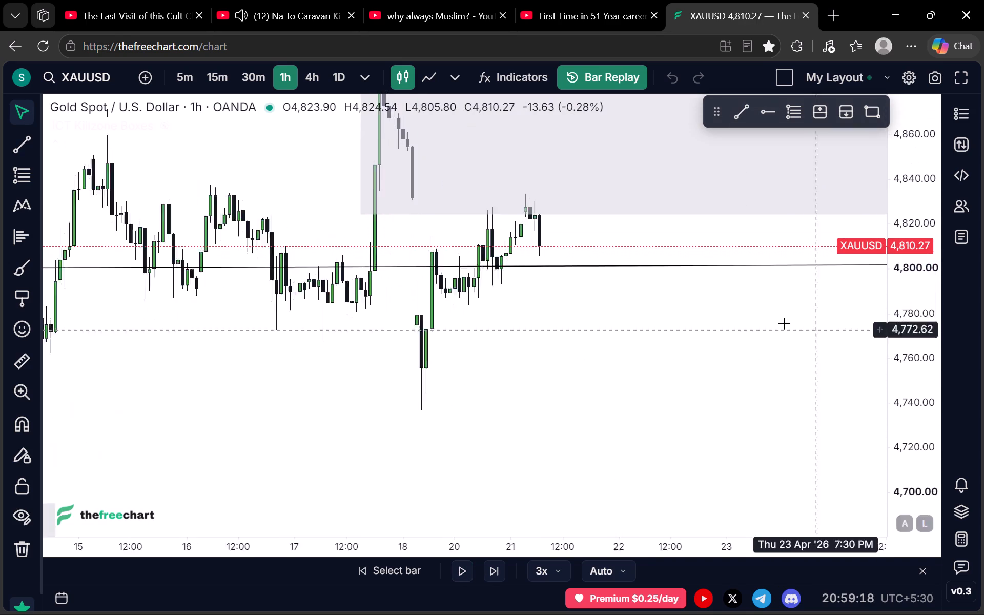
{"action": "scroll", "coordinate": [784, 323], "scroll_direction": "up", "scroll_amount": 2}
{"action": "left_click_drag", "start_coordinate": [712, 330], "coordinate": [642, 414]}
{"action": "left_click_drag", "start_coordinate": [592, 413], "coordinate": [559, 405]}
{"action": "left_click", "coordinate": [460, 571]}
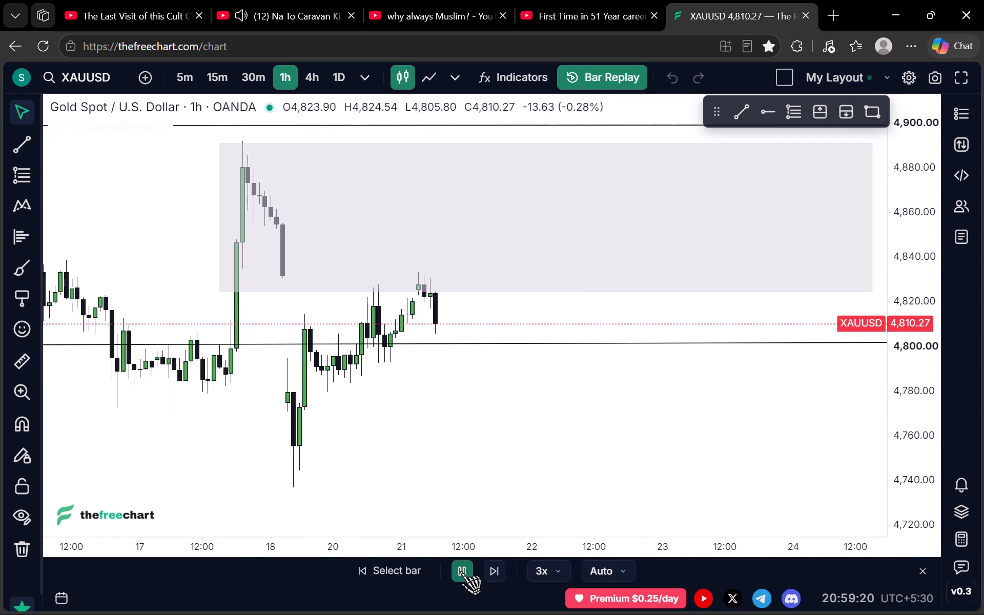
{"action": "left_click", "coordinate": [460, 571]}
Draw a small rectangle zone at the 21 April drop from about 4,832 down to 4,812, extending to early 22 April.
{"action": "left_click", "coordinate": [870, 114]}
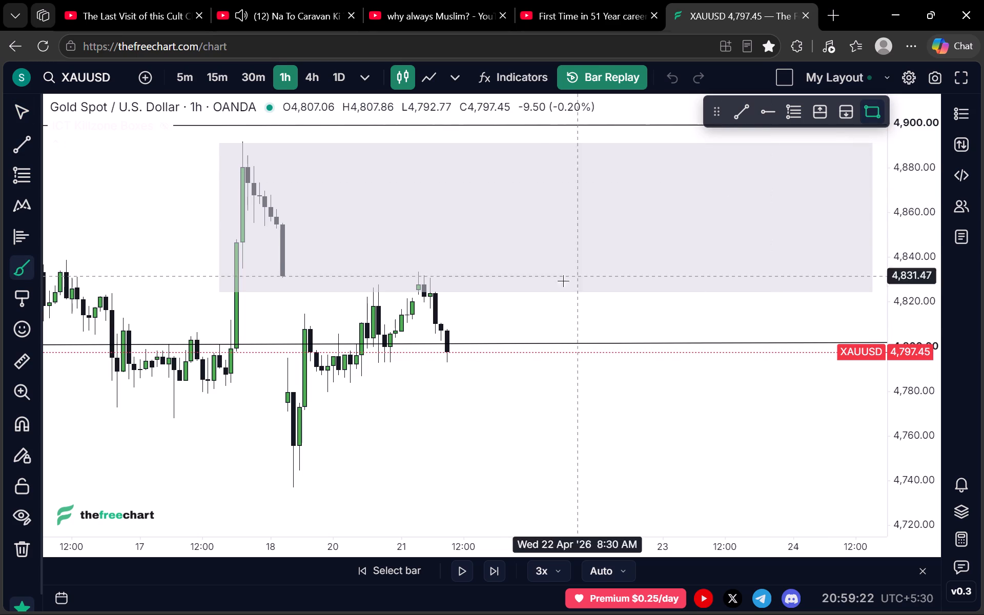
{"action": "left_click", "coordinate": [432, 275]}
{"action": "left_click", "coordinate": [550, 319]}
{"action": "left_click", "coordinate": [618, 319]}
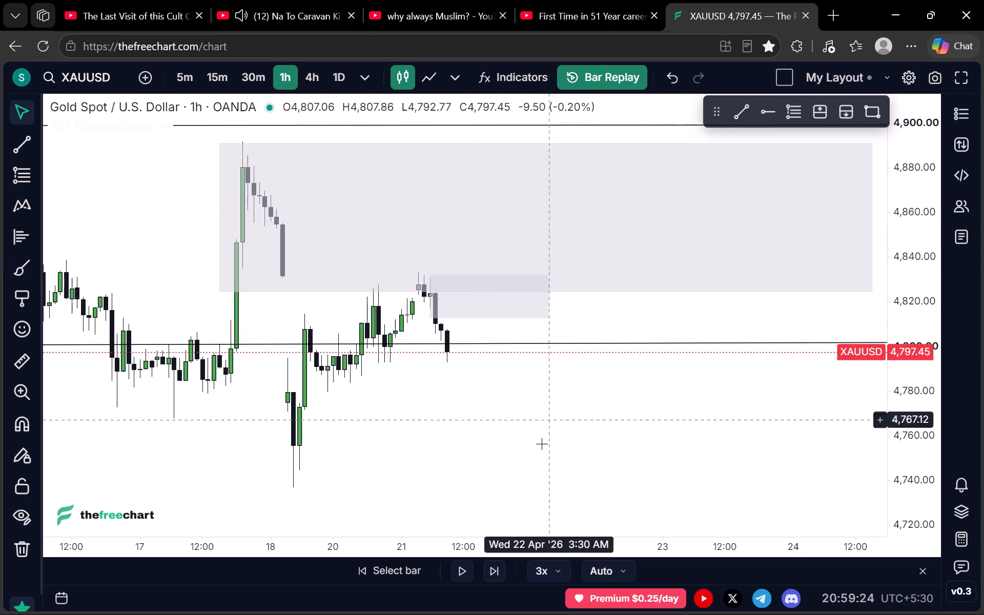
Play the replay on the 1h chart to late 21 April, as price drops away from the small zone.
{"action": "left_click", "coordinate": [460, 571]}
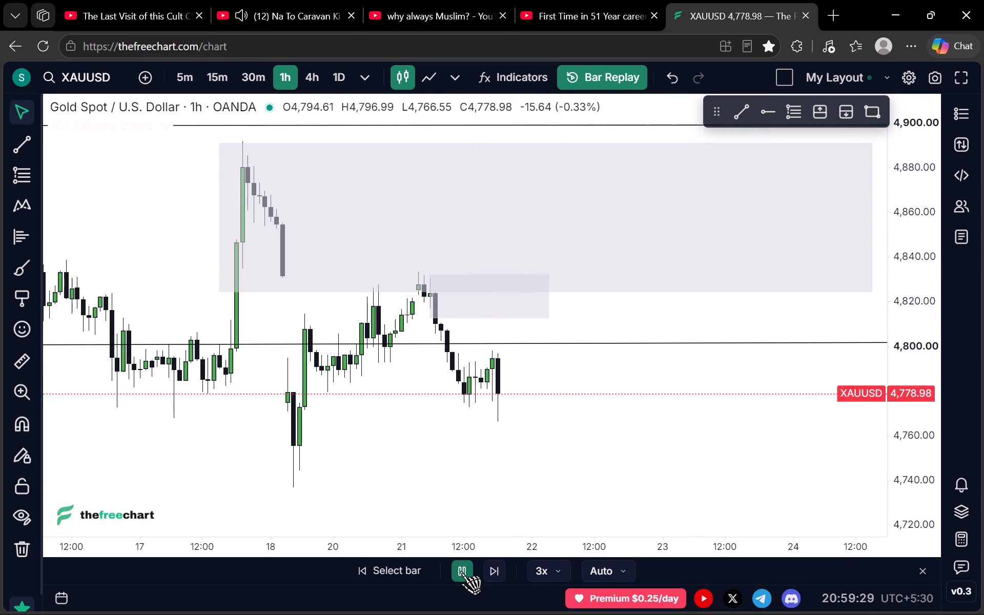
{"action": "left_click", "coordinate": [460, 571]}
On the 4h chart, resize the small 21 April rectangle so it reaches down to about 4,797 and extends to 28 April.
{"action": "left_click", "coordinate": [304, 69]}
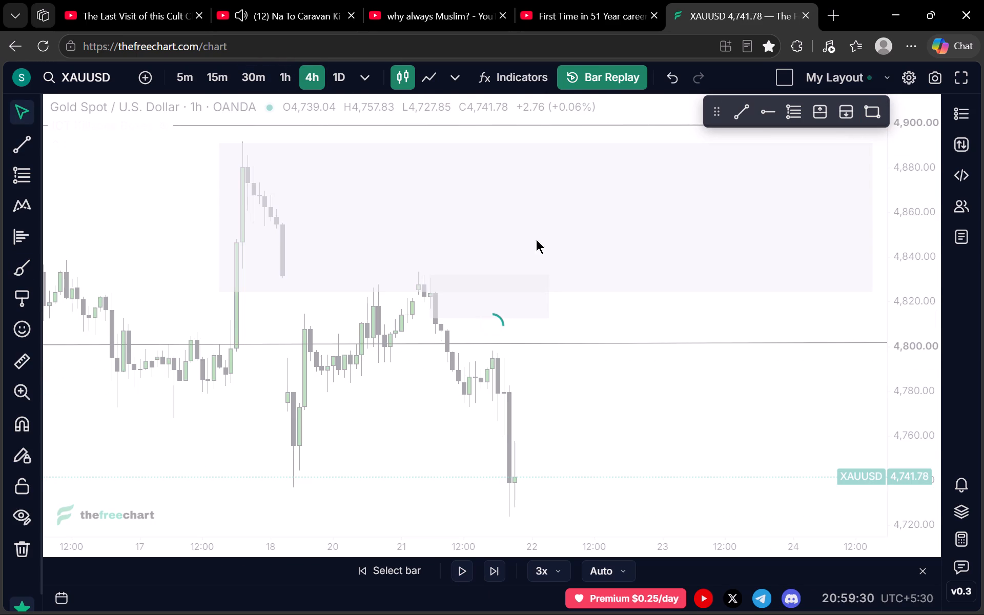
{"action": "scroll", "coordinate": [906, 299], "scroll_direction": "down", "scroll_amount": 9}
{"action": "left_click_drag", "start_coordinate": [673, 400], "coordinate": [646, 347]}
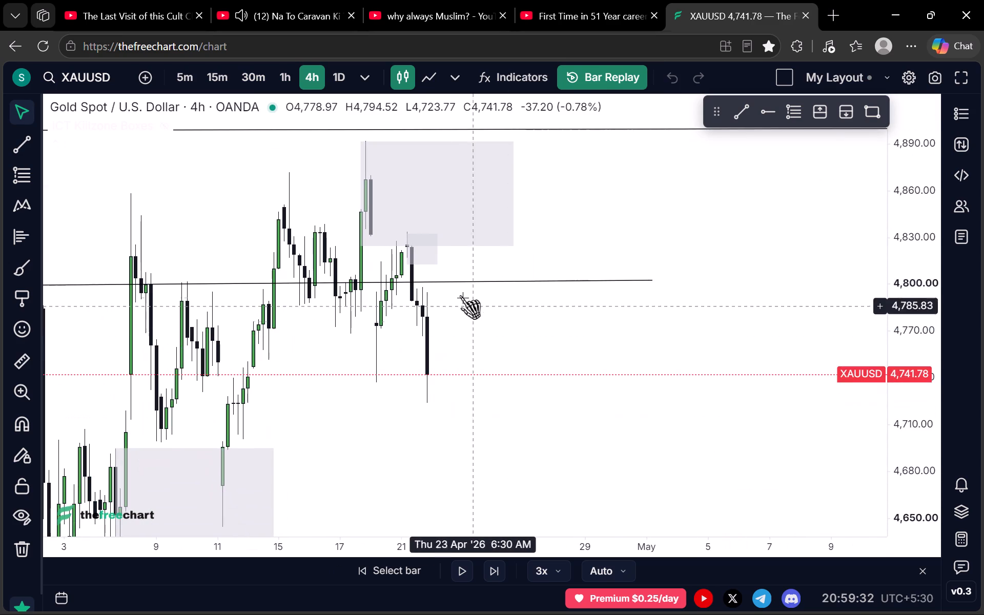
{"action": "left_click_drag", "start_coordinate": [424, 263], "coordinate": [444, 289]}
{"action": "left_click_drag", "start_coordinate": [445, 263], "coordinate": [567, 266]}
{"action": "left_click", "coordinate": [579, 326]}
{"action": "left_click_drag", "start_coordinate": [582, 328], "coordinate": [694, 363]}
{"action": "scroll", "coordinate": [909, 334], "scroll_direction": "up", "scroll_amount": 17}
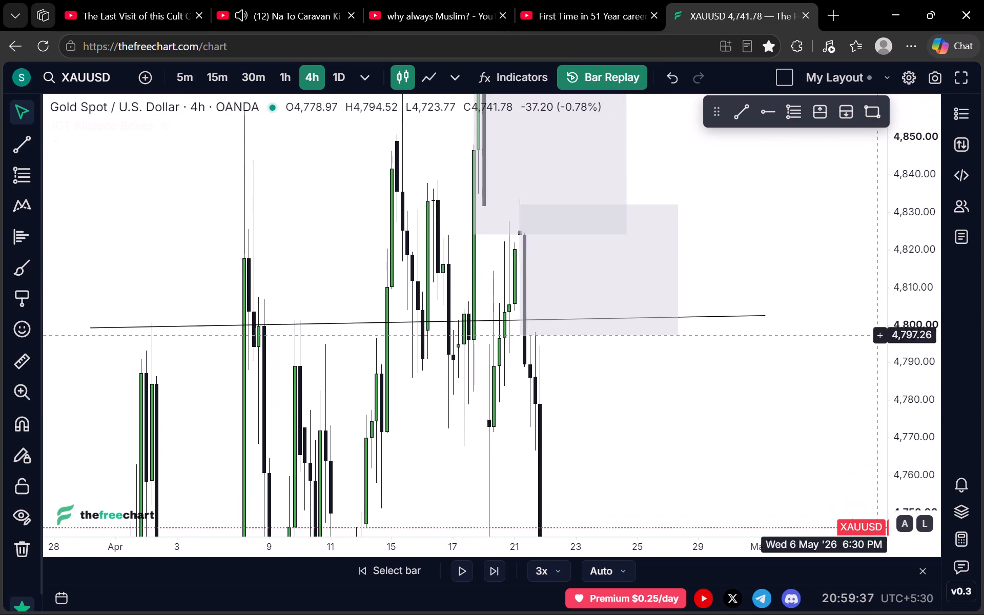
{"action": "scroll", "coordinate": [860, 334], "scroll_direction": "up", "scroll_amount": 8}
On the 15m chart, draw a rectangle zone over the 21 April 4:45 PM swing high, from about 4,800 to 4,790.
{"action": "left_click", "coordinate": [292, 76]}
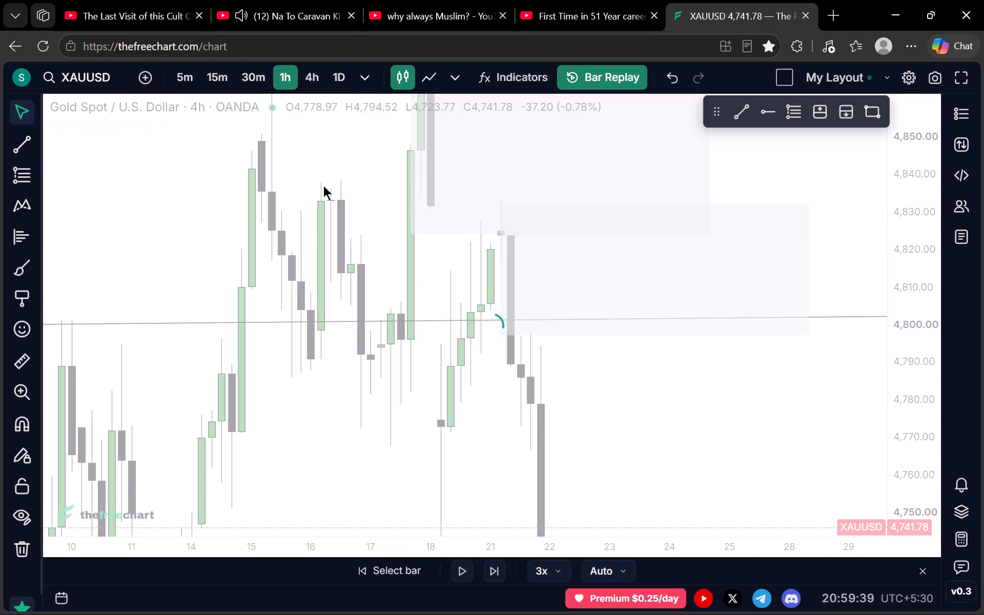
{"action": "scroll", "coordinate": [530, 366], "scroll_direction": "down", "scroll_amount": 2}
{"action": "left_click_drag", "start_coordinate": [522, 396], "coordinate": [513, 344]}
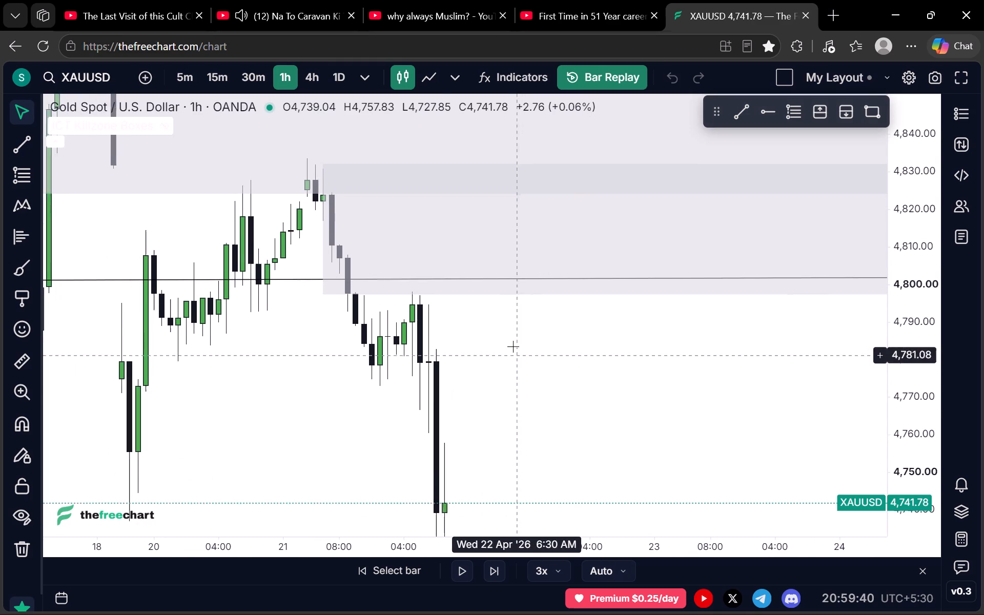
{"action": "left_click_drag", "start_coordinate": [513, 344], "coordinate": [512, 341]}
{"action": "left_click_drag", "start_coordinate": [463, 345], "coordinate": [465, 283]}
{"action": "left_click", "coordinate": [248, 75]}
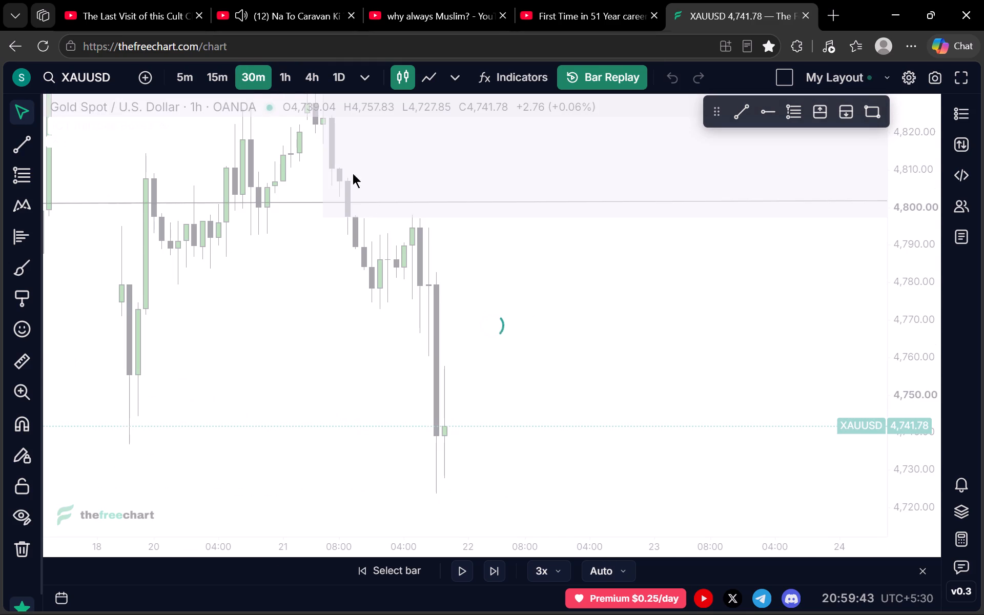
{"action": "left_click", "coordinate": [210, 76]}
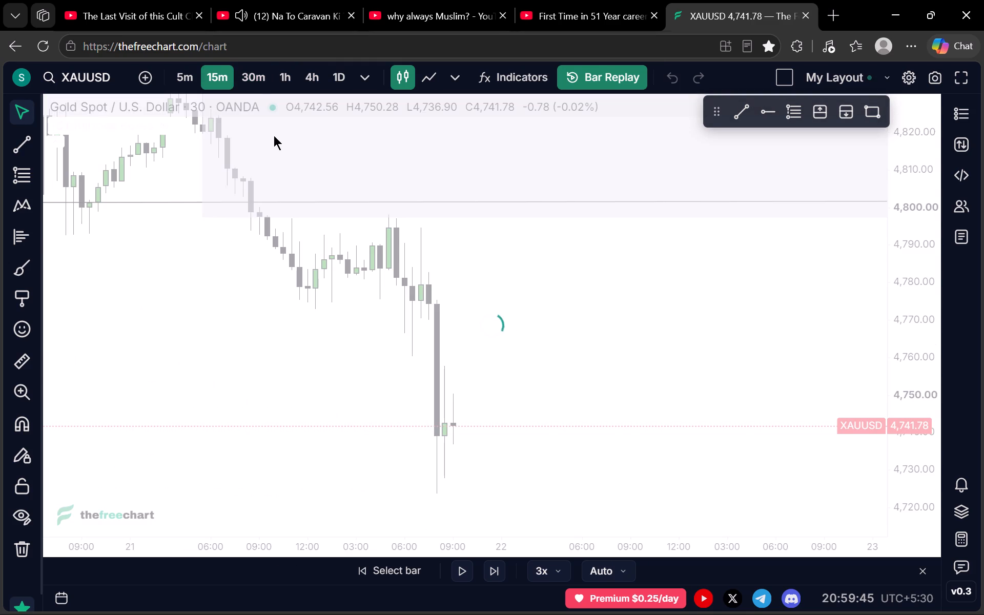
{"action": "scroll", "coordinate": [561, 271], "scroll_direction": "down", "scroll_amount": 2}
{"action": "left_click_drag", "start_coordinate": [633, 256], "coordinate": [600, 273]}
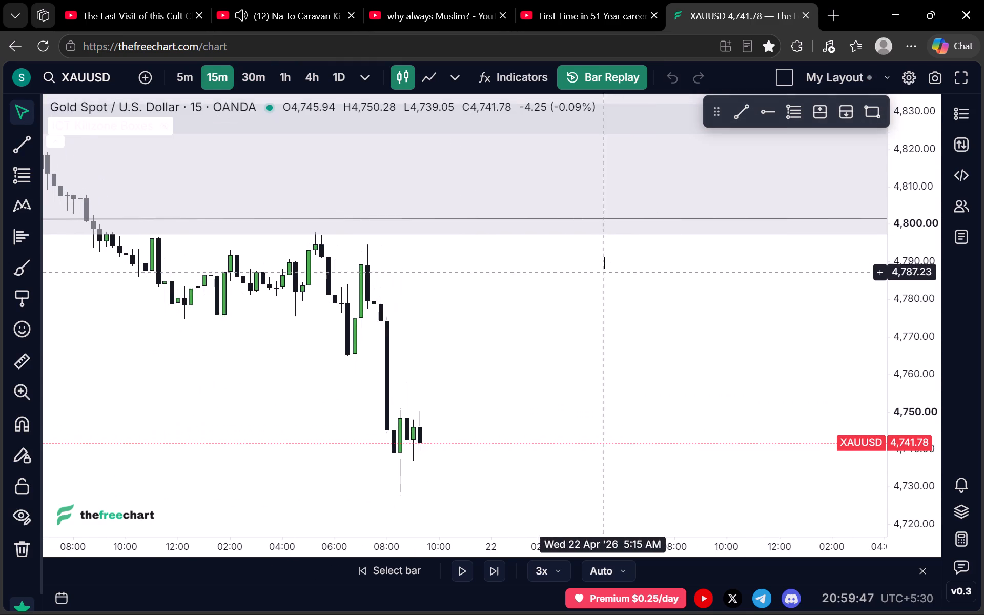
{"action": "left_click", "coordinate": [876, 104]}
{"action": "left_click", "coordinate": [300, 225]}
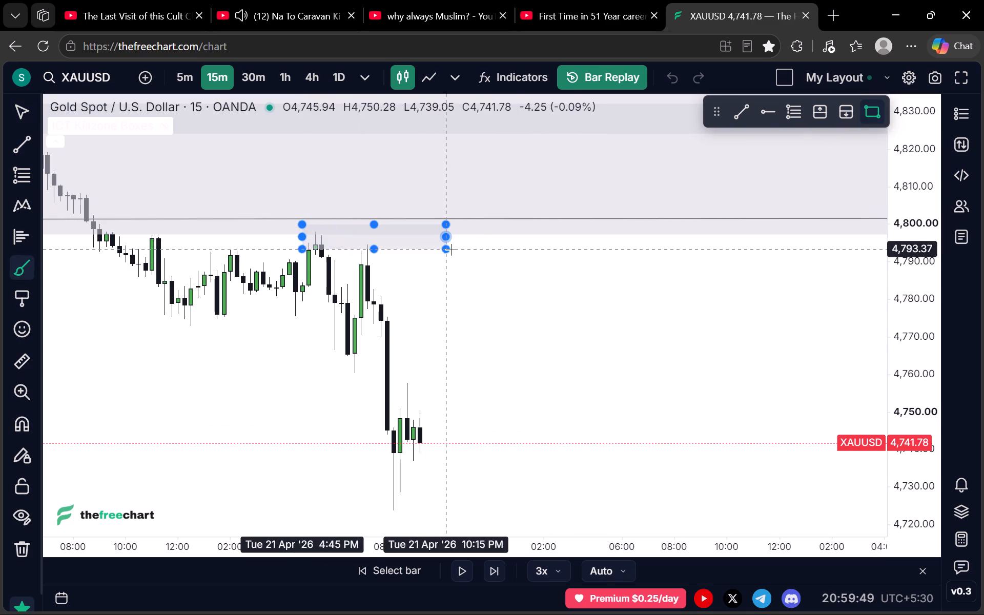
{"action": "left_click", "coordinate": [464, 262]}
{"action": "left_click", "coordinate": [523, 261]}
Examine the 21 April drop from the new small zone on the 5m chart.
{"action": "left_click", "coordinate": [178, 72]}
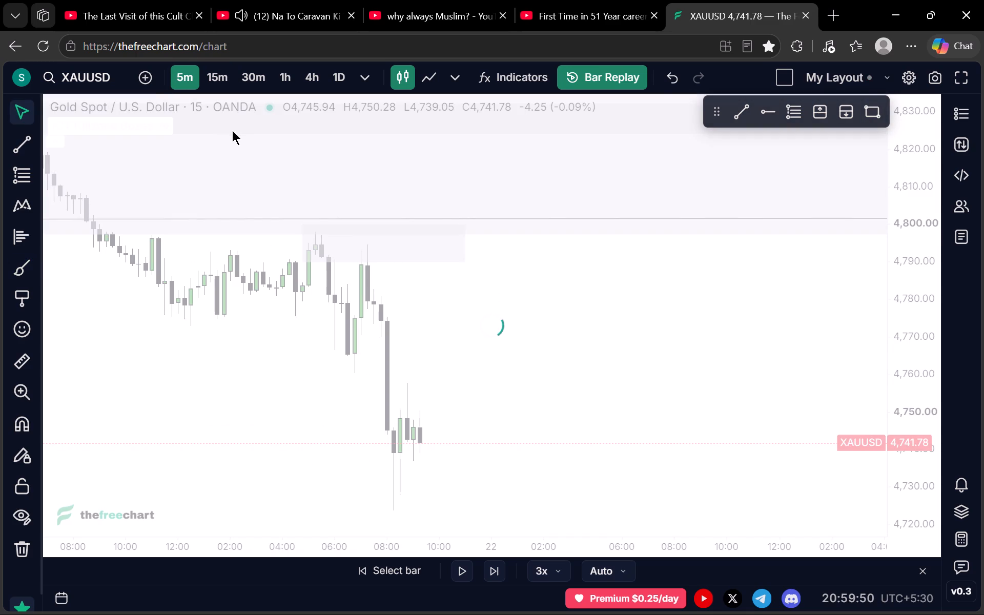
{"action": "scroll", "coordinate": [347, 304], "scroll_direction": "down", "scroll_amount": 3}
{"action": "scroll", "coordinate": [339, 312], "scroll_direction": "up", "scroll_amount": 2}
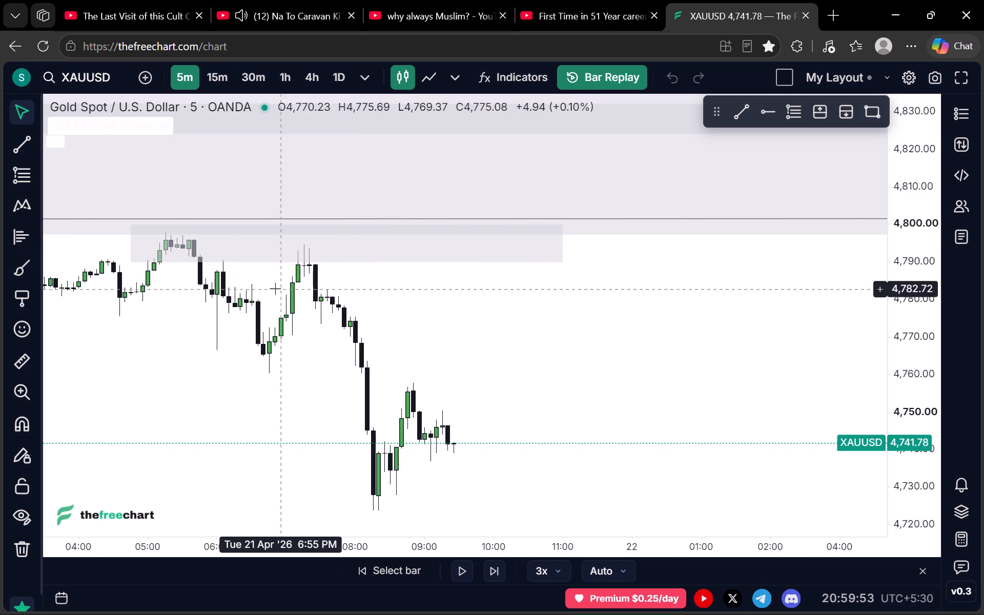
{"action": "scroll", "coordinate": [289, 283], "scroll_direction": "down", "scroll_amount": 2}
{"action": "left_click_drag", "start_coordinate": [484, 308], "coordinate": [469, 253]}
{"action": "scroll", "coordinate": [477, 268], "scroll_direction": "down", "scroll_amount": 3}
{"action": "left_click_drag", "start_coordinate": [547, 347], "coordinate": [539, 288]}
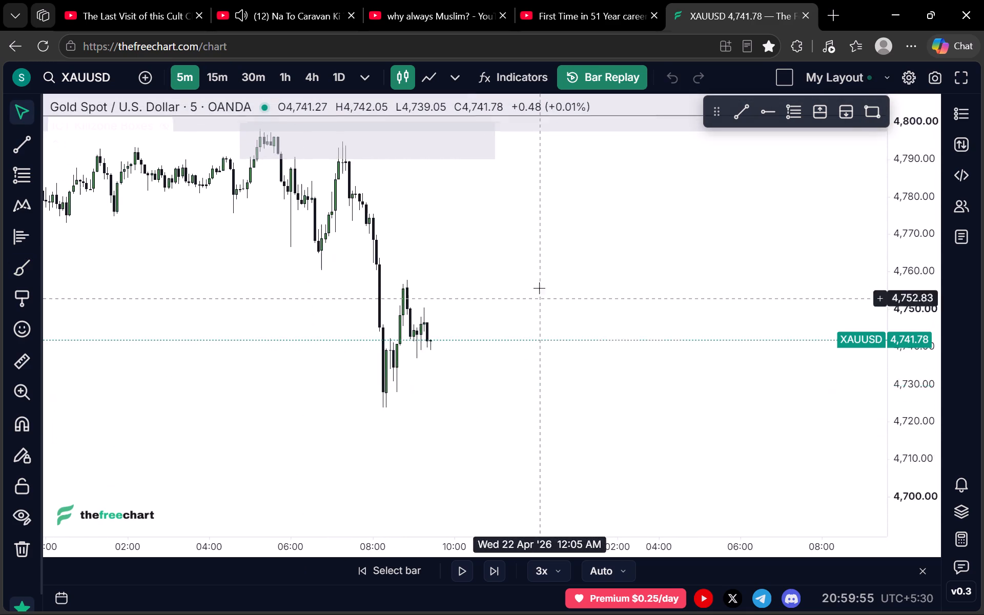
{"action": "left_click_drag", "start_coordinate": [539, 288], "coordinate": [539, 278]}
{"action": "scroll", "coordinate": [941, 270], "scroll_direction": "down", "scroll_amount": 11}
{"action": "scroll", "coordinate": [784, 336], "scroll_direction": "up", "scroll_amount": 2}
{"action": "scroll", "coordinate": [582, 270], "scroll_direction": "down", "scroll_amount": 3}
Go up through 4h to the daily chart and delete the two rectangle zones below 4,700.
{"action": "left_click", "coordinate": [310, 78]}
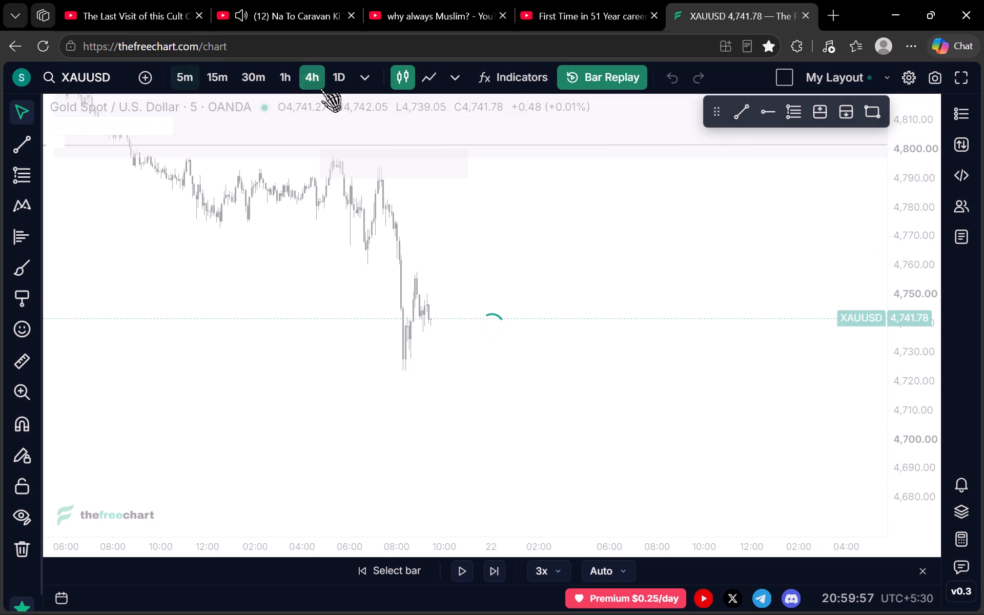
{"action": "scroll", "coordinate": [907, 289], "scroll_direction": "down", "scroll_amount": 12}
{"action": "scroll", "coordinate": [852, 342], "scroll_direction": "up", "scroll_amount": 4}
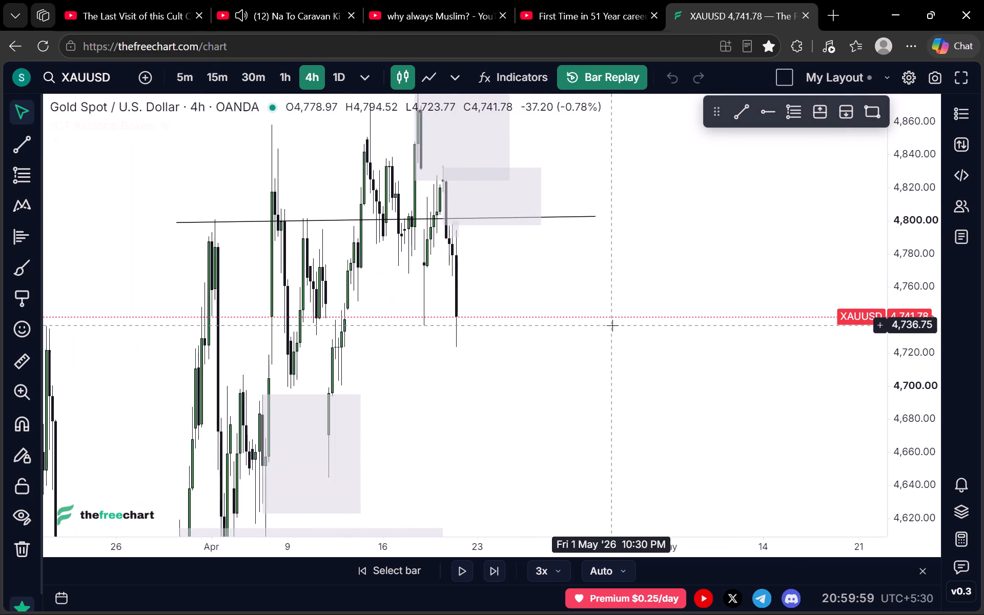
{"action": "scroll", "coordinate": [611, 325], "scroll_direction": "up", "scroll_amount": 6}
{"action": "left_click_drag", "start_coordinate": [473, 401], "coordinate": [485, 327]}
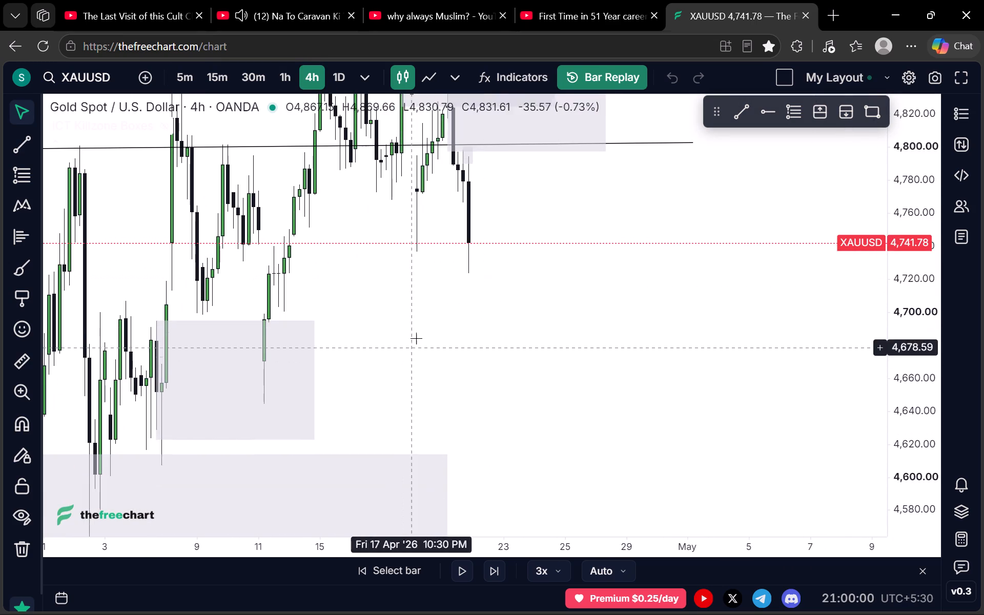
{"action": "scroll", "coordinate": [929, 293], "scroll_direction": "down", "scroll_amount": 7}
{"action": "left_click", "coordinate": [345, 83]}
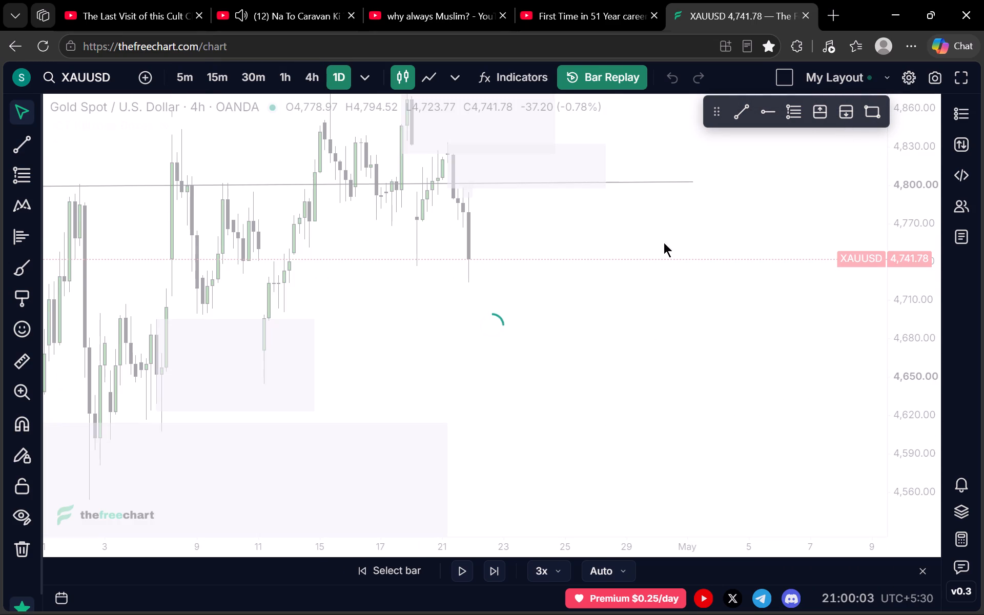
{"action": "scroll", "coordinate": [923, 261], "scroll_direction": "down", "scroll_amount": 5}
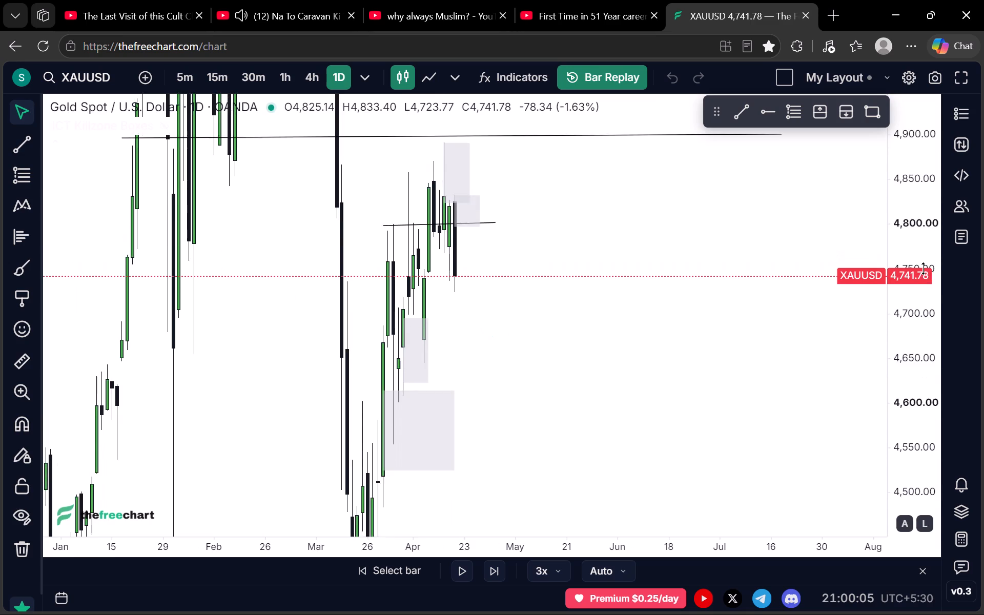
{"action": "scroll", "coordinate": [924, 269], "scroll_direction": "down", "scroll_amount": 20}
{"action": "scroll", "coordinate": [924, 269], "scroll_direction": "down", "scroll_amount": 4}
{"action": "scroll", "coordinate": [685, 330], "scroll_direction": "up", "scroll_amount": 3}
{"action": "scroll", "coordinate": [609, 348], "scroll_direction": "down", "scroll_amount": 4}
{"action": "left_click_drag", "start_coordinate": [612, 362], "coordinate": [602, 321]}
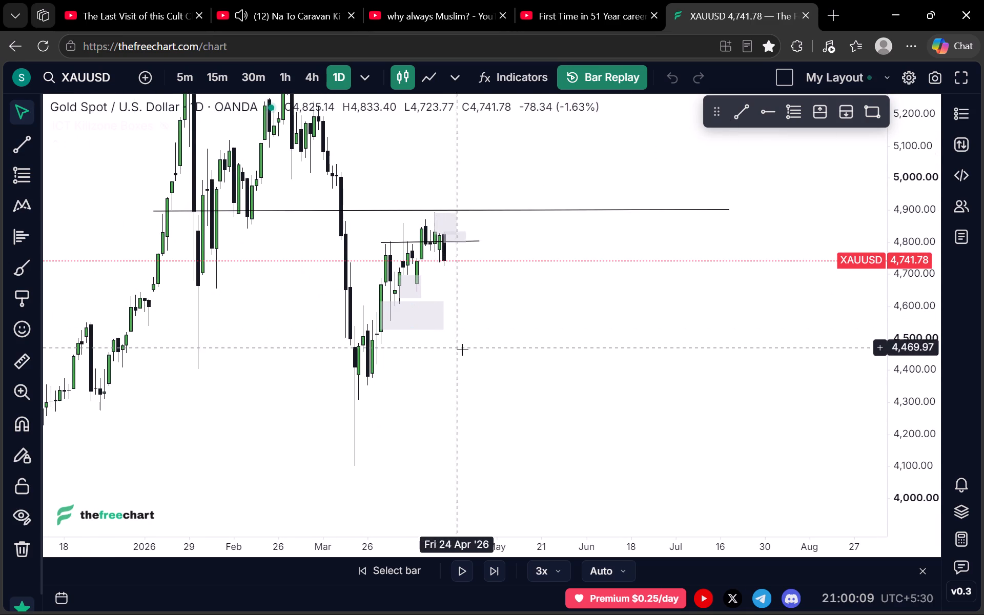
{"action": "left_click_drag", "start_coordinate": [471, 352], "coordinate": [395, 256], "text": "ctrl"}
{"action": "left_click", "coordinate": [578, 122]}
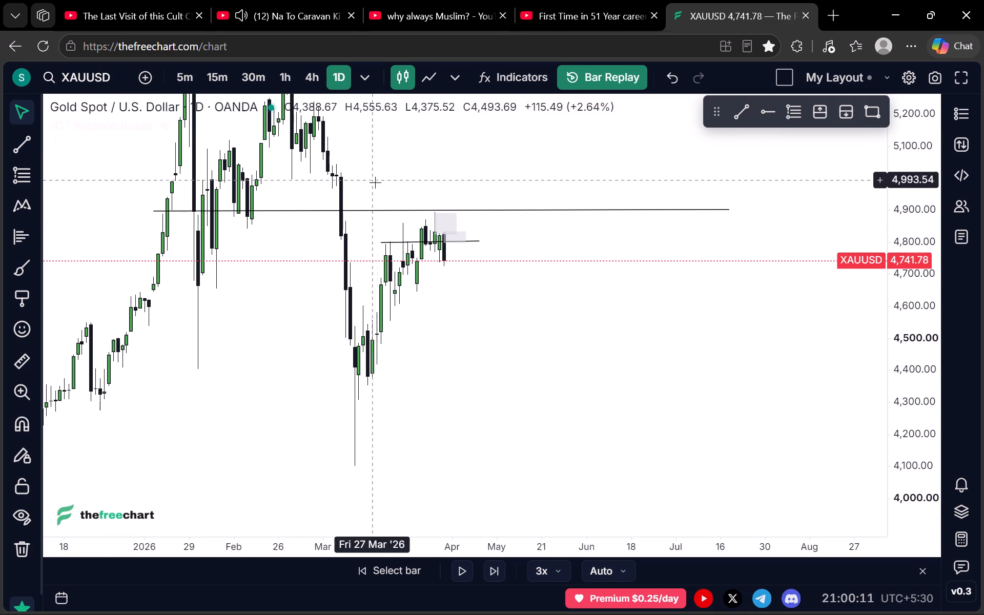
On the weekly chart, draw a horizontal trend line at the March low near 4,100, from 9 March to mid-August.
{"action": "left_click", "coordinate": [365, 68]}
{"action": "scroll", "coordinate": [389, 297], "scroll_direction": "down", "scroll_amount": 2}
{"action": "left_click", "coordinate": [377, 512]}
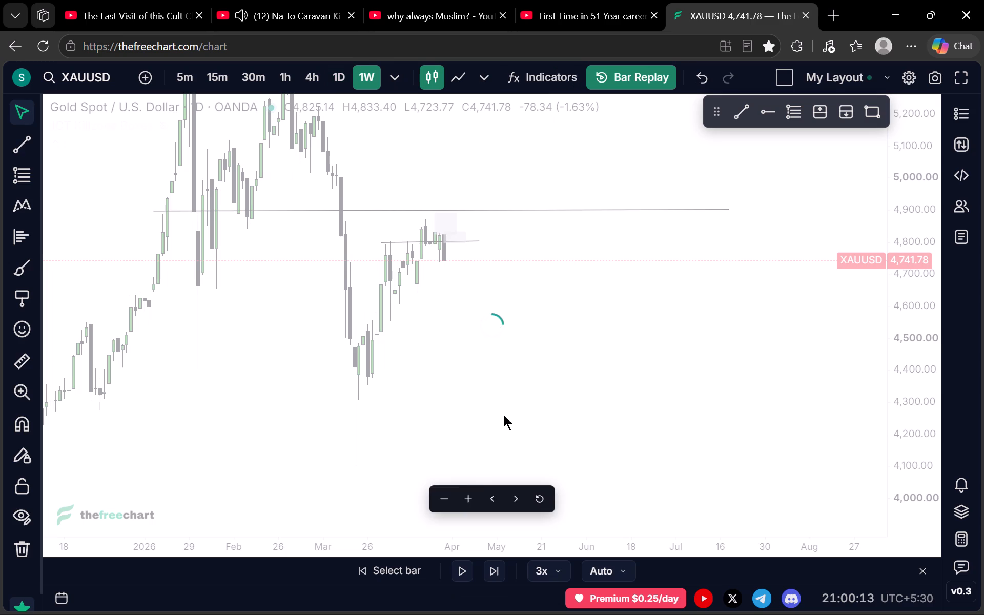
{"action": "scroll", "coordinate": [941, 314], "scroll_direction": "up", "scroll_amount": 11}
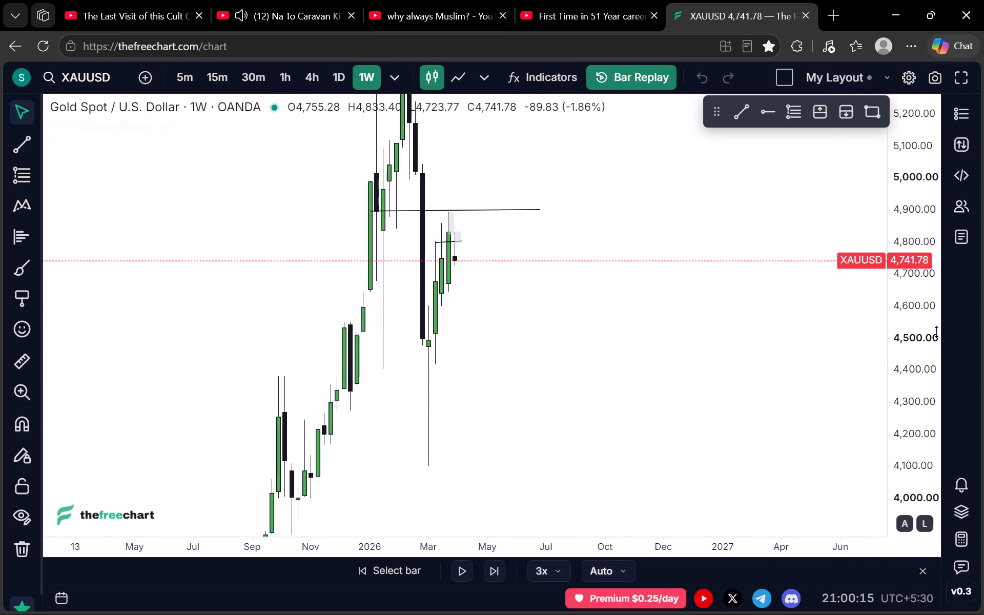
{"action": "scroll", "coordinate": [937, 332], "scroll_direction": "up", "scroll_amount": 10}
{"action": "left_click_drag", "start_coordinate": [659, 385], "coordinate": [622, 325]}
{"action": "scroll", "coordinate": [888, 302], "scroll_direction": "down", "scroll_amount": 12}
{"action": "left_click_drag", "start_coordinate": [698, 406], "coordinate": [668, 328]}
{"action": "left_click", "coordinate": [742, 111]}
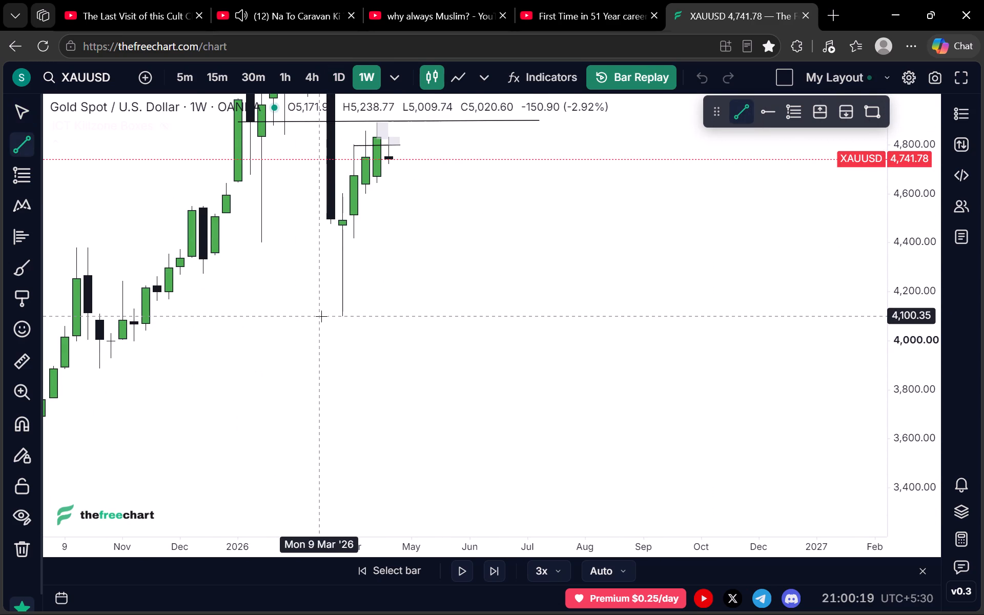
{"action": "left_click", "coordinate": [324, 316]}
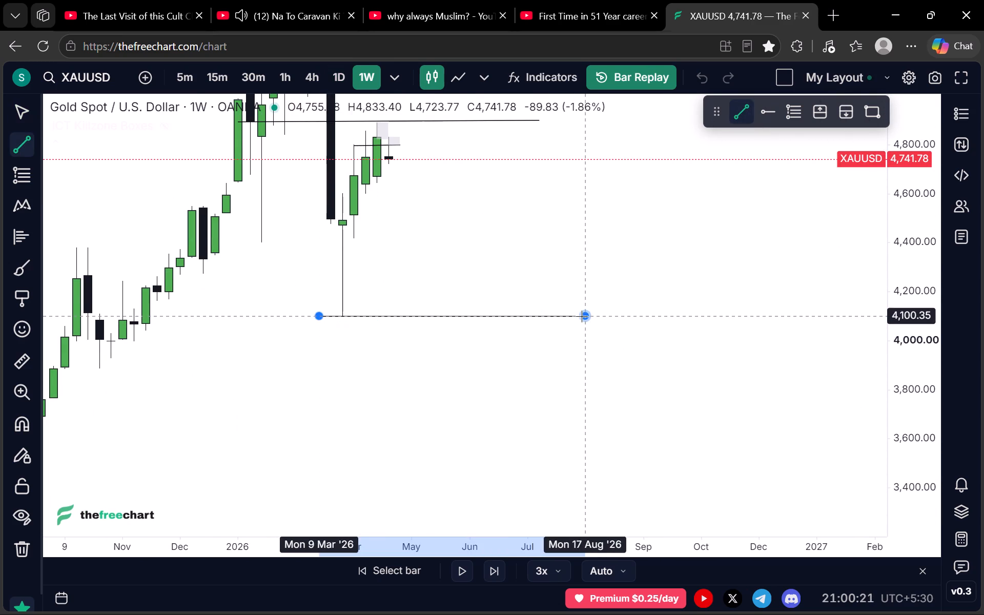
{"action": "left_click", "coordinate": [582, 316]}
{"action": "left_click", "coordinate": [565, 281]}
Examine price against the marked levels and upper zones on the weekly, daily and 1h charts.
{"action": "left_click_drag", "start_coordinate": [556, 245], "coordinate": [584, 323]}
{"action": "scroll", "coordinate": [579, 334], "scroll_direction": "up", "scroll_amount": 2}
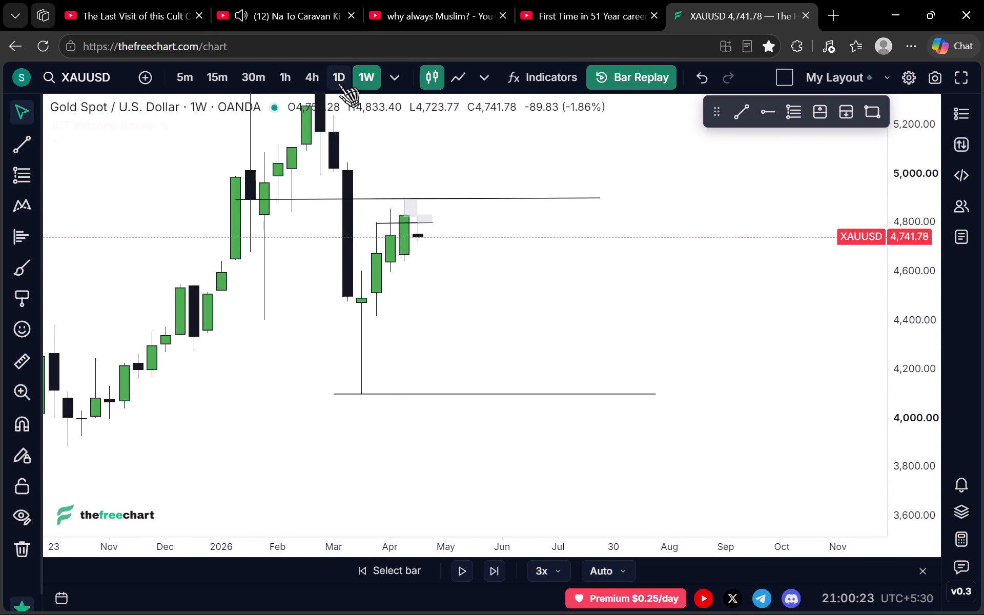
{"action": "left_click", "coordinate": [338, 83]}
{"action": "scroll", "coordinate": [395, 247], "scroll_direction": "down", "scroll_amount": 6}
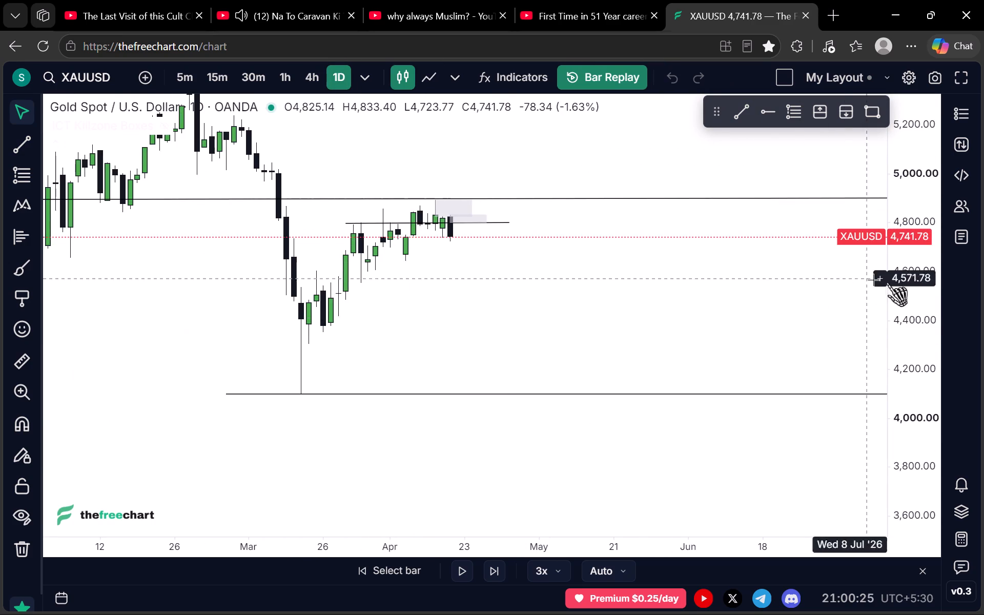
{"action": "scroll", "coordinate": [910, 282], "scroll_direction": "up", "scroll_amount": 7}
{"action": "scroll", "coordinate": [743, 278], "scroll_direction": "down", "scroll_amount": 6}
{"action": "left_click_drag", "start_coordinate": [623, 263], "coordinate": [577, 352]}
{"action": "left_click", "coordinate": [296, 74]}
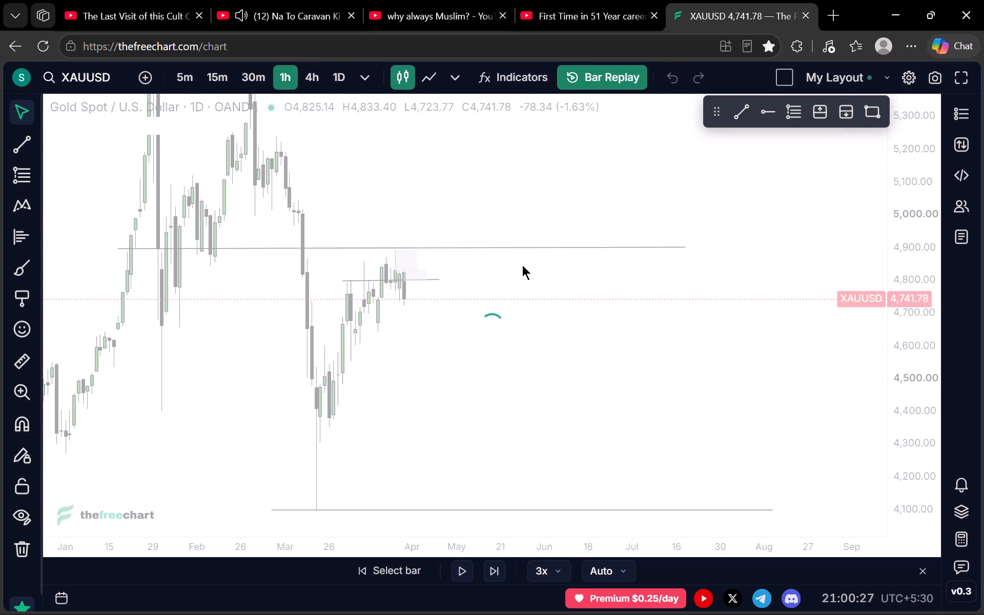
{"action": "scroll", "coordinate": [524, 270], "scroll_direction": "down", "scroll_amount": 6}
{"action": "scroll", "coordinate": [868, 300], "scroll_direction": "up", "scroll_amount": 16}
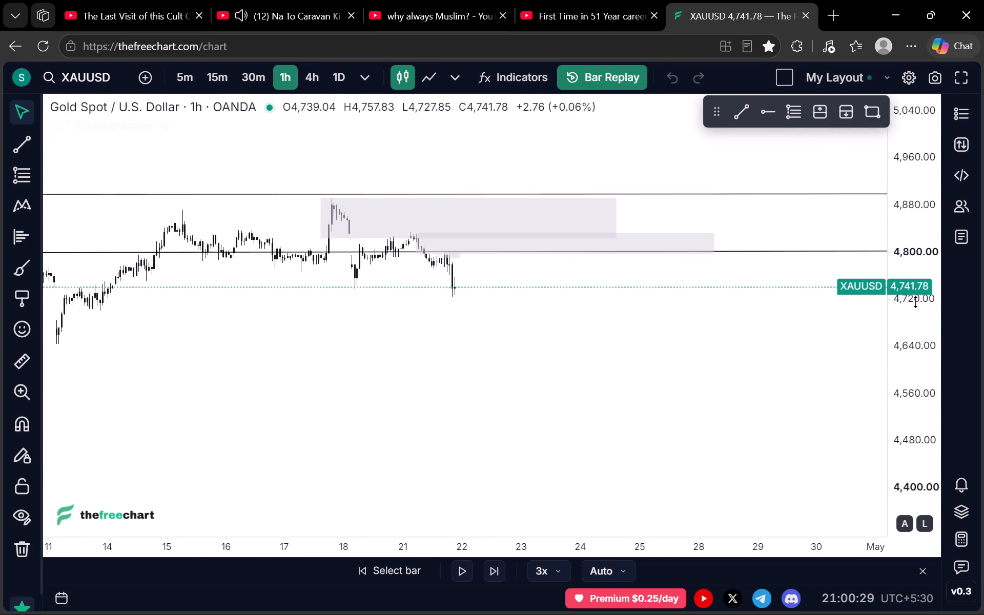
{"action": "scroll", "coordinate": [916, 302], "scroll_direction": "up", "scroll_amount": 16}
{"action": "scroll", "coordinate": [689, 280], "scroll_direction": "down", "scroll_amount": 5}
{"action": "scroll", "coordinate": [683, 291], "scroll_direction": "up", "scroll_amount": 10}
{"action": "left_click_drag", "start_coordinate": [584, 211], "coordinate": [536, 268]}
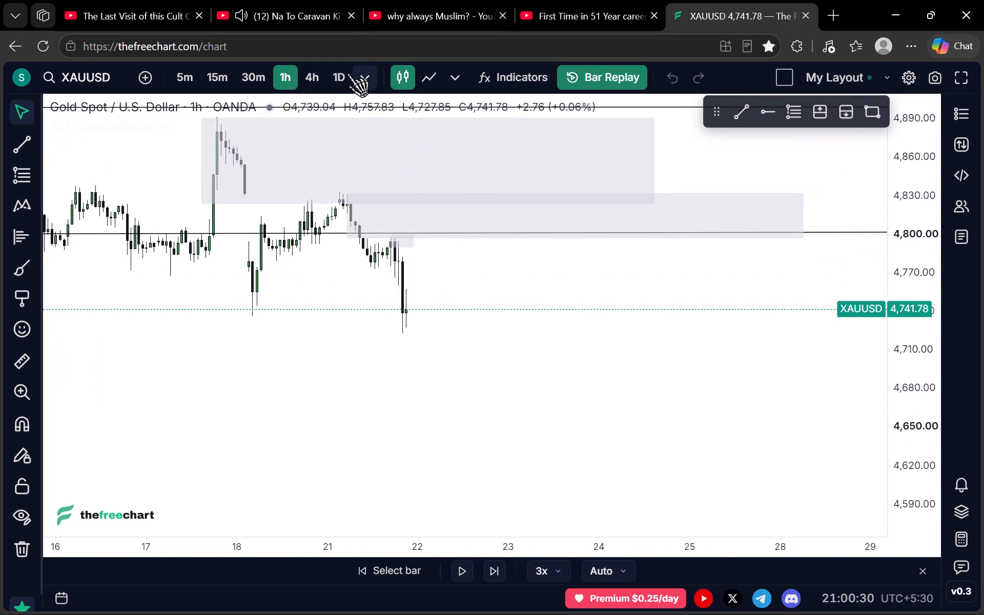
Switch to the 4h interval and play the replay to late 22 April.
{"action": "left_click", "coordinate": [303, 76]}
{"action": "scroll", "coordinate": [530, 352], "scroll_direction": "up", "scroll_amount": 3}
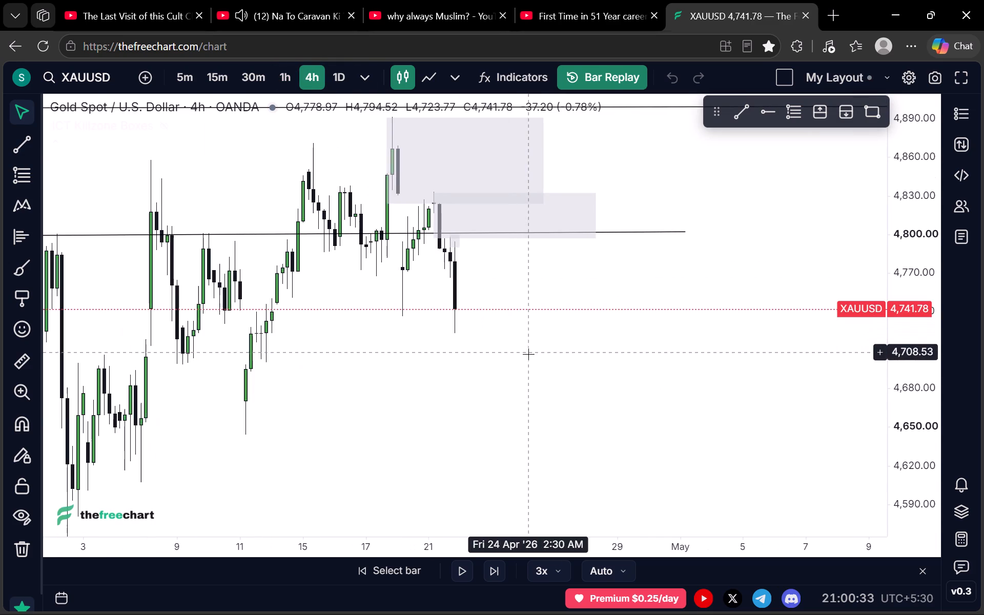
{"action": "left_click", "coordinate": [456, 568]}
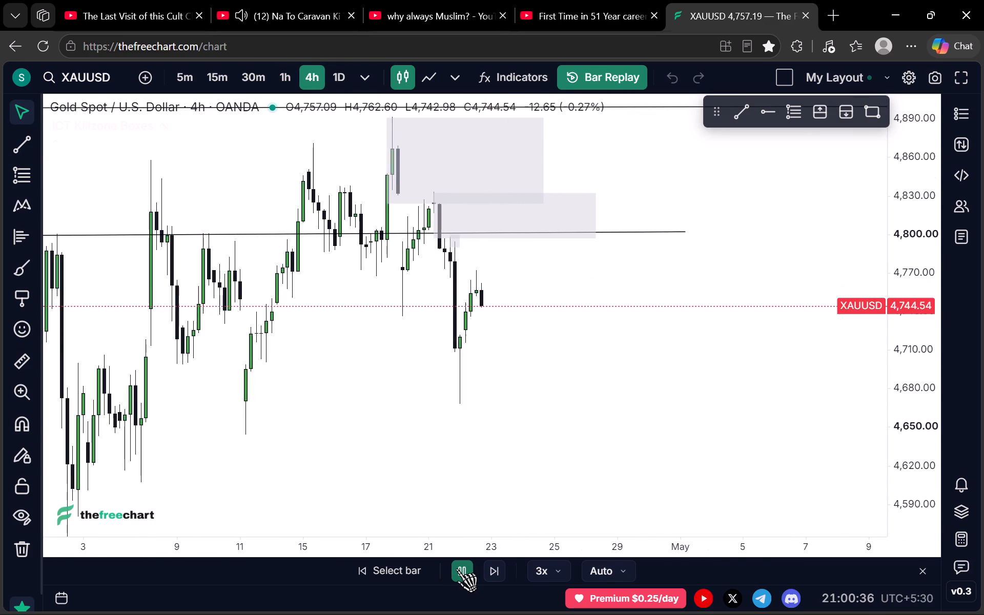
{"action": "left_click", "coordinate": [456, 568]}
Draw a rectangle zone on the 4h chart from 21 April, about 4,797 down to 4,762, extending to 25 April.
{"action": "left_click", "coordinate": [869, 110]}
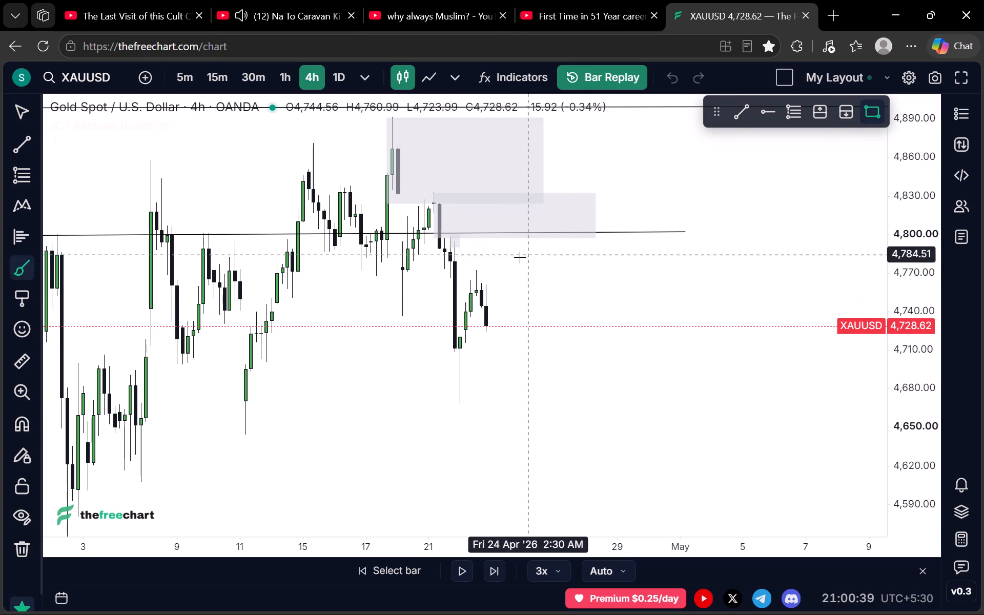
{"action": "left_click", "coordinate": [446, 239]}
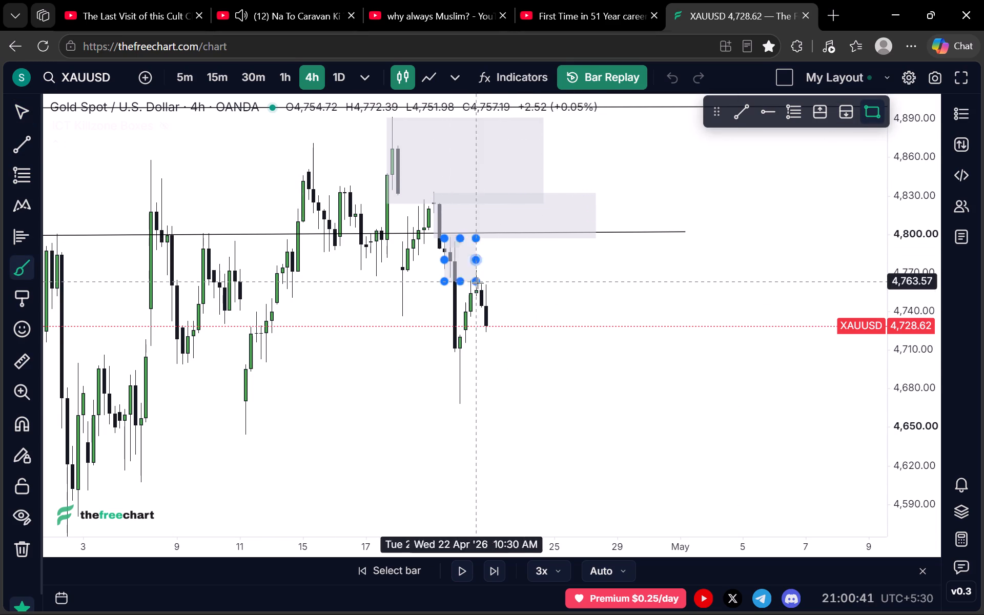
{"action": "left_click", "coordinate": [560, 283]}
{"action": "left_click", "coordinate": [640, 281]}
Examine the 22 April price action beneath the newest zone on the 1h, 30m, 15m and 5m charts.
{"action": "left_click", "coordinate": [289, 75]}
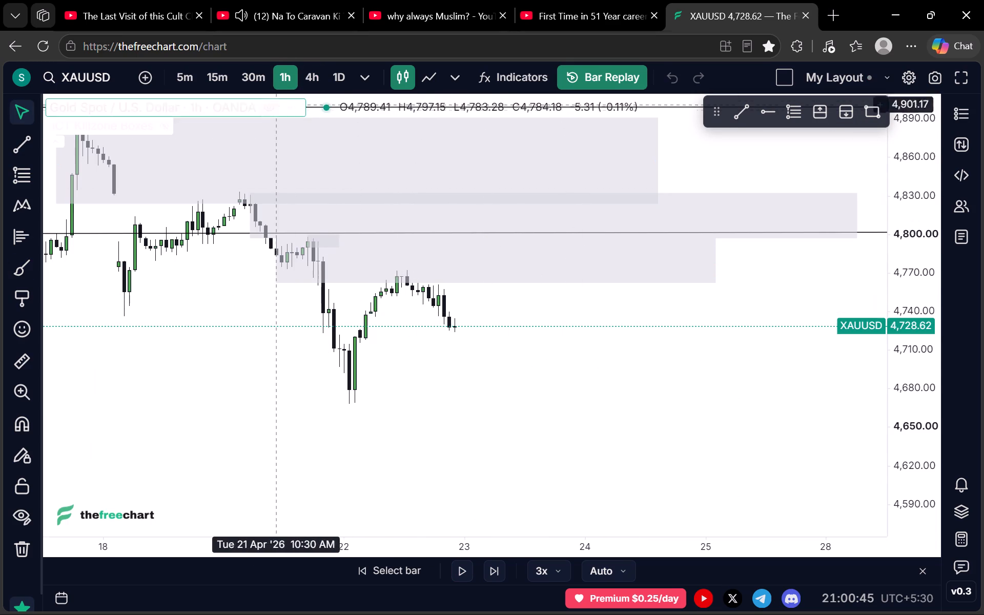
{"action": "left_click", "coordinate": [259, 76]}
{"action": "scroll", "coordinate": [377, 304], "scroll_direction": "down", "scroll_amount": 6}
{"action": "scroll", "coordinate": [906, 329], "scroll_direction": "up", "scroll_amount": 20}
{"action": "scroll", "coordinate": [906, 329], "scroll_direction": "up", "scroll_amount": 7}
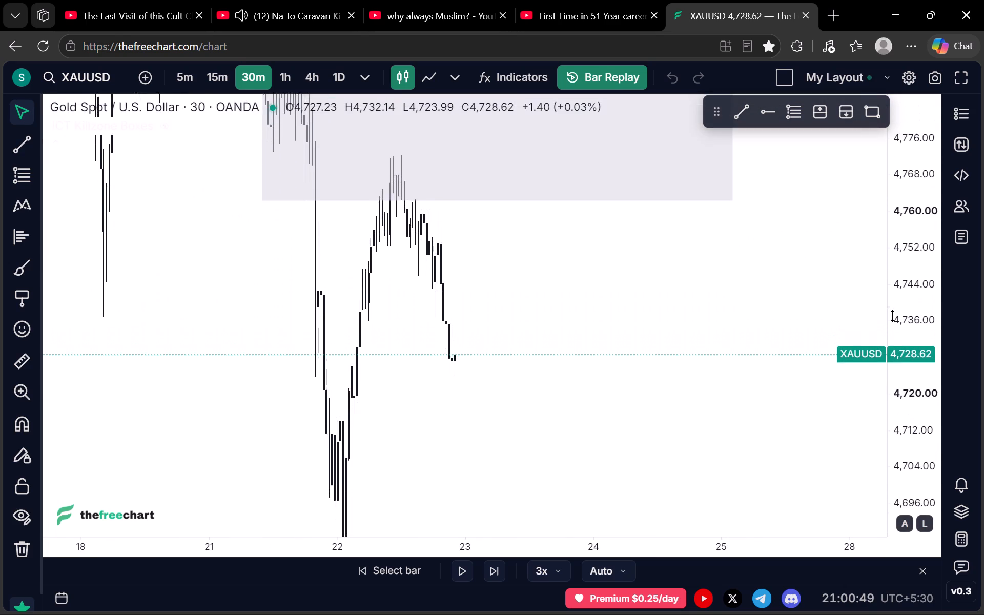
{"action": "scroll", "coordinate": [893, 316], "scroll_direction": "up", "scroll_amount": 7}
{"action": "left_click_drag", "start_coordinate": [496, 220], "coordinate": [506, 322]}
{"action": "scroll", "coordinate": [503, 253], "scroll_direction": "down", "scroll_amount": 1}
{"action": "scroll", "coordinate": [583, 360], "scroll_direction": "up", "scroll_amount": 3}
{"action": "left_click", "coordinate": [213, 71]}
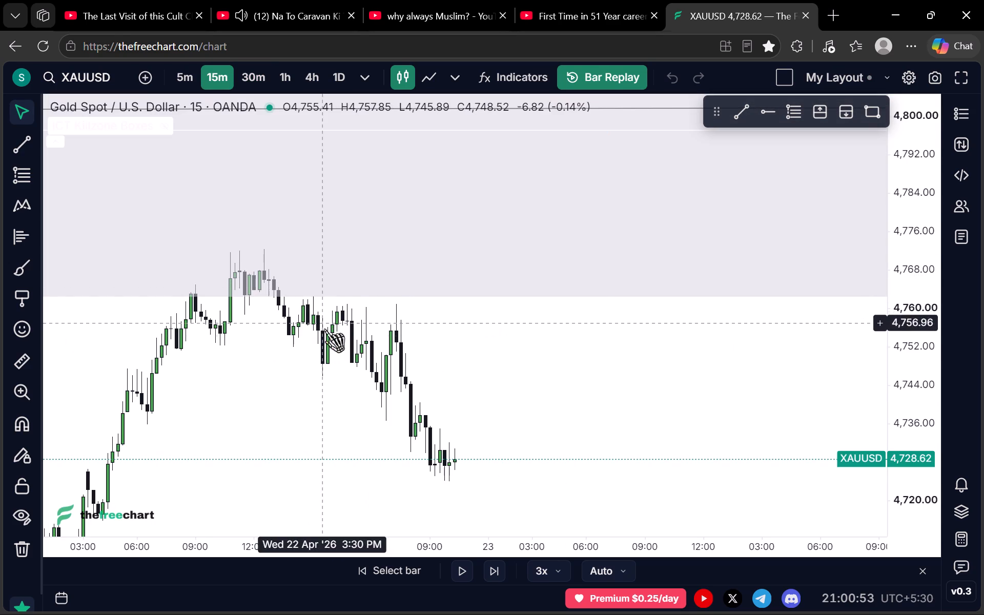
{"action": "left_click_drag", "start_coordinate": [465, 352], "coordinate": [488, 306]}
{"action": "left_click", "coordinate": [190, 75]}
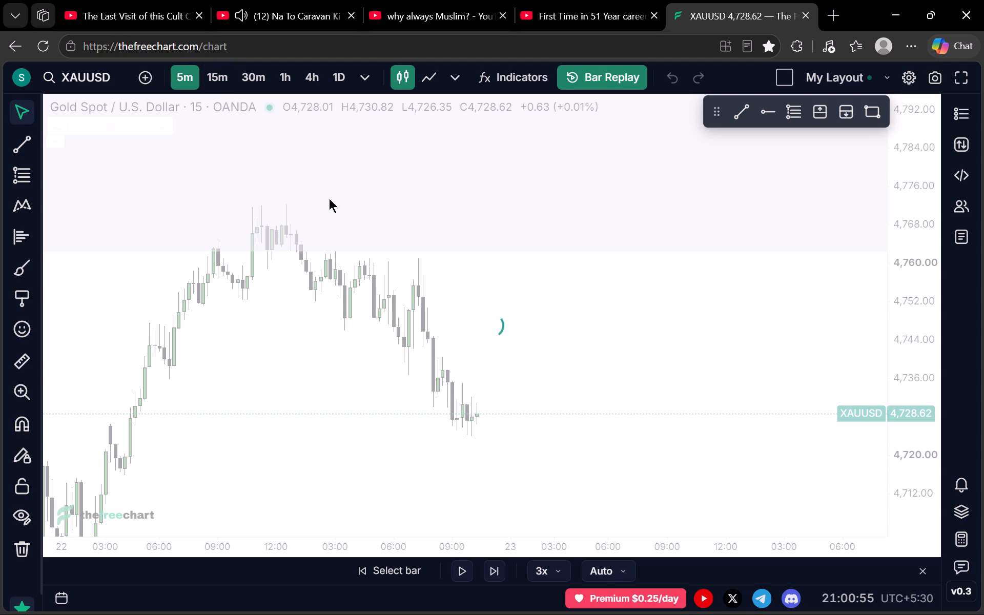
{"action": "scroll", "coordinate": [400, 298], "scroll_direction": "down", "scroll_amount": 4}
{"action": "scroll", "coordinate": [408, 315], "scroll_direction": "up", "scroll_amount": 3}
{"action": "left_click_drag", "start_coordinate": [381, 303], "coordinate": [445, 294]}
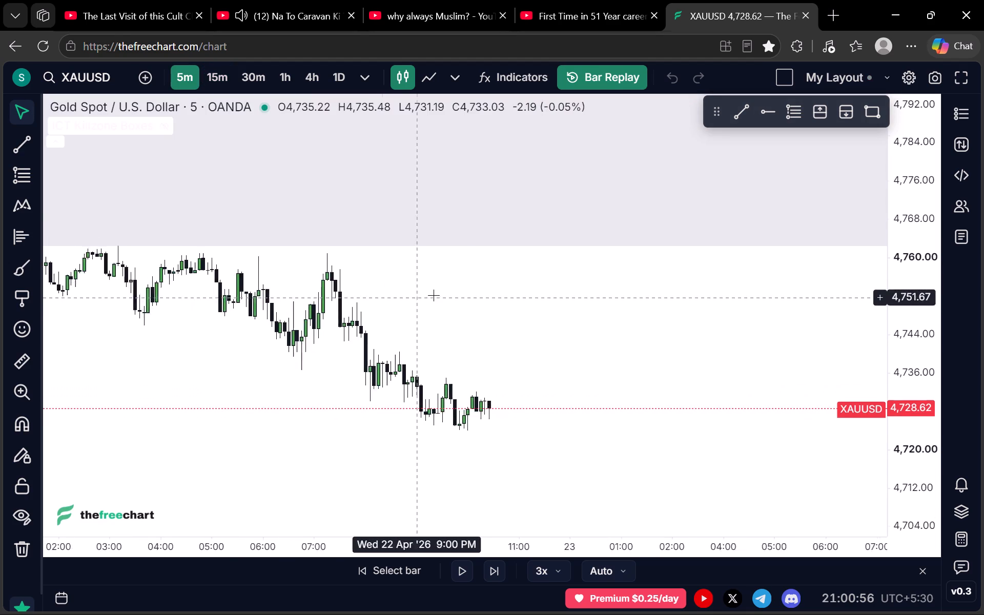
{"action": "left_click_drag", "start_coordinate": [445, 294], "coordinate": [501, 290]}
{"action": "scroll", "coordinate": [506, 292], "scroll_direction": "down", "scroll_amount": 4}
{"action": "scroll", "coordinate": [402, 296], "scroll_direction": "down", "scroll_amount": 2}
{"action": "left_click_drag", "start_coordinate": [310, 270], "coordinate": [404, 394]}
{"action": "scroll", "coordinate": [377, 386], "scroll_direction": "up", "scroll_amount": 4}
{"action": "left_click_drag", "start_coordinate": [298, 384], "coordinate": [481, 378]}
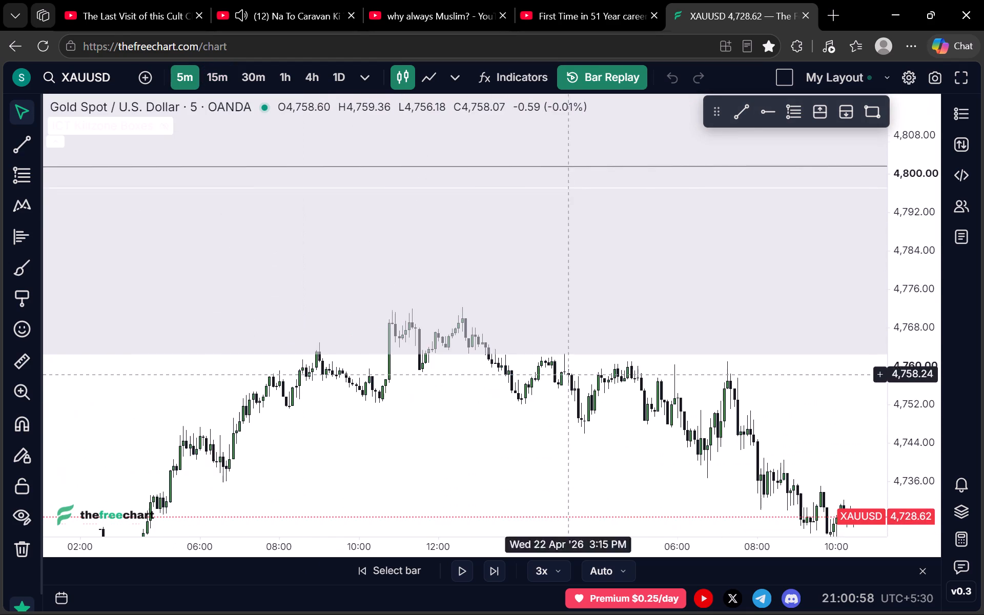
On the 5m chart, draw a horizontal trend line at the 22 April highs near 4,772, from 10:45 AM to 1:45 PM.
{"action": "scroll", "coordinate": [946, 344], "scroll_direction": "up", "scroll_amount": 20}
{"action": "scroll", "coordinate": [946, 344], "scroll_direction": "up", "scroll_amount": 5}
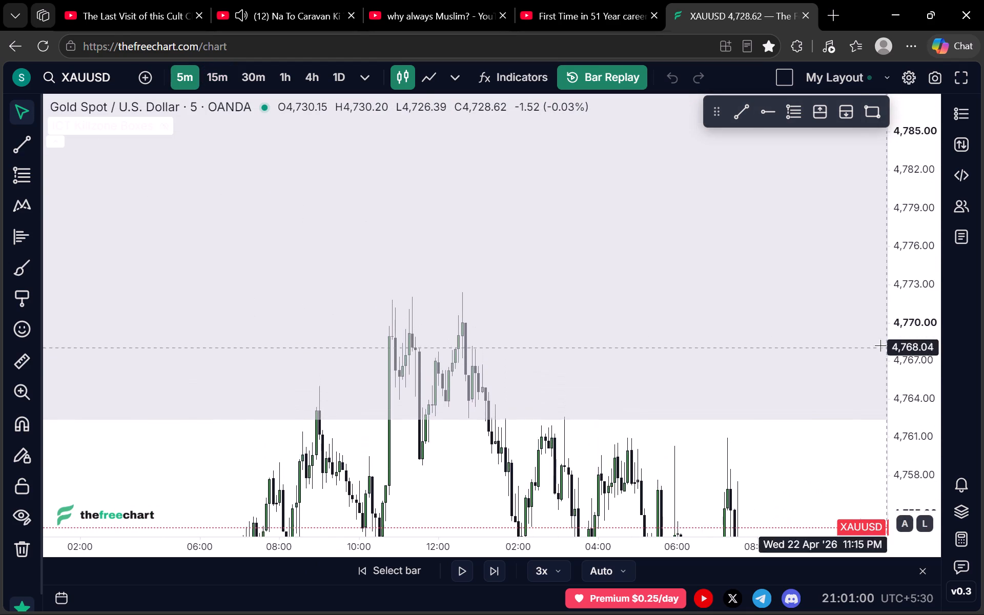
{"action": "scroll", "coordinate": [880, 345], "scroll_direction": "up", "scroll_amount": 5}
{"action": "left_click_drag", "start_coordinate": [434, 318], "coordinate": [458, 311]}
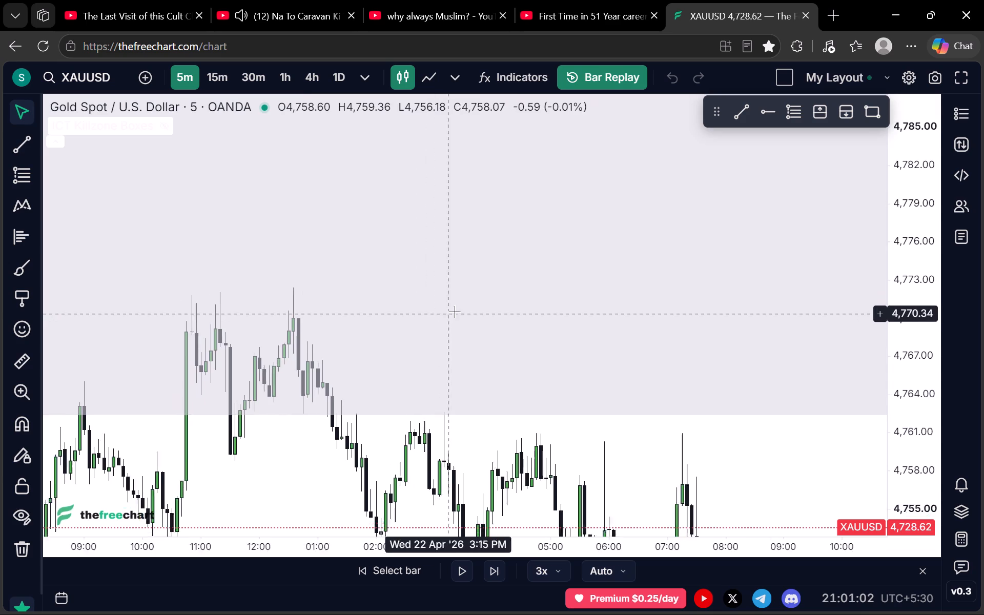
{"action": "left_click_drag", "start_coordinate": [458, 311], "coordinate": [542, 284]}
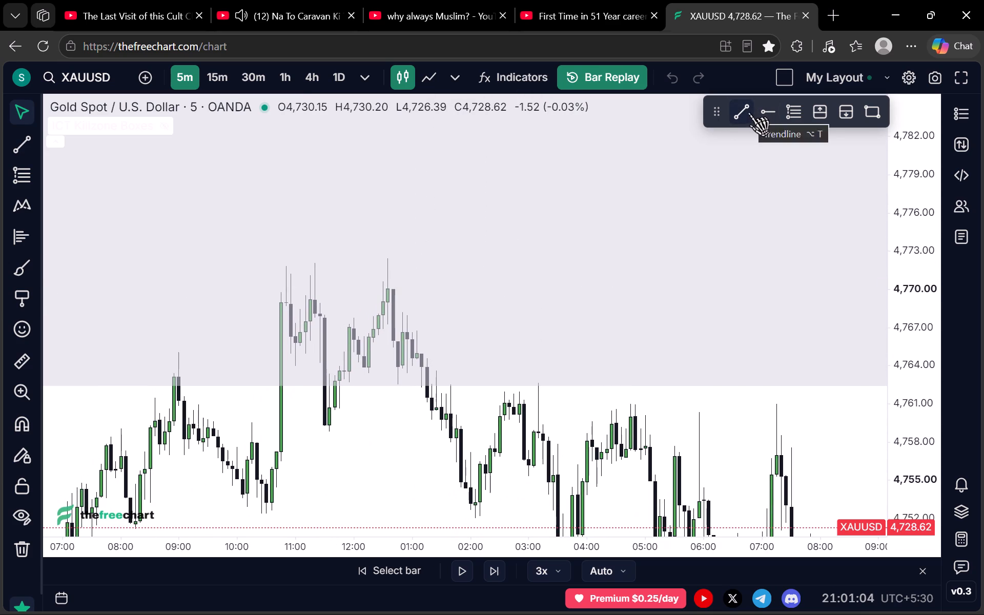
{"action": "left_click", "coordinate": [748, 112]}
{"action": "left_click", "coordinate": [281, 267]}
{"action": "left_click", "coordinate": [458, 268]}
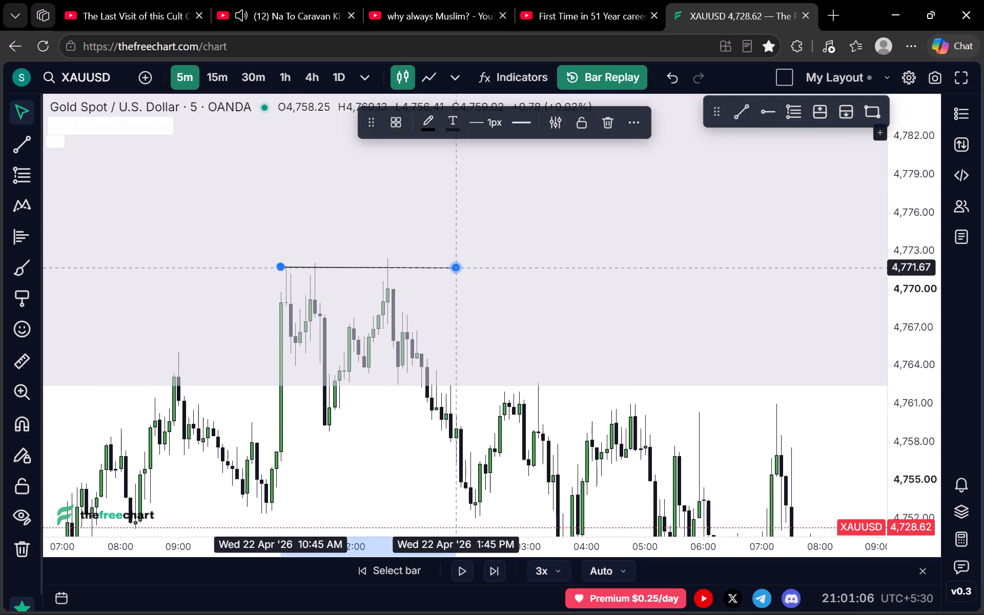
{"action": "left_click", "coordinate": [504, 273]}
On the 5m chart, draw a horizontal trend line at the 22 April low near 4,668, from 12:45 AM to mid-morning 23 April.
{"action": "left_click_drag", "start_coordinate": [540, 311], "coordinate": [520, 220]}
{"action": "scroll", "coordinate": [899, 248], "scroll_direction": "down", "scroll_amount": 16}
{"action": "left_click_drag", "start_coordinate": [577, 403], "coordinate": [386, 265]}
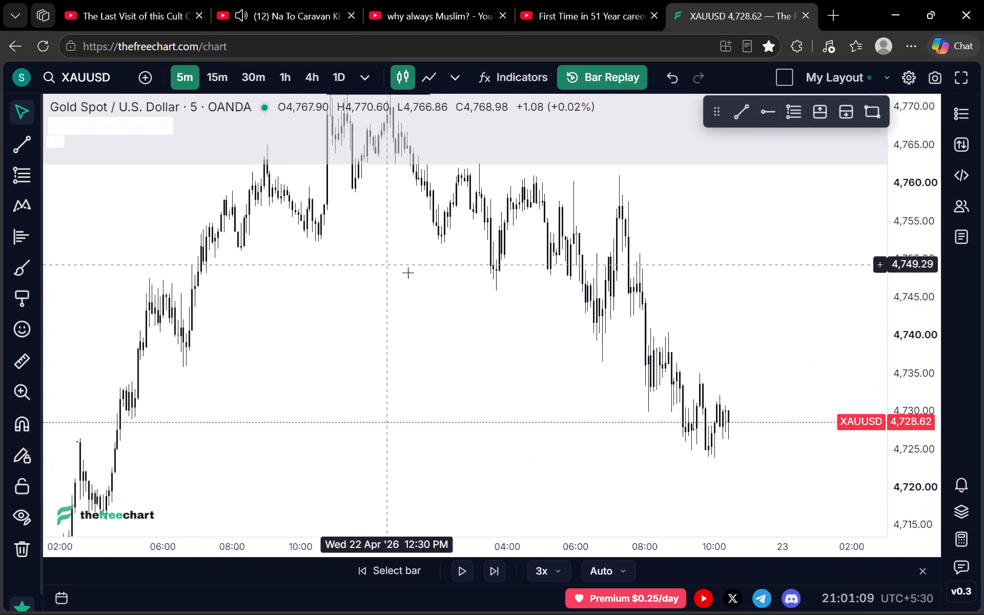
{"action": "scroll", "coordinate": [455, 301], "scroll_direction": "down", "scroll_amount": 4}
{"action": "left_click_drag", "start_coordinate": [523, 356], "coordinate": [475, 276]}
{"action": "scroll", "coordinate": [906, 250], "scroll_direction": "down", "scroll_amount": 16}
{"action": "left_click_drag", "start_coordinate": [621, 399], "coordinate": [589, 319]}
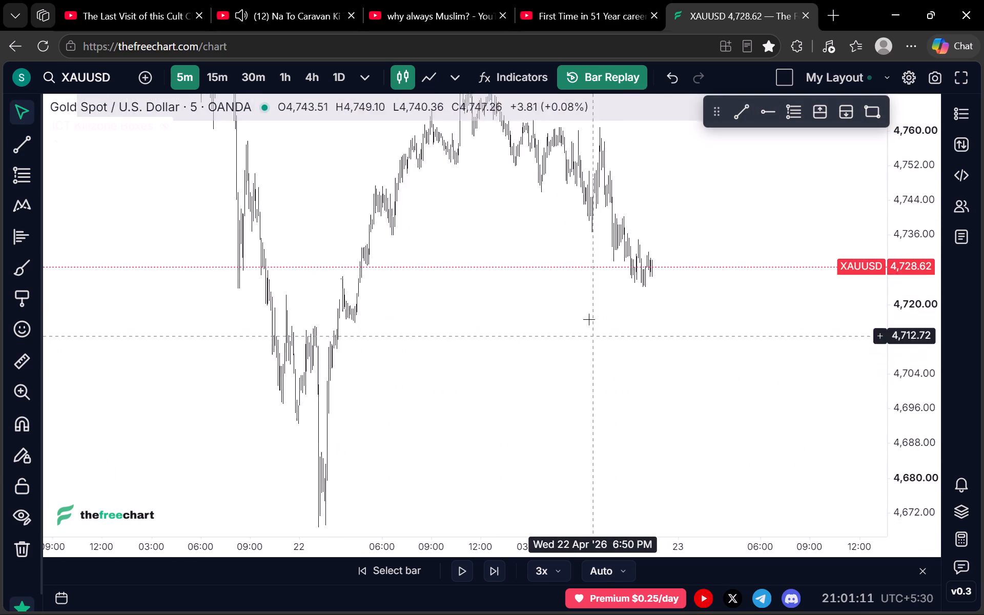
{"action": "left_click_drag", "start_coordinate": [589, 319], "coordinate": [581, 301]}
{"action": "scroll", "coordinate": [569, 315], "scroll_direction": "up", "scroll_amount": 2}
{"action": "left_click_drag", "start_coordinate": [524, 350], "coordinate": [545, 256]}
{"action": "scroll", "coordinate": [544, 270], "scroll_direction": "down", "scroll_amount": 3}
{"action": "left_click_drag", "start_coordinate": [543, 248], "coordinate": [550, 283]}
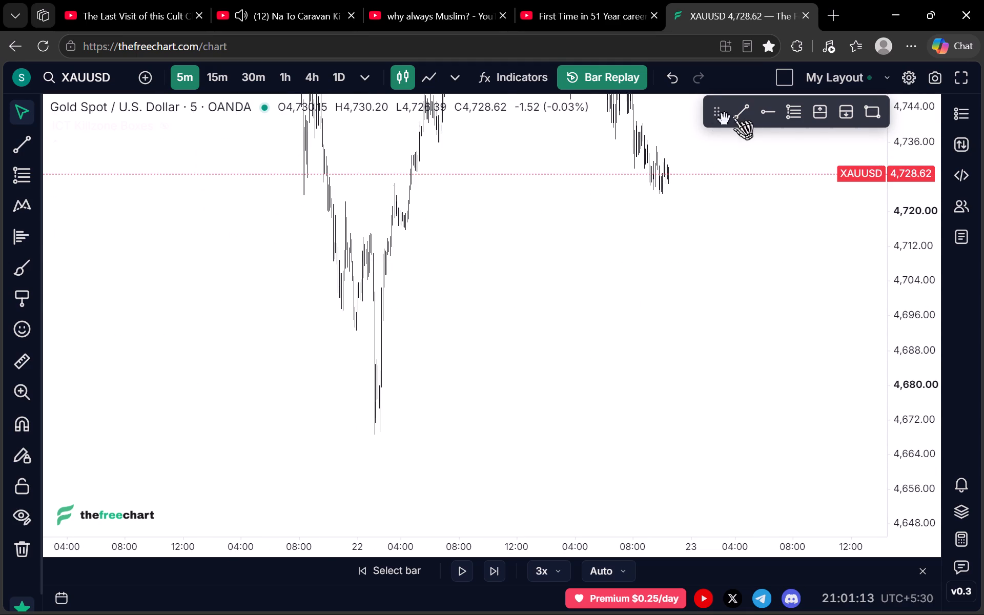
{"action": "left_click", "coordinate": [737, 112]}
{"action": "left_click", "coordinate": [368, 435]}
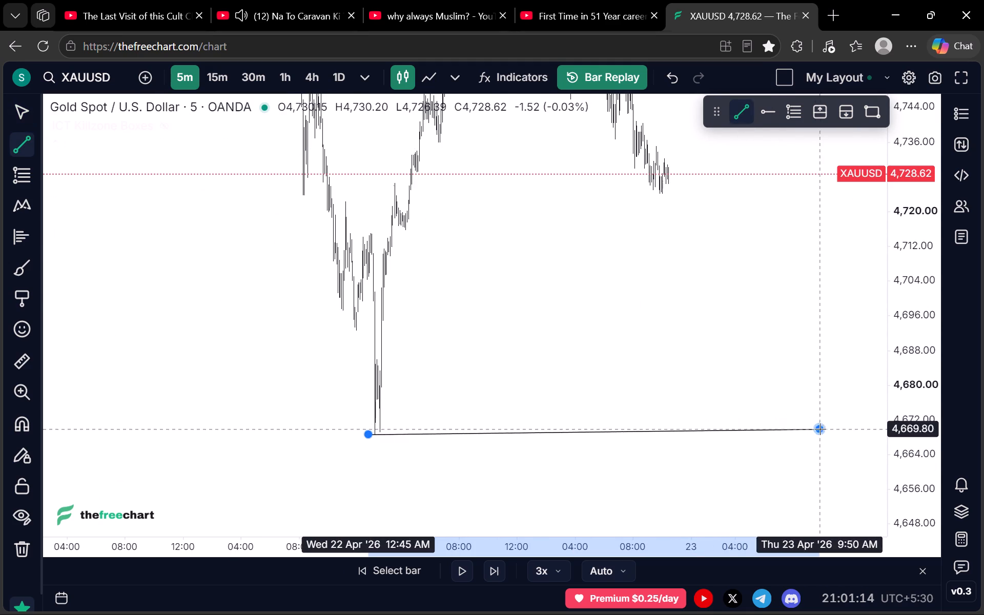
{"action": "left_click", "coordinate": [834, 435]}
{"action": "left_click", "coordinate": [775, 385]}
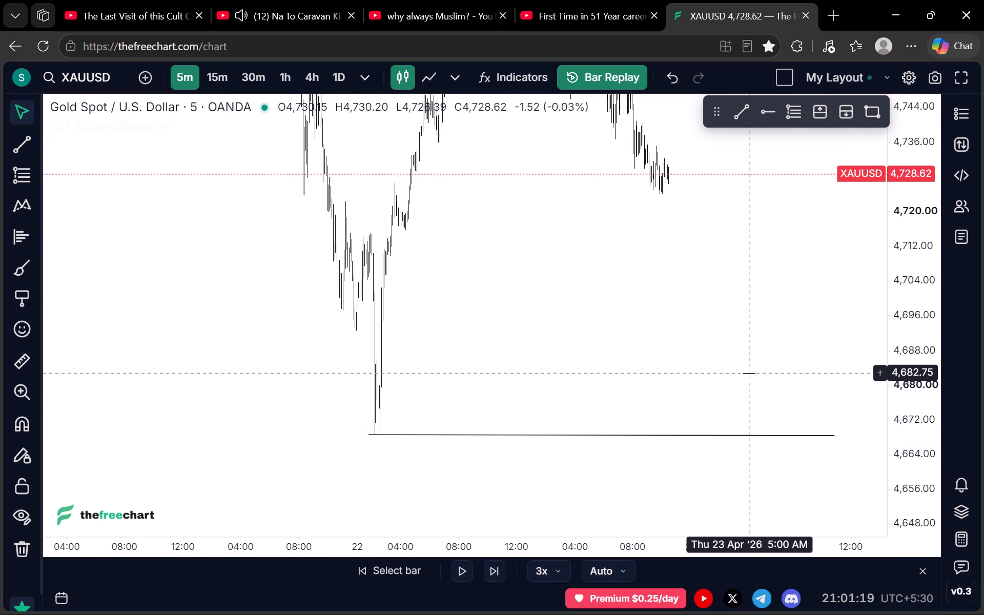
{"action": "left_click", "coordinate": [747, 373]}
Review price between the two marked levels and play the 5m replay forward to about 4,736.
{"action": "scroll", "coordinate": [710, 325], "scroll_direction": "up", "scroll_amount": 3}
{"action": "left_click_drag", "start_coordinate": [702, 308], "coordinate": [695, 415]}
{"action": "scroll", "coordinate": [695, 380], "scroll_direction": "up", "scroll_amount": 6}
{"action": "left_click_drag", "start_coordinate": [699, 237], "coordinate": [701, 248]}
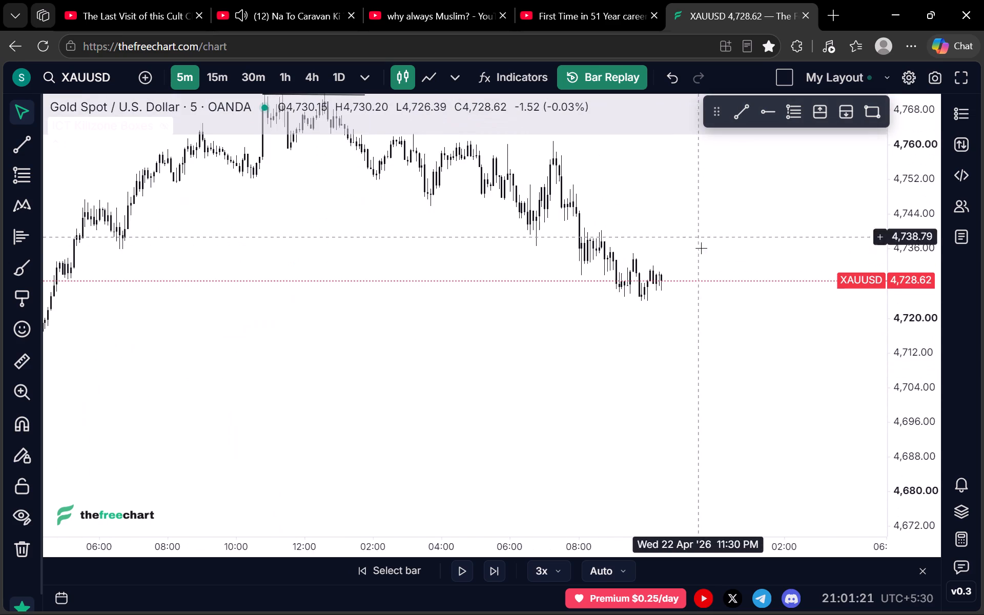
{"action": "left_click_drag", "start_coordinate": [701, 248], "coordinate": [682, 347]}
{"action": "scroll", "coordinate": [666, 339], "scroll_direction": "down", "scroll_amount": 3}
{"action": "left_click_drag", "start_coordinate": [697, 393], "coordinate": [673, 285]}
{"action": "scroll", "coordinate": [919, 303], "scroll_direction": "down", "scroll_amount": 10}
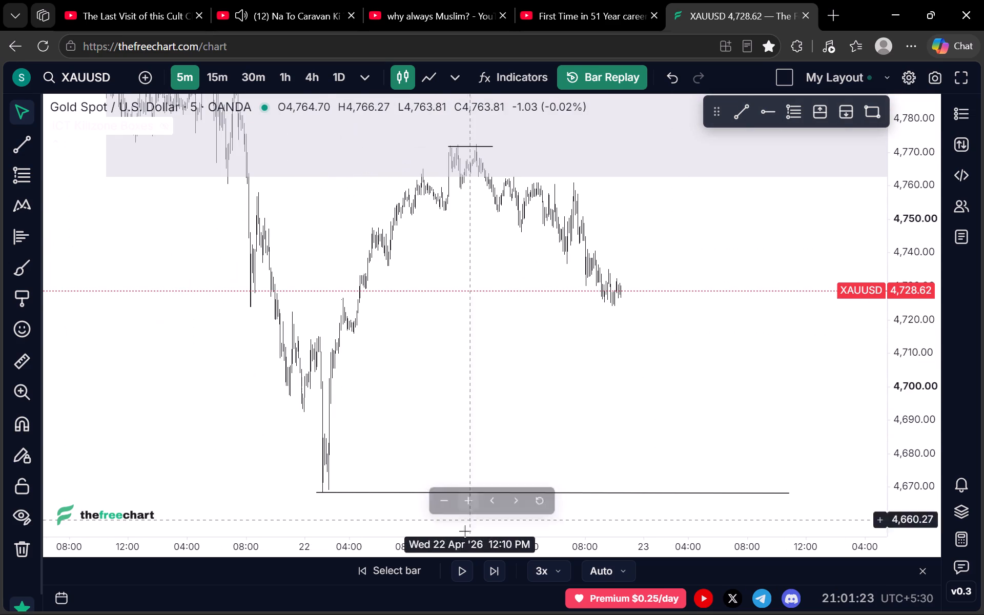
{"action": "left_click", "coordinate": [455, 571]}
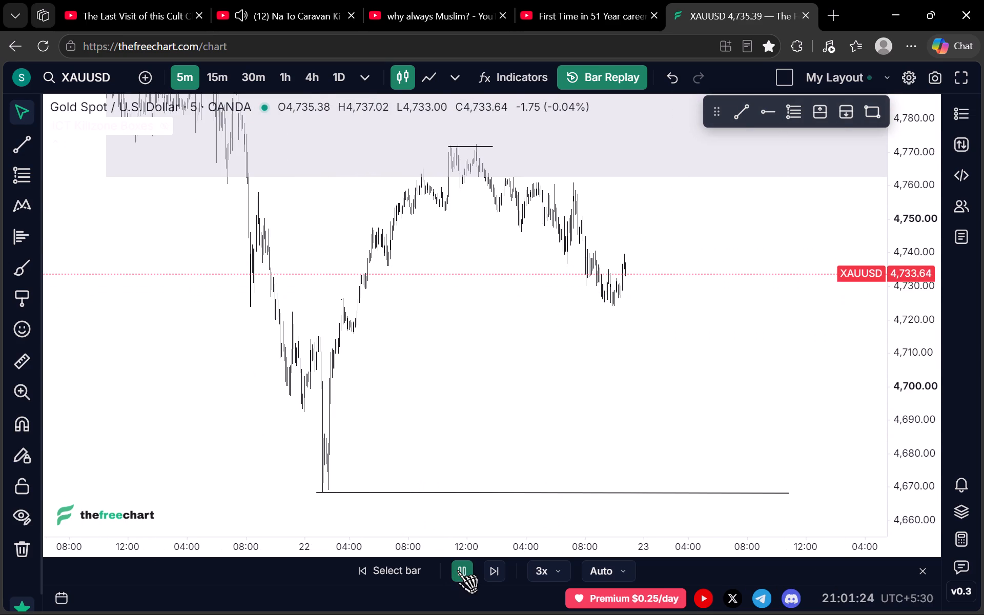
{"action": "left_click", "coordinate": [459, 567]}
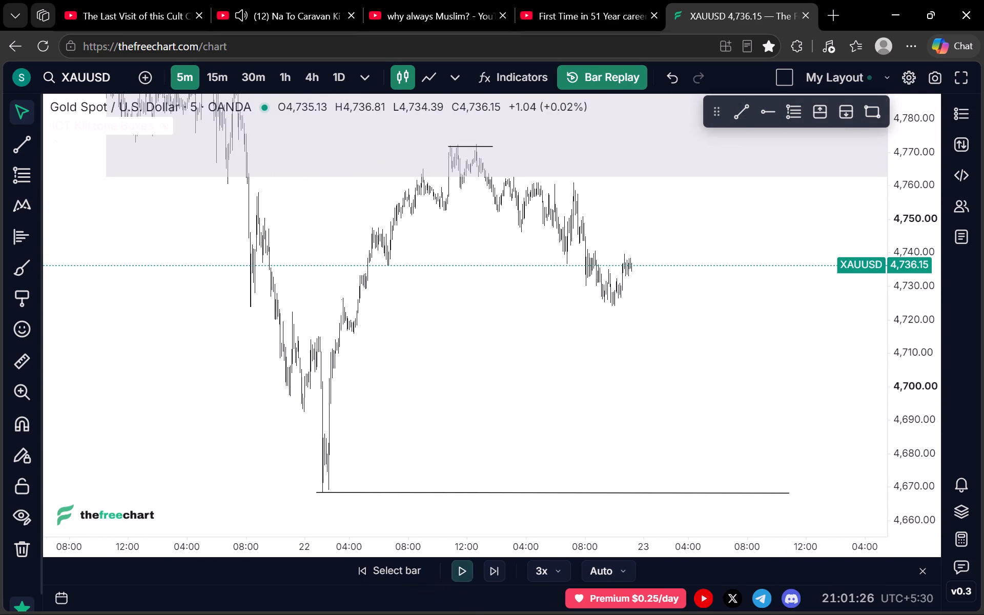
Check the 1h chart, switch to the 4h interval and play the replay to late 23 April.
{"action": "left_click", "coordinate": [275, 75]}
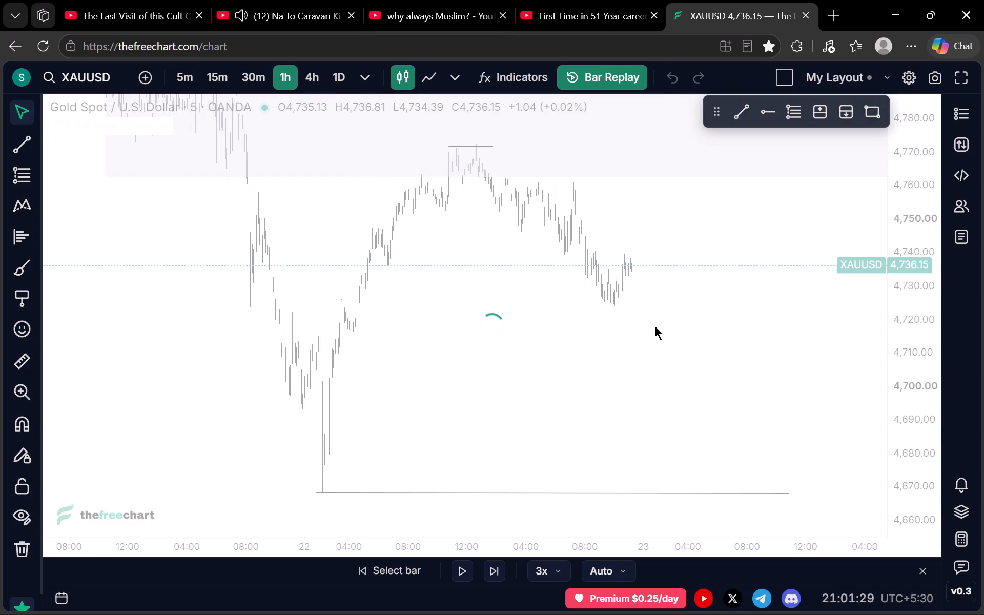
{"action": "scroll", "coordinate": [653, 318], "scroll_direction": "up", "scroll_amount": 19}
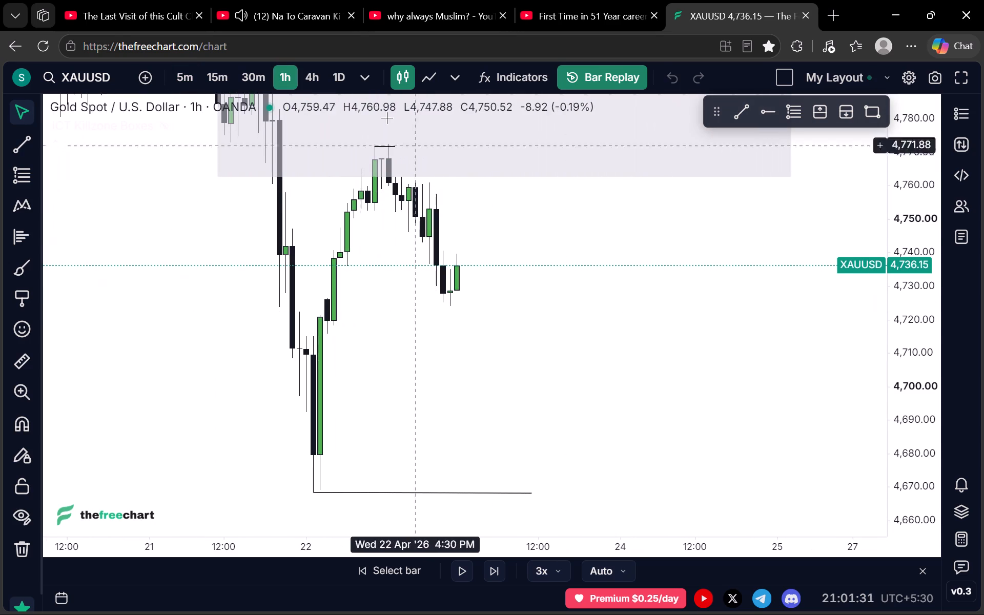
{"action": "left_click", "coordinate": [303, 81]}
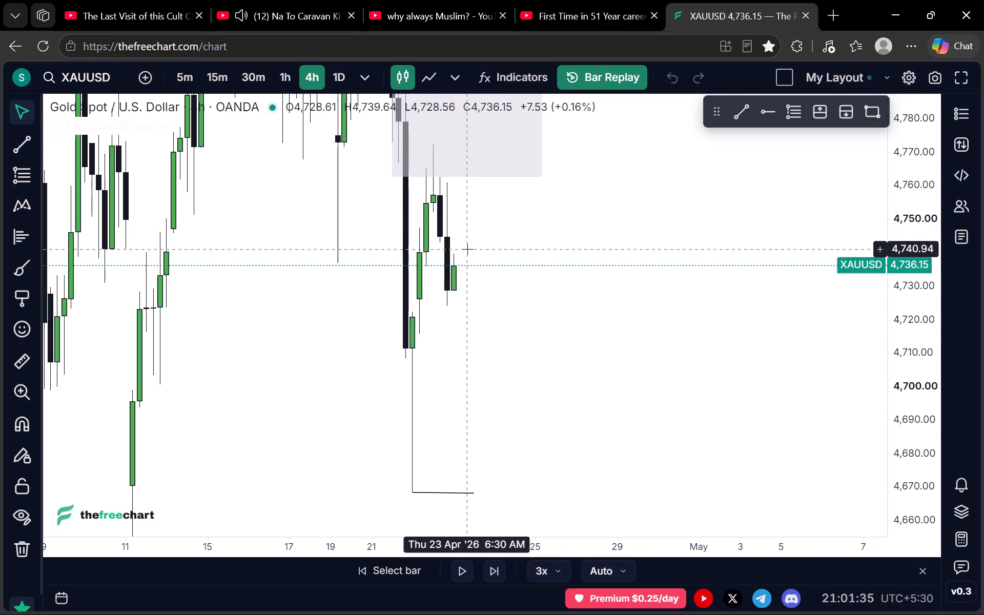
{"action": "left_click", "coordinate": [462, 572]}
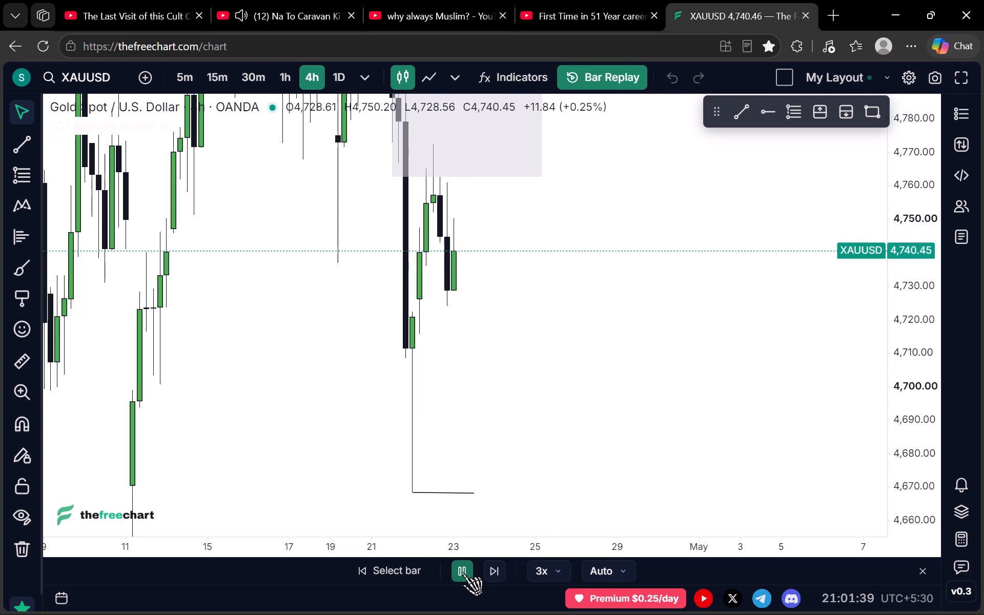
{"action": "left_click", "coordinate": [462, 572]}
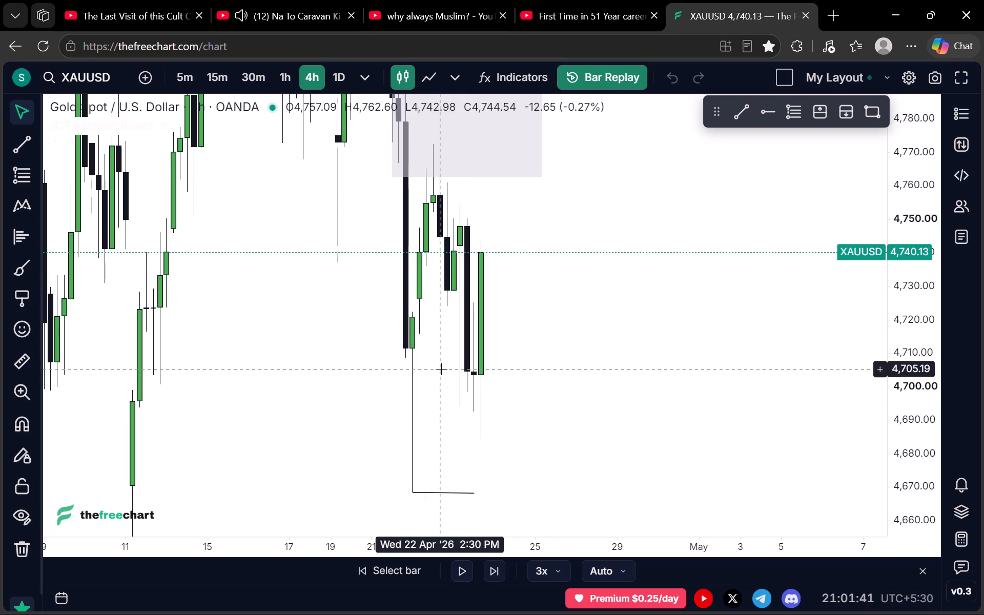
On the 1h chart, draw a horizontal trend line at the 23 April candle-body high near 4,748, extending to 24 April.
{"action": "left_click", "coordinate": [275, 72]}
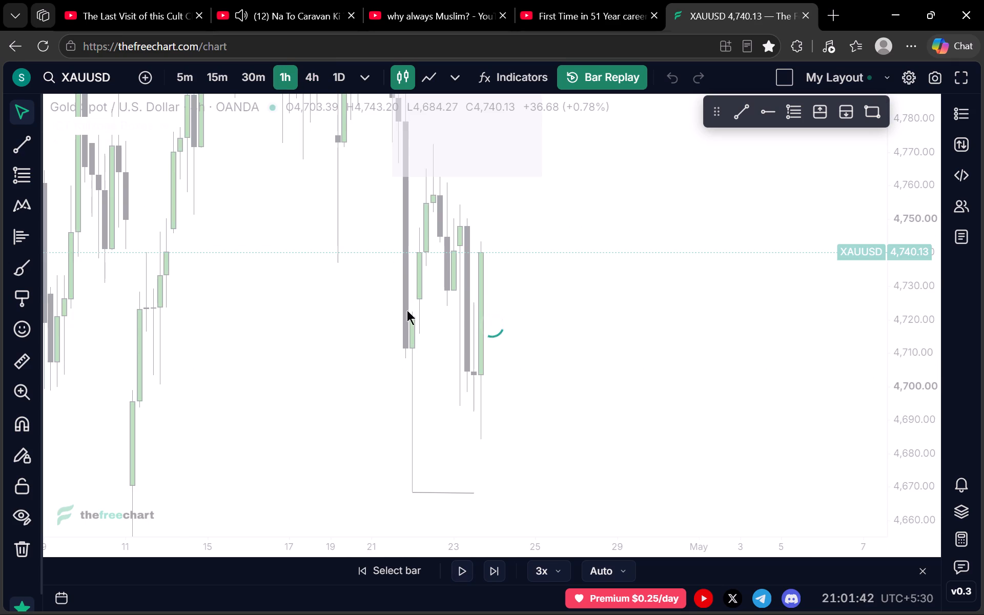
{"action": "scroll", "coordinate": [421, 356], "scroll_direction": "down", "scroll_amount": 3}
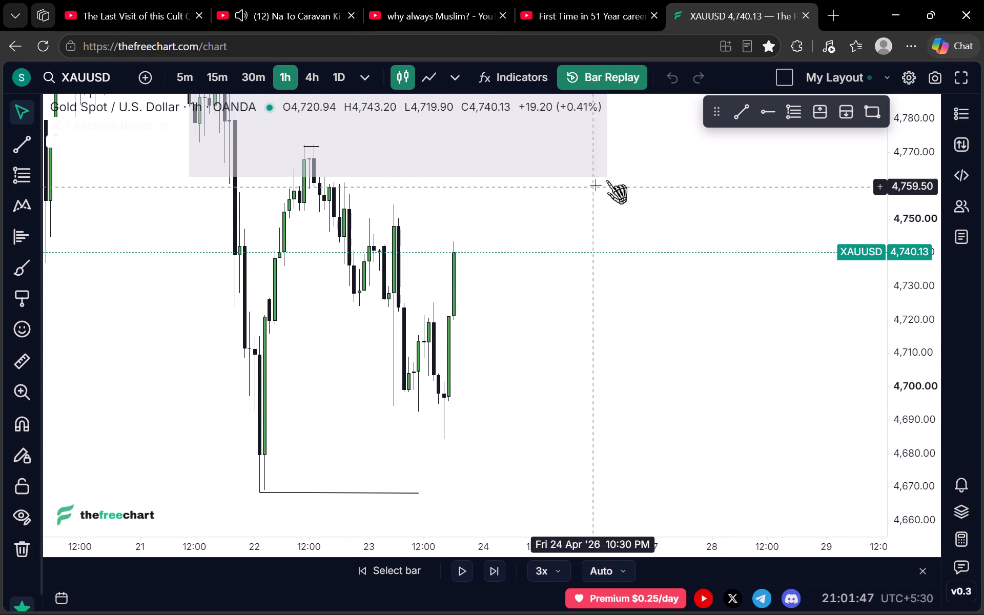
{"action": "left_click", "coordinate": [746, 112]}
{"action": "left_click", "coordinate": [387, 225]}
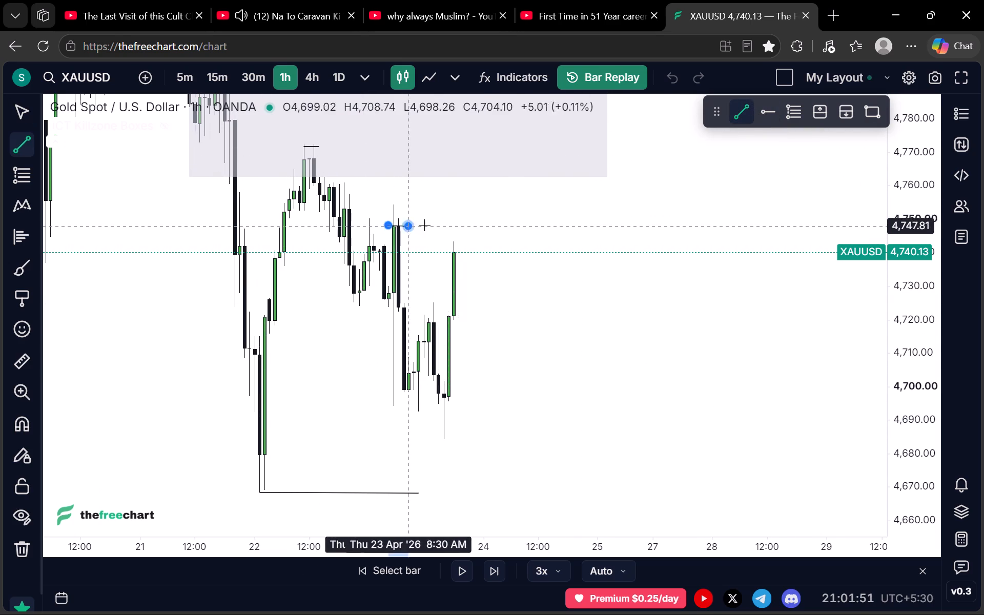
{"action": "left_click", "coordinate": [554, 225]}
{"action": "left_click", "coordinate": [558, 285]}
Play the replay on the 1h chart to early 24 April.
{"action": "left_click_drag", "start_coordinate": [557, 367], "coordinate": [555, 350]}
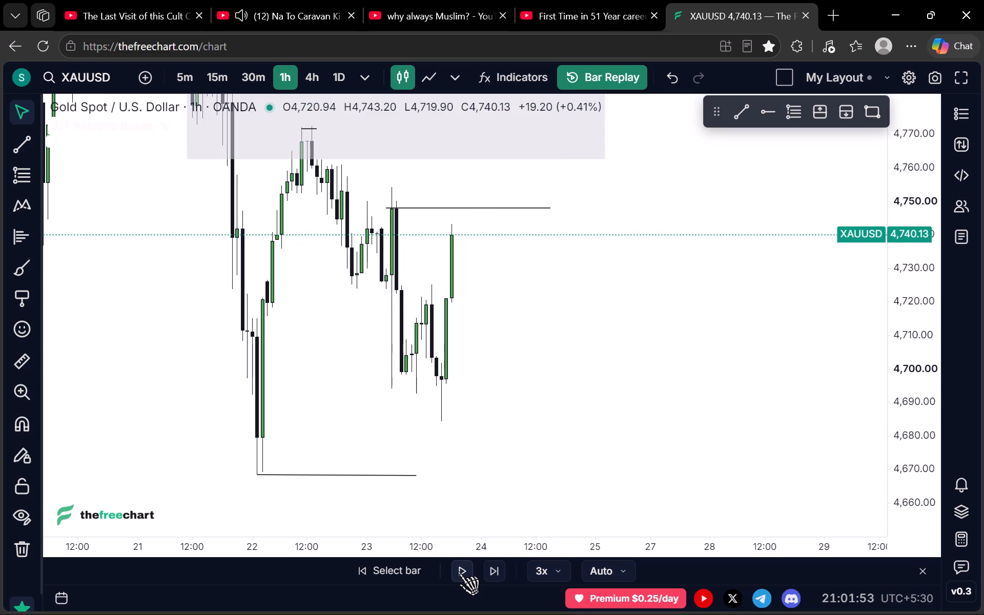
{"action": "left_click", "coordinate": [458, 571]}
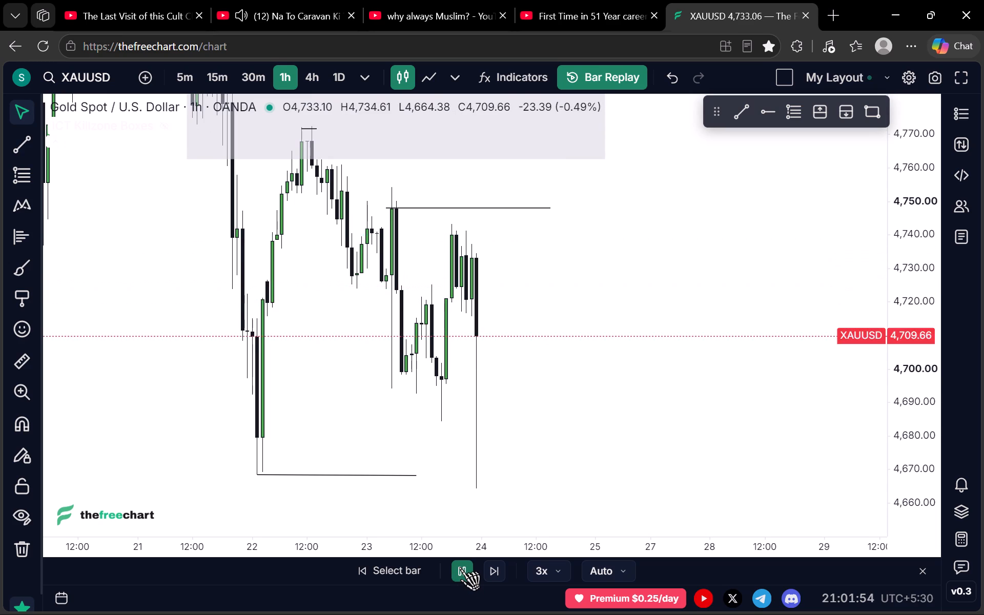
{"action": "left_click", "coordinate": [459, 567]}
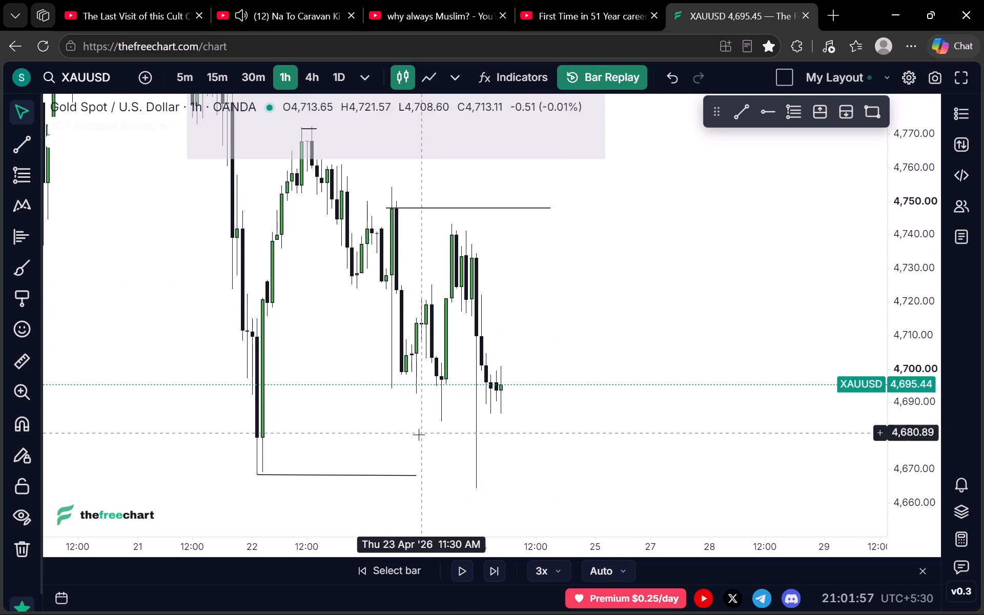
Extend the trend line at the 22 April low near 4,668 to about midday on 24 April.
{"action": "left_click_drag", "start_coordinate": [418, 475], "coordinate": [538, 474]}
{"action": "left_click", "coordinate": [549, 449]}
Examine price against the marked lows, highs and upper zones on the 1h and 4h charts.
{"action": "left_click_drag", "start_coordinate": [601, 456], "coordinate": [624, 382]}
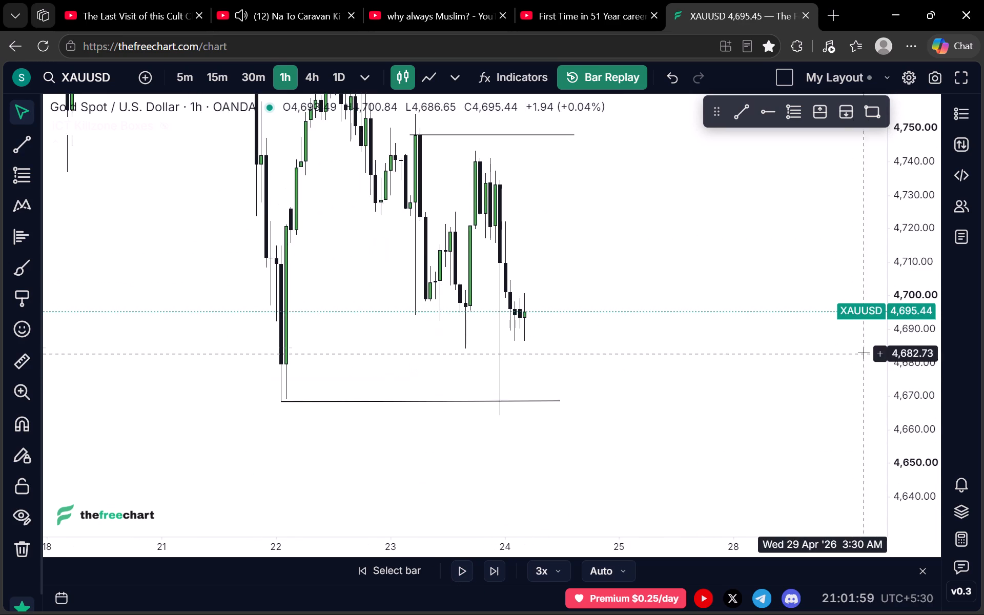
{"action": "scroll", "coordinate": [882, 338], "scroll_direction": "down", "scroll_amount": 20}
{"action": "scroll", "coordinate": [882, 338], "scroll_direction": "down", "scroll_amount": 17}
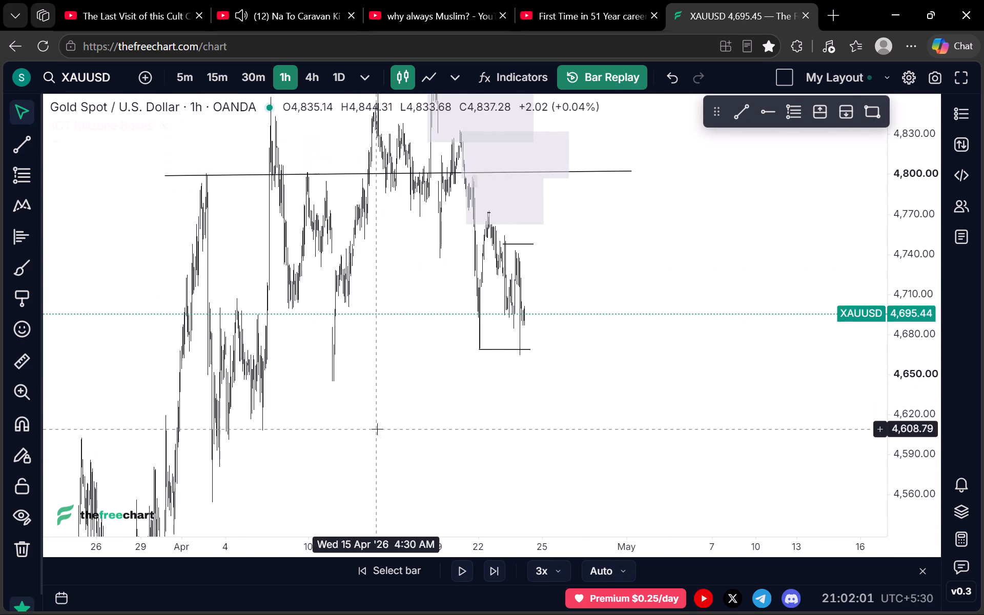
{"action": "left_click_drag", "start_coordinate": [389, 422], "coordinate": [465, 310]}
{"action": "left_click_drag", "start_coordinate": [452, 394], "coordinate": [560, 181]}
{"action": "left_click_drag", "start_coordinate": [517, 343], "coordinate": [497, 427]}
{"action": "left_click_drag", "start_coordinate": [521, 351], "coordinate": [480, 472]}
{"action": "scroll", "coordinate": [512, 361], "scroll_direction": "up", "scroll_amount": 5}
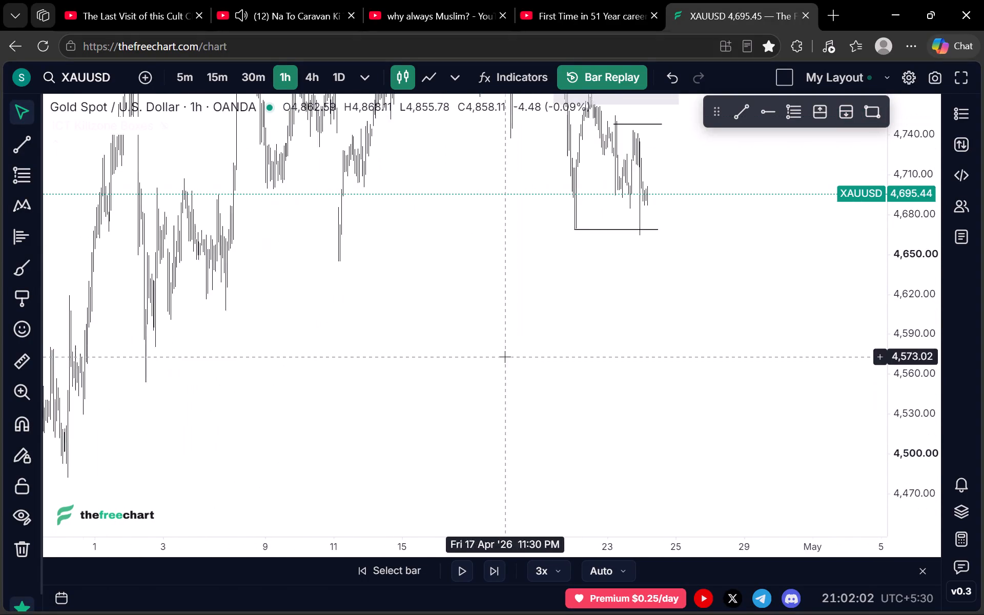
{"action": "scroll", "coordinate": [505, 357], "scroll_direction": "up", "scroll_amount": 6}
{"action": "left_click_drag", "start_coordinate": [543, 311], "coordinate": [448, 468]}
{"action": "scroll", "coordinate": [448, 463], "scroll_direction": "up", "scroll_amount": 5}
{"action": "left_click", "coordinate": [300, 84]}
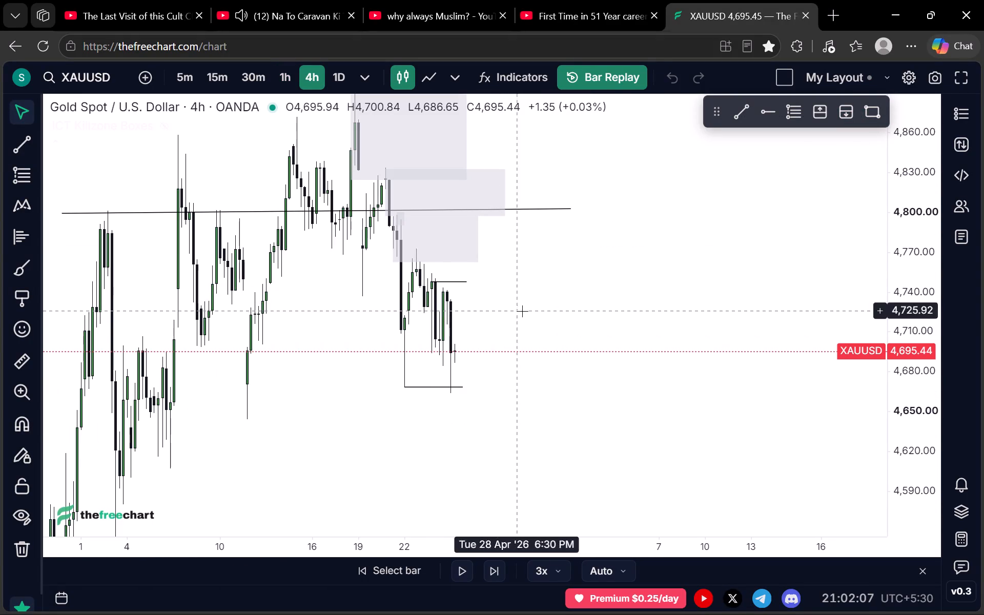
{"action": "scroll", "coordinate": [907, 315], "scroll_direction": "up", "scroll_amount": 16}
{"action": "left_click_drag", "start_coordinate": [584, 309], "coordinate": [539, 232]}
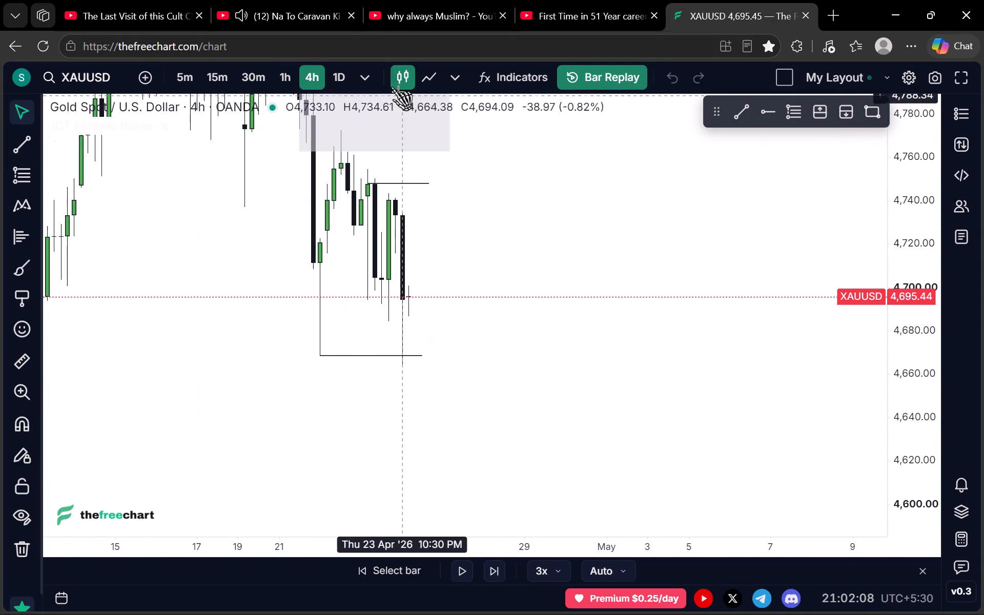
Play the replay on the daily chart to 1 May.
{"action": "left_click", "coordinate": [333, 70]}
{"action": "scroll", "coordinate": [911, 249], "scroll_direction": "down", "scroll_amount": 9}
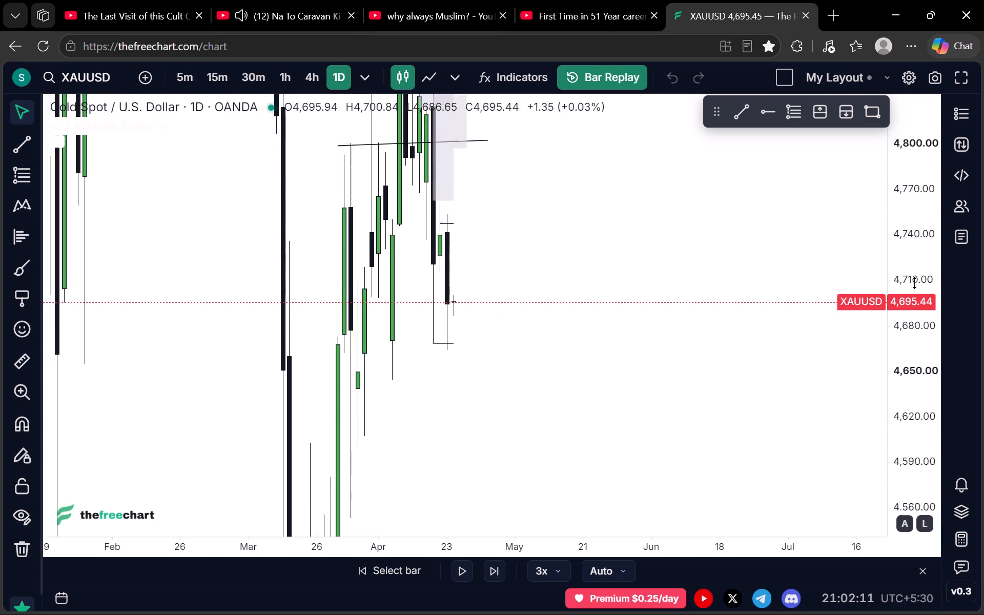
{"action": "scroll", "coordinate": [915, 283], "scroll_direction": "down", "scroll_amount": 8}
{"action": "scroll", "coordinate": [913, 295], "scroll_direction": "up", "scroll_amount": 4}
{"action": "left_click", "coordinate": [466, 578]}
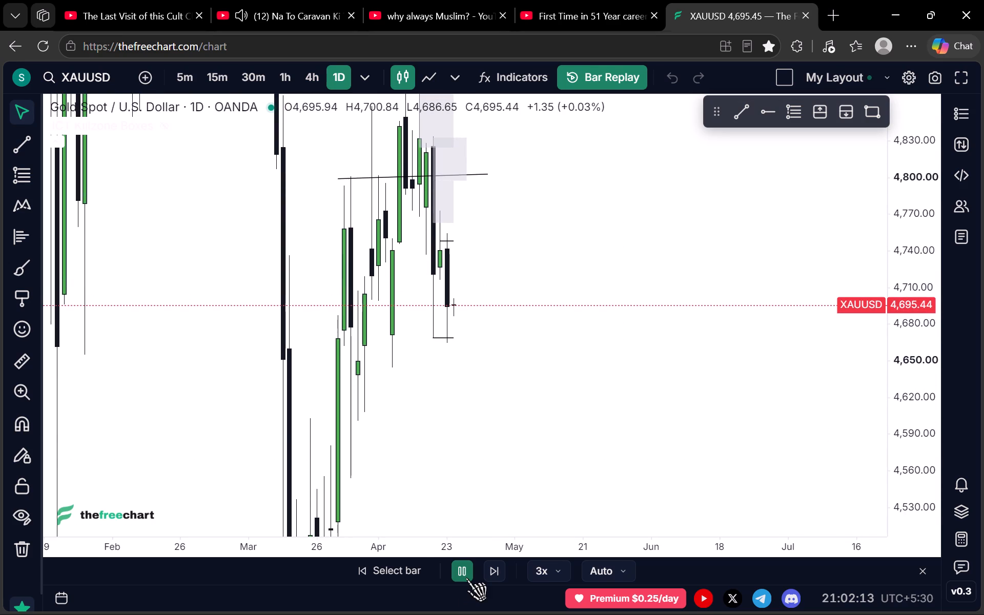
{"action": "left_click", "coordinate": [466, 577]}
{"action": "left_click", "coordinate": [466, 572]}
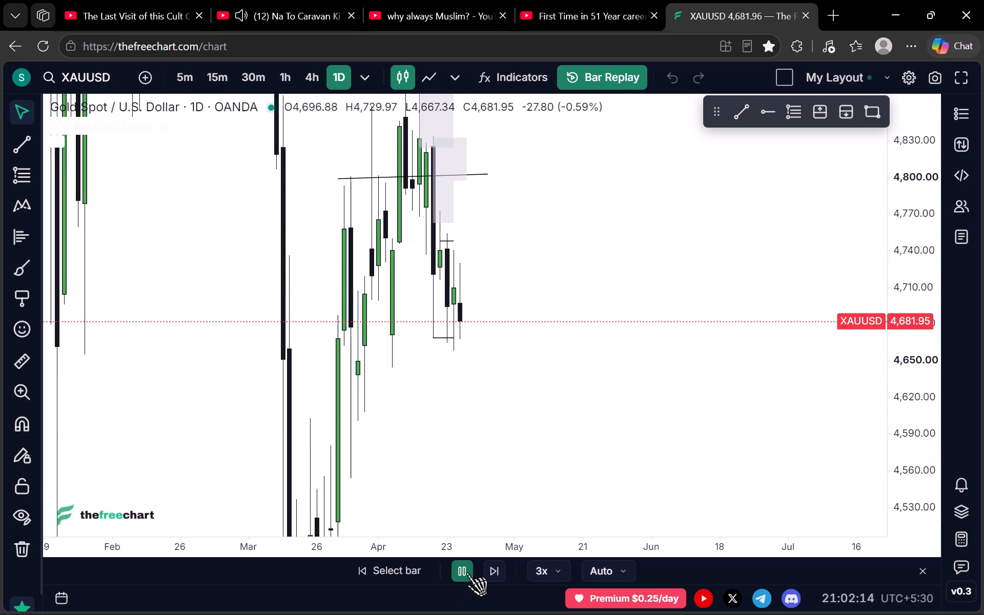
{"action": "left_click", "coordinate": [461, 573]}
Draw a rectangle on the daily chart from about 4,721 down to 4,645, spanning 24 April to 15 May.
{"action": "left_click_drag", "start_coordinate": [580, 447], "coordinate": [559, 336]}
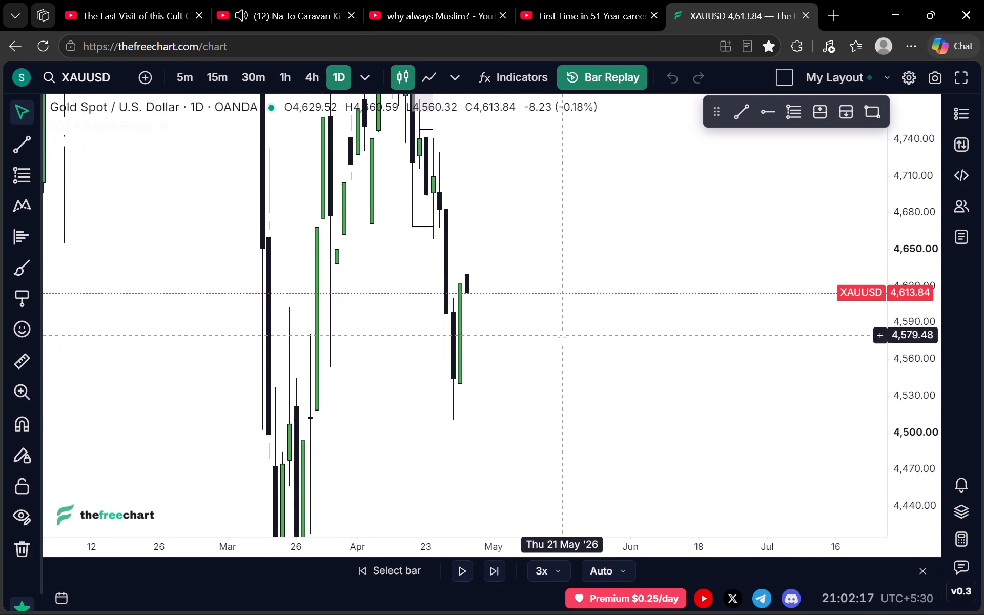
{"action": "scroll", "coordinate": [567, 341], "scroll_direction": "up", "scroll_amount": 3}
{"action": "left_click_drag", "start_coordinate": [619, 230], "coordinate": [607, 280]}
{"action": "left_click", "coordinate": [878, 104]}
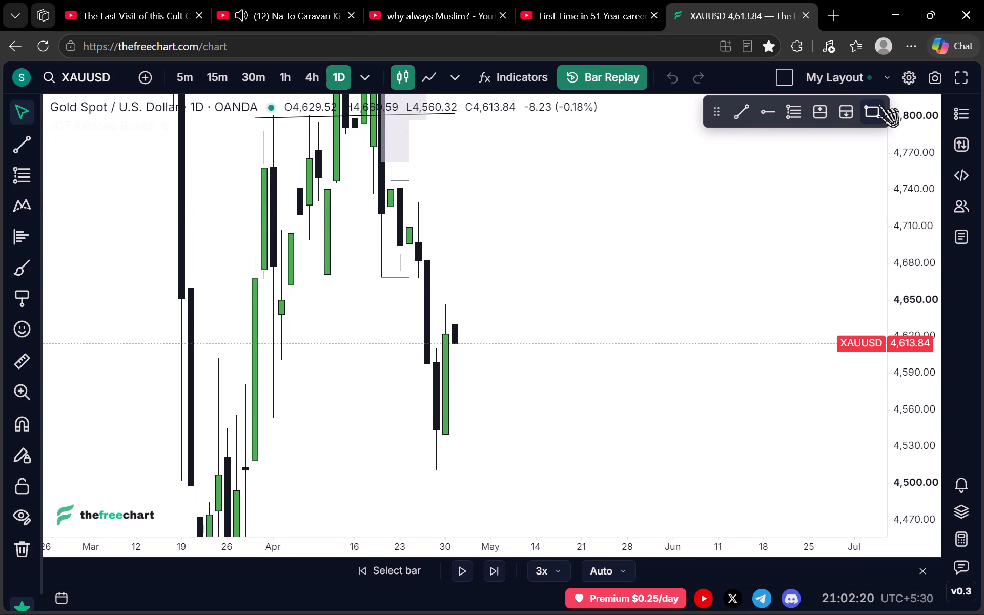
{"action": "left_click", "coordinate": [409, 213]}
{"action": "left_click", "coordinate": [547, 306]}
{"action": "left_click", "coordinate": [609, 283]}
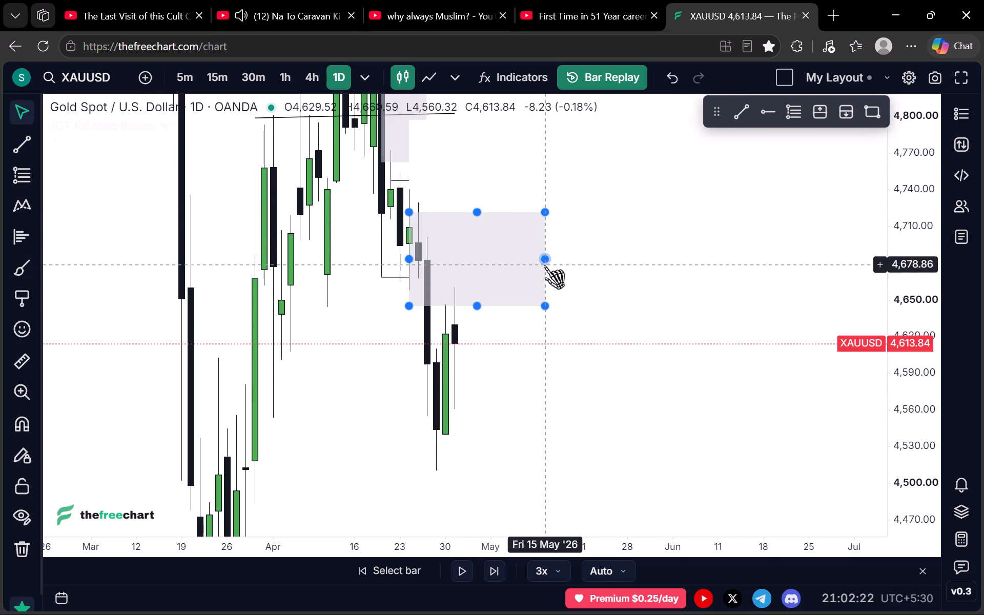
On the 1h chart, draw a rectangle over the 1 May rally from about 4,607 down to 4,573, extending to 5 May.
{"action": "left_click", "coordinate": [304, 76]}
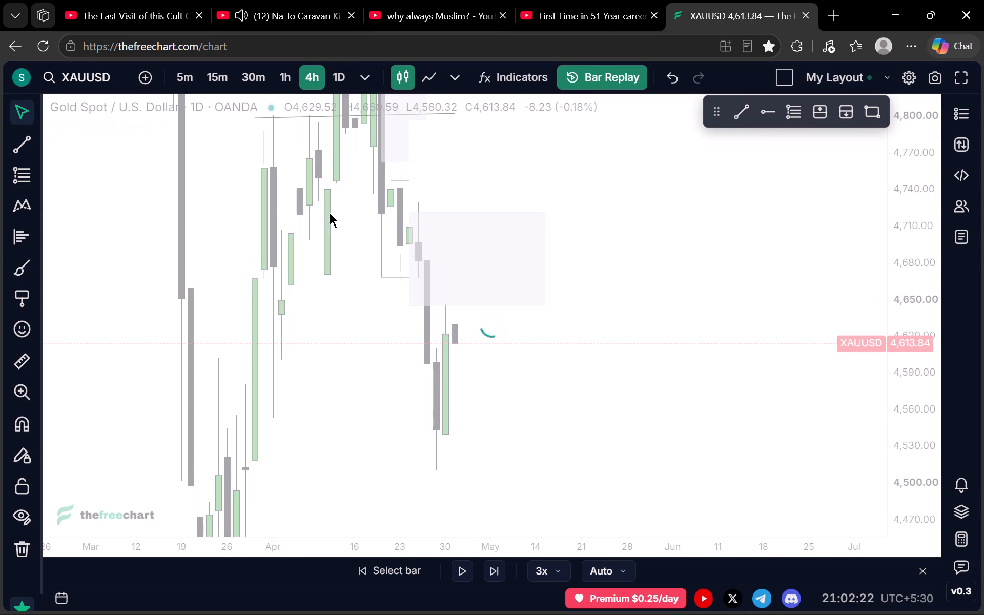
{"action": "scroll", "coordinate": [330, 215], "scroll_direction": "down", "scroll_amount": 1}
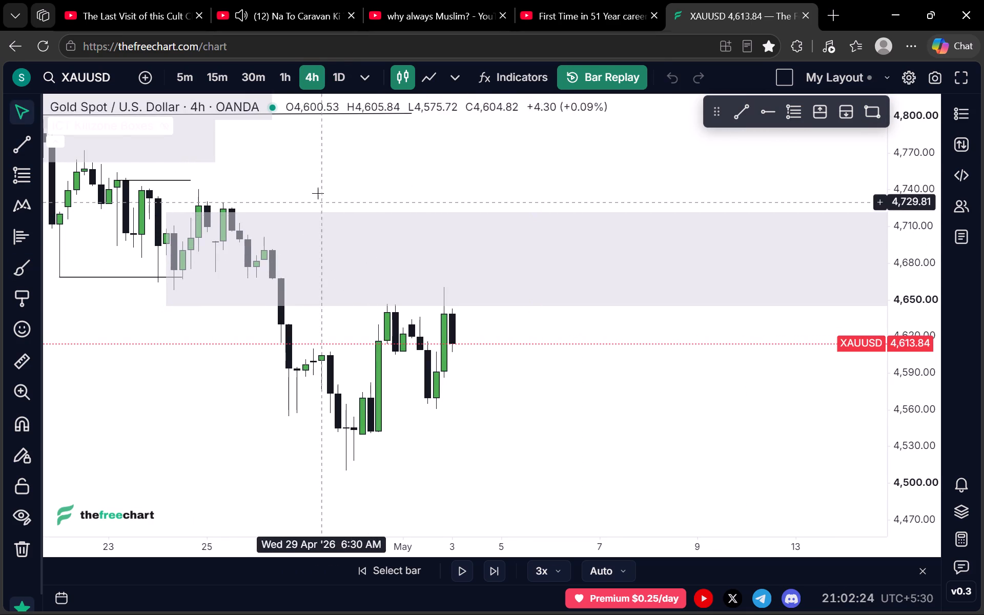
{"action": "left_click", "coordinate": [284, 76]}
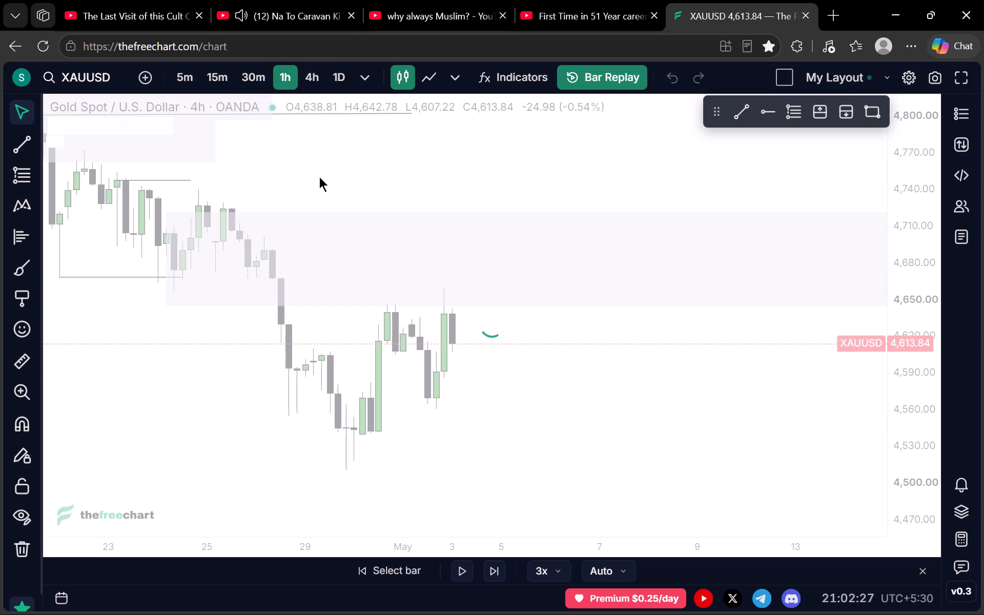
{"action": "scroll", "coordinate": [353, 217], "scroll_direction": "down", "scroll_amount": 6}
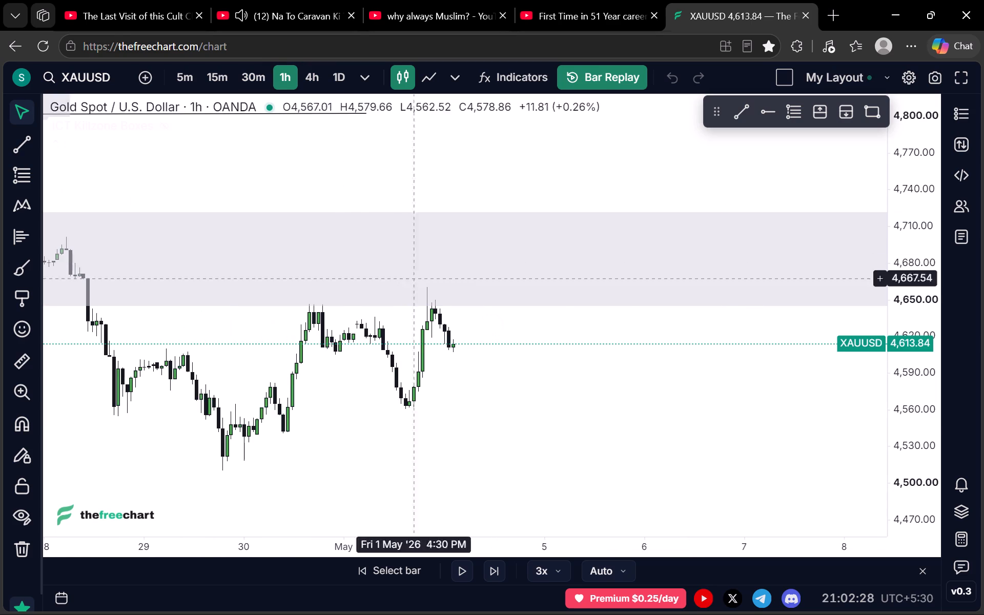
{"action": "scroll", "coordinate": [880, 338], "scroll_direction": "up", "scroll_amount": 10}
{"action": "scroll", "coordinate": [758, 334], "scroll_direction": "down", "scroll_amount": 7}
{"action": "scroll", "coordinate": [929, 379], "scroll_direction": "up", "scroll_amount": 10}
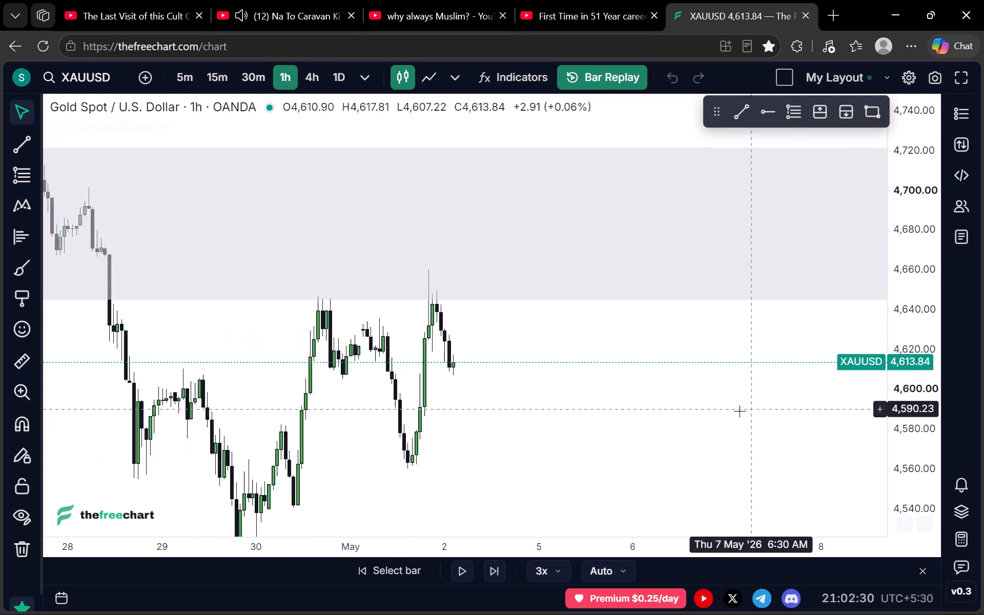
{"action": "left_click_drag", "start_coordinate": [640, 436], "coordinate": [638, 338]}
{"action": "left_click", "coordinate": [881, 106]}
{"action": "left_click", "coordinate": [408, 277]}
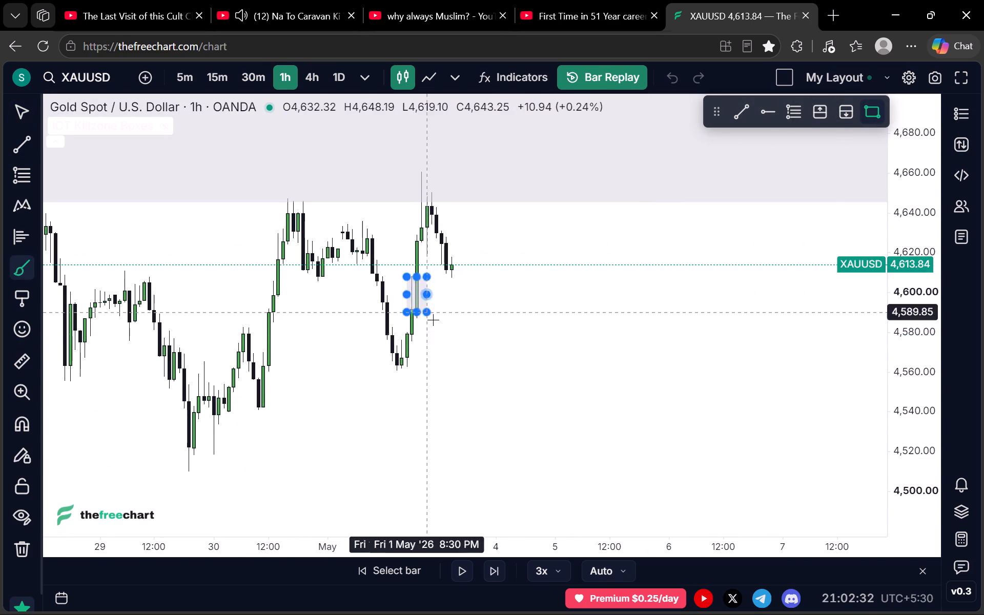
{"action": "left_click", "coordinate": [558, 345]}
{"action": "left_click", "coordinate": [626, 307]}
Play the replay on the 1h chart to 4 May.
{"action": "scroll", "coordinate": [908, 273], "scroll_direction": "down", "scroll_amount": 14}
{"action": "left_click_drag", "start_coordinate": [702, 305], "coordinate": [712, 355]}
{"action": "left_click", "coordinate": [458, 565]}
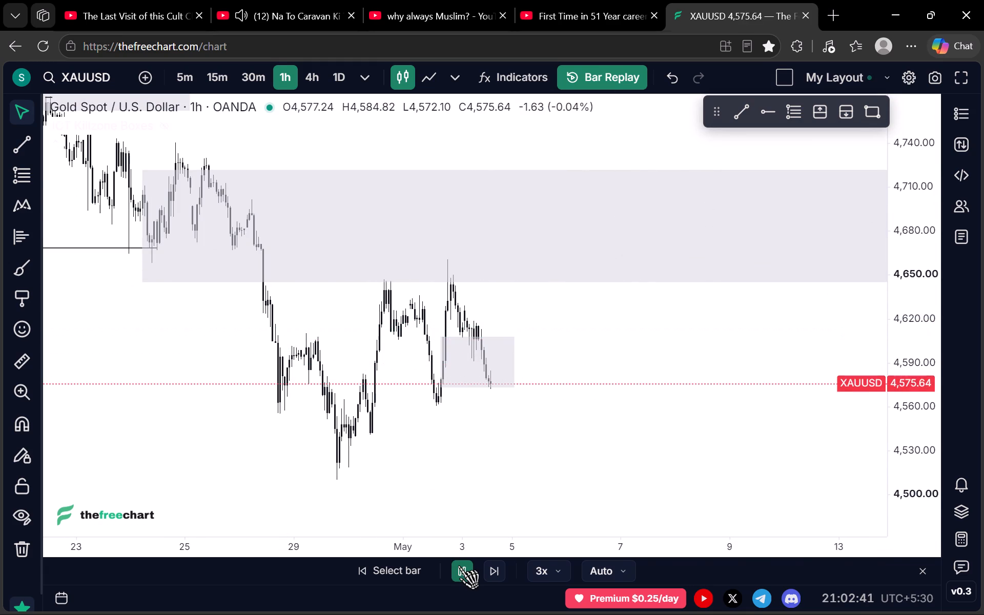
{"action": "left_click", "coordinate": [458, 565]}
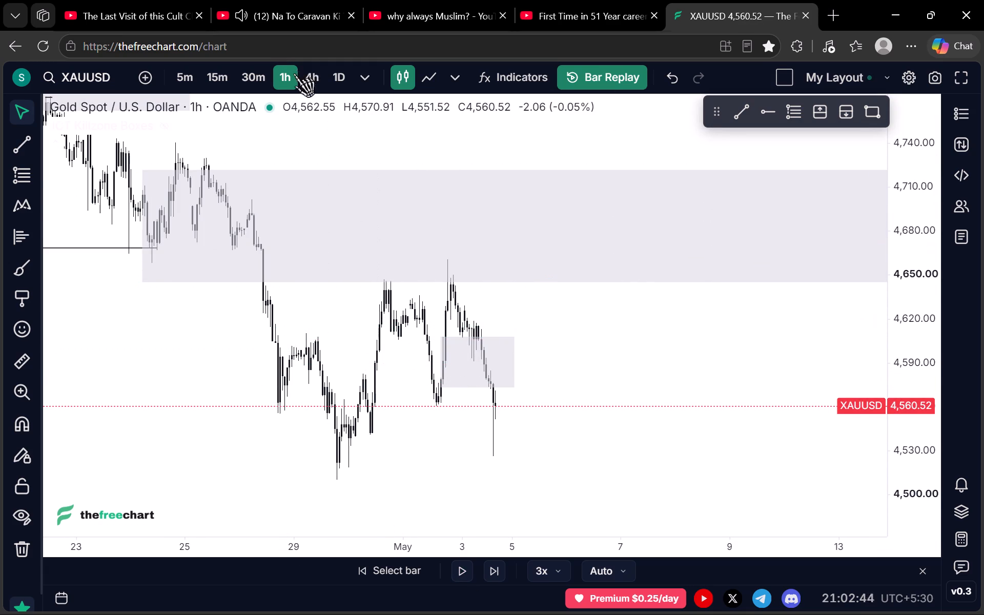
Examine on the 15m chart how price moved through the 1 May rally zone and the 4 May drop.
{"action": "left_click", "coordinate": [219, 78]}
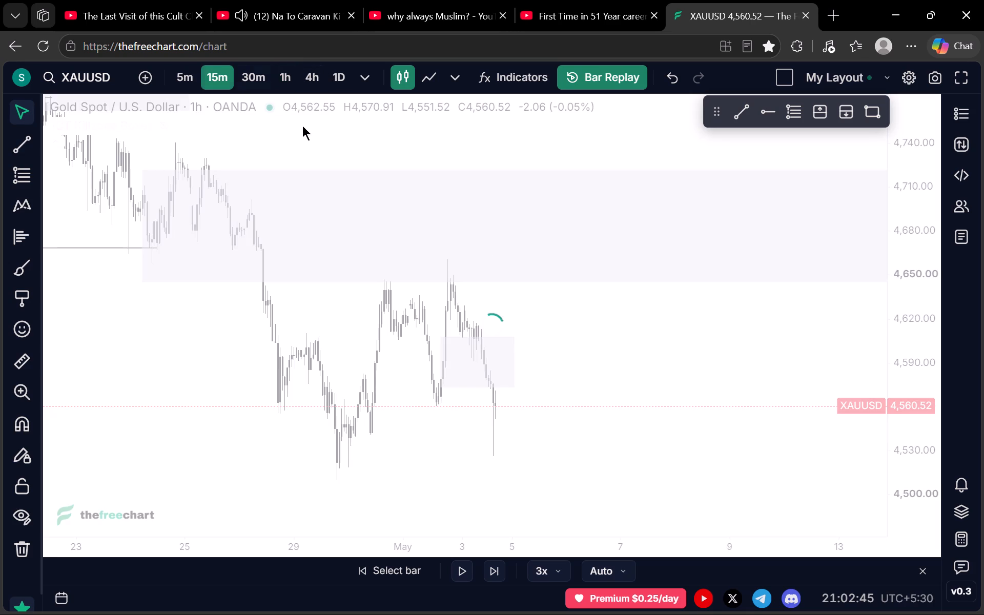
{"action": "scroll", "coordinate": [927, 340], "scroll_direction": "up", "scroll_amount": 11}
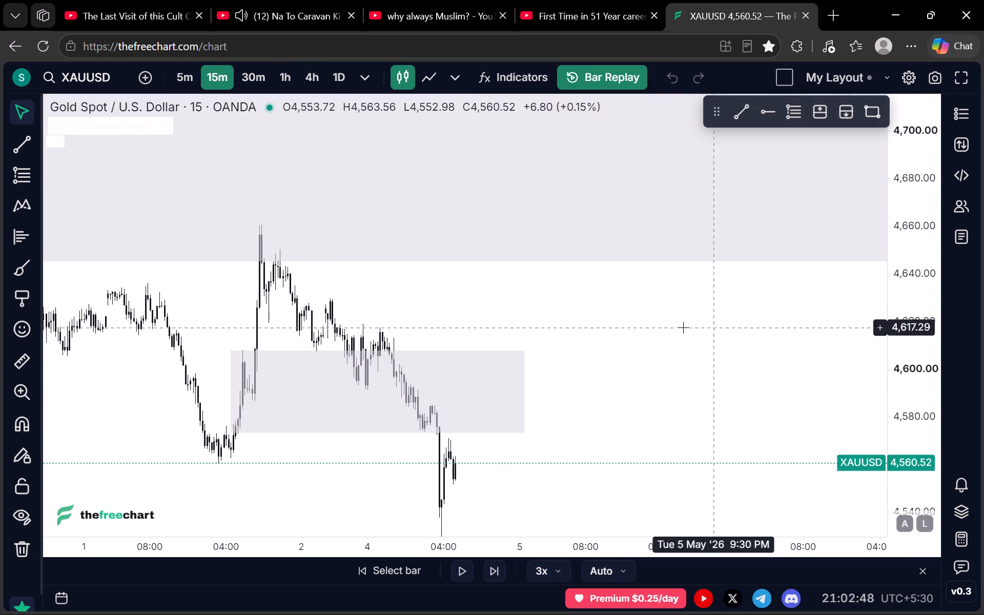
{"action": "scroll", "coordinate": [683, 327], "scroll_direction": "up", "scroll_amount": 3}
{"action": "left_click_drag", "start_coordinate": [379, 293], "coordinate": [457, 284]}
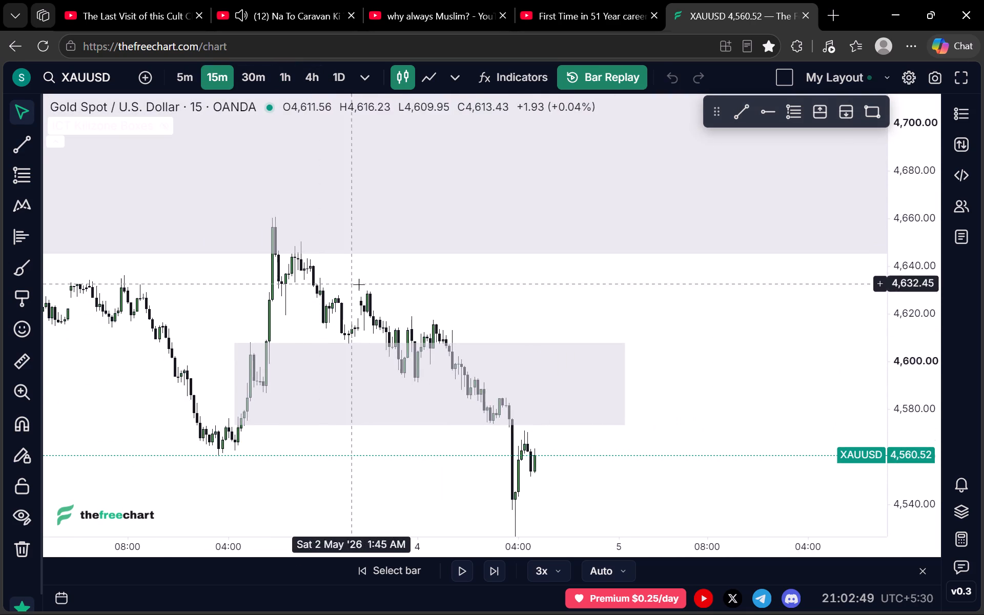
{"action": "scroll", "coordinate": [406, 297], "scroll_direction": "down", "scroll_amount": 5}
{"action": "left_click_drag", "start_coordinate": [281, 301], "coordinate": [480, 301]}
{"action": "scroll", "coordinate": [493, 281], "scroll_direction": "up", "scroll_amount": 8}
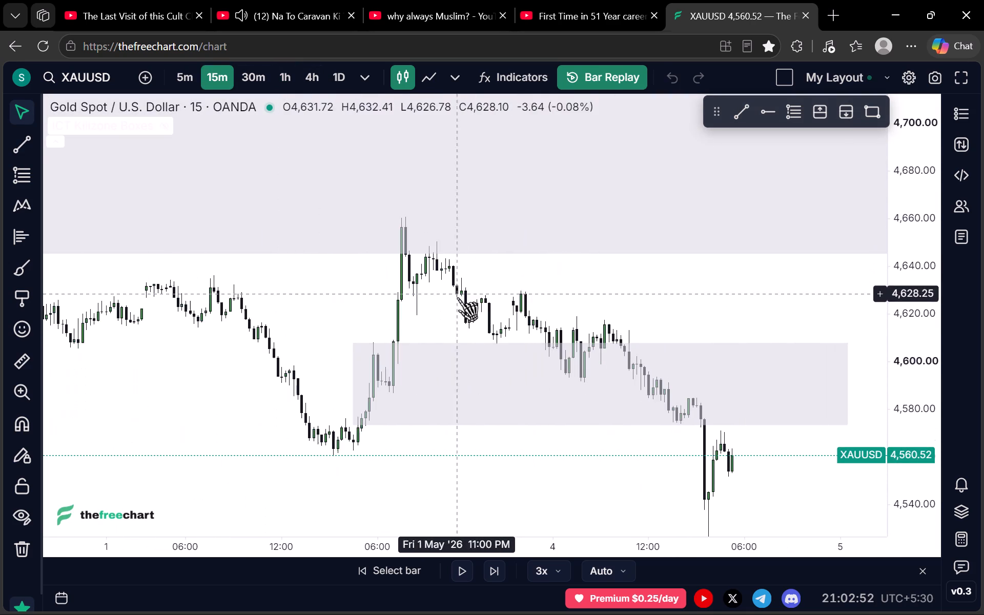
{"action": "left_click_drag", "start_coordinate": [699, 305], "coordinate": [528, 237]}
{"action": "scroll", "coordinate": [546, 263], "scroll_direction": "down", "scroll_amount": 4}
{"action": "left_click_drag", "start_coordinate": [635, 426], "coordinate": [639, 362]}
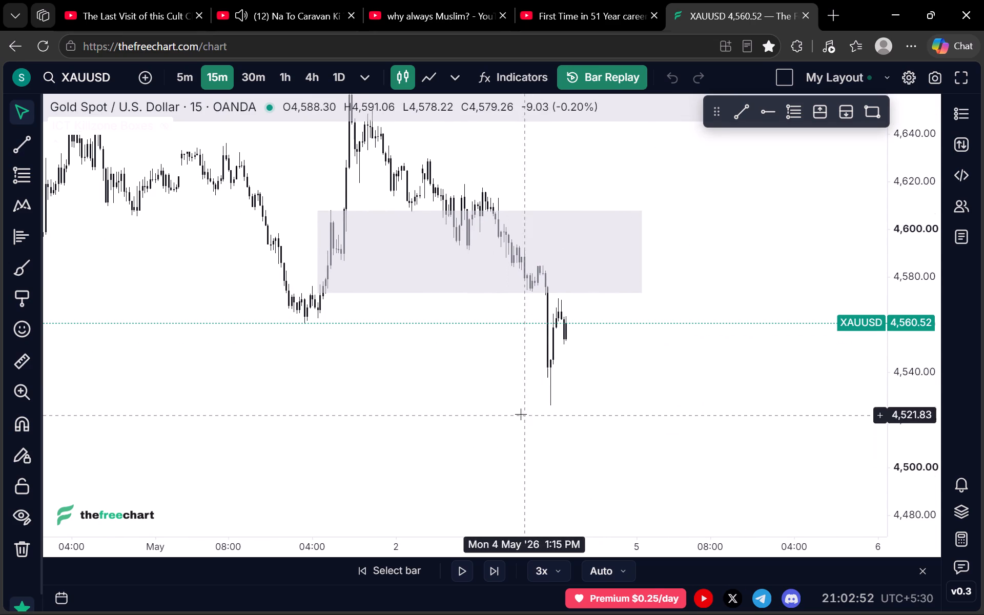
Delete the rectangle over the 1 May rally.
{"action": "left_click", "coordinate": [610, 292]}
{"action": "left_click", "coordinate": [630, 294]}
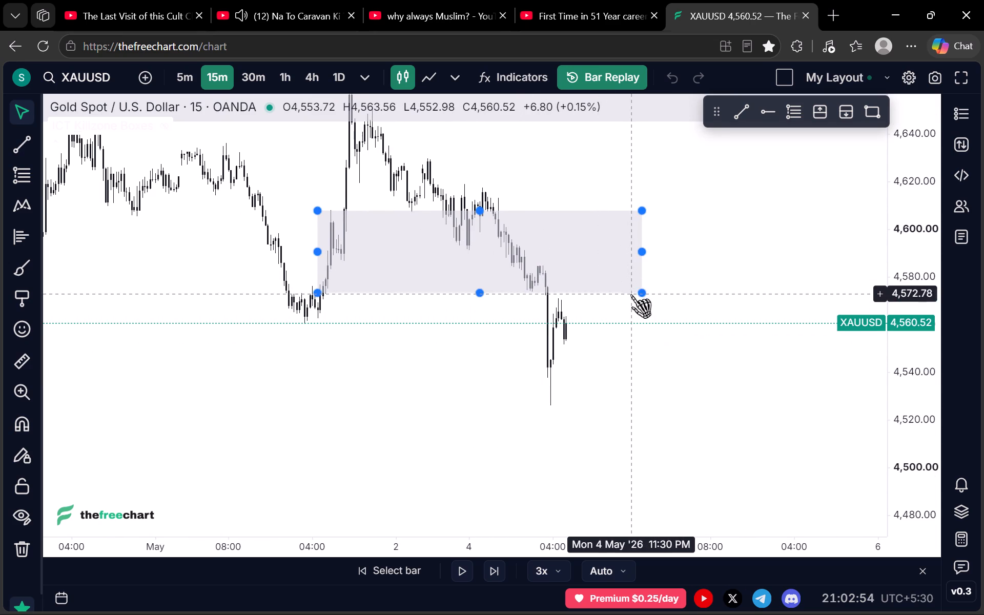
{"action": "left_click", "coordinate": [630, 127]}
Play the replay on the daily chart to 8 May.
{"action": "left_click", "coordinate": [280, 74]}
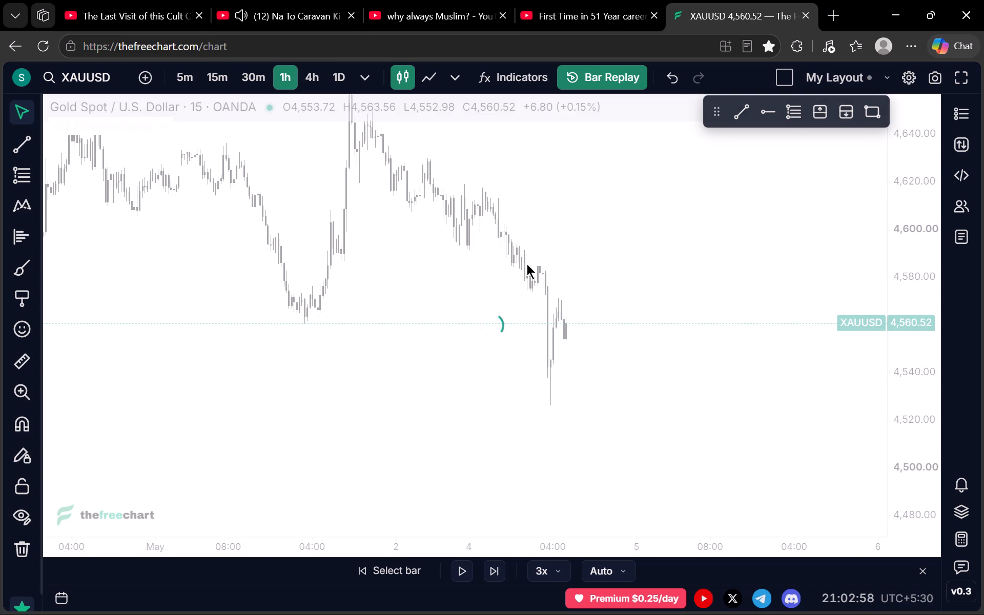
{"action": "scroll", "coordinate": [616, 319], "scroll_direction": "up", "scroll_amount": 8}
{"action": "scroll", "coordinate": [897, 286], "scroll_direction": "down", "scroll_amount": 9}
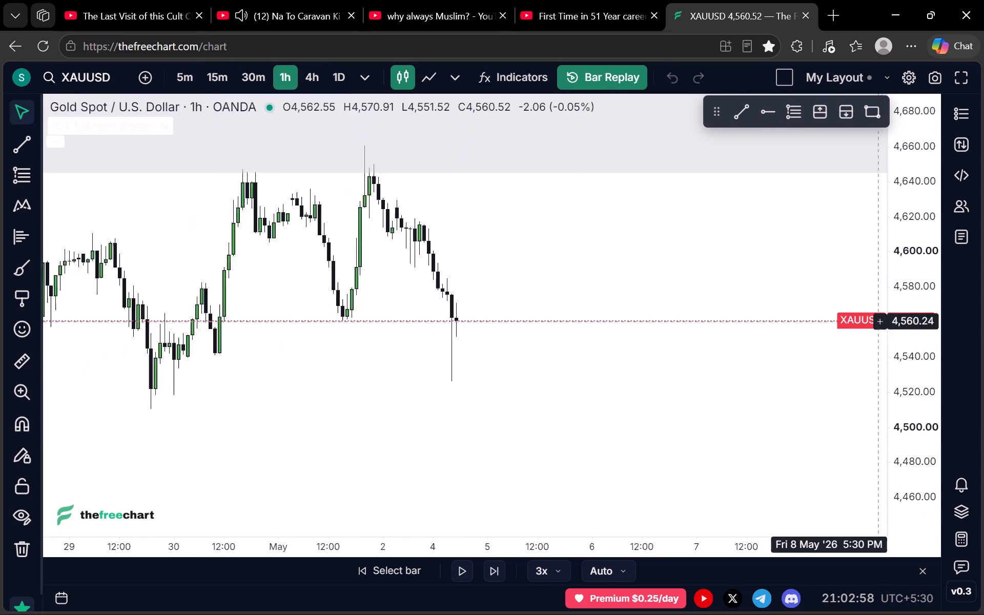
{"action": "scroll", "coordinate": [868, 333], "scroll_direction": "down", "scroll_amount": 8}
{"action": "left_click", "coordinate": [336, 75]}
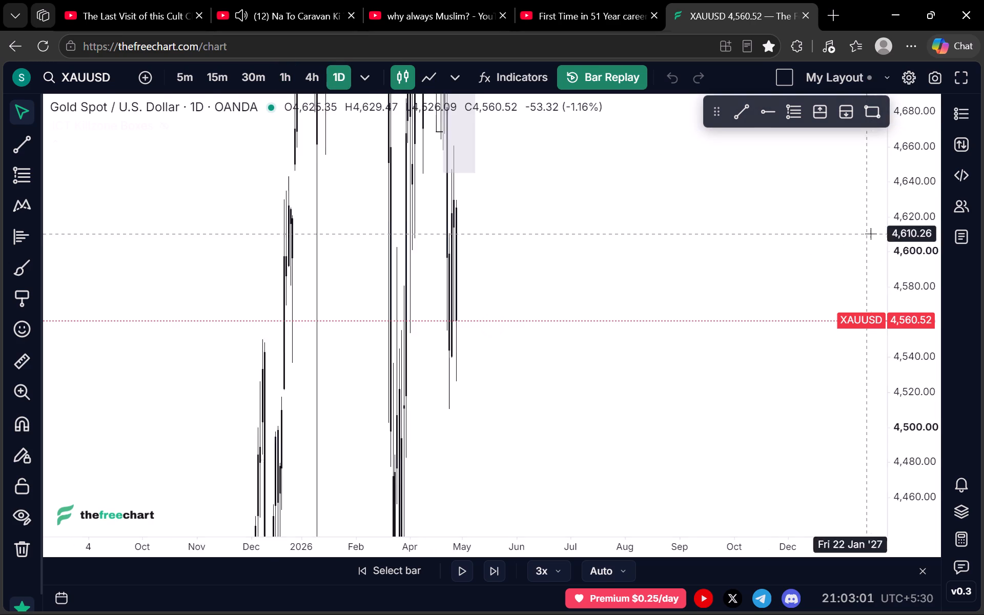
{"action": "scroll", "coordinate": [880, 240], "scroll_direction": "down", "scroll_amount": 17}
{"action": "scroll", "coordinate": [747, 362], "scroll_direction": "up", "scroll_amount": 17}
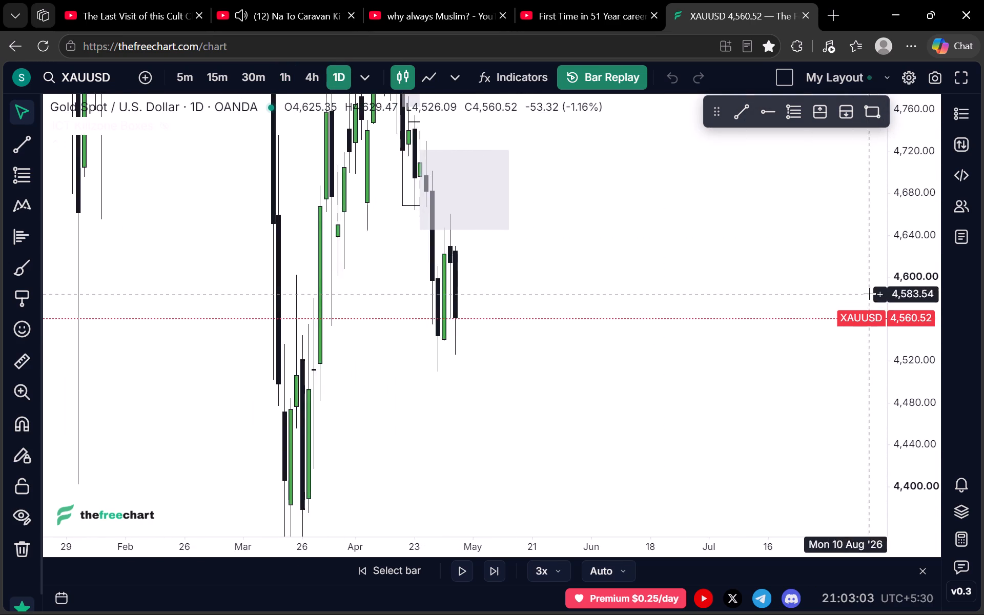
{"action": "scroll", "coordinate": [885, 293], "scroll_direction": "down", "scroll_amount": 18}
{"action": "scroll", "coordinate": [764, 370], "scroll_direction": "up", "scroll_amount": 5}
{"action": "left_click_drag", "start_coordinate": [532, 393], "coordinate": [504, 331]}
{"action": "scroll", "coordinate": [502, 332], "scroll_direction": "down", "scroll_amount": 2}
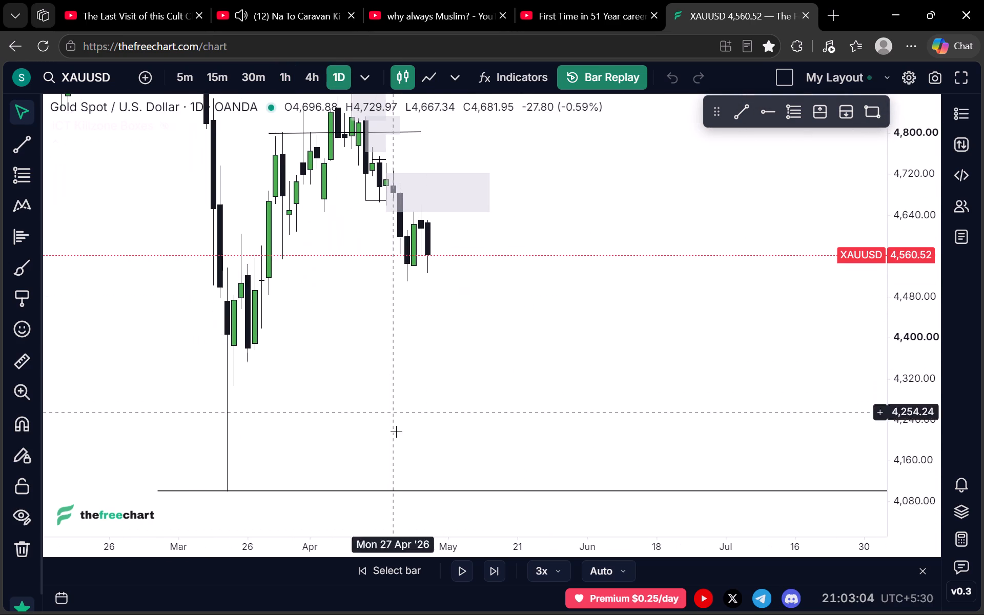
{"action": "left_click", "coordinate": [468, 568]}
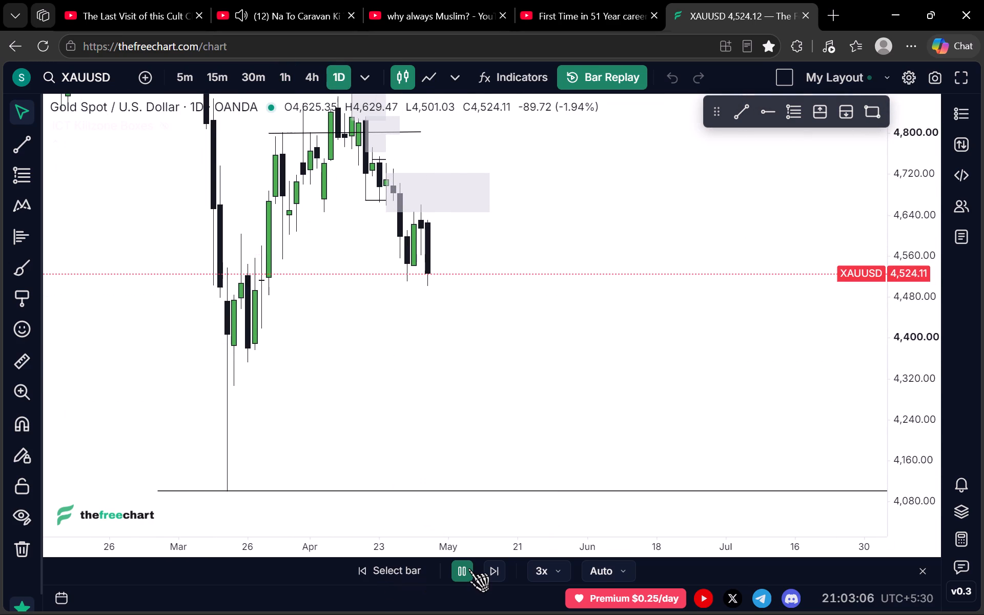
{"action": "left_click", "coordinate": [468, 568]}
Examine the early May rally against the 24 April zone and the upper levels on the daily and 1h charts.
{"action": "left_click_drag", "start_coordinate": [452, 301], "coordinate": [447, 404]}
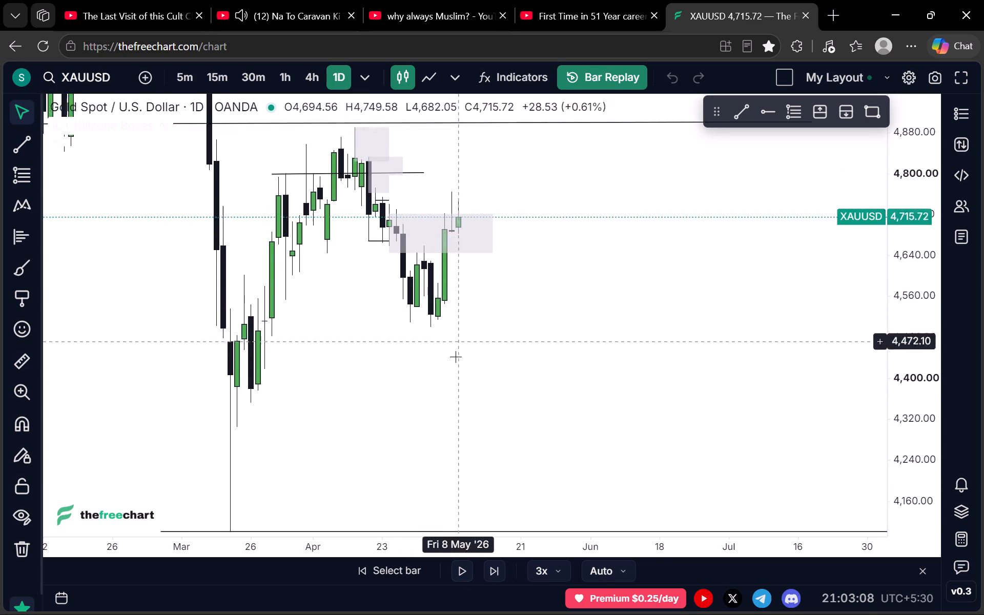
{"action": "left_click_drag", "start_coordinate": [447, 404], "coordinate": [446, 409]}
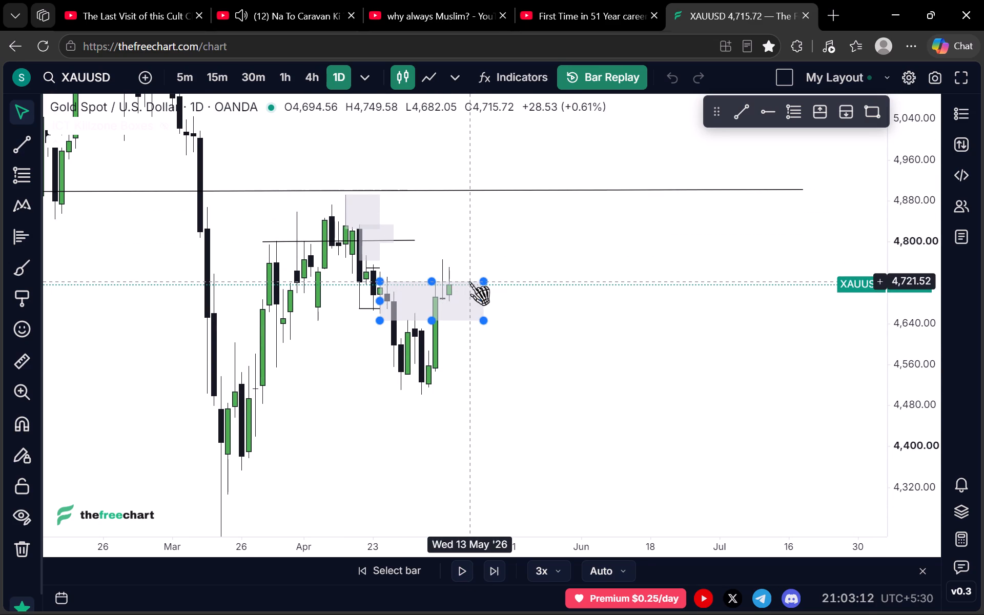
{"action": "left_click", "coordinate": [469, 281]}
{"action": "left_click", "coordinate": [604, 222]}
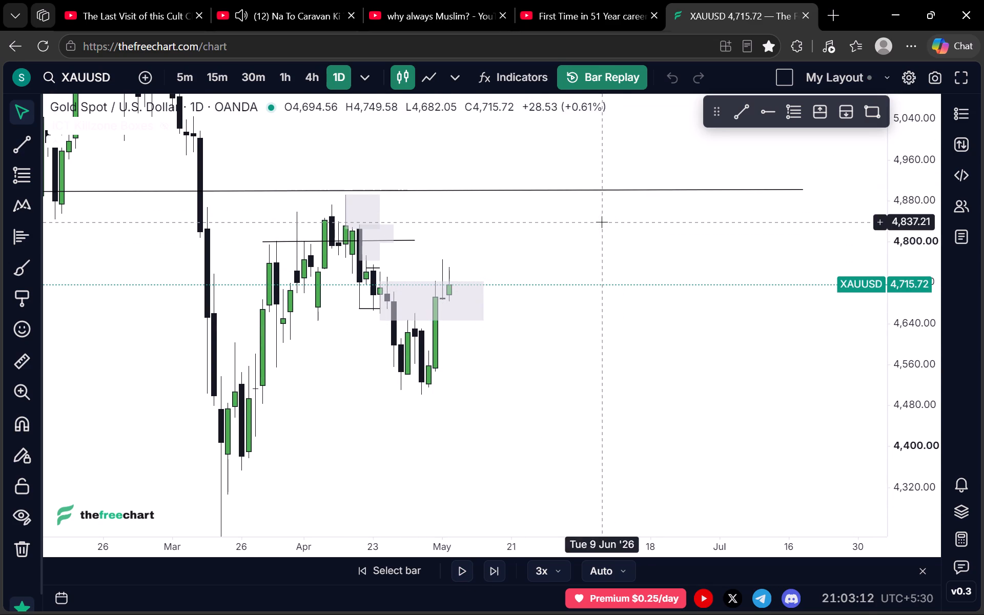
{"action": "left_click", "coordinate": [292, 75]}
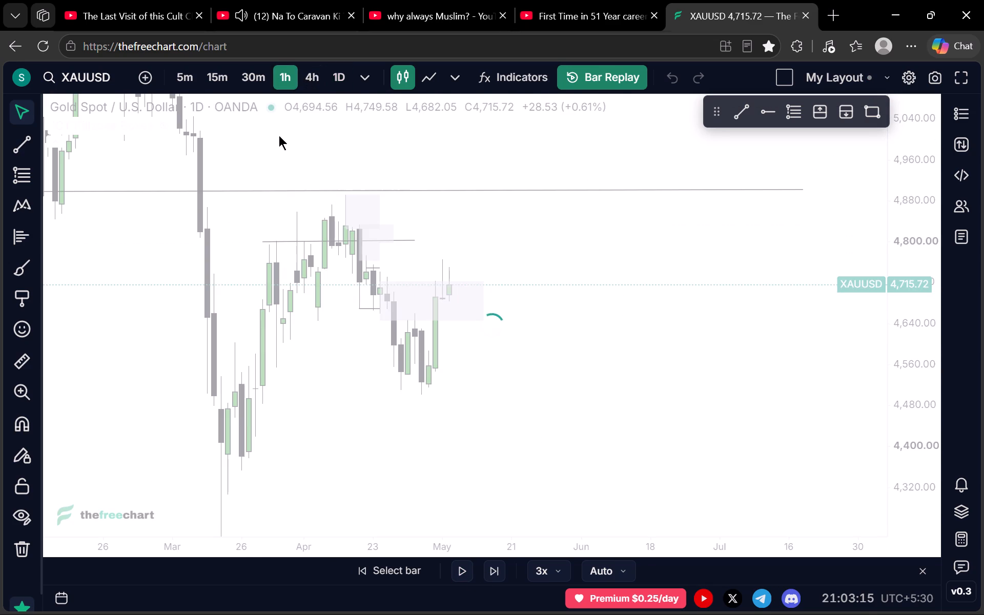
{"action": "scroll", "coordinate": [529, 316], "scroll_direction": "down", "scroll_amount": 6}
{"action": "scroll", "coordinate": [921, 362], "scroll_direction": "up", "scroll_amount": 9}
{"action": "scroll", "coordinate": [599, 354], "scroll_direction": "down", "scroll_amount": 6}
{"action": "scroll", "coordinate": [557, 439], "scroll_direction": "up", "scroll_amount": 2}
{"action": "scroll", "coordinate": [530, 392], "scroll_direction": "down", "scroll_amount": 10}
{"action": "left_click_drag", "start_coordinate": [484, 428], "coordinate": [603, 343]}
{"action": "scroll", "coordinate": [603, 343], "scroll_direction": "up", "scroll_amount": 8}
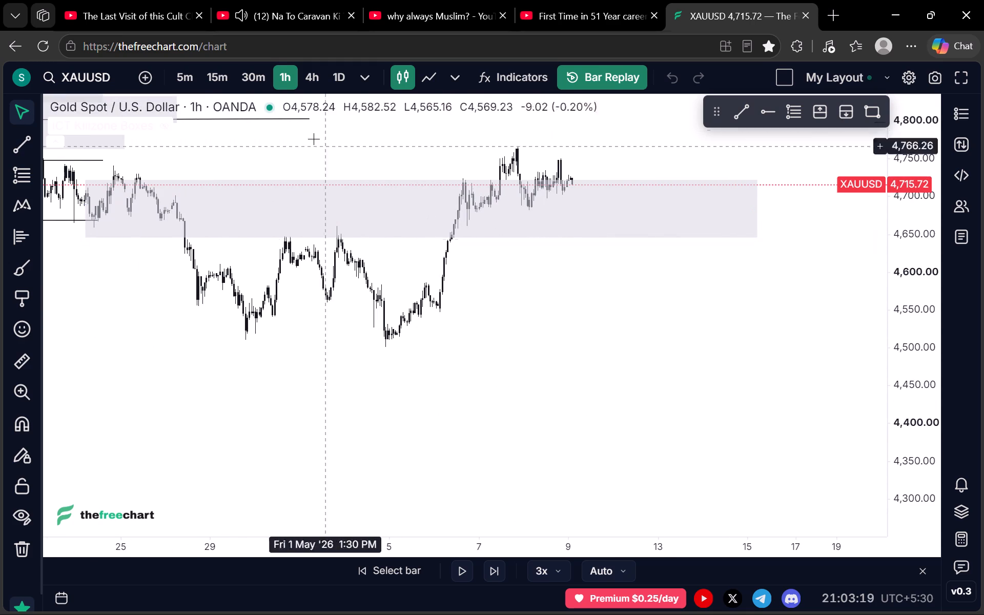
Play the replay on the 4h chart to 13 May.
{"action": "left_click", "coordinate": [300, 74]}
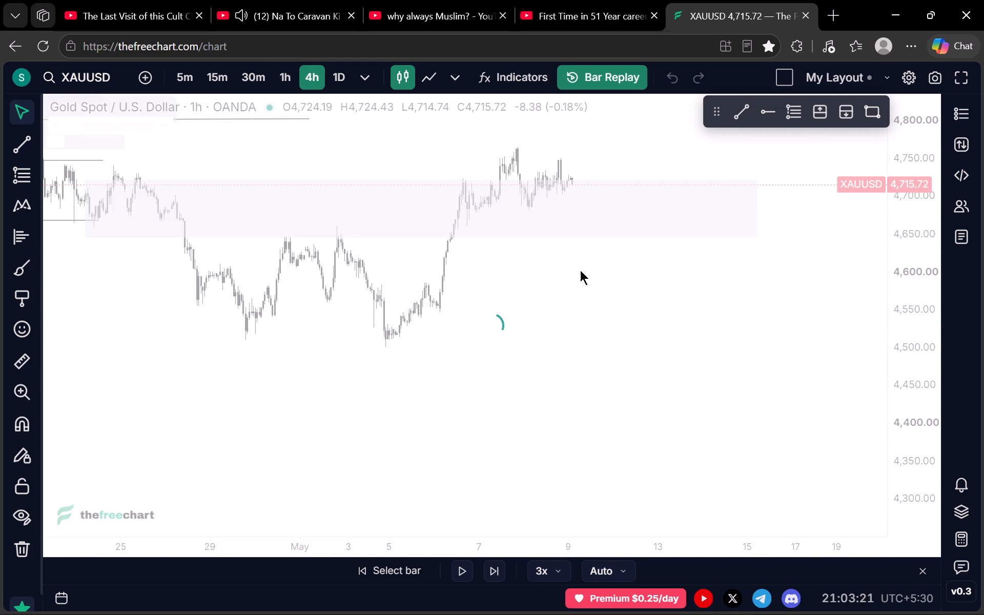
{"action": "scroll", "coordinate": [581, 273], "scroll_direction": "up", "scroll_amount": 8}
{"action": "scroll", "coordinate": [524, 293], "scroll_direction": "up", "scroll_amount": 1}
{"action": "scroll", "coordinate": [484, 298], "scroll_direction": "down", "scroll_amount": 4}
{"action": "left_click_drag", "start_coordinate": [510, 273], "coordinate": [516, 366]}
{"action": "scroll", "coordinate": [513, 366], "scroll_direction": "up", "scroll_amount": 3}
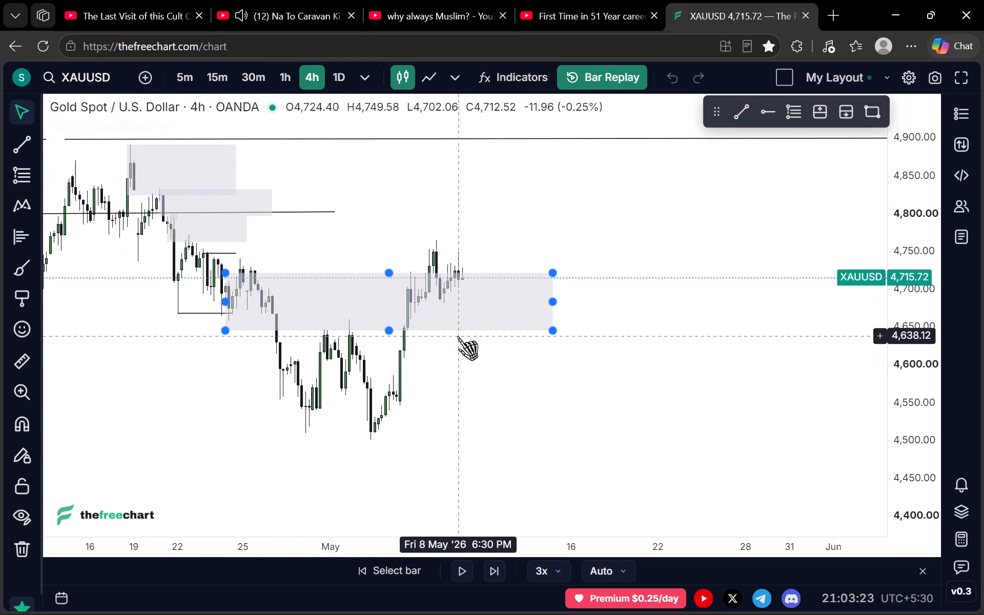
{"action": "left_click", "coordinate": [464, 568]}
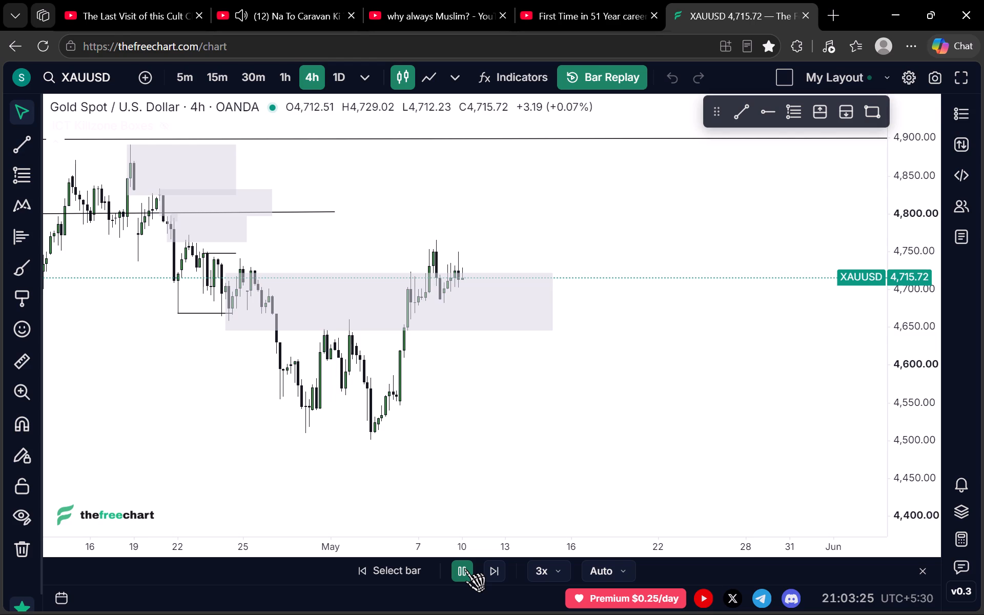
{"action": "double_click", "coordinate": [464, 568]}
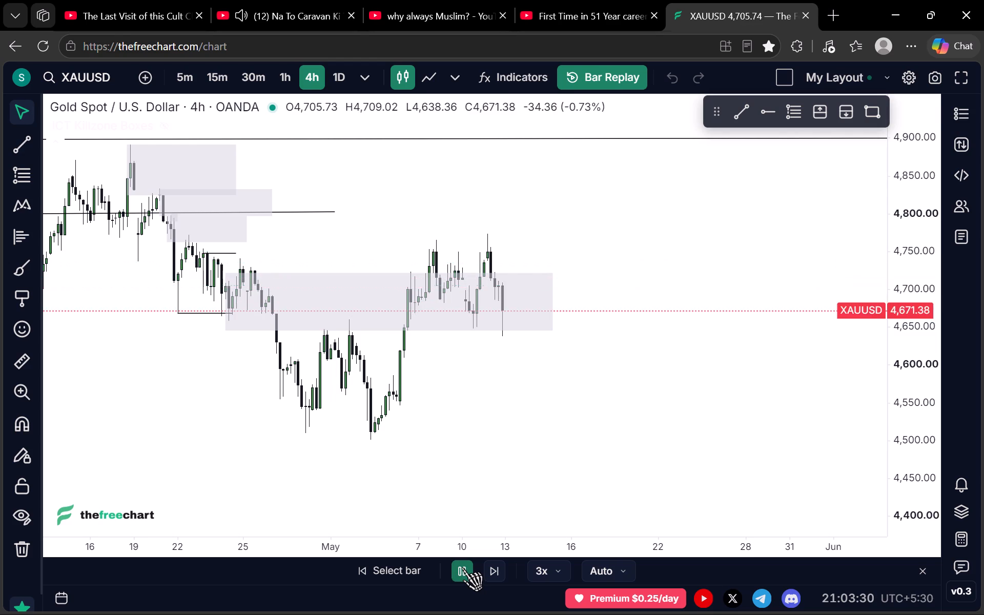
{"action": "left_click", "coordinate": [462, 567]}
{"action": "left_click", "coordinate": [462, 567]}
{"action": "left_click", "coordinate": [462, 567]}
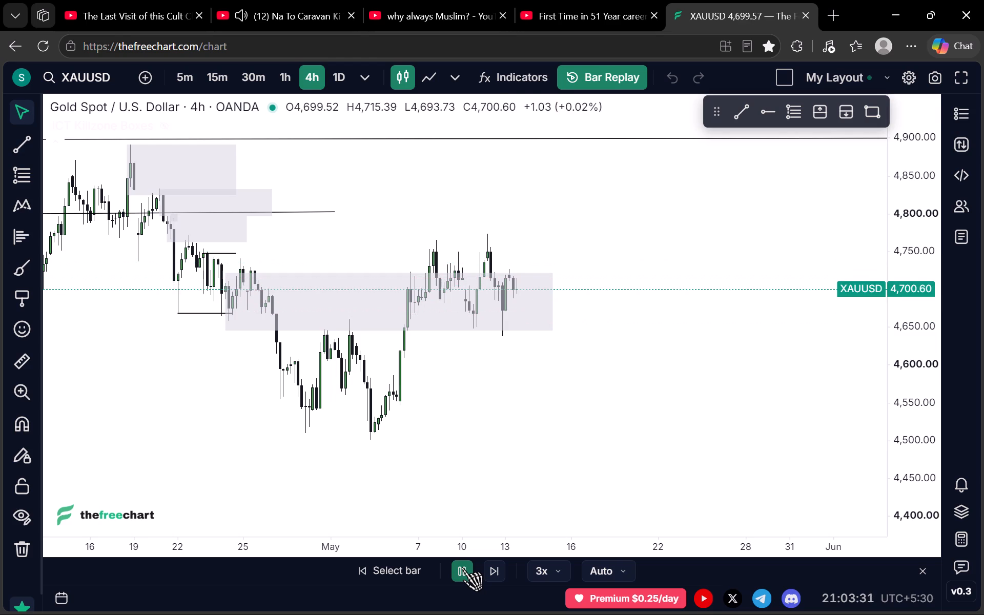
Move the 24 April zone rectangle over the May highs and resize it to about 4,722–4,776, from 6 May to about 15 May.
{"action": "scroll", "coordinate": [540, 385], "scroll_direction": "up", "scroll_amount": 4}
{"action": "left_click_drag", "start_coordinate": [591, 364], "coordinate": [574, 440]}
{"action": "scroll", "coordinate": [872, 371], "scroll_direction": "up", "scroll_amount": 9}
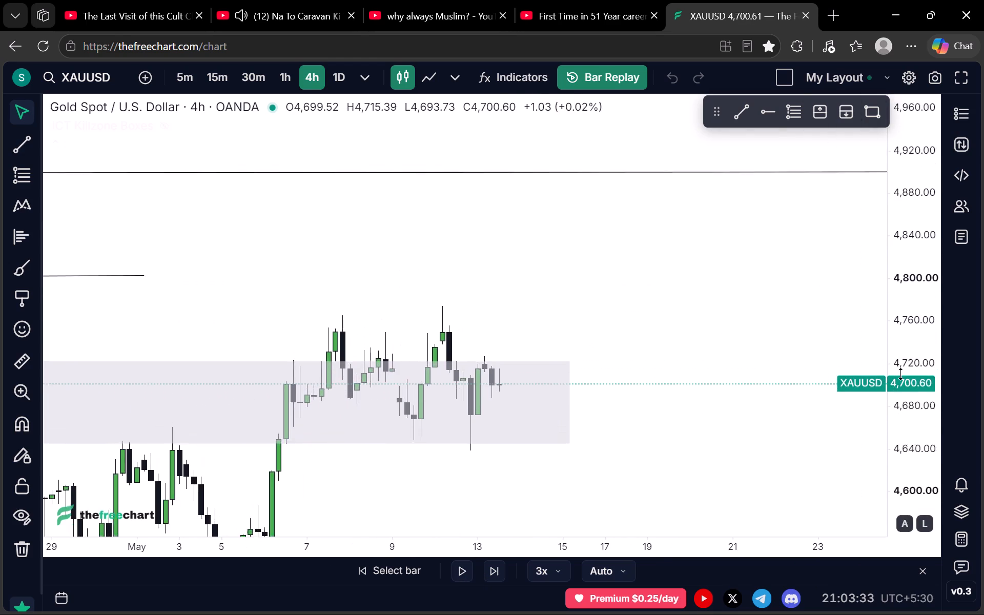
{"action": "scroll", "coordinate": [901, 374], "scroll_direction": "up", "scroll_amount": 5}
{"action": "scroll", "coordinate": [790, 291], "scroll_direction": "down", "scroll_amount": 4}
{"action": "left_click", "coordinate": [541, 375]}
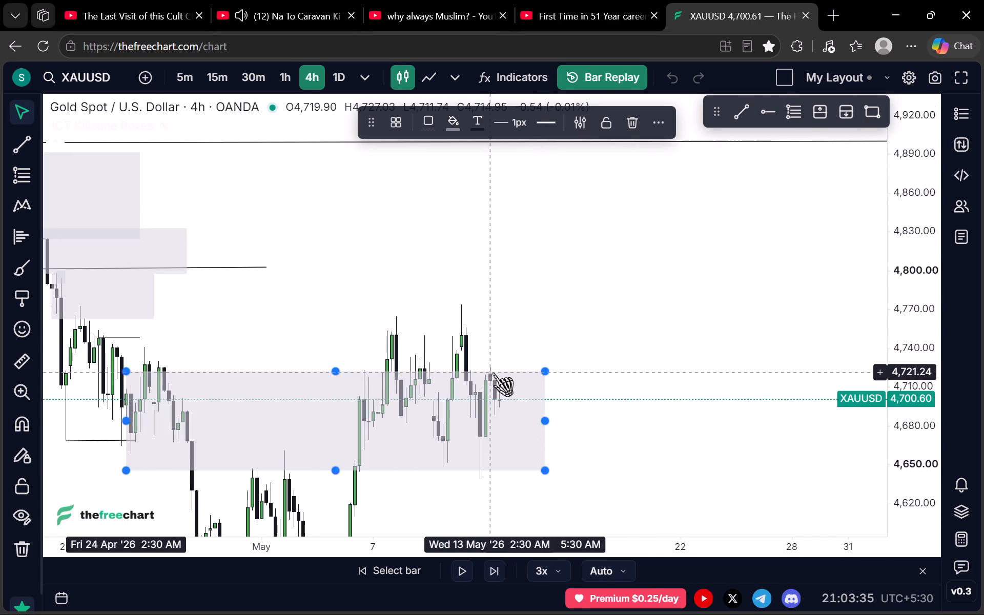
{"action": "left_click_drag", "start_coordinate": [509, 373], "coordinate": [622, 289]}
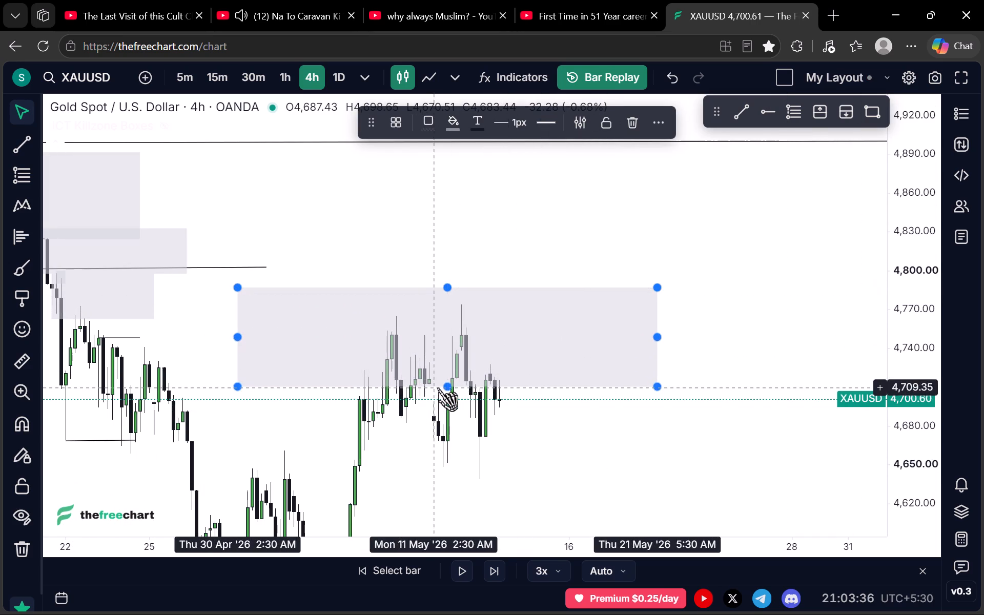
{"action": "left_click_drag", "start_coordinate": [441, 387], "coordinate": [466, 371]}
{"action": "left_click_drag", "start_coordinate": [239, 326], "coordinate": [375, 335]}
{"action": "left_click_drag", "start_coordinate": [516, 291], "coordinate": [518, 301]}
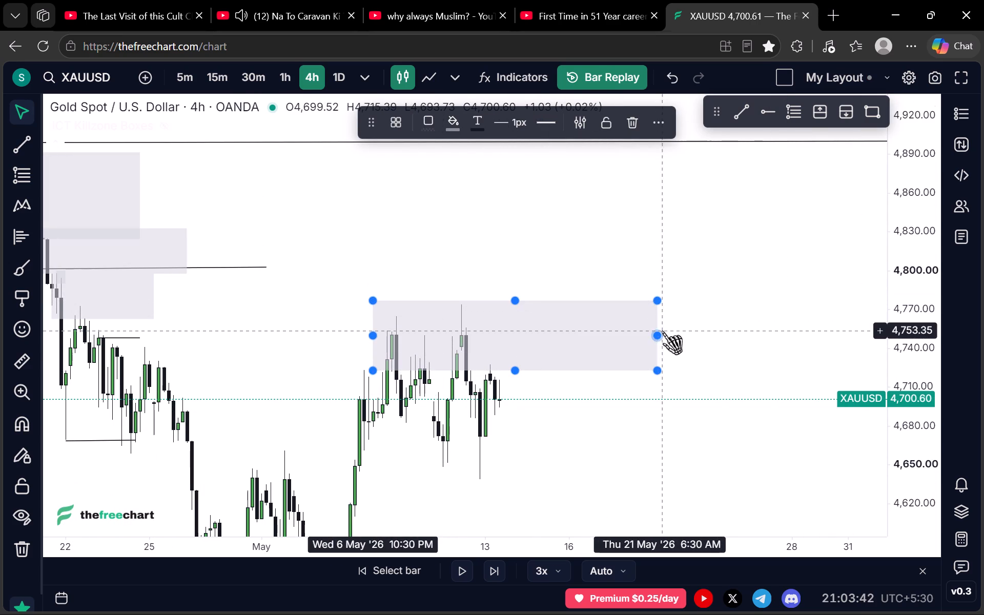
{"action": "left_click_drag", "start_coordinate": [655, 333], "coordinate": [558, 334]}
{"action": "left_click", "coordinate": [569, 335]}
Draw a rectangle on the 1h chart over the 13 May swing high, spanning about 4,708 to 4,727 and extending to 14 May.
{"action": "left_click_drag", "start_coordinate": [606, 372], "coordinate": [603, 330]}
{"action": "left_click", "coordinate": [290, 72]}
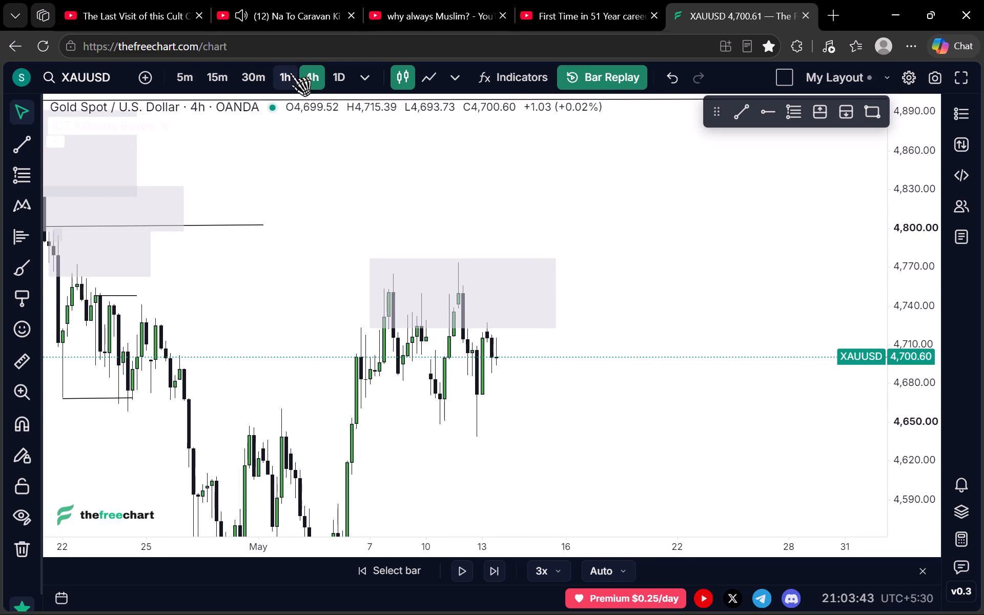
{"action": "scroll", "coordinate": [901, 317], "scroll_direction": "up", "scroll_amount": 7}
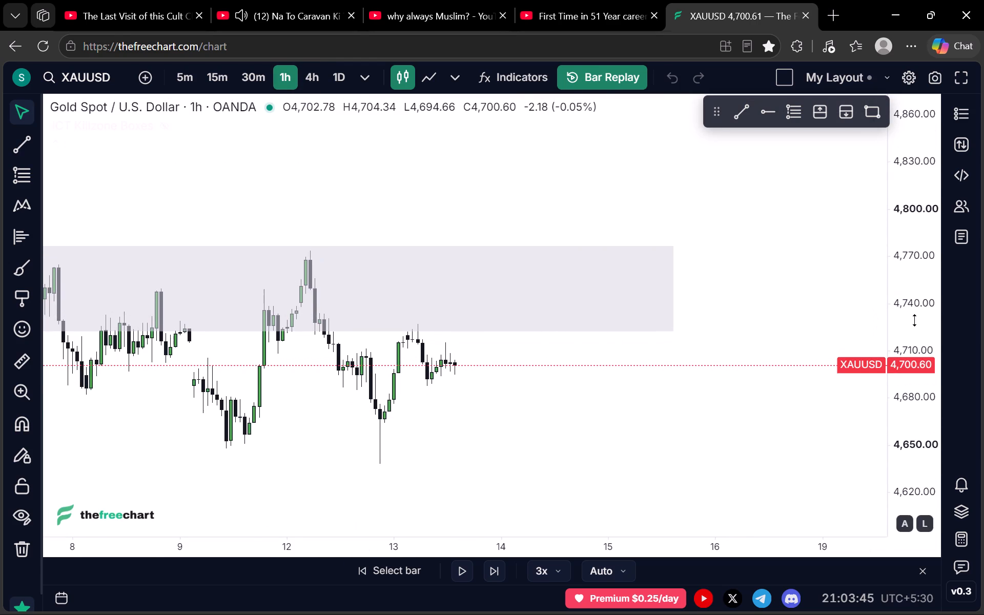
{"action": "scroll", "coordinate": [915, 320], "scroll_direction": "up", "scroll_amount": 1}
{"action": "scroll", "coordinate": [718, 332], "scroll_direction": "down", "scroll_amount": 3}
{"action": "left_click_drag", "start_coordinate": [628, 360], "coordinate": [591, 296]}
{"action": "scroll", "coordinate": [894, 329], "scroll_direction": "up", "scroll_amount": 9}
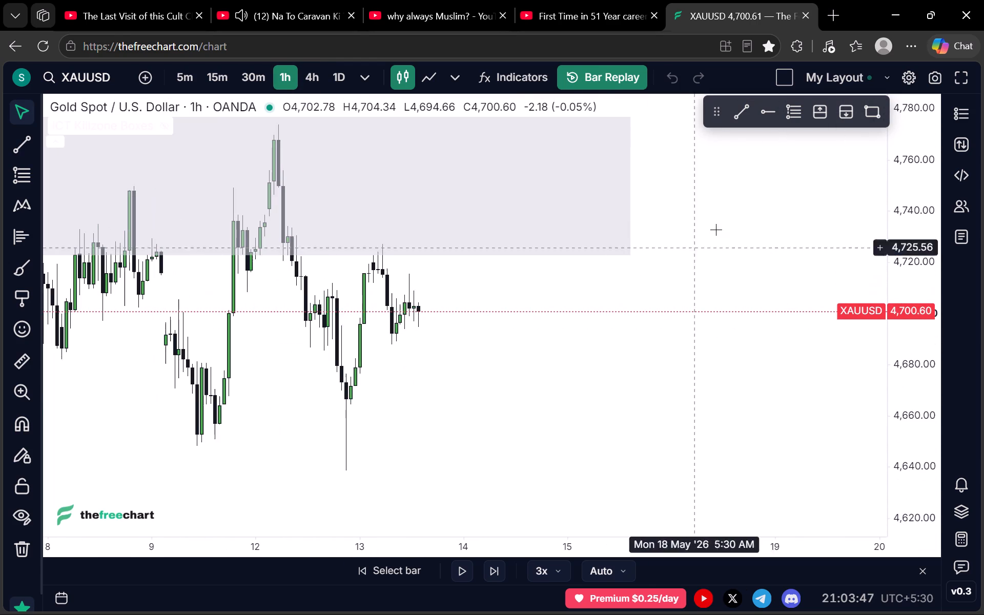
{"action": "left_click", "coordinate": [873, 110]}
{"action": "left_click", "coordinate": [375, 243]}
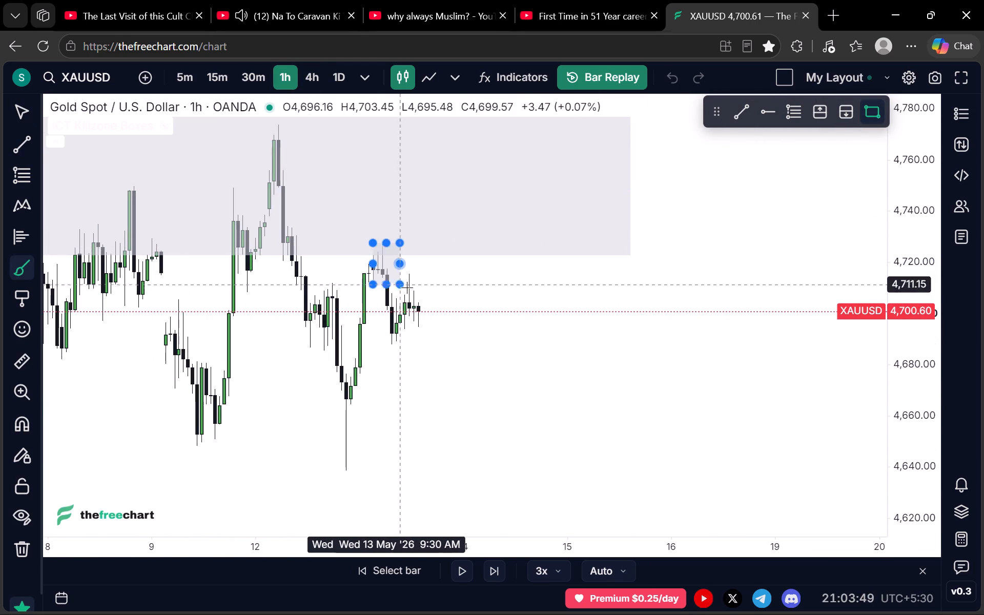
{"action": "left_click", "coordinate": [468, 293]}
{"action": "left_click", "coordinate": [526, 286]}
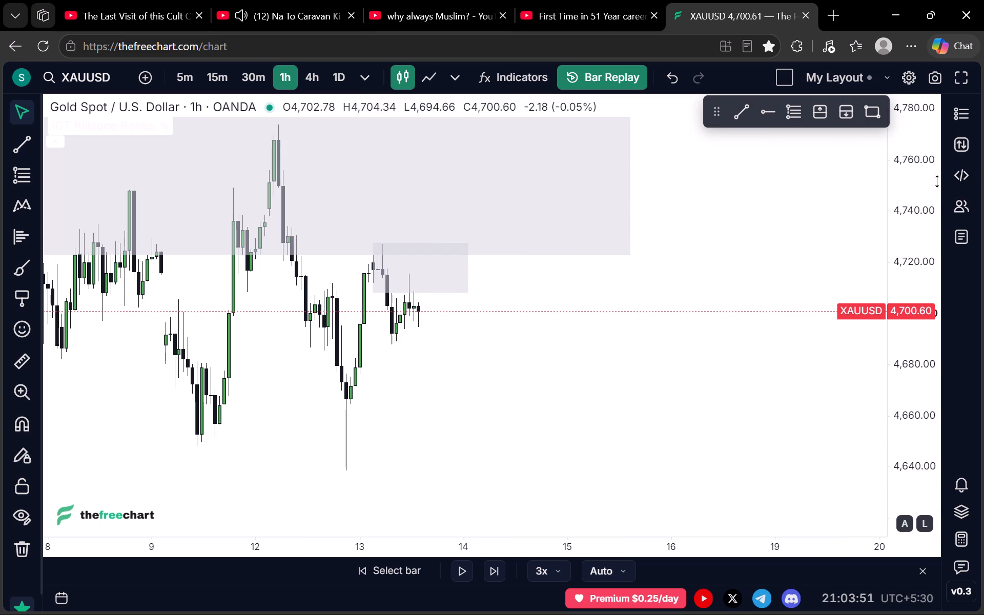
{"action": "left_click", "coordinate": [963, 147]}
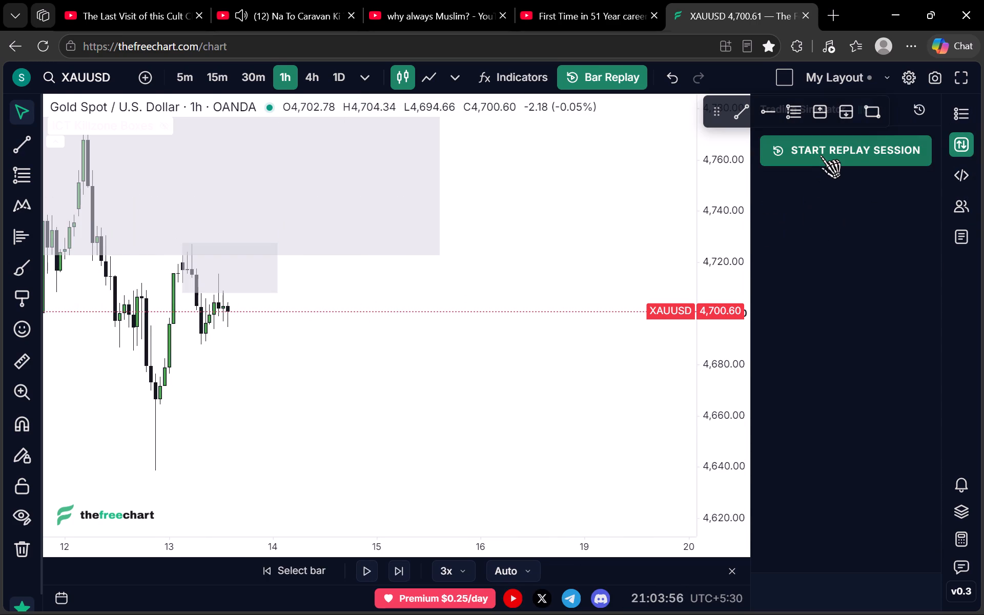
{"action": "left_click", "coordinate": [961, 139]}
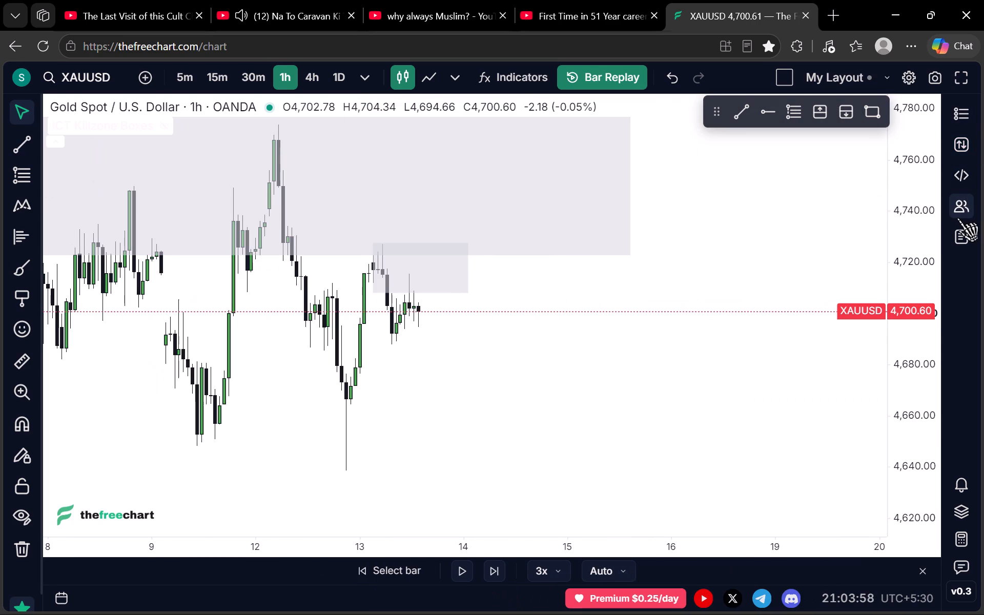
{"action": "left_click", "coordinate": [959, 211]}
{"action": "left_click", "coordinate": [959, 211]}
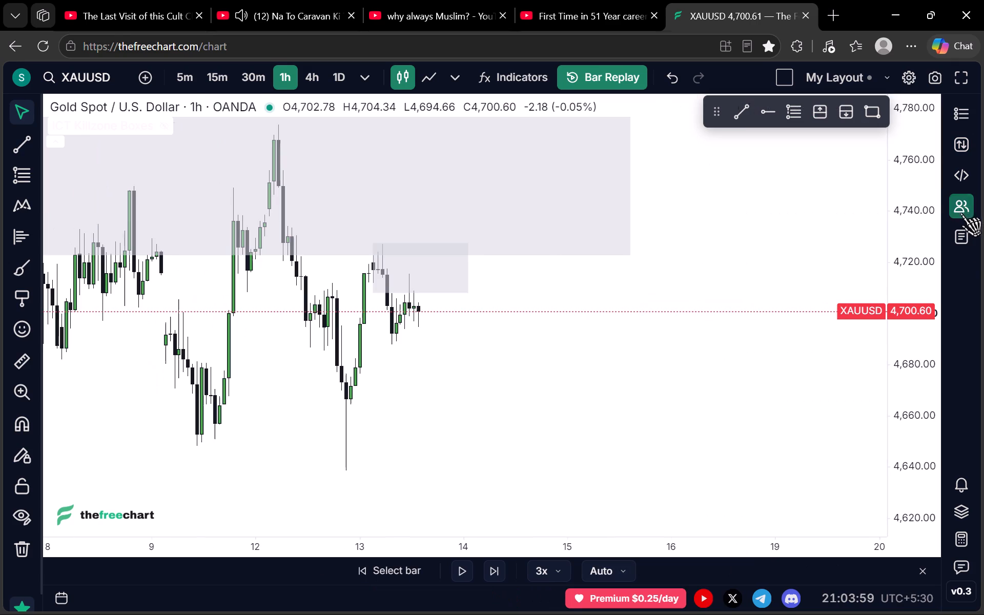
Examine the sessions list and trade log in the trading journal.
{"action": "left_click", "coordinate": [961, 236]}
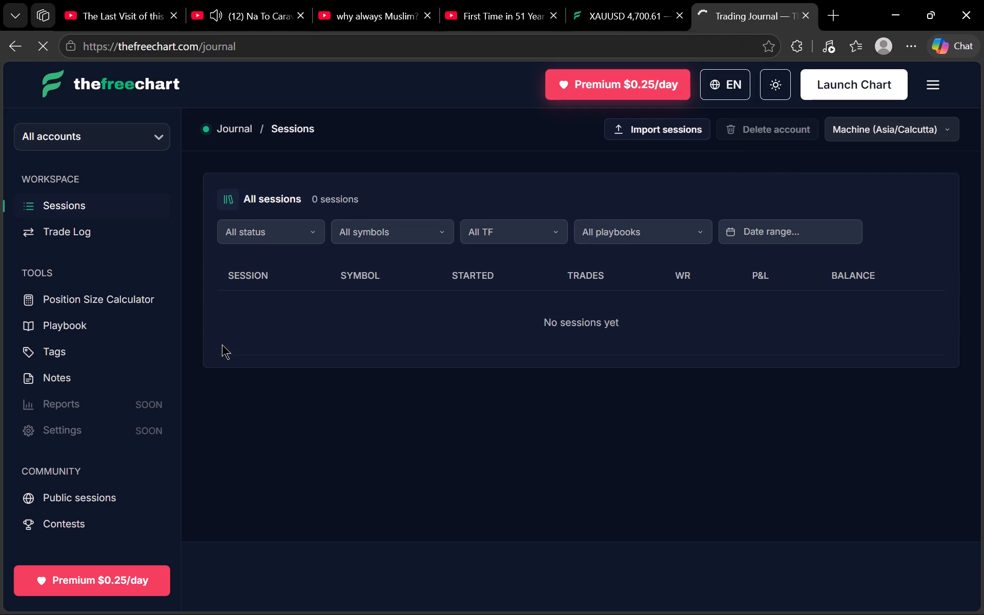
{"action": "scroll", "coordinate": [363, 360], "scroll_direction": "down", "scroll_amount": 2}
{"action": "scroll", "coordinate": [381, 366], "scroll_direction": "up", "scroll_amount": 3}
{"action": "scroll", "coordinate": [176, 306], "scroll_direction": "up", "scroll_amount": 2}
{"action": "scroll", "coordinate": [130, 296], "scroll_direction": "up", "scroll_amount": 2}
{"action": "scroll", "coordinate": [126, 298], "scroll_direction": "down", "scroll_amount": 3}
{"action": "scroll", "coordinate": [127, 311], "scroll_direction": "up", "scroll_amount": 3}
{"action": "left_click", "coordinate": [88, 225]}
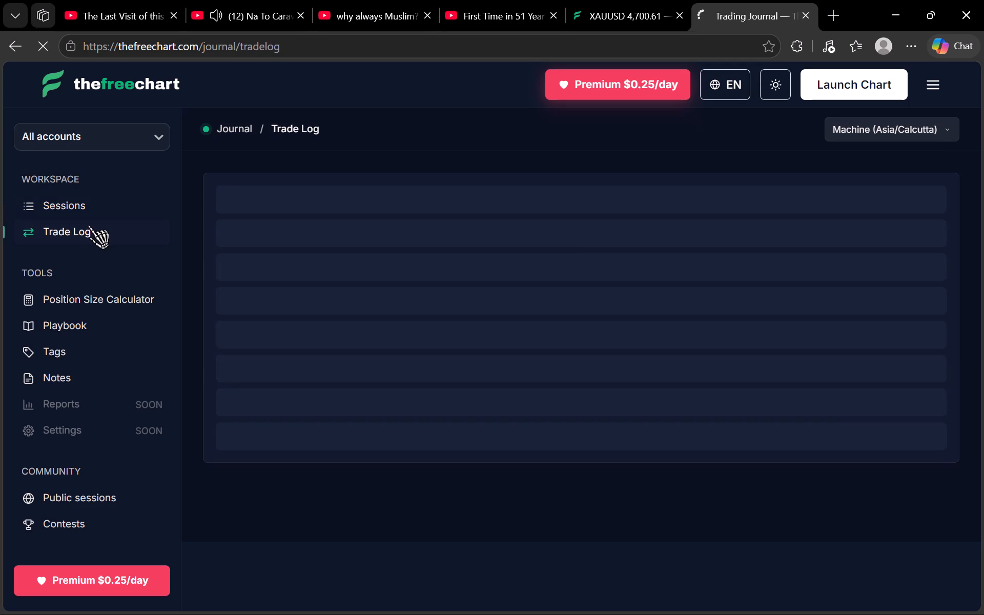
{"action": "left_click", "coordinate": [86, 213]}
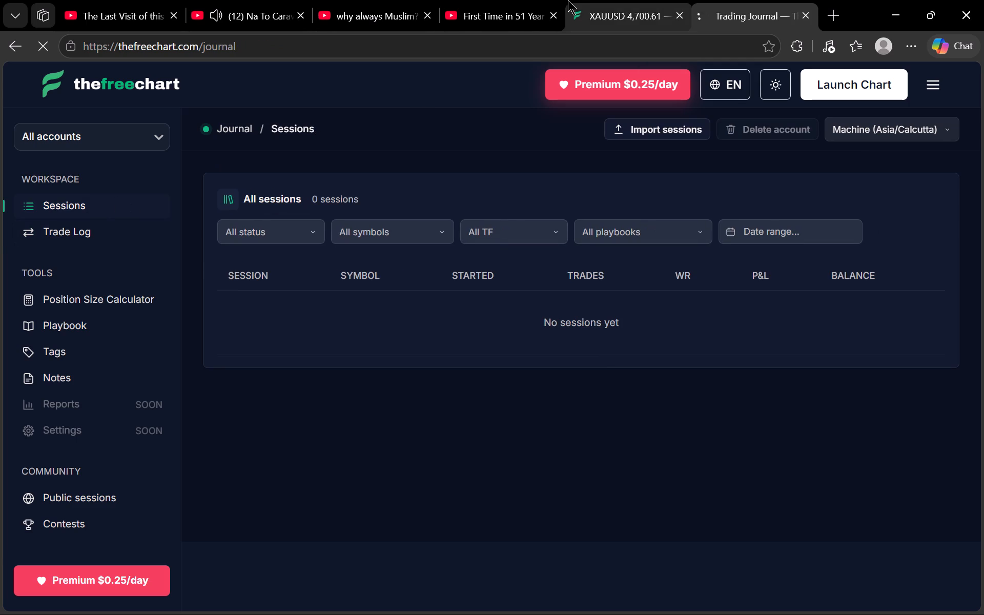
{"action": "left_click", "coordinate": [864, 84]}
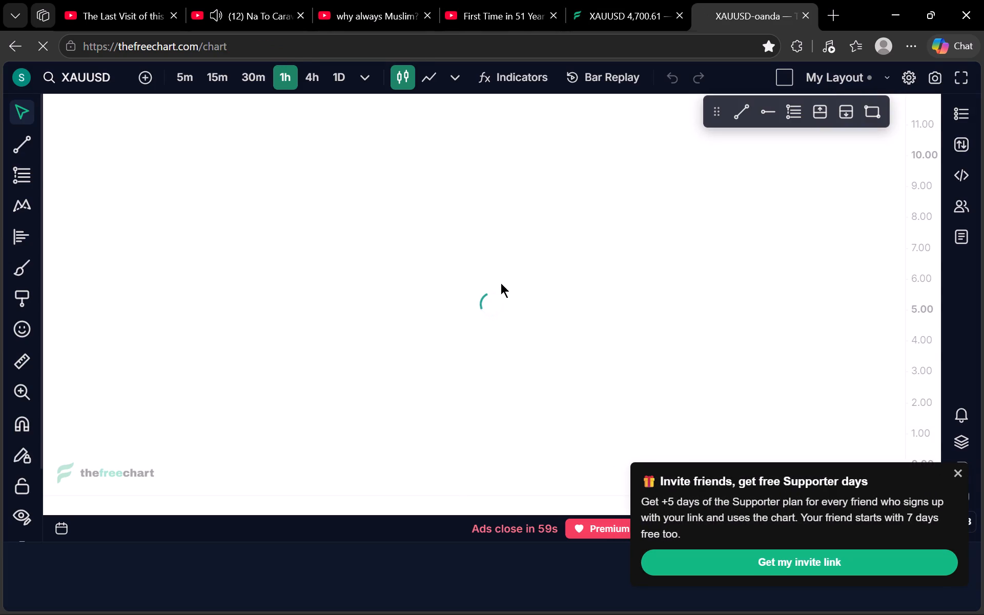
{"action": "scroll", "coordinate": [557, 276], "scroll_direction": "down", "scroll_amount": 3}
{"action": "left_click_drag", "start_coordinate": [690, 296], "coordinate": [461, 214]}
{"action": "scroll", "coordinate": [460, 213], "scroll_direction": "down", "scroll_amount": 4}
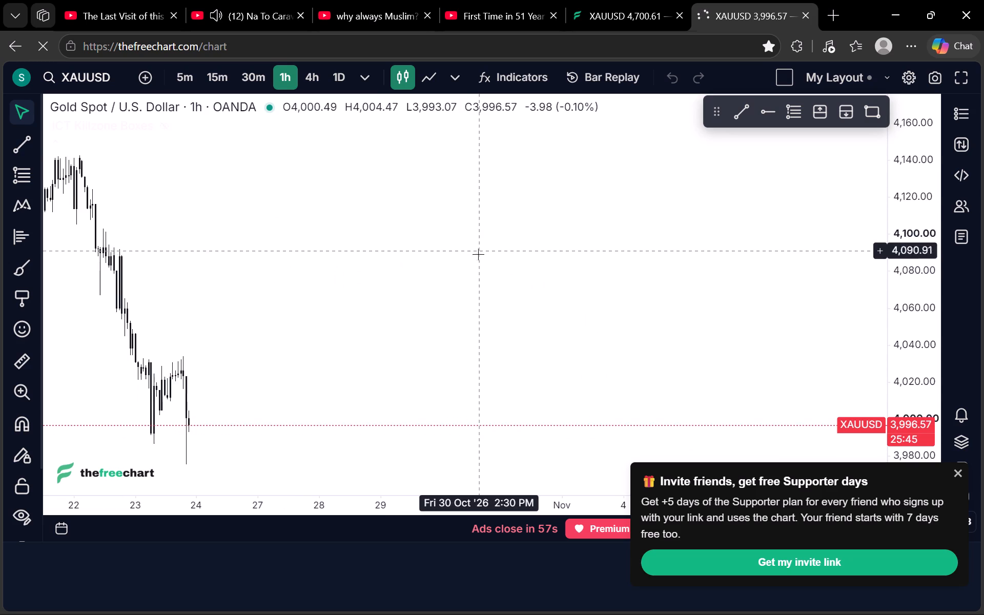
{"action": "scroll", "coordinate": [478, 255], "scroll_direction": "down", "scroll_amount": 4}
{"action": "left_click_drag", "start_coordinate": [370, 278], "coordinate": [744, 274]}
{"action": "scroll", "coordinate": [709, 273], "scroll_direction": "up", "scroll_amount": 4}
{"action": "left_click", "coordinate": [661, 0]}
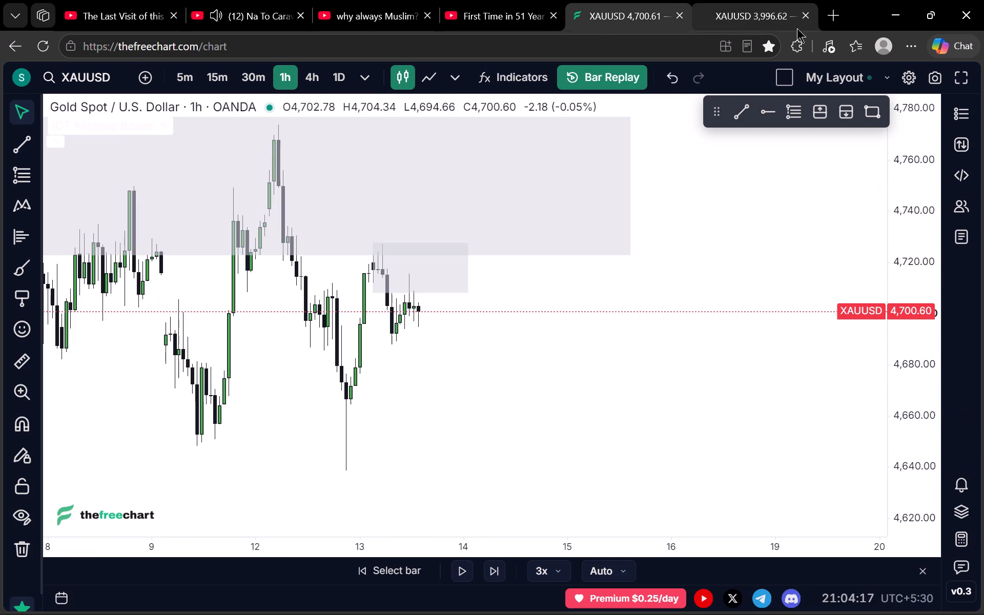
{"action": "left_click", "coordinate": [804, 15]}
Start a replay trading session with an initial balance of $10,000 and leverage of 100.
{"action": "left_click", "coordinate": [966, 144]}
{"action": "left_click", "coordinate": [851, 152]}
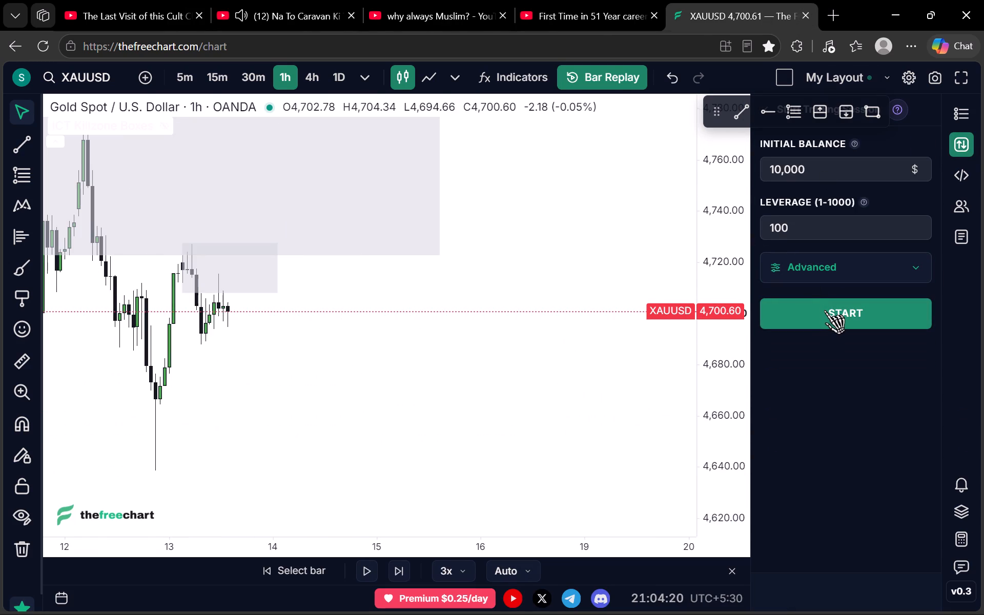
{"action": "left_click", "coordinate": [824, 310]}
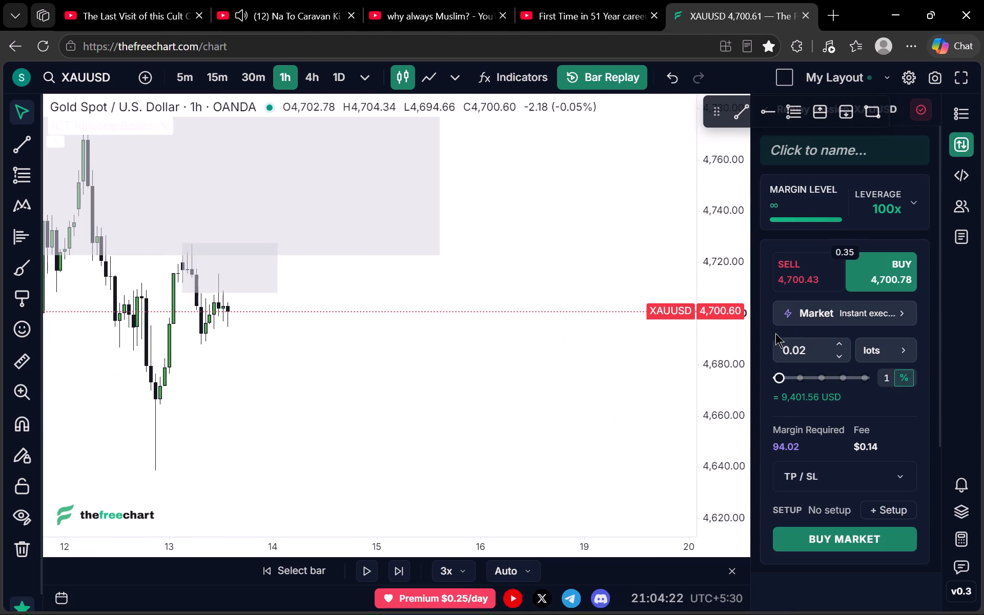
Set the XAUUSD order to a sell, keeping Market as the order type.
{"action": "scroll", "coordinate": [566, 299], "scroll_direction": "down", "scroll_amount": 4}
{"action": "left_click_drag", "start_coordinate": [376, 306], "coordinate": [527, 326]}
{"action": "scroll", "coordinate": [548, 333], "scroll_direction": "up", "scroll_amount": 3}
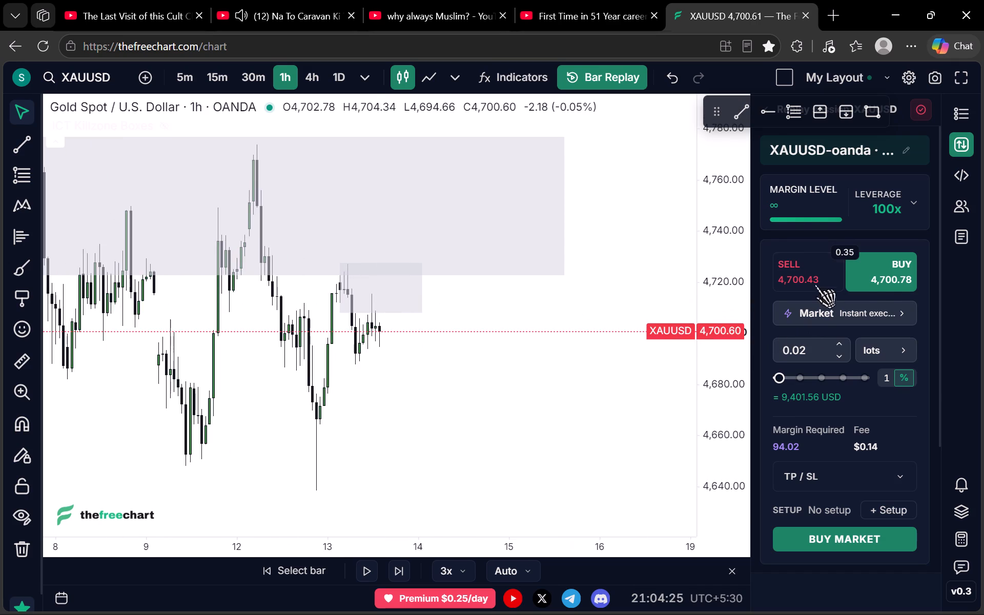
{"action": "left_click", "coordinate": [807, 273]}
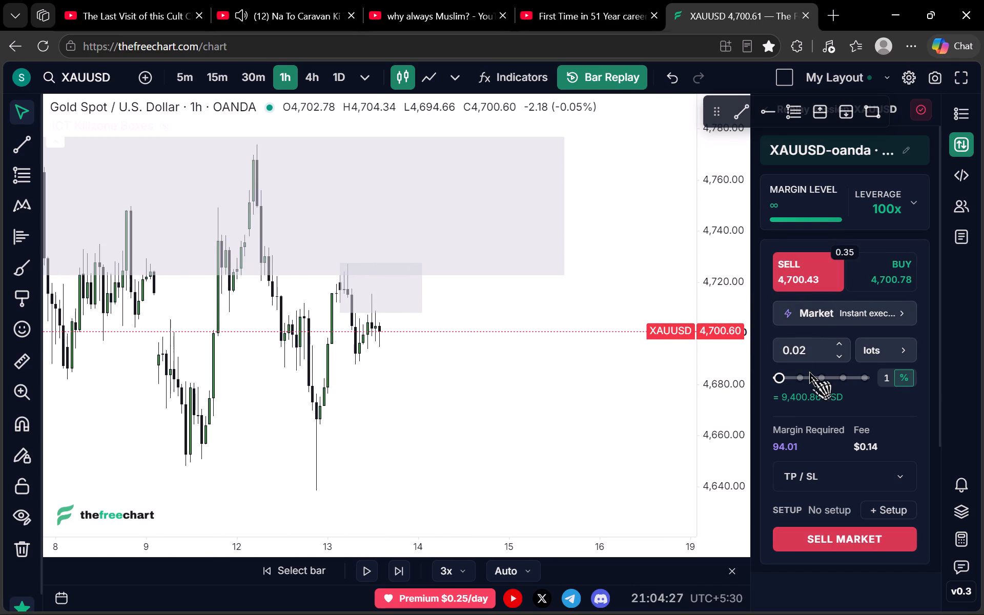
{"action": "left_click", "coordinate": [849, 310]}
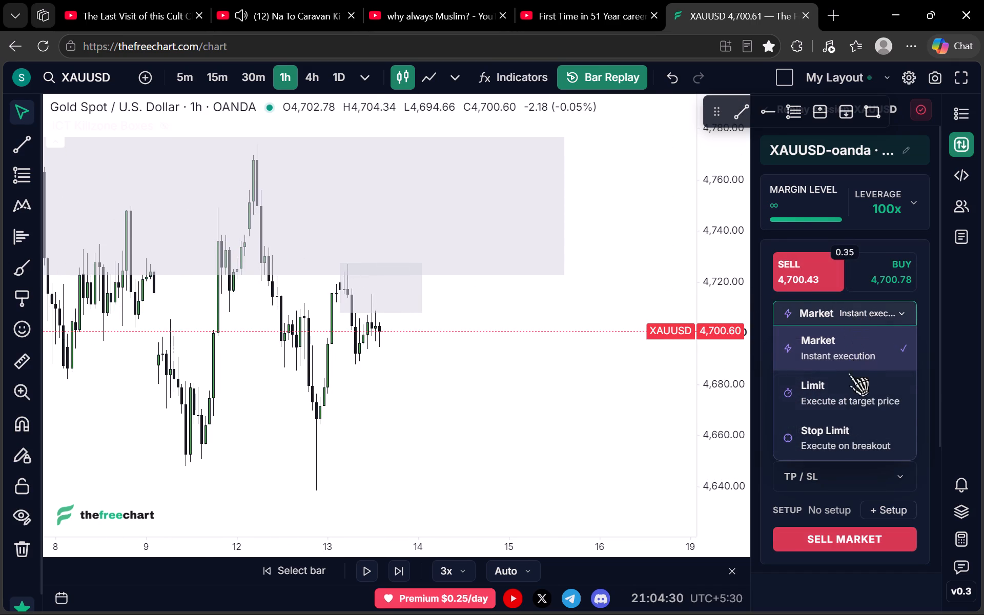
{"action": "left_click", "coordinate": [839, 315]}
Add a stop loss at 4,732.65 and a take profit at 4,639.59 to the market sell order.
{"action": "scroll", "coordinate": [840, 466], "scroll_direction": "down", "scroll_amount": 2}
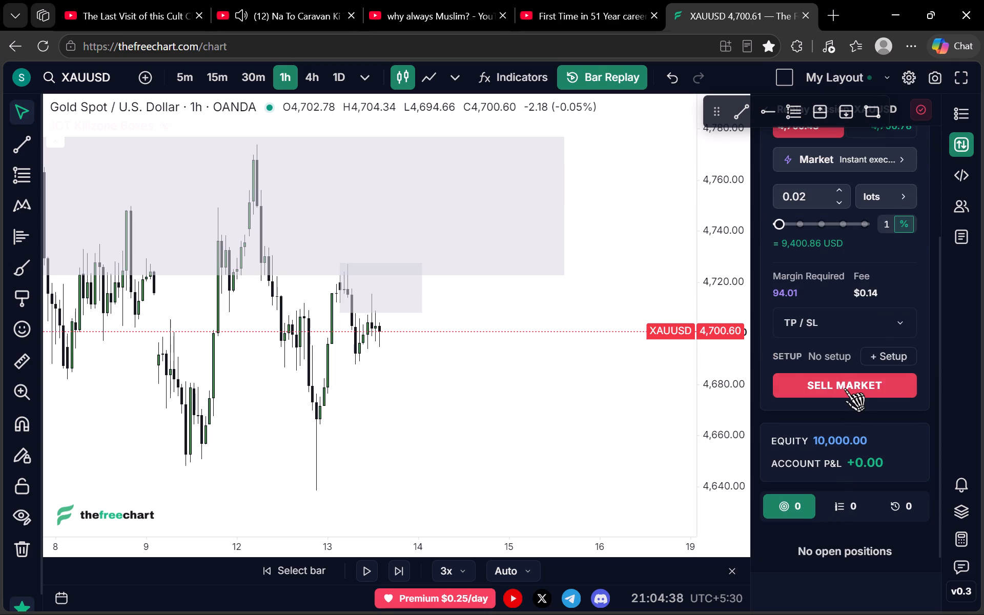
{"action": "left_click", "coordinate": [873, 324]}
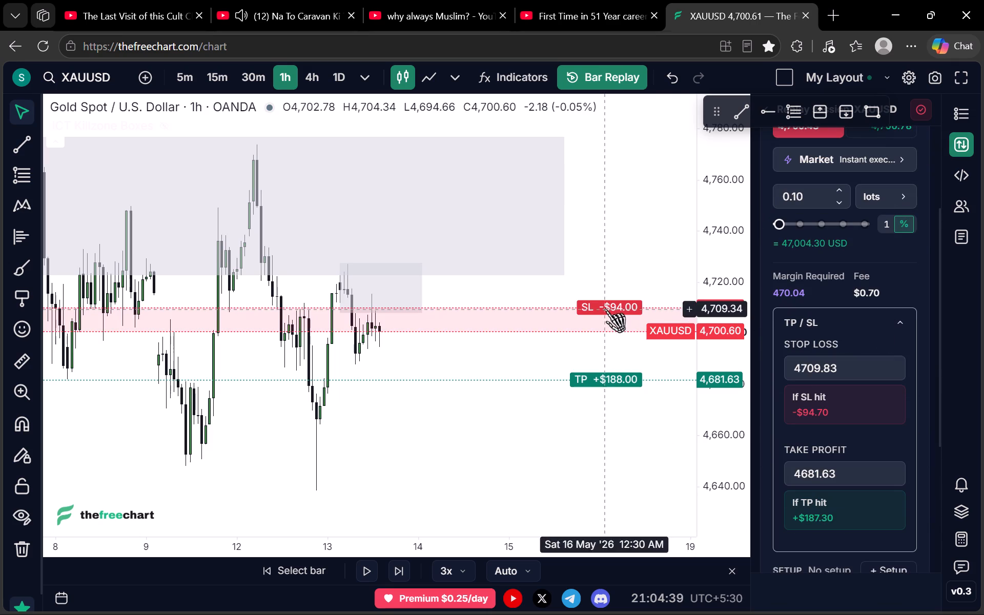
{"action": "left_click_drag", "start_coordinate": [613, 306], "coordinate": [613, 248]}
{"action": "left_click_drag", "start_coordinate": [667, 333], "coordinate": [666, 304]}
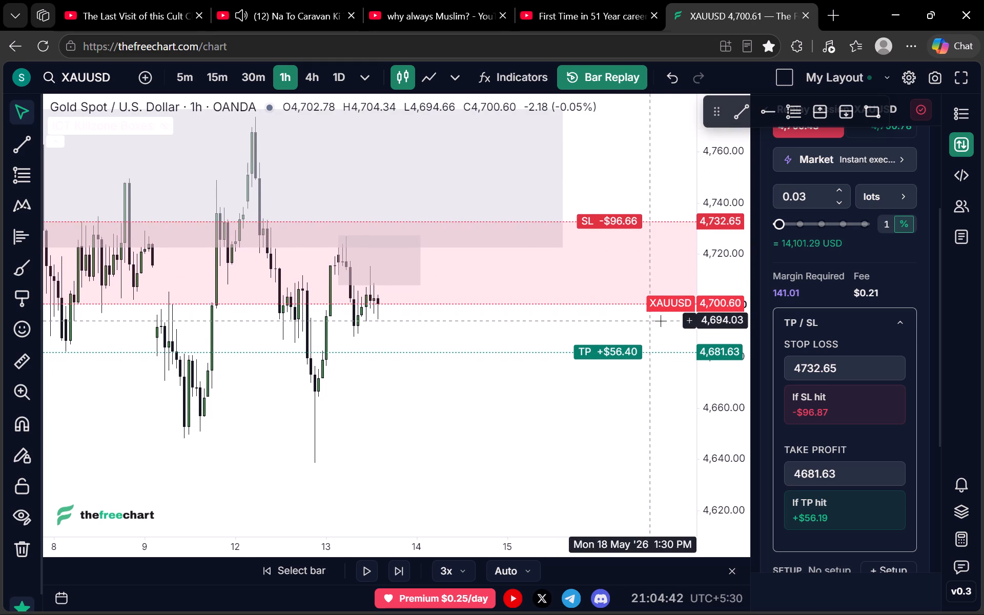
{"action": "left_click_drag", "start_coordinate": [596, 357], "coordinate": [589, 445]}
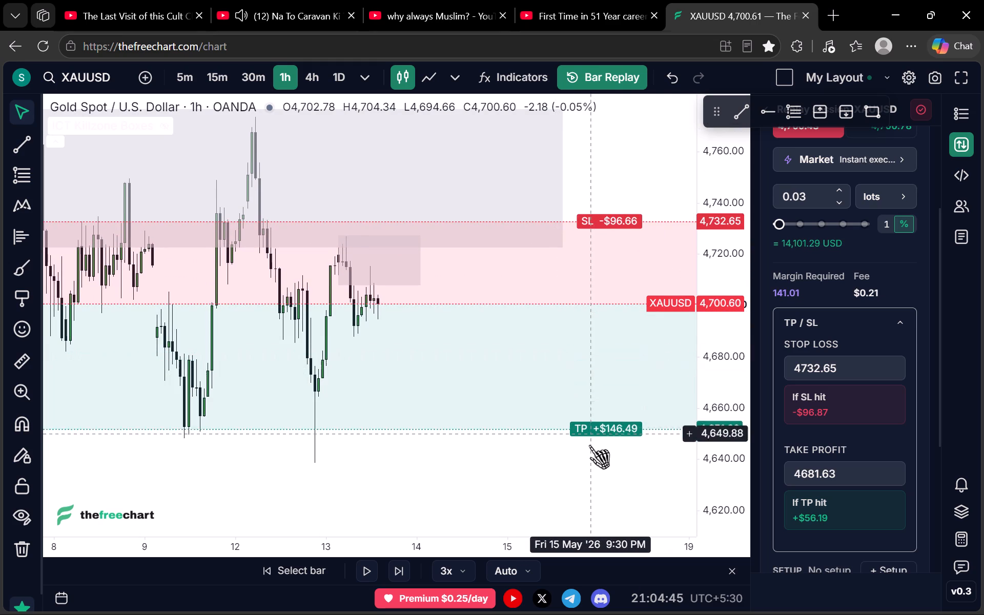
{"action": "left_click_drag", "start_coordinate": [589, 445], "coordinate": [590, 465]}
{"action": "scroll", "coordinate": [547, 381], "scroll_direction": "down", "scroll_amount": 2}
{"action": "left_click_drag", "start_coordinate": [566, 386], "coordinate": [566, 389]}
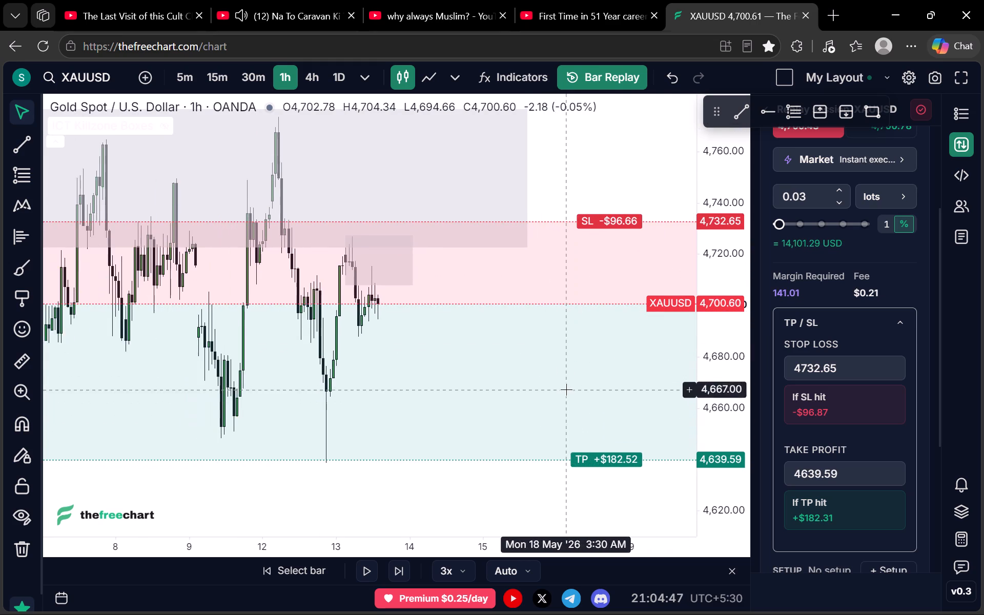
{"action": "left_click_drag", "start_coordinate": [566, 389], "coordinate": [563, 322]}
{"action": "scroll", "coordinate": [846, 262], "scroll_direction": "up", "scroll_amount": 4}
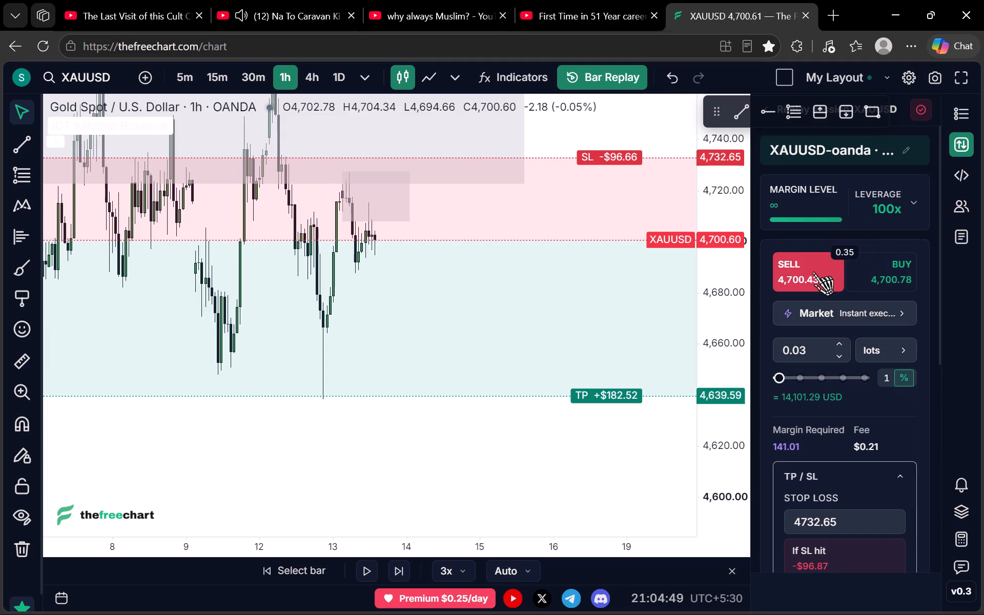
Place the 0.03-lot XAUUSD market sell order with its stop loss at 4,732.65 and take profit at 4,639.59.
{"action": "left_click", "coordinate": [813, 272]}
{"action": "scroll", "coordinate": [808, 473], "scroll_direction": "down", "scroll_amount": 5}
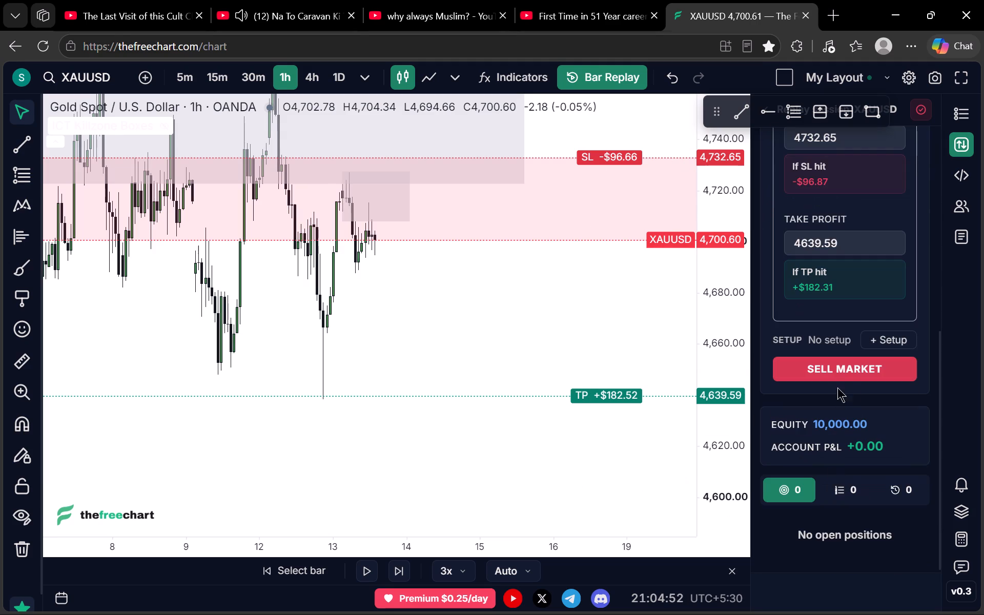
{"action": "left_click", "coordinate": [837, 373]}
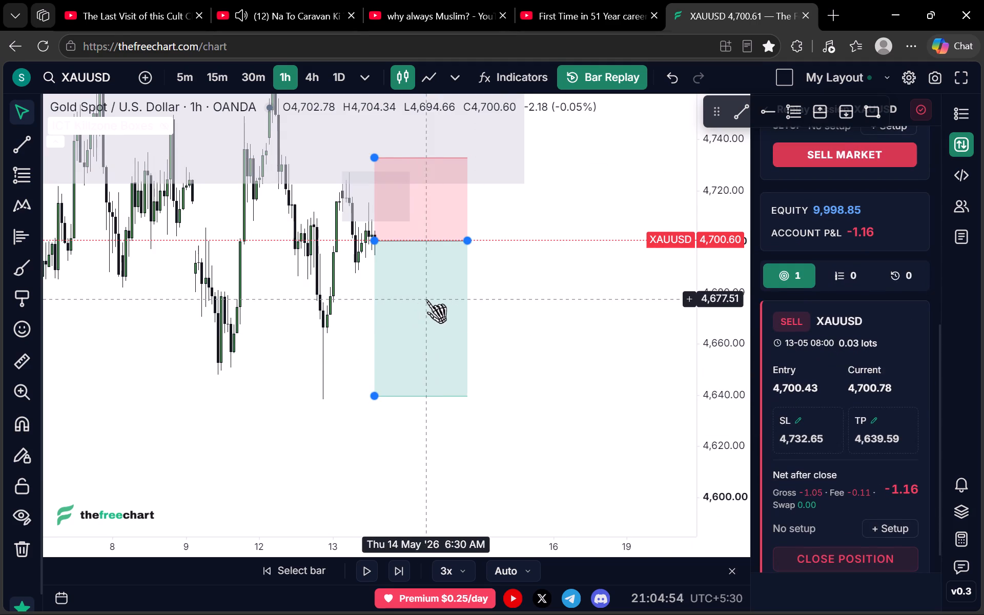
Advance the replay to the 13 May 12:00 bar and sell another 0.02 lots of XAUUSD at market.
{"action": "left_click", "coordinate": [367, 566]}
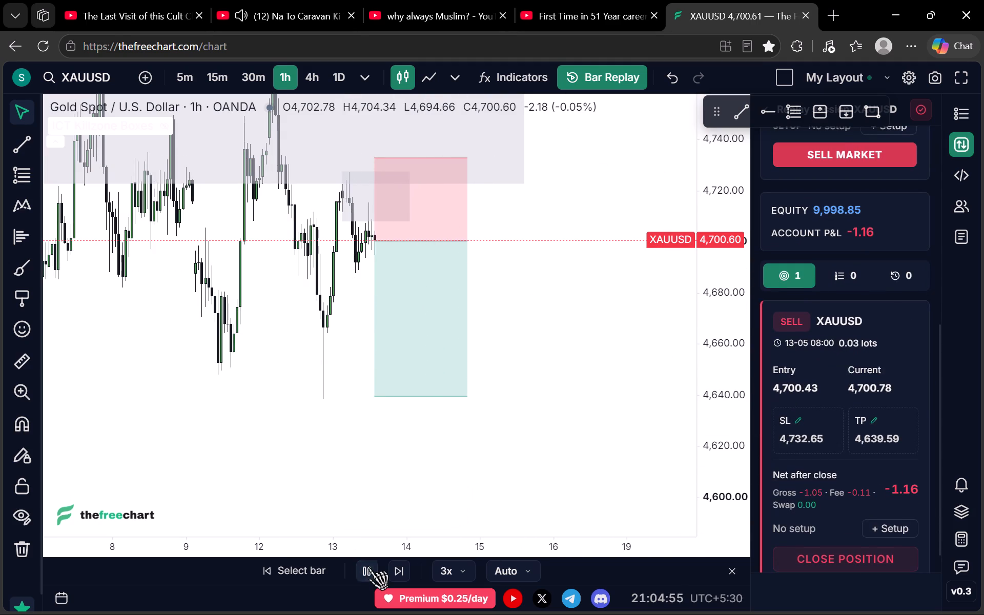
{"action": "left_click", "coordinate": [367, 566]}
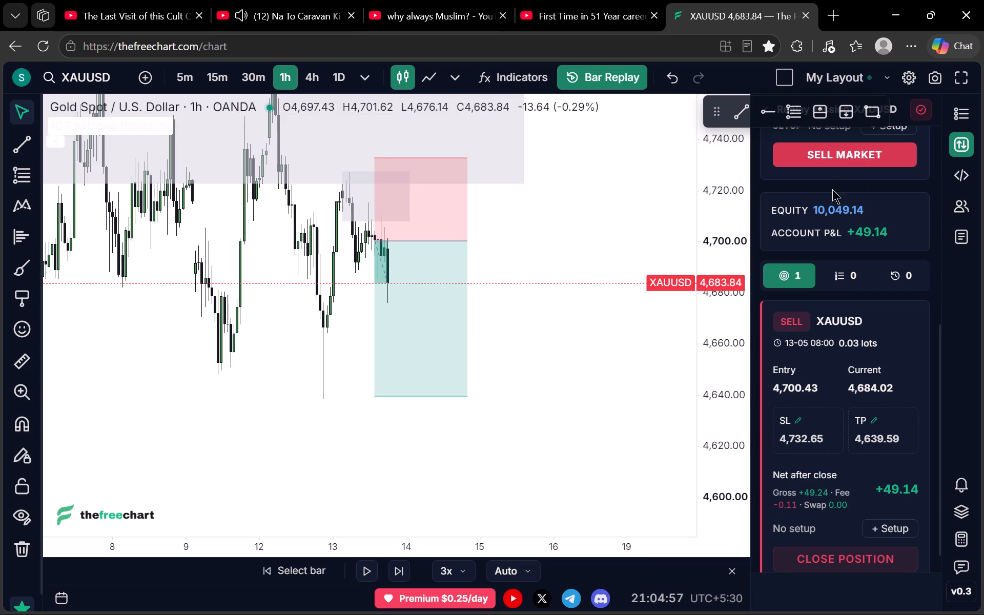
{"action": "left_click", "coordinate": [842, 155]}
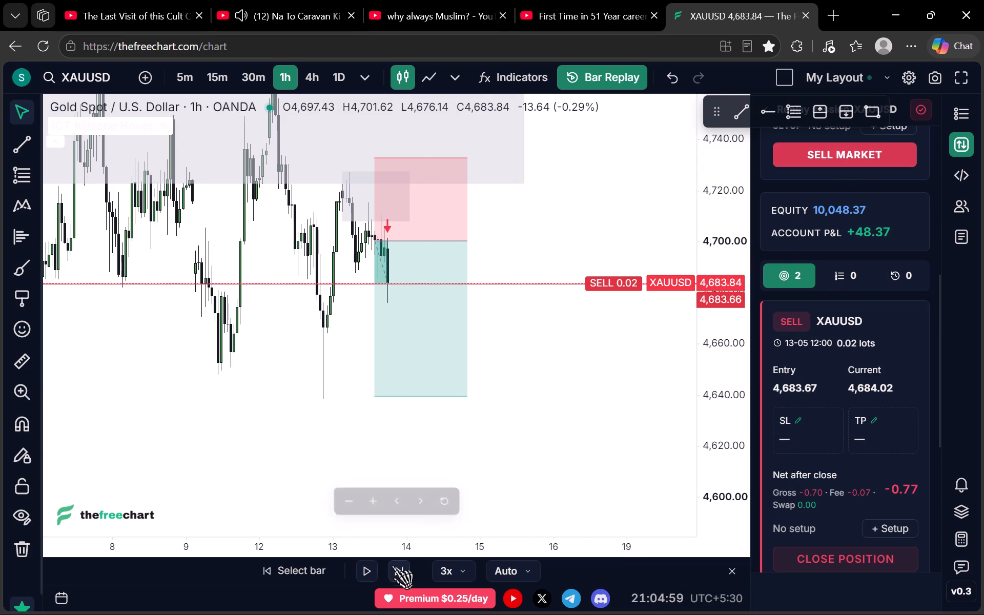
Play the replay into 15 May until price passes the 4,639.59 take profit, extending the short position drawing further in time.
{"action": "left_click", "coordinate": [366, 567]}
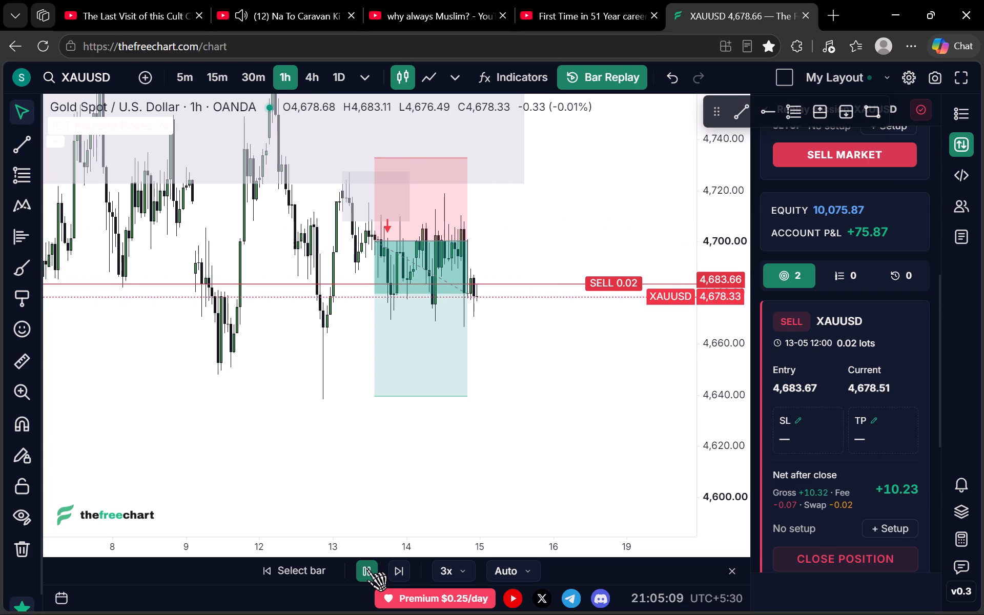
{"action": "left_click", "coordinate": [366, 567]}
{"action": "left_click_drag", "start_coordinate": [468, 242], "coordinate": [533, 248]}
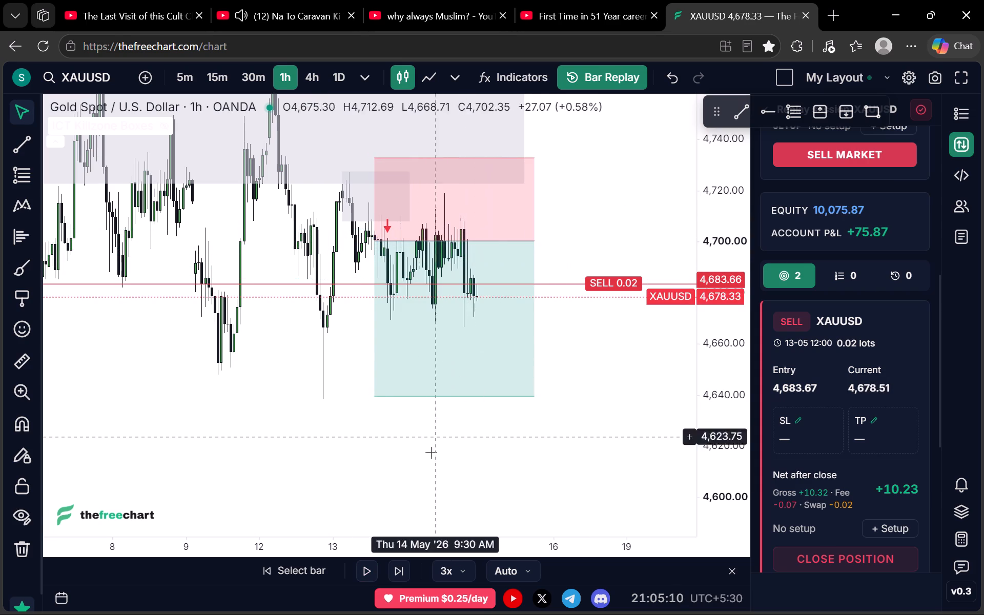
{"action": "left_click", "coordinate": [375, 566]}
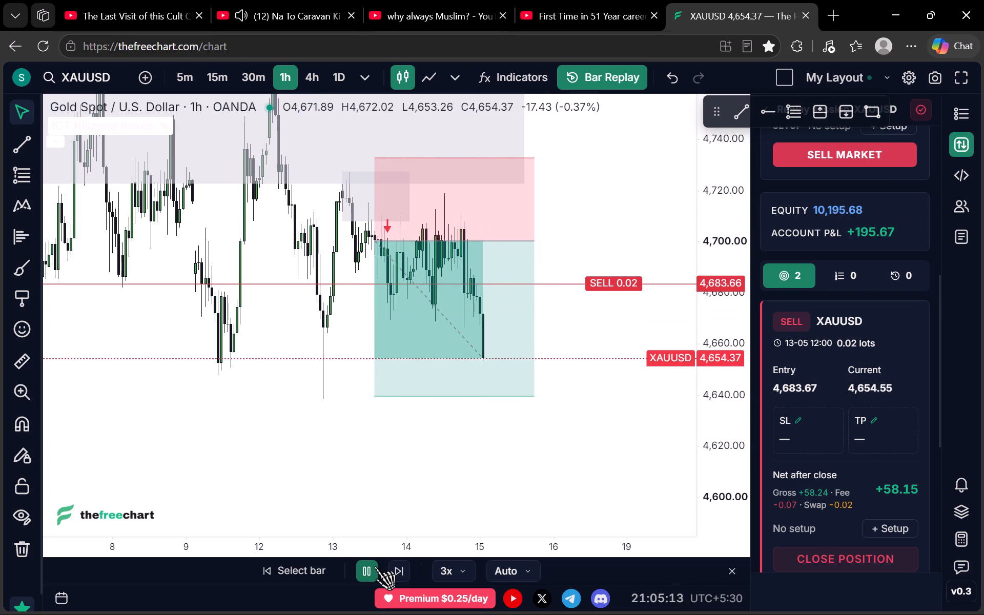
{"action": "left_click", "coordinate": [375, 566]}
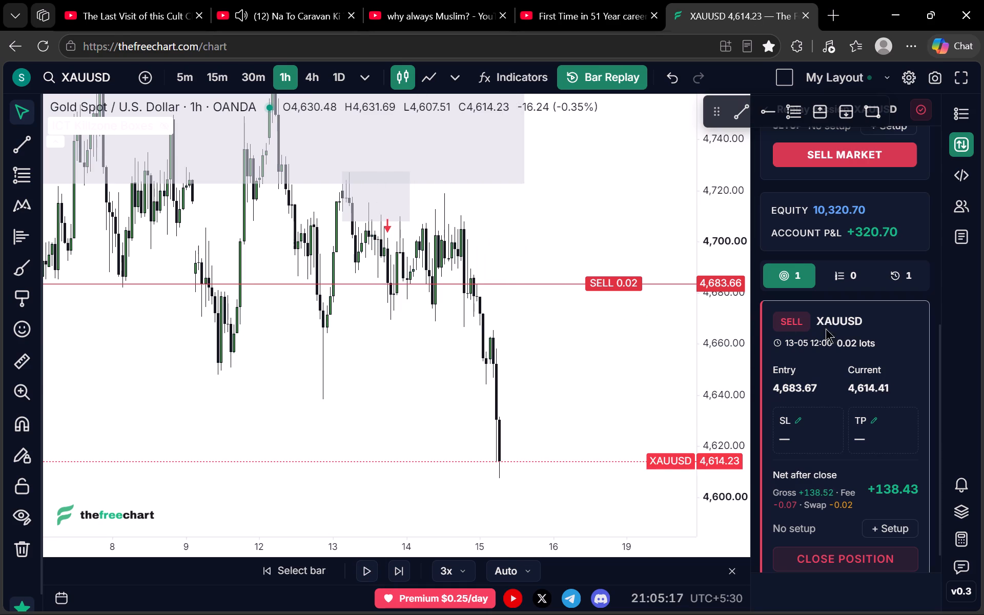
Close the remaining 0.02-lot XAUUSD sell position.
{"action": "left_click", "coordinate": [836, 559]}
Examine the drop from the May highs on the 1h and 4h charts, including the late-April lows.
{"action": "scroll", "coordinate": [706, 286], "scroll_direction": "down", "scroll_amount": 3}
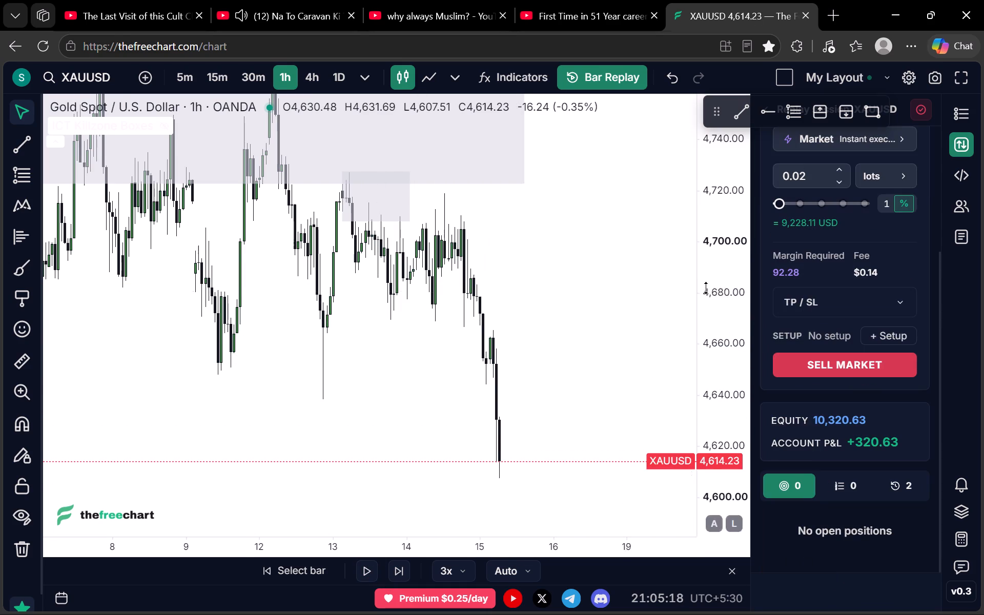
{"action": "scroll", "coordinate": [706, 290], "scroll_direction": "down", "scroll_amount": 2}
{"action": "scroll", "coordinate": [649, 270], "scroll_direction": "up", "scroll_amount": 1}
{"action": "scroll", "coordinate": [815, 259], "scroll_direction": "up", "scroll_amount": 5}
{"action": "scroll", "coordinate": [853, 268], "scroll_direction": "down", "scroll_amount": 4}
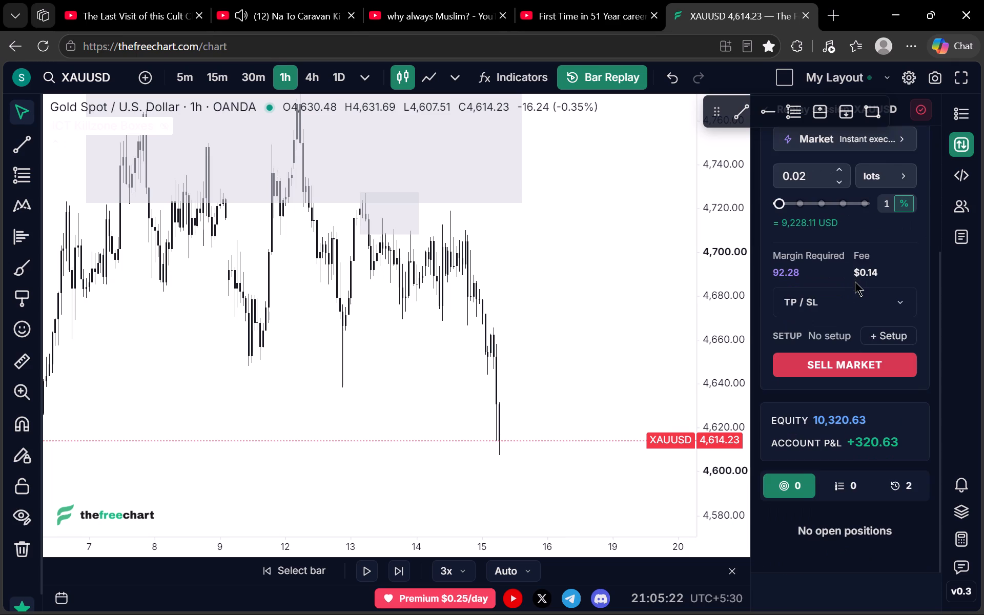
{"action": "scroll", "coordinate": [686, 302], "scroll_direction": "down", "scroll_amount": 3}
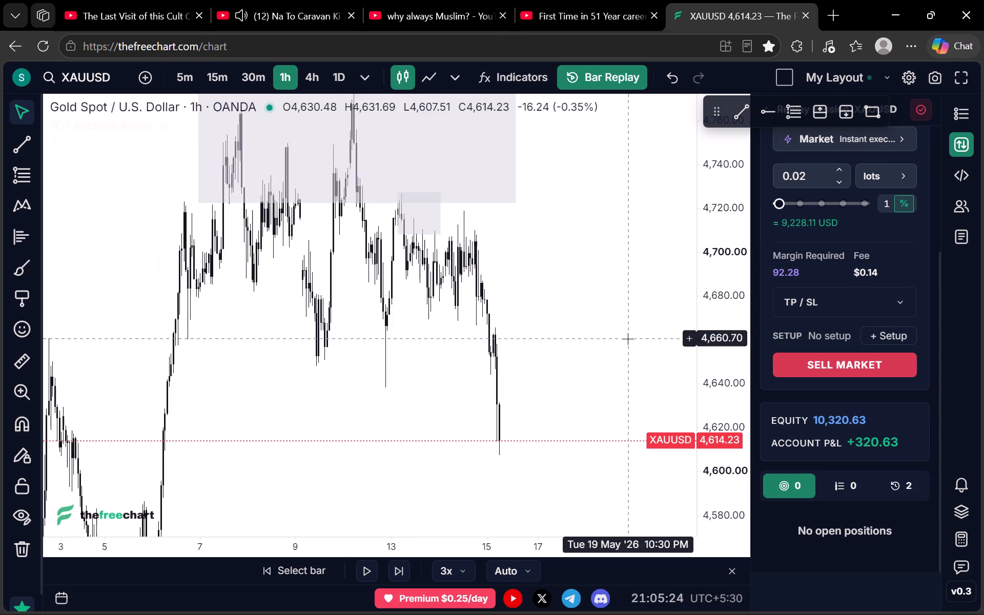
{"action": "scroll", "coordinate": [626, 337], "scroll_direction": "up", "scroll_amount": 4}
{"action": "left_click", "coordinate": [308, 86]}
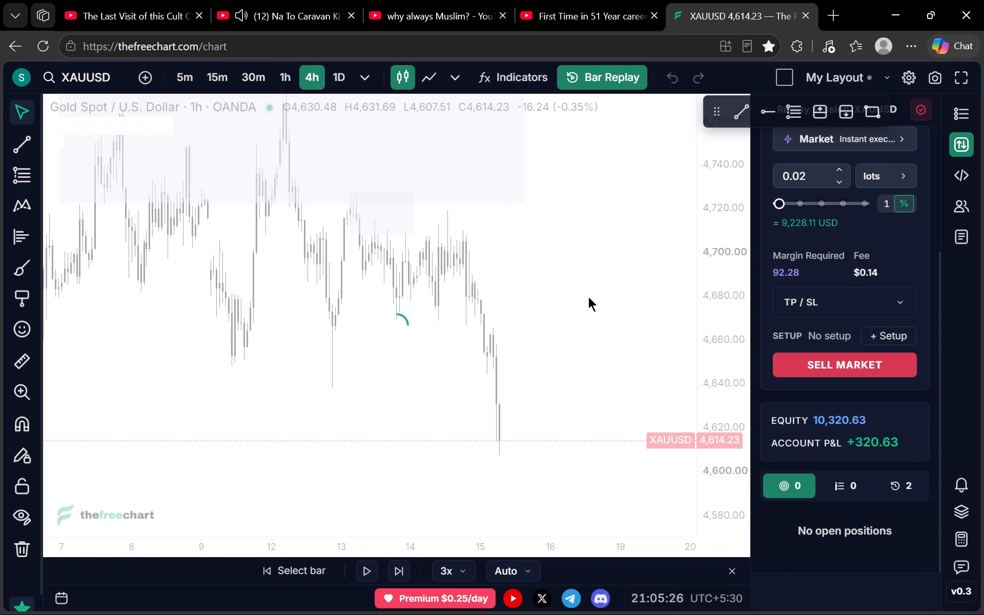
{"action": "scroll", "coordinate": [592, 299], "scroll_direction": "up", "scroll_amount": 5}
{"action": "scroll", "coordinate": [696, 288], "scroll_direction": "down", "scroll_amount": 20}
{"action": "scroll", "coordinate": [696, 288], "scroll_direction": "down", "scroll_amount": 3}
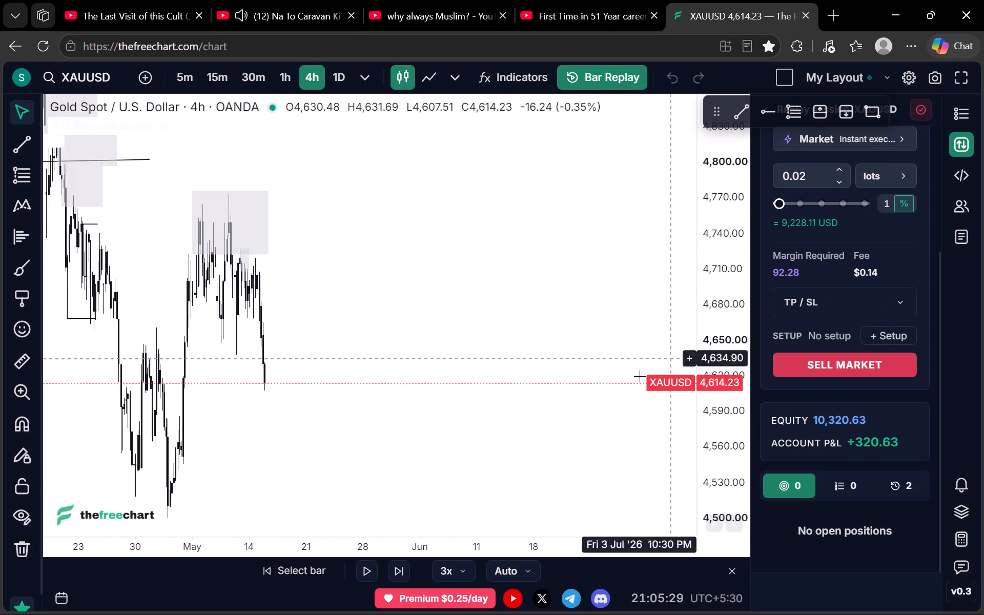
{"action": "scroll", "coordinate": [423, 416], "scroll_direction": "up", "scroll_amount": 4}
{"action": "scroll", "coordinate": [432, 345], "scroll_direction": "down", "scroll_amount": 4}
{"action": "left_click_drag", "start_coordinate": [412, 439], "coordinate": [454, 289]}
{"action": "scroll", "coordinate": [395, 339], "scroll_direction": "up", "scroll_amount": 3}
{"action": "left_click_drag", "start_coordinate": [373, 300], "coordinate": [383, 371]}
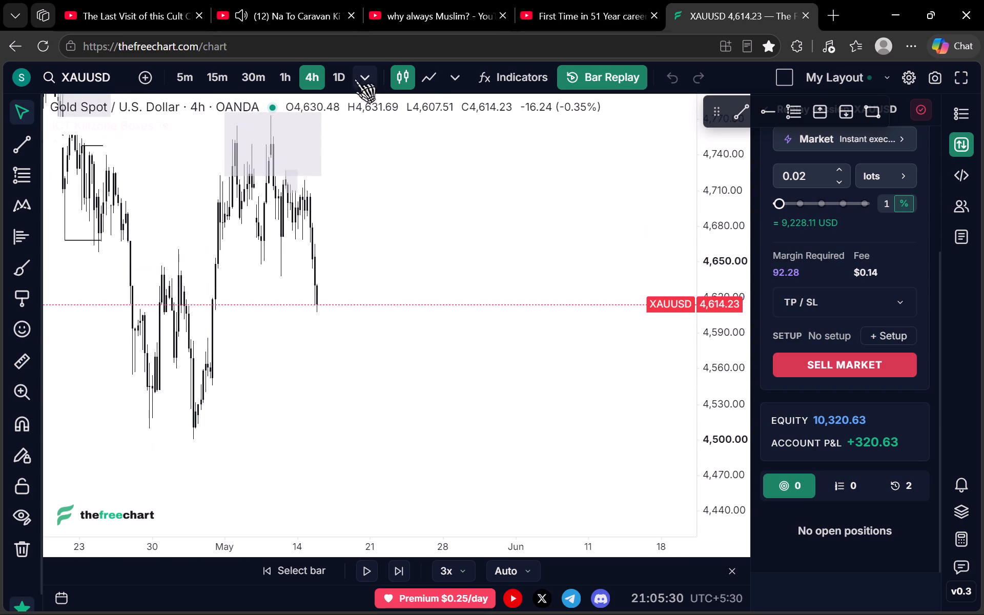
On the daily chart, draw a rectangle zone from 6 May to 1 June between about 4,590 and 4,521.
{"action": "left_click", "coordinate": [342, 74]}
{"action": "scroll", "coordinate": [460, 286], "scroll_direction": "up", "scroll_amount": 9}
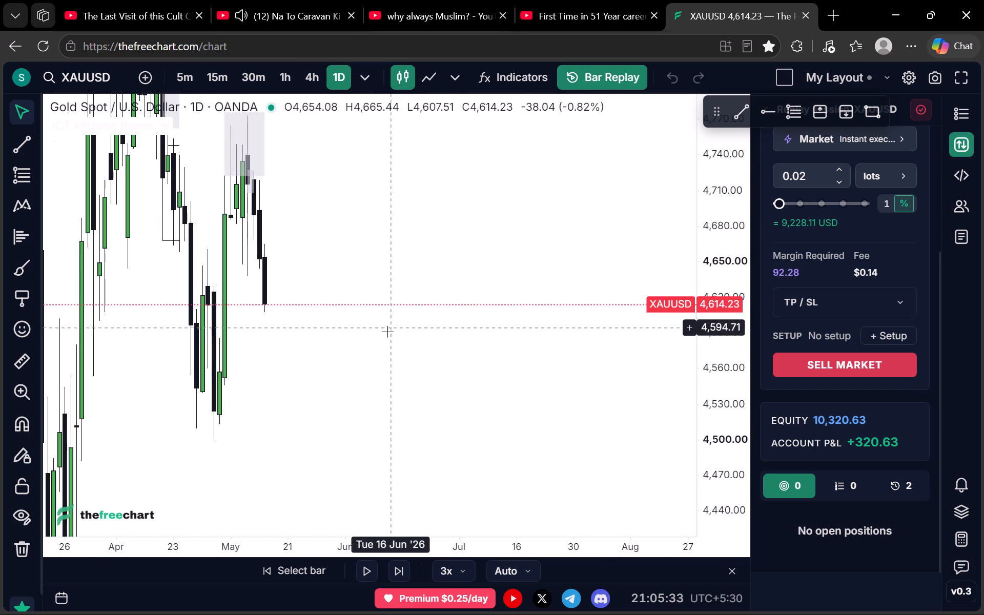
{"action": "scroll", "coordinate": [711, 240], "scroll_direction": "down", "scroll_amount": 10}
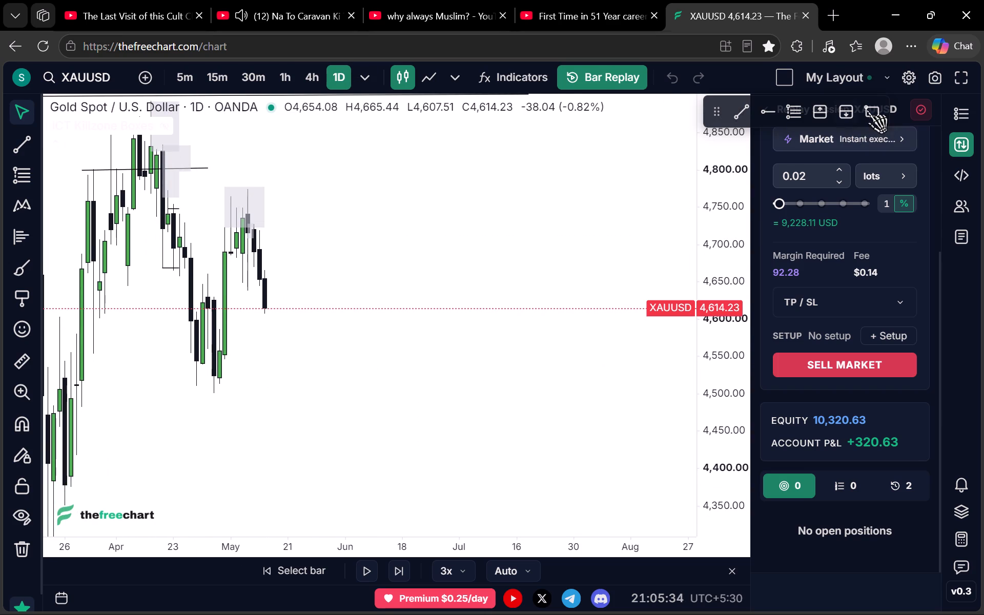
{"action": "left_click", "coordinate": [867, 110]}
{"action": "left_click", "coordinate": [226, 325]}
{"action": "left_click", "coordinate": [330, 378]}
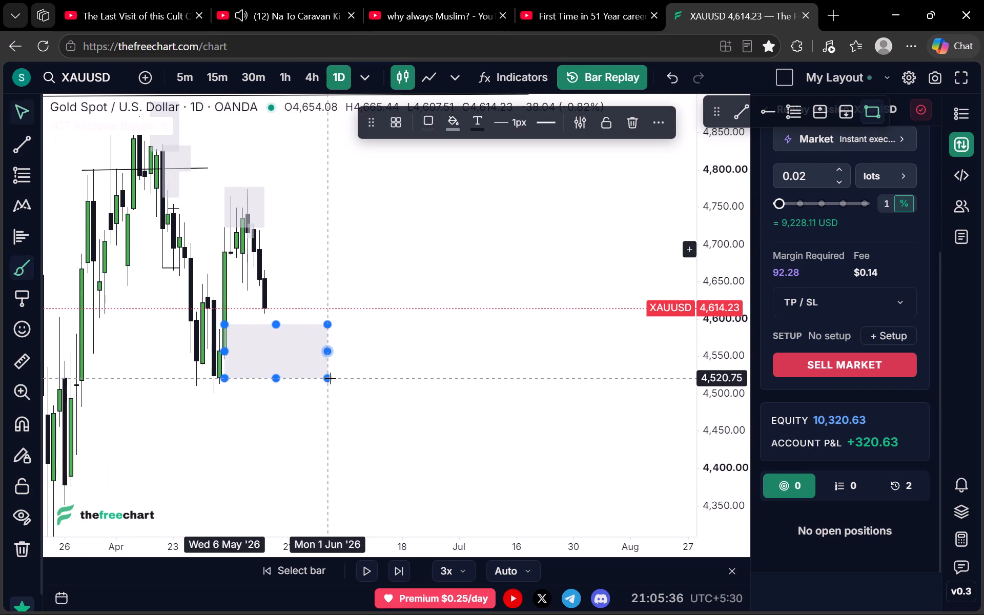
{"action": "left_click", "coordinate": [410, 346]}
Draw a thin rectangle zone on the daily chart from 12 May to mid-June, between about 4,673 and 4,664.
{"action": "left_click", "coordinate": [285, 78]}
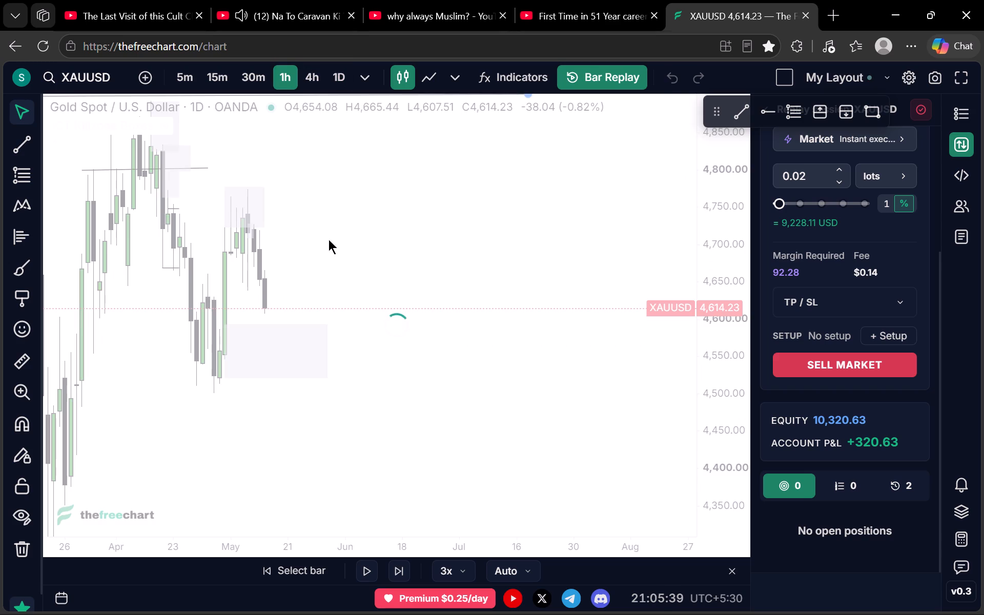
{"action": "left_click", "coordinate": [315, 82]}
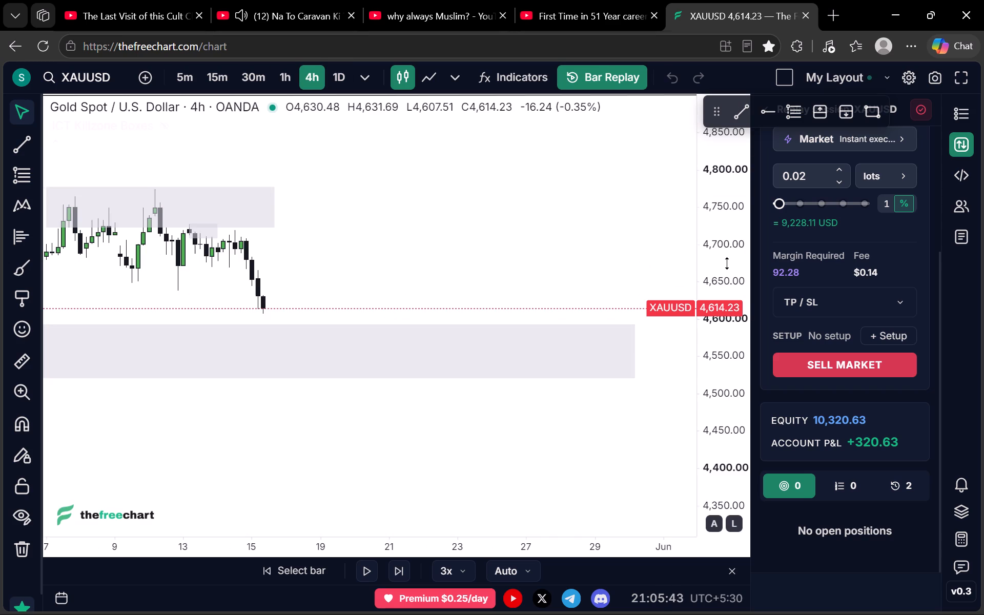
{"action": "scroll", "coordinate": [731, 269], "scroll_direction": "up", "scroll_amount": 7}
{"action": "scroll", "coordinate": [633, 224], "scroll_direction": "down", "scroll_amount": 3}
{"action": "left_click_drag", "start_coordinate": [592, 160], "coordinate": [596, 231]}
{"action": "scroll", "coordinate": [597, 208], "scroll_direction": "up", "scroll_amount": 2}
{"action": "left_click", "coordinate": [863, 111]}
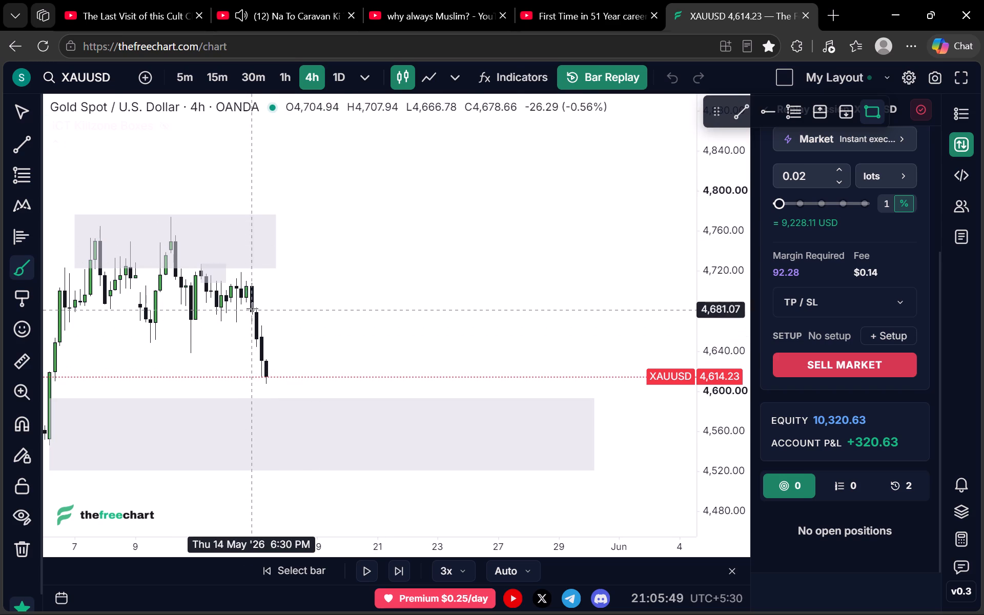
{"action": "left_click", "coordinate": [338, 77]}
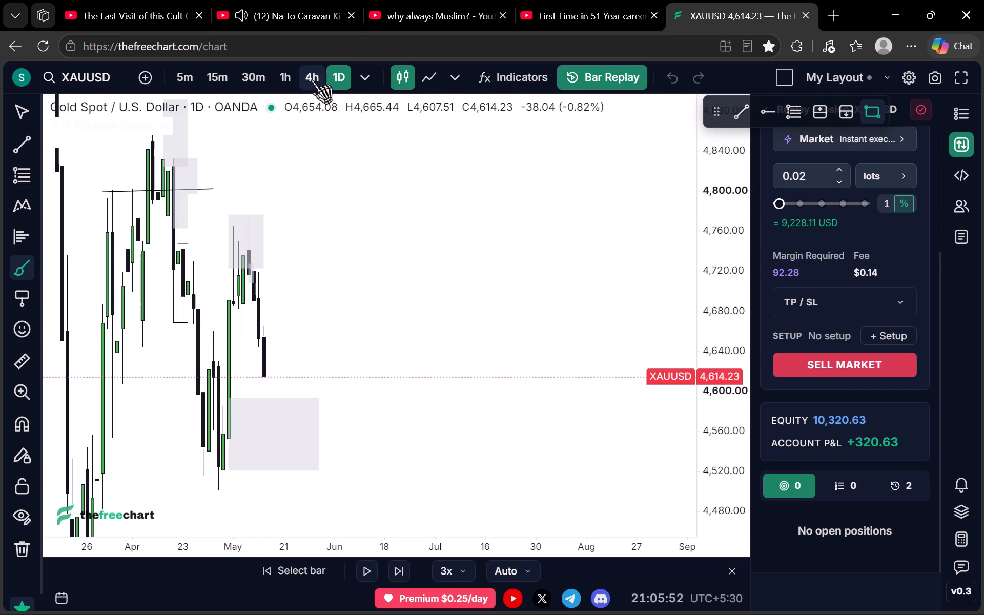
{"action": "left_click", "coordinate": [246, 319]}
{"action": "left_click", "coordinate": [372, 326]}
{"action": "left_click", "coordinate": [439, 321]}
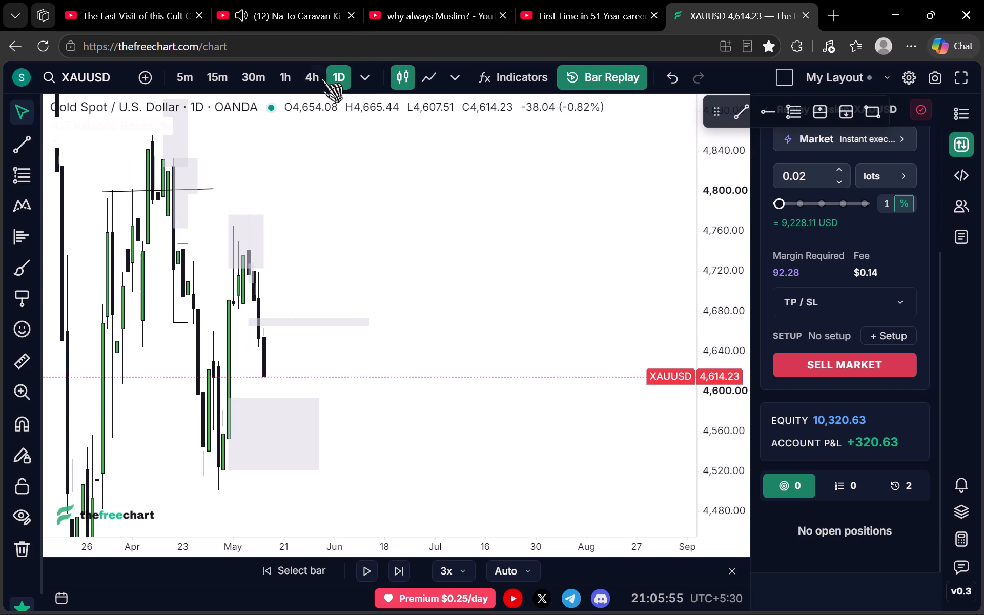
Examine the two new rectangle zones against current price on the 4h and 1h charts.
{"action": "left_click", "coordinate": [313, 69]}
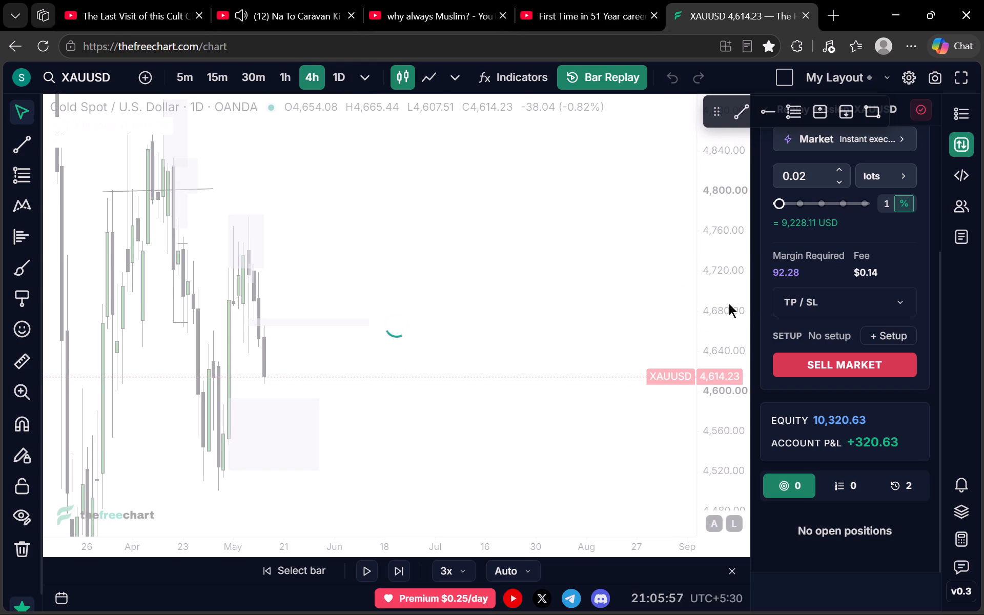
{"action": "scroll", "coordinate": [711, 315], "scroll_direction": "up", "scroll_amount": 13}
{"action": "scroll", "coordinate": [531, 310], "scroll_direction": "down", "scroll_amount": 2}
{"action": "left_click_drag", "start_coordinate": [458, 359], "coordinate": [437, 255]}
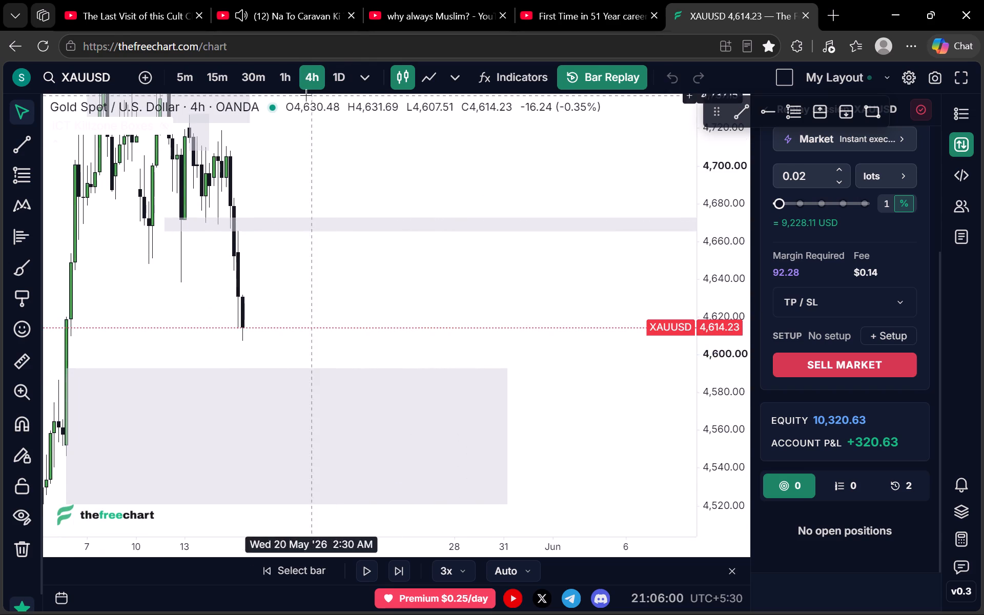
{"action": "left_click", "coordinate": [280, 88]}
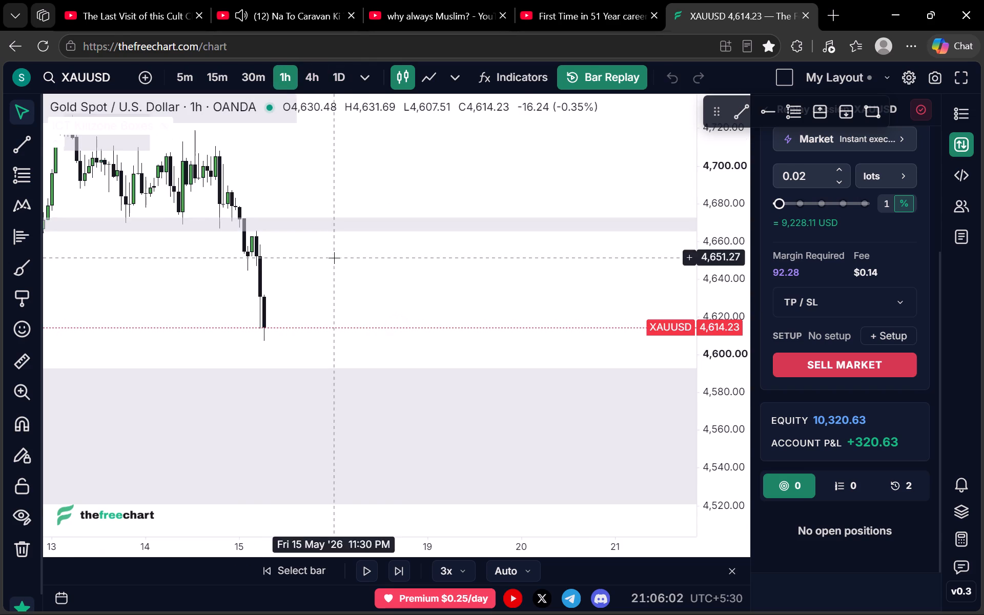
{"action": "scroll", "coordinate": [334, 264], "scroll_direction": "down", "scroll_amount": 3}
{"action": "left_click_drag", "start_coordinate": [355, 299], "coordinate": [376, 241]}
{"action": "scroll", "coordinate": [383, 243], "scroll_direction": "down", "scroll_amount": 4}
{"action": "scroll", "coordinate": [704, 227], "scroll_direction": "down", "scroll_amount": 7}
{"action": "scroll", "coordinate": [379, 233], "scroll_direction": "down", "scroll_amount": 2}
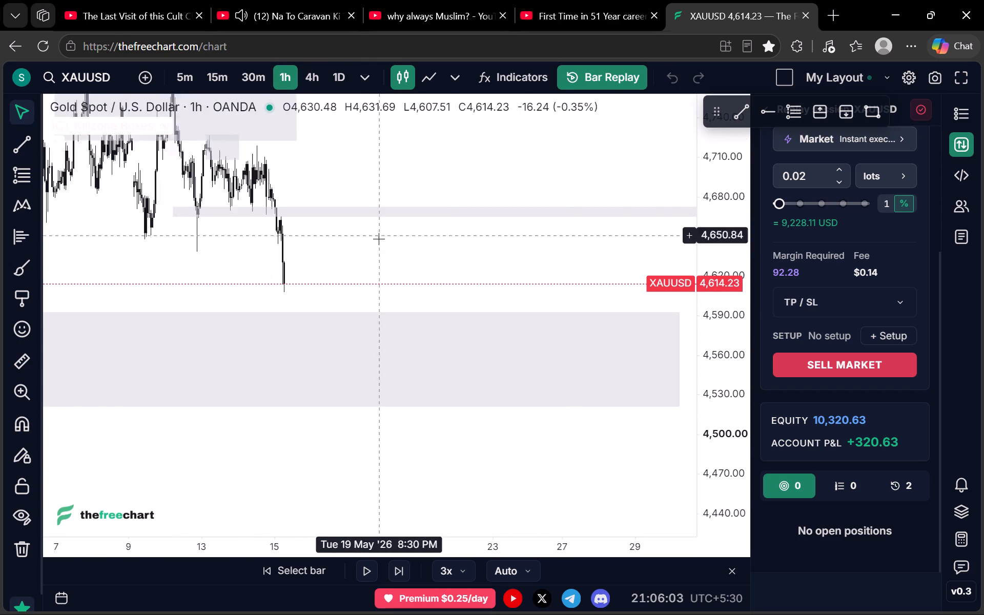
{"action": "scroll", "coordinate": [379, 241], "scroll_direction": "down", "scroll_amount": 4}
{"action": "left_click_drag", "start_coordinate": [385, 259], "coordinate": [438, 242]}
{"action": "scroll", "coordinate": [438, 242], "scroll_direction": "up", "scroll_amount": 5}
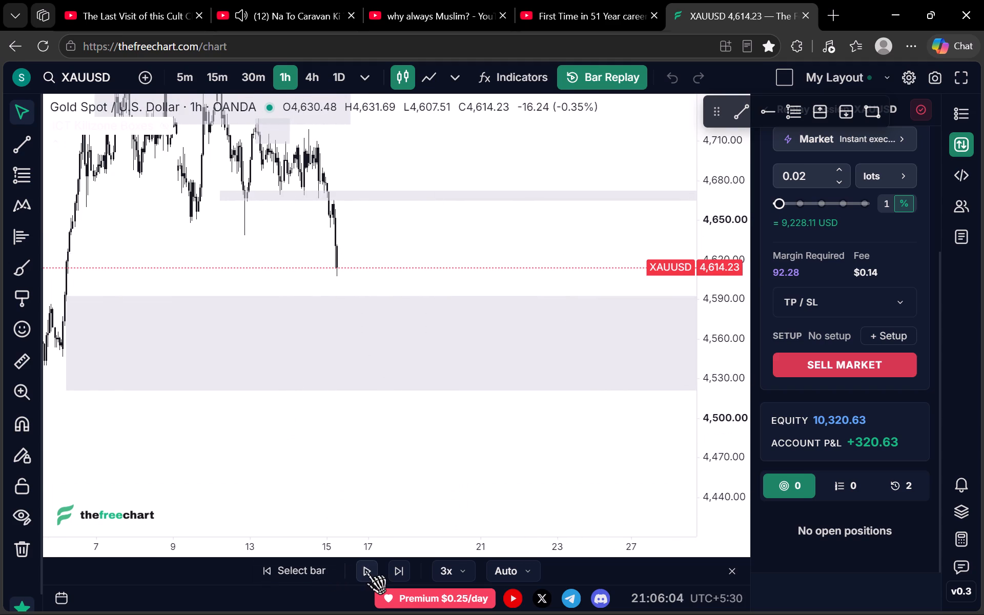
Play the replay on the 1h chart while price trades into and tests below the large 4,590–4,521 zone.
{"action": "left_click", "coordinate": [365, 570]}
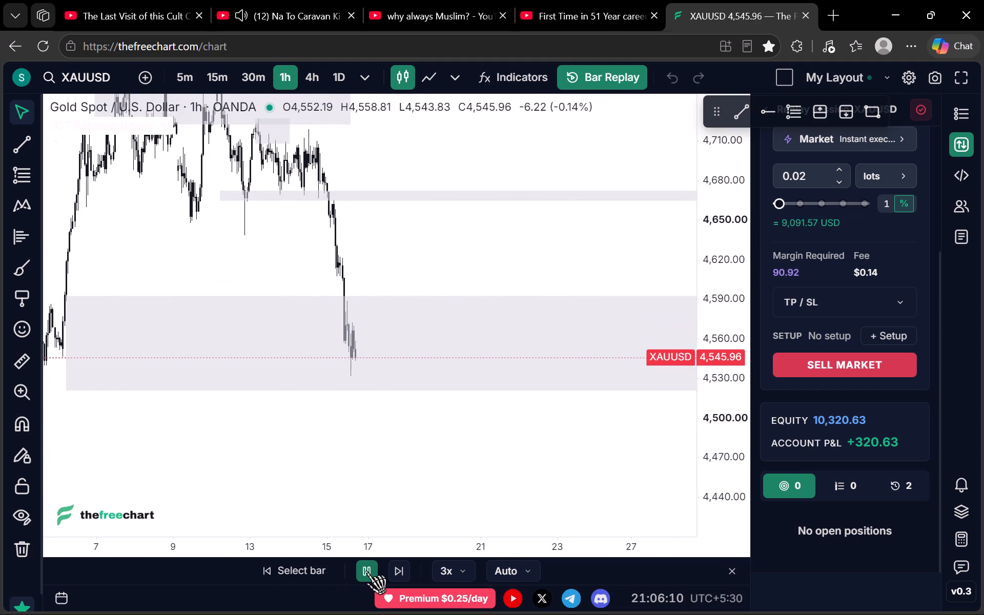
{"action": "left_click", "coordinate": [365, 570]}
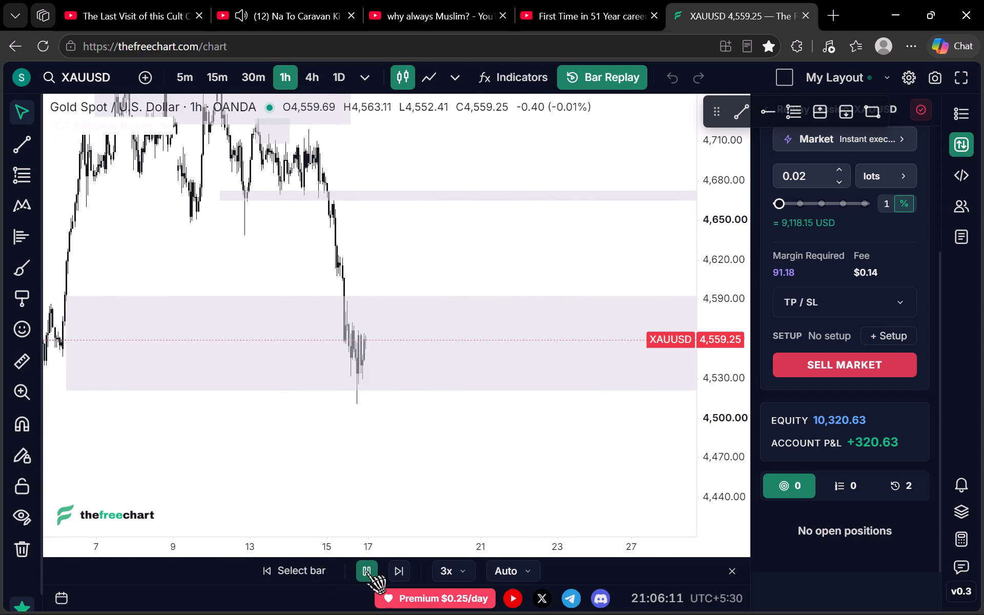
{"action": "scroll", "coordinate": [343, 458], "scroll_direction": "up", "scroll_amount": 11}
{"action": "left_click", "coordinate": [362, 574]}
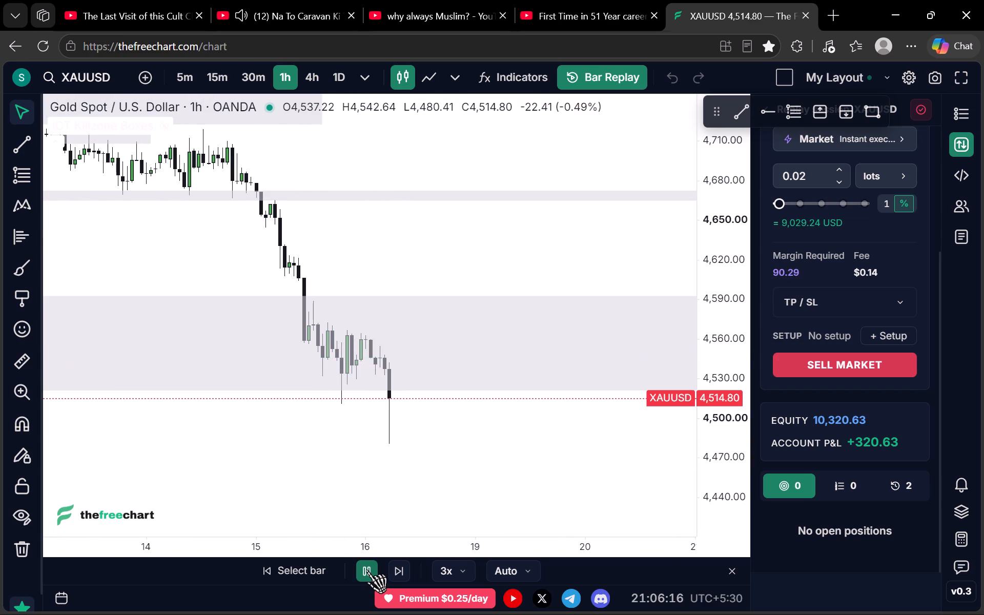
{"action": "left_click", "coordinate": [366, 569]}
Continue the replay on the 4h chart until price drops clearly below the large lower zone.
{"action": "left_click", "coordinate": [312, 77]}
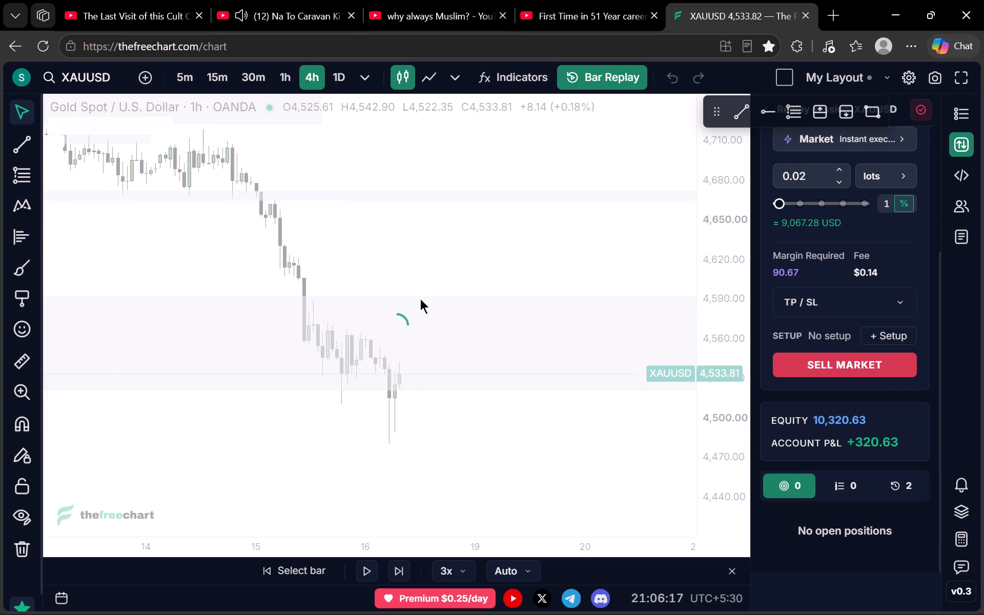
{"action": "scroll", "coordinate": [715, 315], "scroll_direction": "down", "scroll_amount": 6}
{"action": "left_click", "coordinate": [370, 572]}
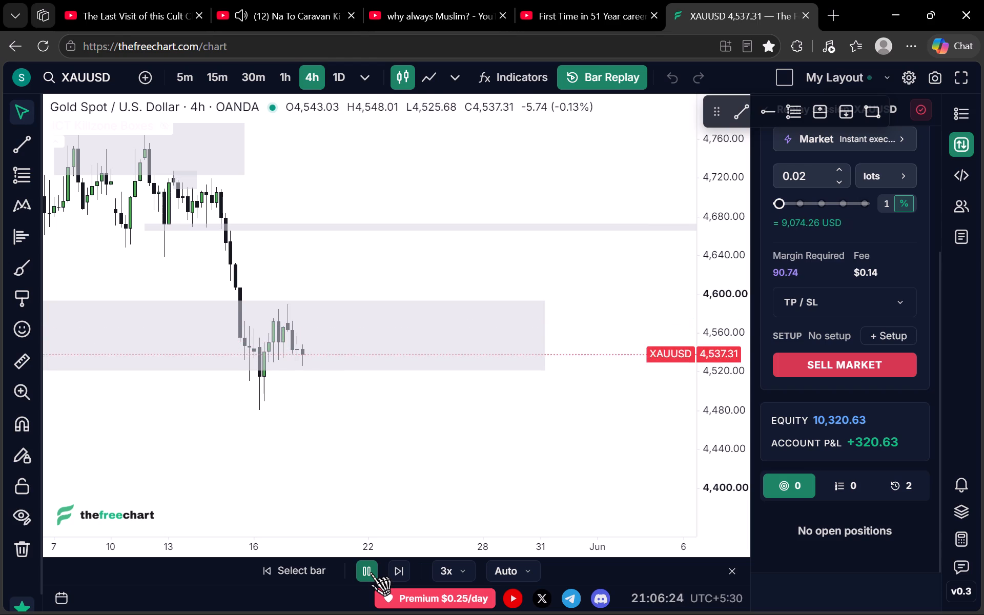
{"action": "left_click", "coordinate": [370, 572]}
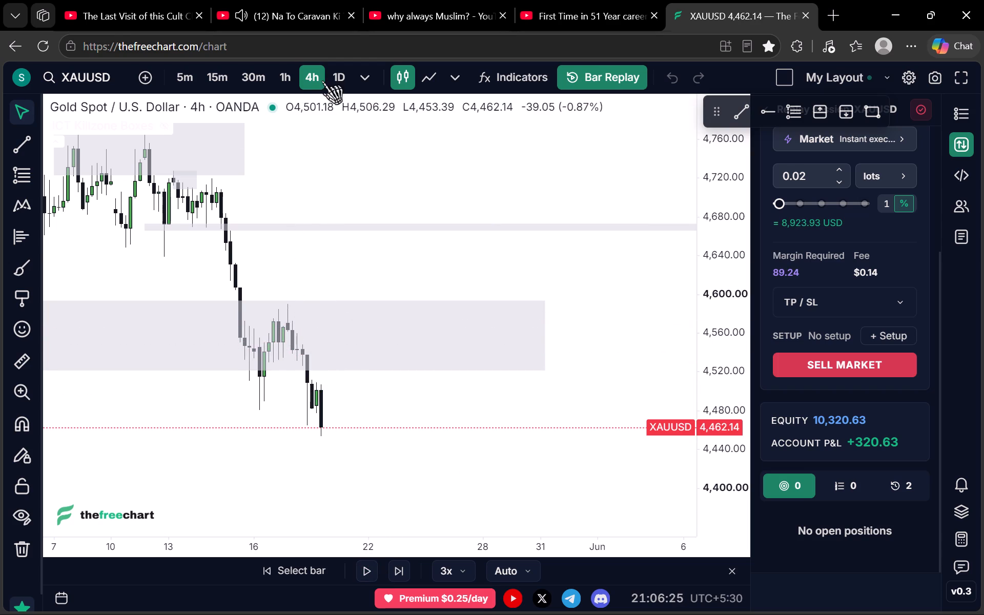
Play the replay on the daily chart to mid-June, past the drop through the long horizontal line near 4,100.
{"action": "left_click", "coordinate": [343, 75]}
{"action": "scroll", "coordinate": [717, 283], "scroll_direction": "down", "scroll_amount": 7}
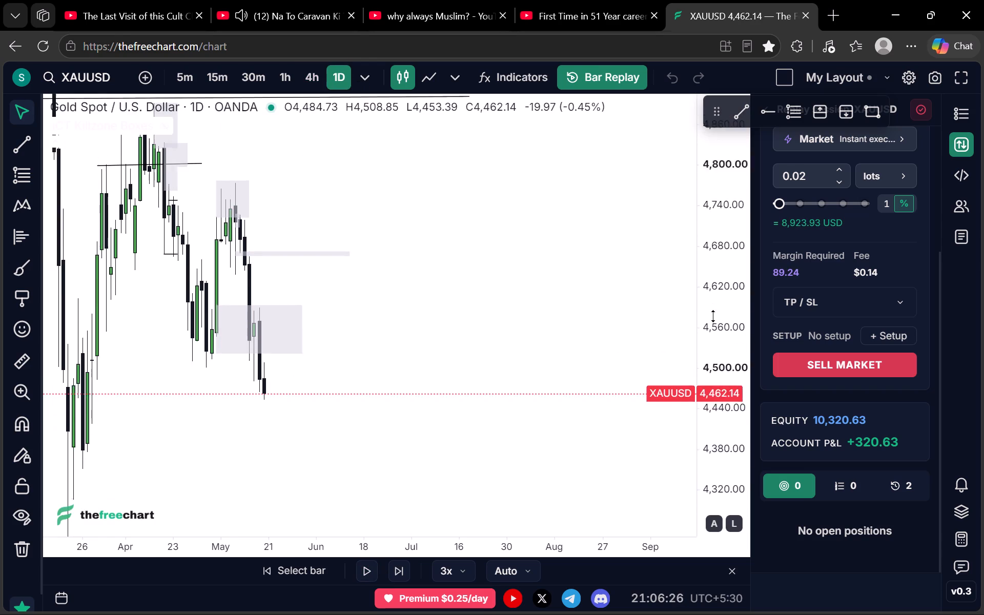
{"action": "scroll", "coordinate": [713, 316], "scroll_direction": "down", "scroll_amount": 7}
{"action": "left_click_drag", "start_coordinate": [318, 432], "coordinate": [383, 351]}
{"action": "left_click", "coordinate": [371, 572]}
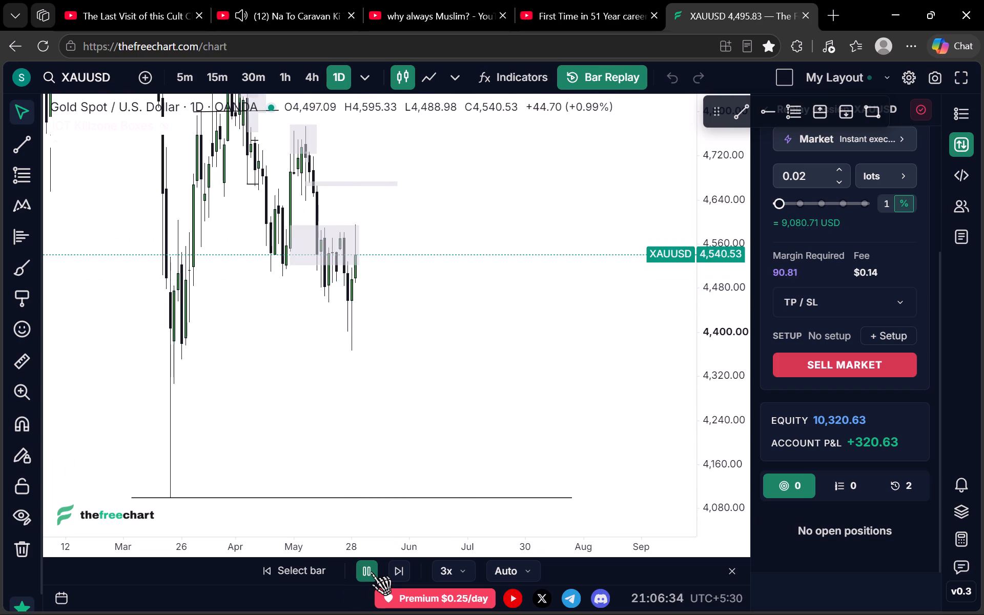
{"action": "left_click", "coordinate": [371, 571]}
{"action": "left_click", "coordinate": [371, 571]}
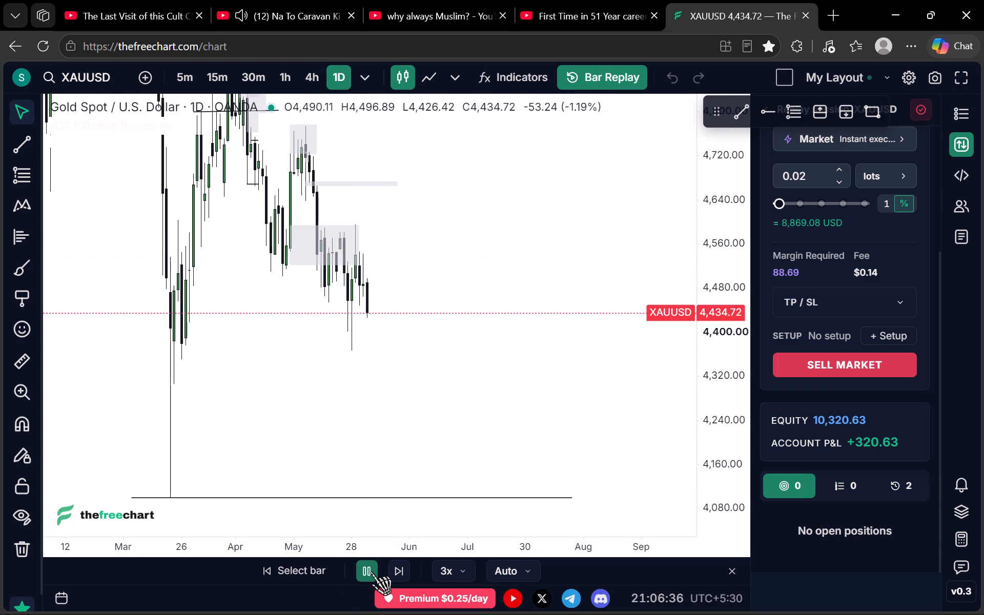
{"action": "left_click", "coordinate": [371, 571]}
{"action": "left_click", "coordinate": [371, 571]}
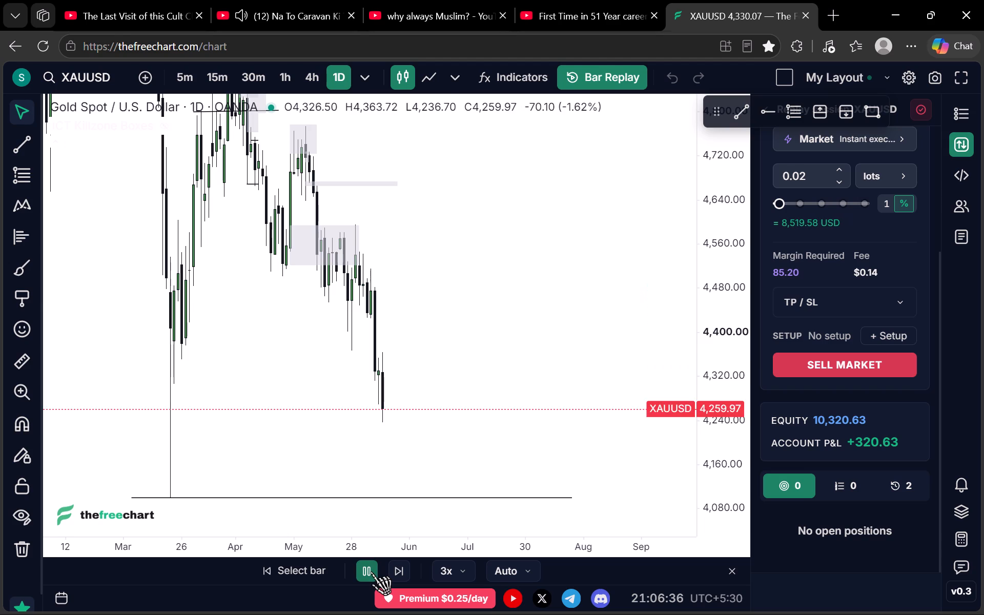
{"action": "left_click", "coordinate": [371, 571]}
{"action": "scroll", "coordinate": [416, 471], "scroll_direction": "up", "scroll_amount": 3}
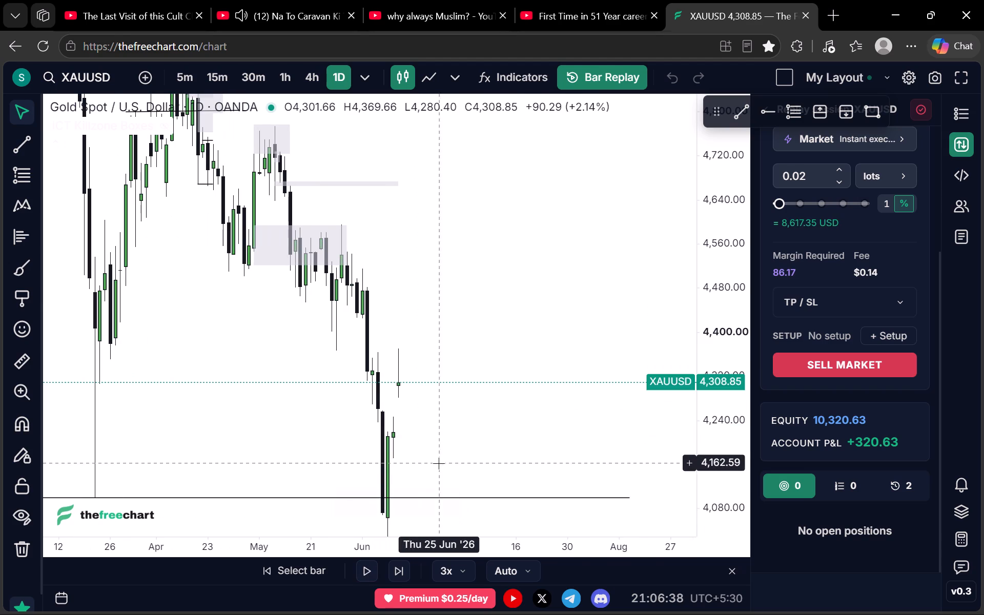
{"action": "scroll", "coordinate": [707, 345], "scroll_direction": "down", "scroll_amount": 6}
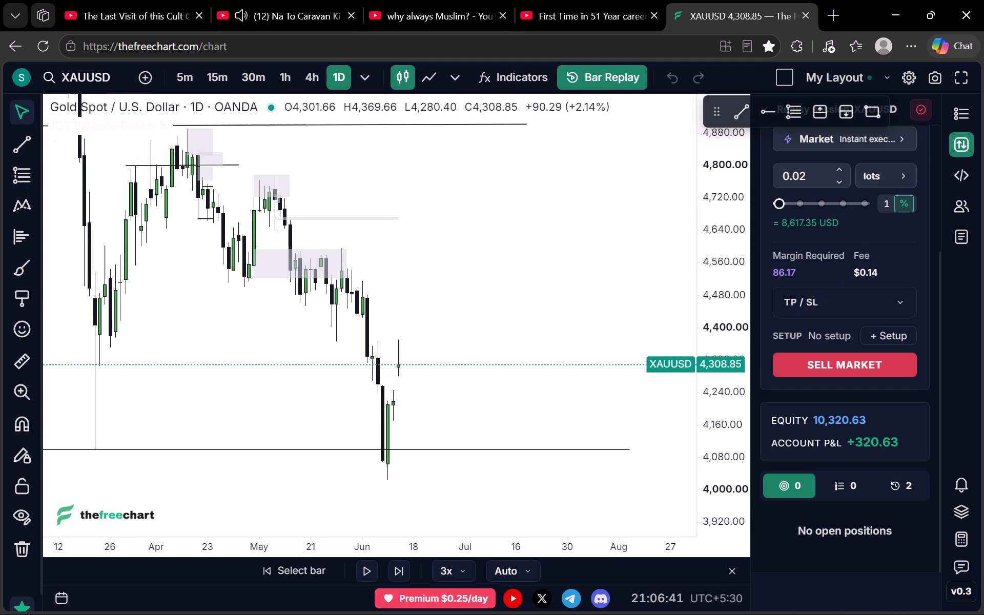
End the current replay trading session in the Trading Simulator.
{"action": "left_click", "coordinate": [922, 109]}
{"action": "left_click", "coordinate": [610, 384]}
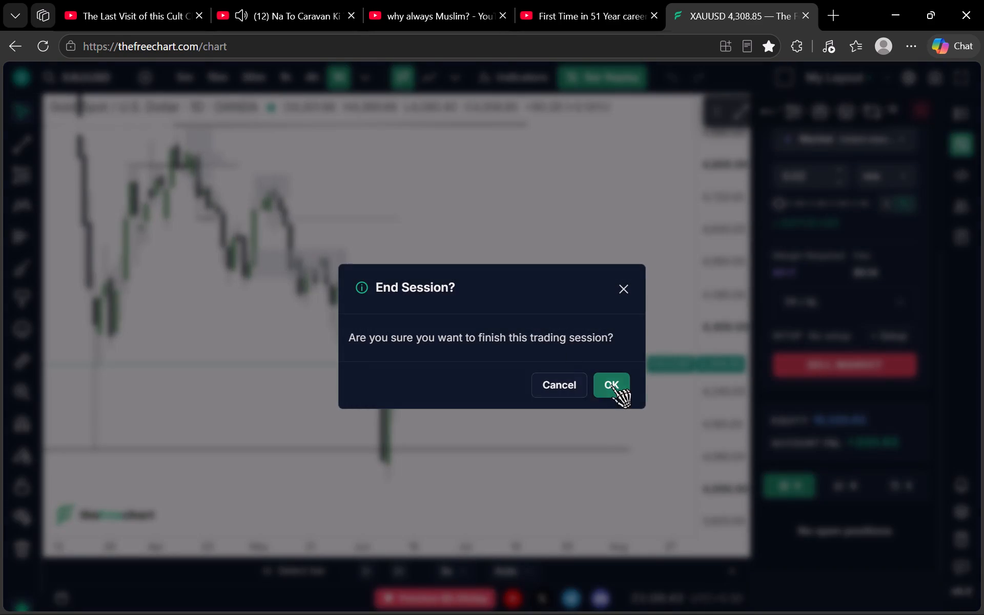
Move the floating strip of drawing tools clear of the Trading Simulator heading.
{"action": "left_click_drag", "start_coordinate": [710, 114], "coordinate": [637, 93]}
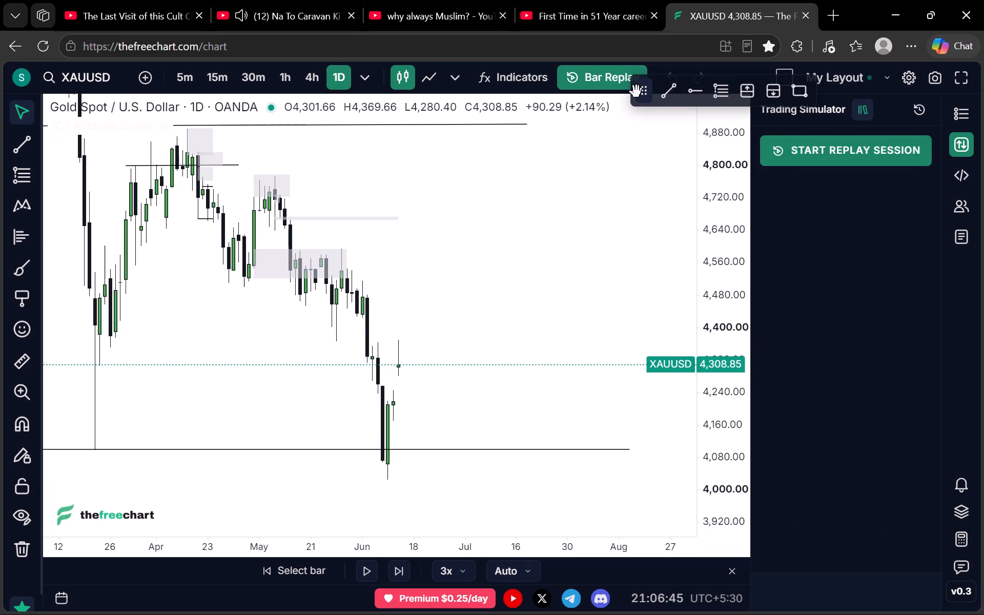
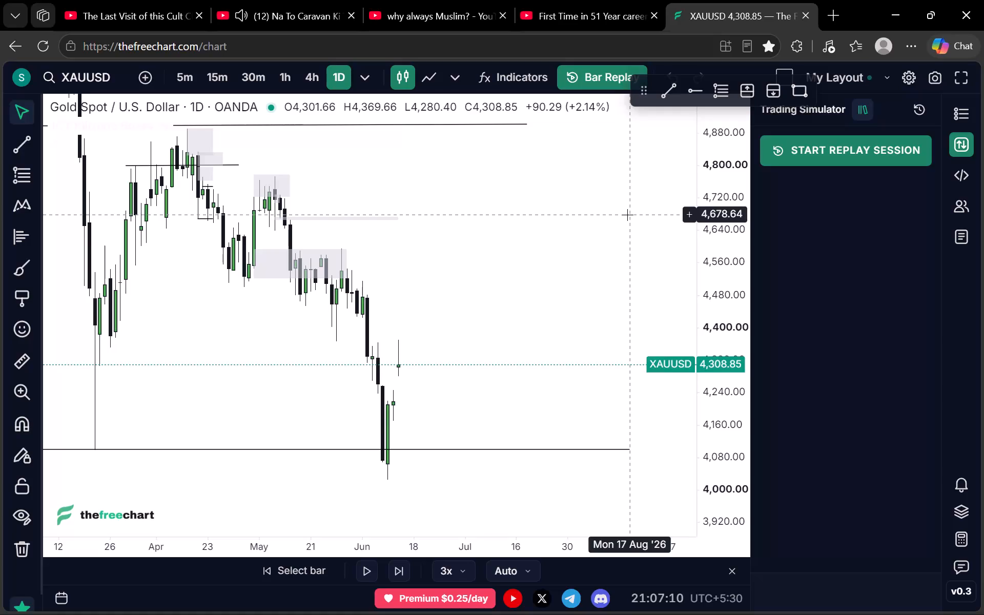
Examine the daily chart's decline from April to mid-June against the marked zones and horizontal lines.
{"action": "scroll", "coordinate": [579, 262], "scroll_direction": "up", "scroll_amount": 5}
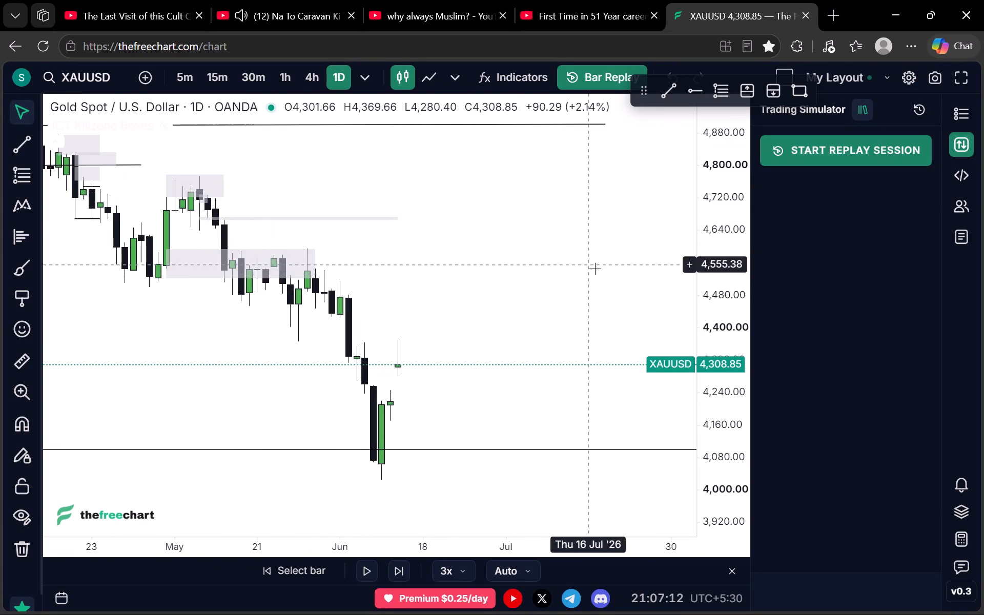
{"action": "scroll", "coordinate": [693, 277], "scroll_direction": "down", "scroll_amount": 13}
{"action": "scroll", "coordinate": [654, 322], "scroll_direction": "up", "scroll_amount": 6}
{"action": "scroll", "coordinate": [515, 323], "scroll_direction": "down", "scroll_amount": 6}
{"action": "scroll", "coordinate": [516, 334], "scroll_direction": "up", "scroll_amount": 2}
{"action": "scroll", "coordinate": [510, 335], "scroll_direction": "down", "scroll_amount": 9}
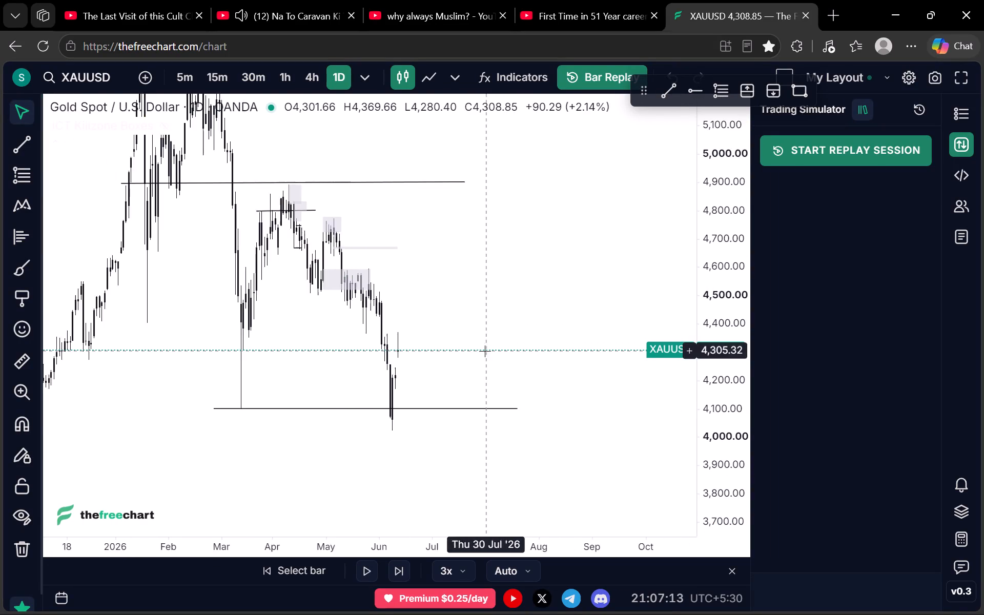
{"action": "scroll", "coordinate": [473, 350], "scroll_direction": "up", "scroll_amount": 6}
{"action": "left_click_drag", "start_coordinate": [477, 321], "coordinate": [460, 278]}
{"action": "scroll", "coordinate": [428, 293], "scroll_direction": "up", "scroll_amount": 2}
{"action": "left_click_drag", "start_coordinate": [429, 261], "coordinate": [375, 314]}
{"action": "scroll", "coordinate": [362, 312], "scroll_direction": "down", "scroll_amount": 2}
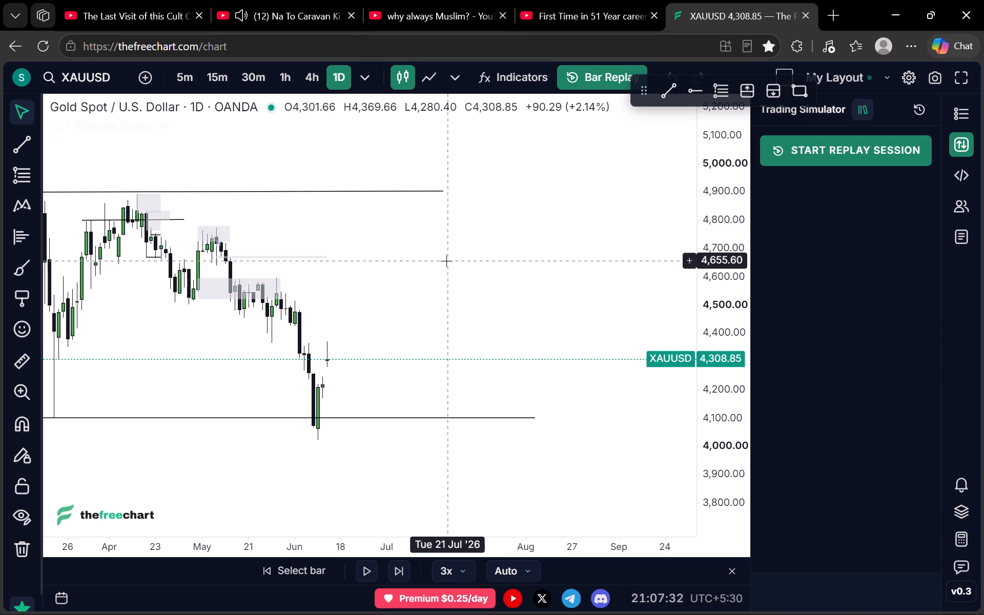
{"action": "scroll", "coordinate": [472, 280], "scroll_direction": "up", "scroll_amount": 2}
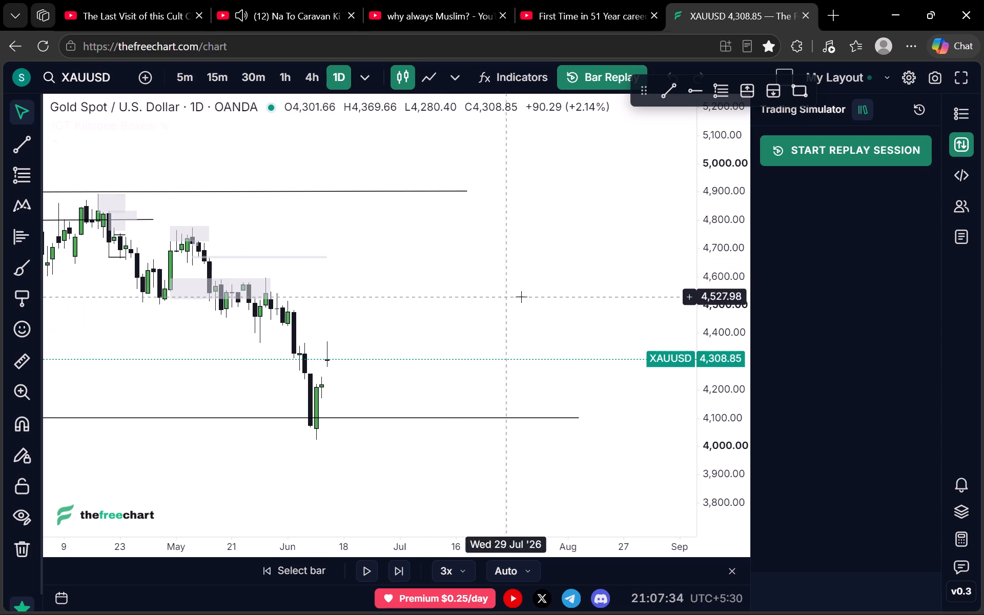
{"action": "scroll", "coordinate": [754, 274], "scroll_direction": "up", "scroll_amount": 8}
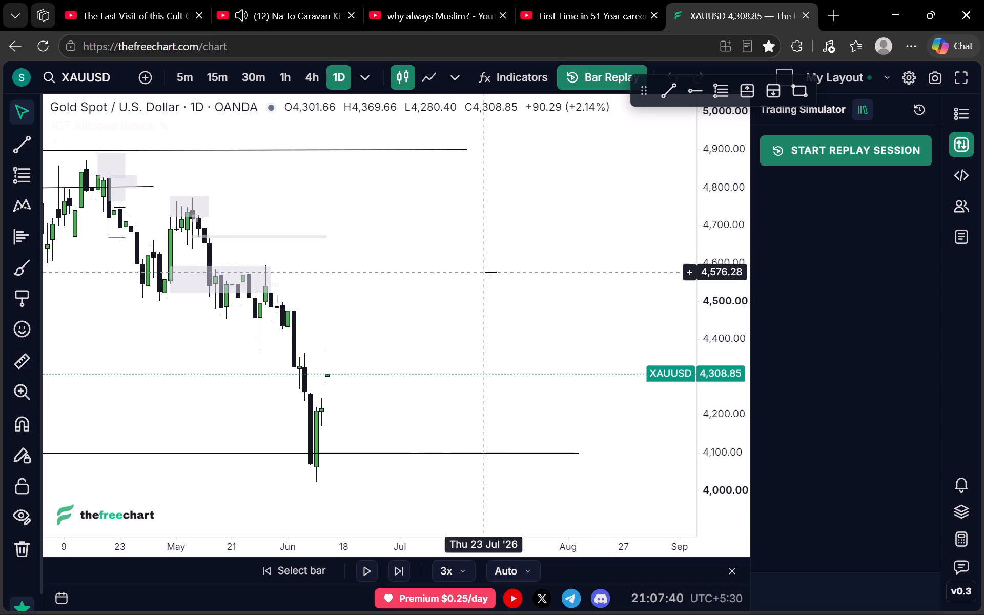
{"action": "scroll", "coordinate": [721, 277], "scroll_direction": "up", "scroll_amount": 5}
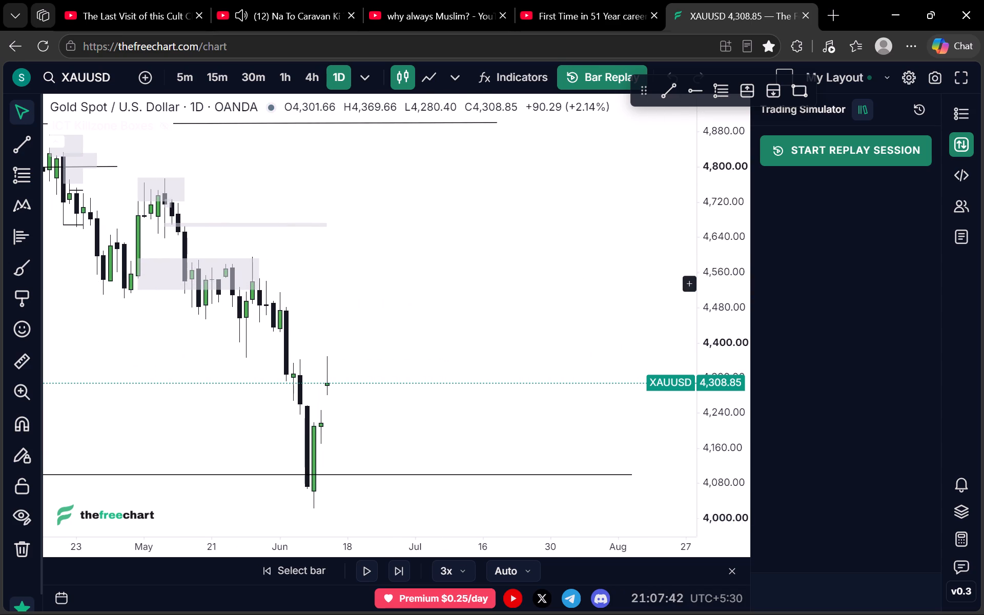
{"action": "scroll", "coordinate": [732, 284], "scroll_direction": "down", "scroll_amount": 6}
{"action": "scroll", "coordinate": [477, 292], "scroll_direction": "up", "scroll_amount": 2}
{"action": "scroll", "coordinate": [398, 280], "scroll_direction": "down", "scroll_amount": 2}
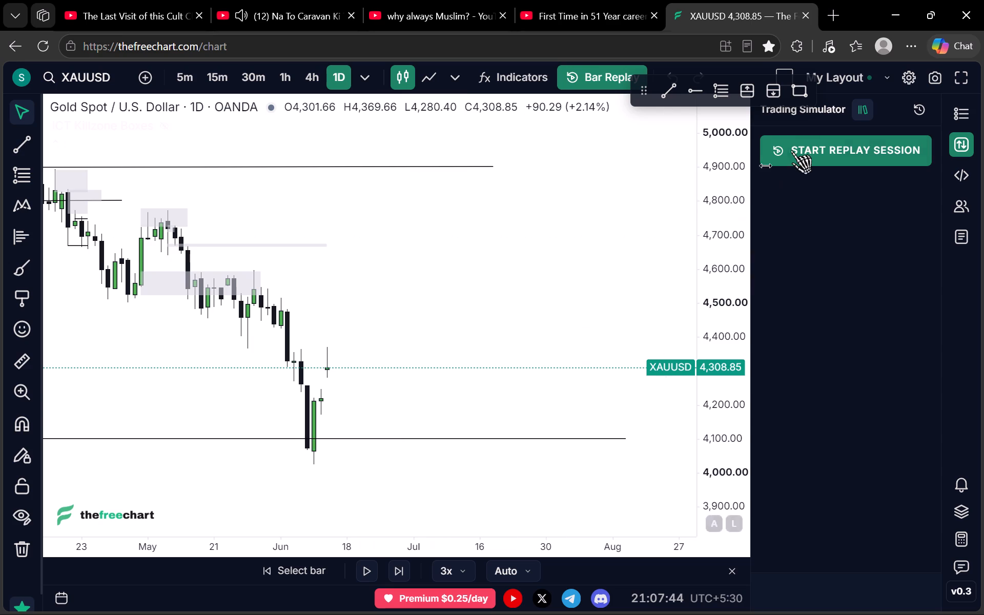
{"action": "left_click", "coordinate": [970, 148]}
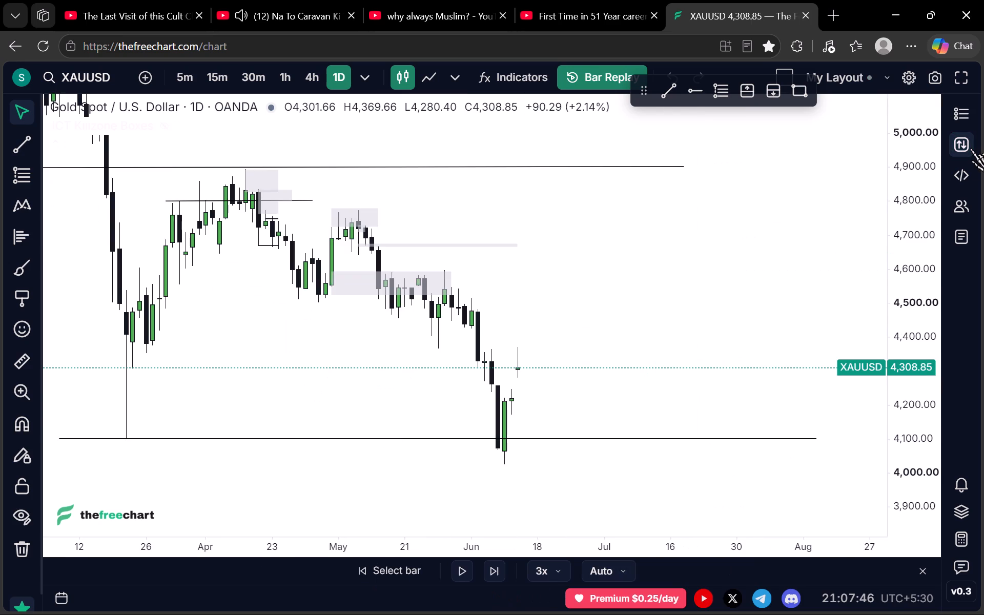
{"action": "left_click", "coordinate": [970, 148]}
Play the daily replay a few bars forward to 18 June 2026, then pause it.
{"action": "scroll", "coordinate": [739, 260], "scroll_direction": "down", "scroll_amount": 4}
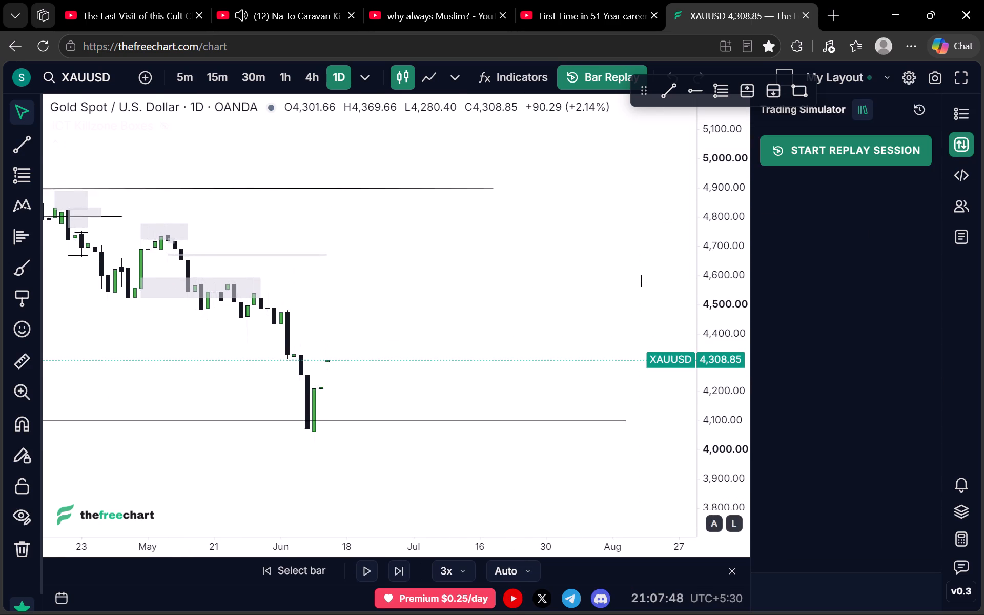
{"action": "scroll", "coordinate": [624, 279], "scroll_direction": "down", "scroll_amount": 3}
{"action": "scroll", "coordinate": [397, 300], "scroll_direction": "down", "scroll_amount": 1}
{"action": "left_click_drag", "start_coordinate": [395, 305], "coordinate": [480, 267]}
{"action": "scroll", "coordinate": [466, 271], "scroll_direction": "up", "scroll_amount": 3}
{"action": "left_click_drag", "start_coordinate": [463, 276], "coordinate": [368, 278]}
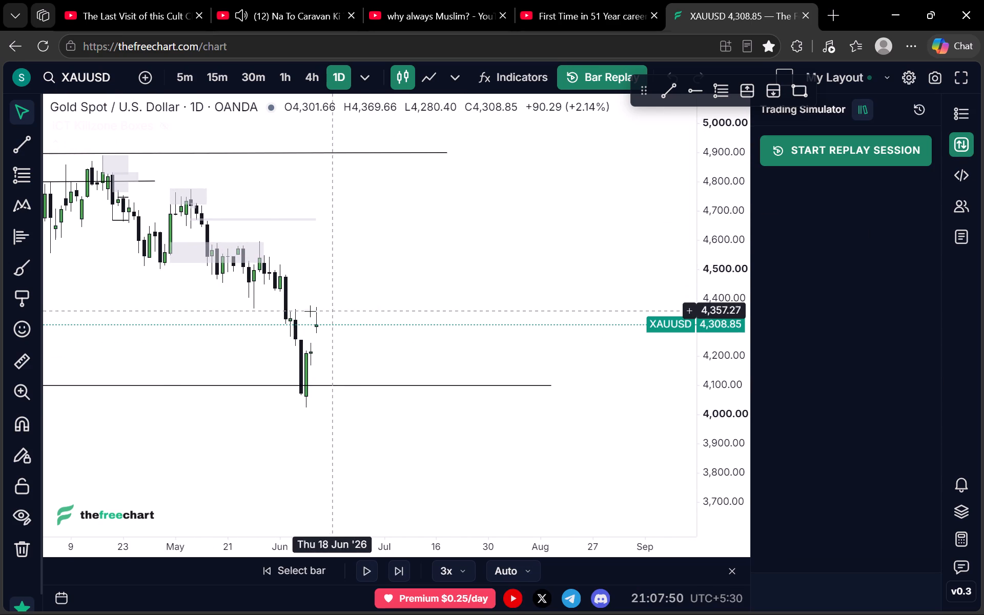
{"action": "left_click", "coordinate": [379, 568]}
{"action": "left_click", "coordinate": [364, 566]}
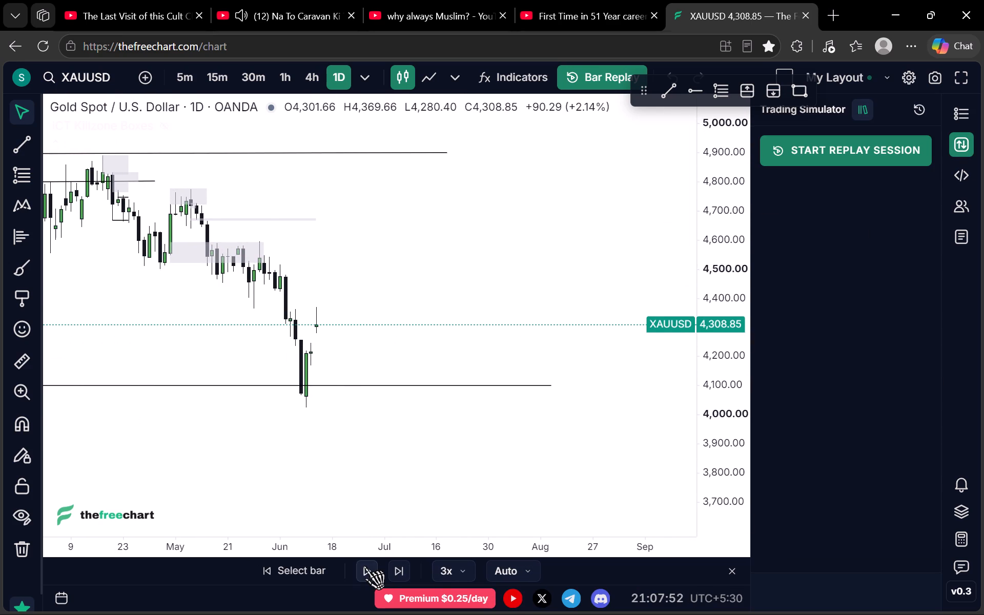
{"action": "left_click", "coordinate": [364, 566]}
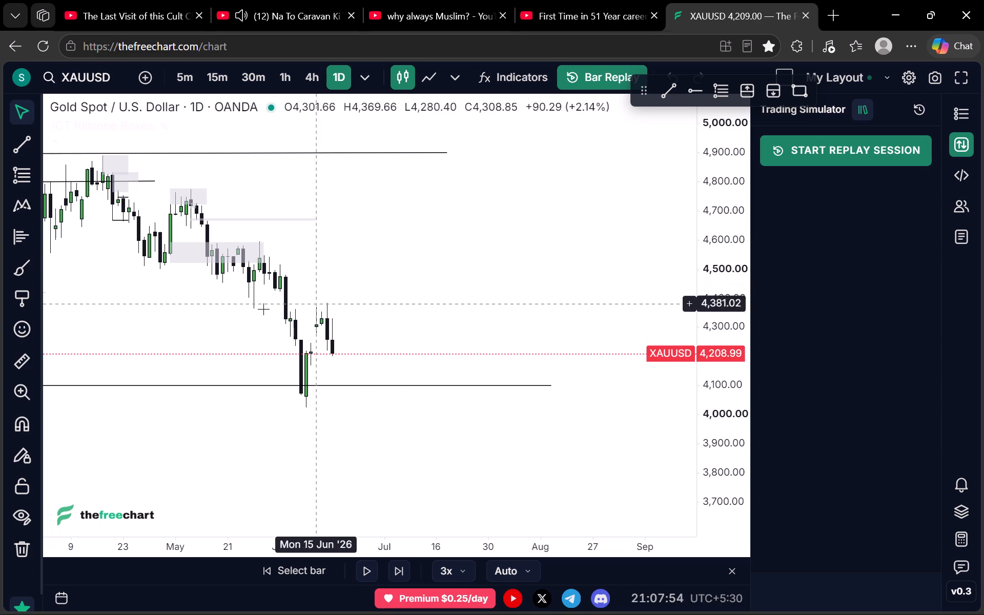
Draw a rectangle zone from about 4,240 down to 4,140, starting at the mid-June drop and extending into July.
{"action": "left_click", "coordinate": [17, 285]}
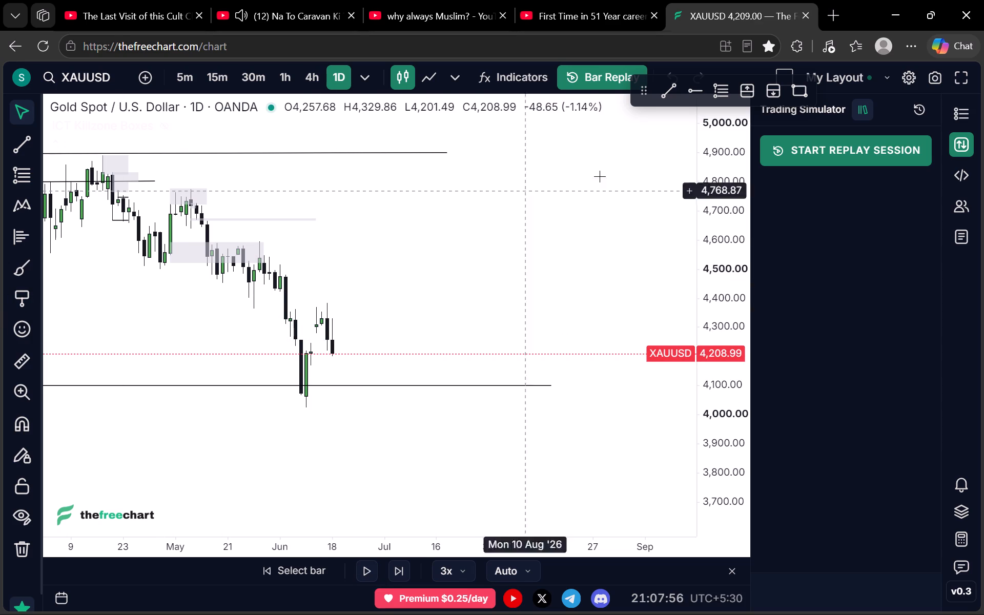
{"action": "left_click", "coordinate": [793, 91]}
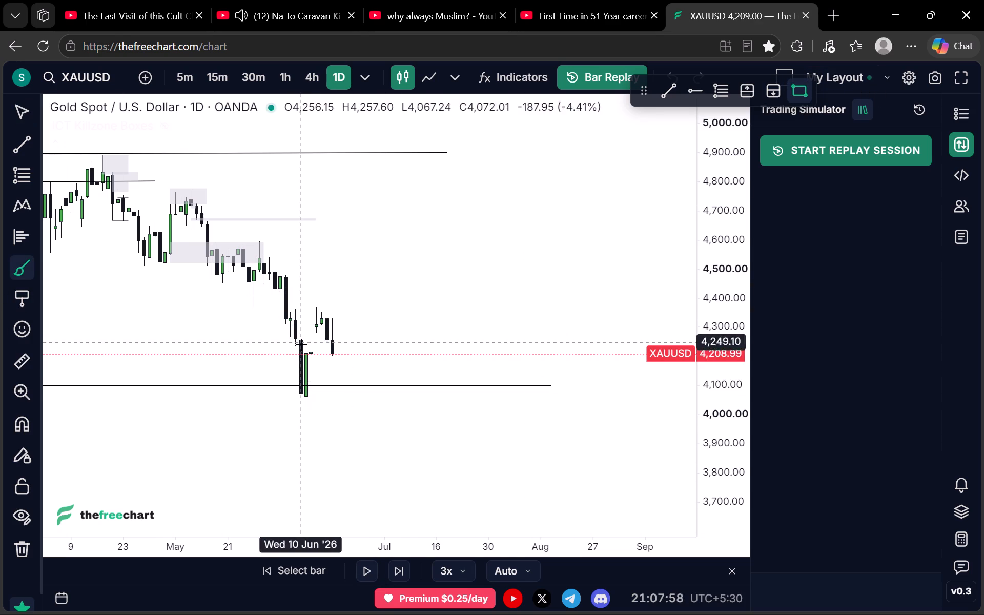
{"action": "left_click", "coordinate": [311, 345]}
{"action": "left_click", "coordinate": [424, 373]}
{"action": "left_click", "coordinate": [511, 304]}
{"action": "scroll", "coordinate": [478, 277], "scroll_direction": "down", "scroll_amount": 3}
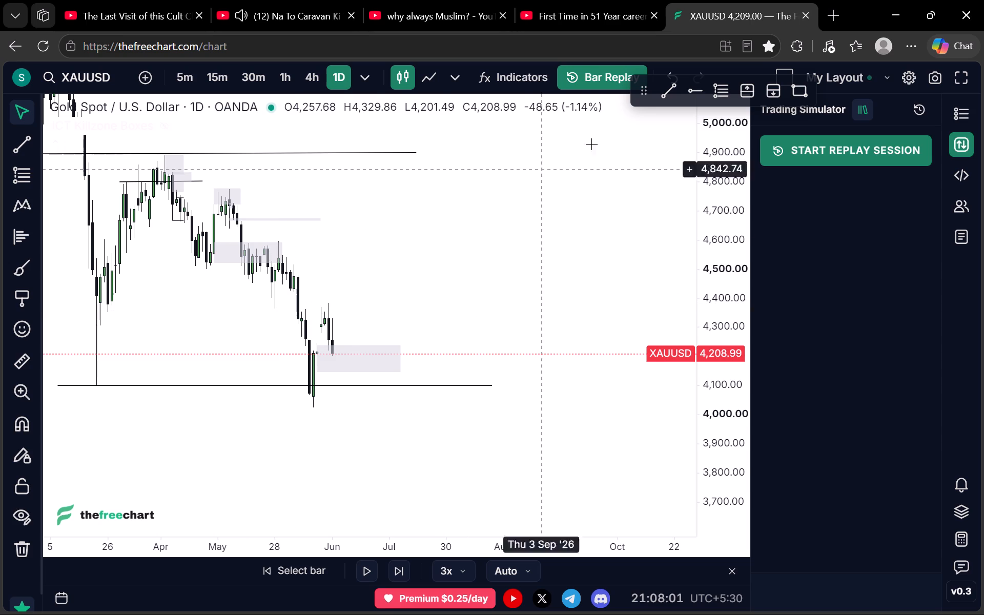
Draw a second rectangle zone above the mid-June highs, from about 4,410 down to 4,350, spanning 1 June to mid-July.
{"action": "left_click", "coordinate": [796, 87]}
{"action": "left_click", "coordinate": [282, 294]}
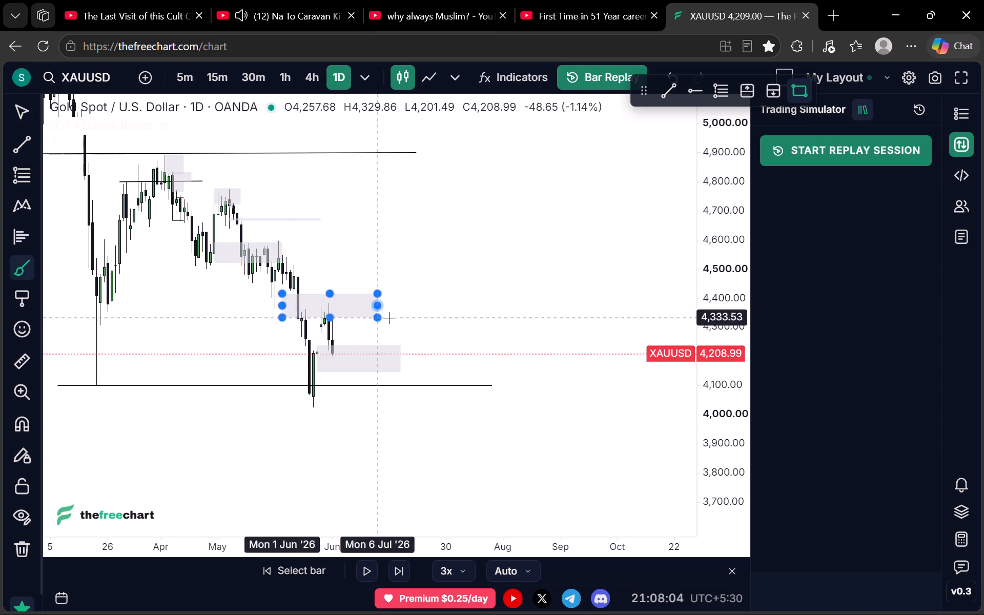
{"action": "left_click", "coordinate": [407, 312]}
{"action": "left_click", "coordinate": [487, 302]}
Play the daily replay past the drop below the long line near 4,100, then pause it.
{"action": "left_click", "coordinate": [366, 566]}
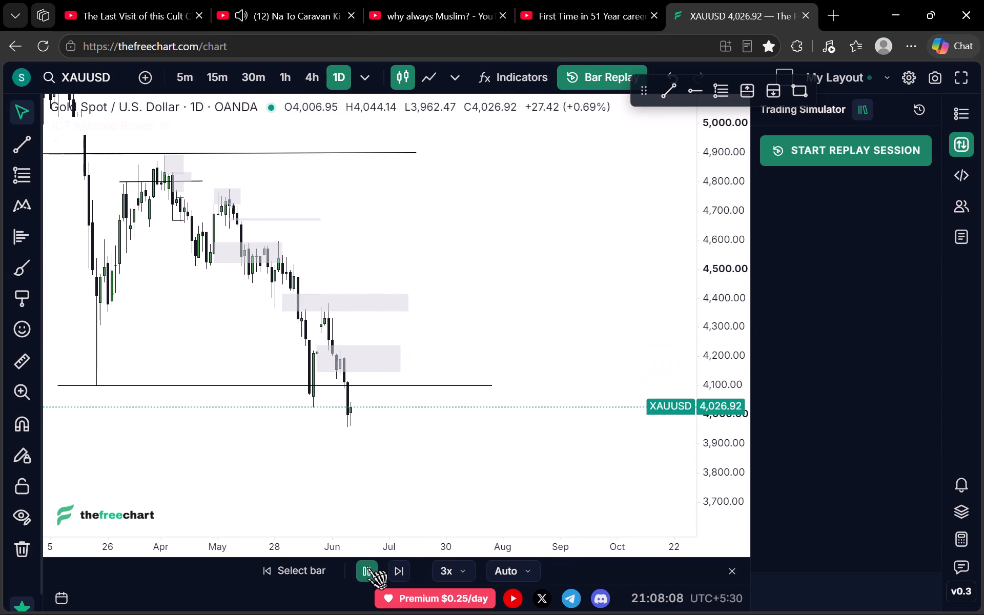
{"action": "left_click", "coordinate": [366, 566]}
Switch the chart to the 1W timeframe and play the replay to mid-August 2026.
{"action": "left_click", "coordinate": [363, 71]}
{"action": "scroll", "coordinate": [401, 374], "scroll_direction": "down", "scroll_amount": 4}
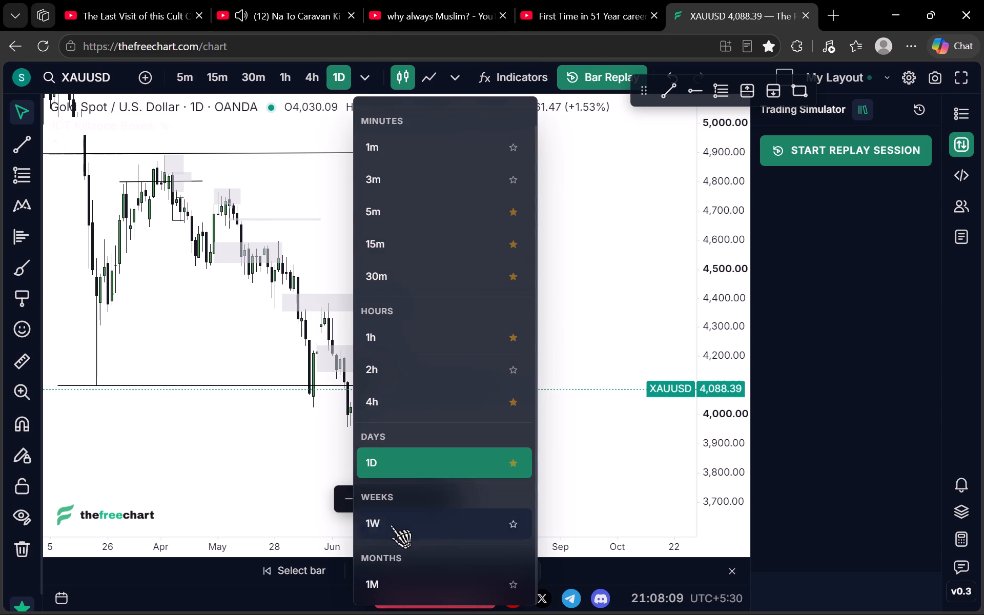
{"action": "left_click", "coordinate": [391, 525]}
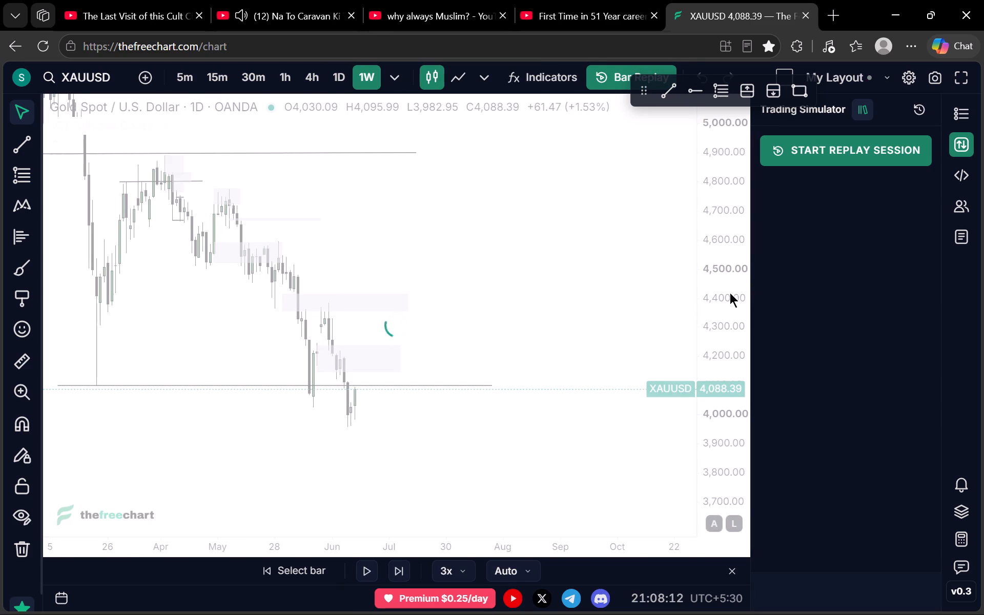
{"action": "scroll", "coordinate": [730, 283], "scroll_direction": "down", "scroll_amount": 7}
{"action": "scroll", "coordinate": [394, 326], "scroll_direction": "up", "scroll_amount": 3}
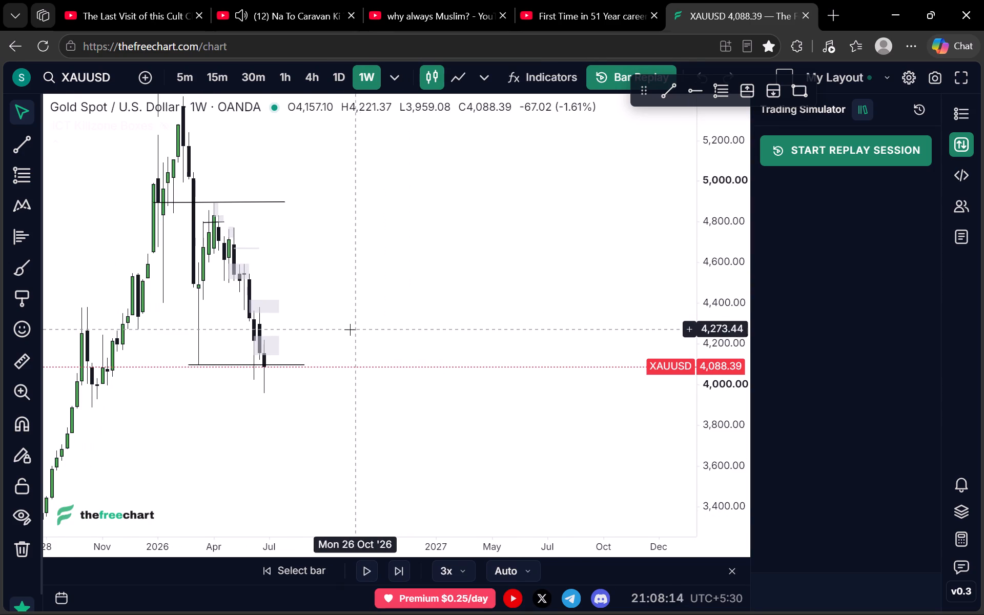
{"action": "left_click_drag", "start_coordinate": [415, 321], "coordinate": [509, 278]}
{"action": "scroll", "coordinate": [750, 311], "scroll_direction": "down", "scroll_amount": 4}
{"action": "scroll", "coordinate": [689, 324], "scroll_direction": "up", "scroll_amount": 1}
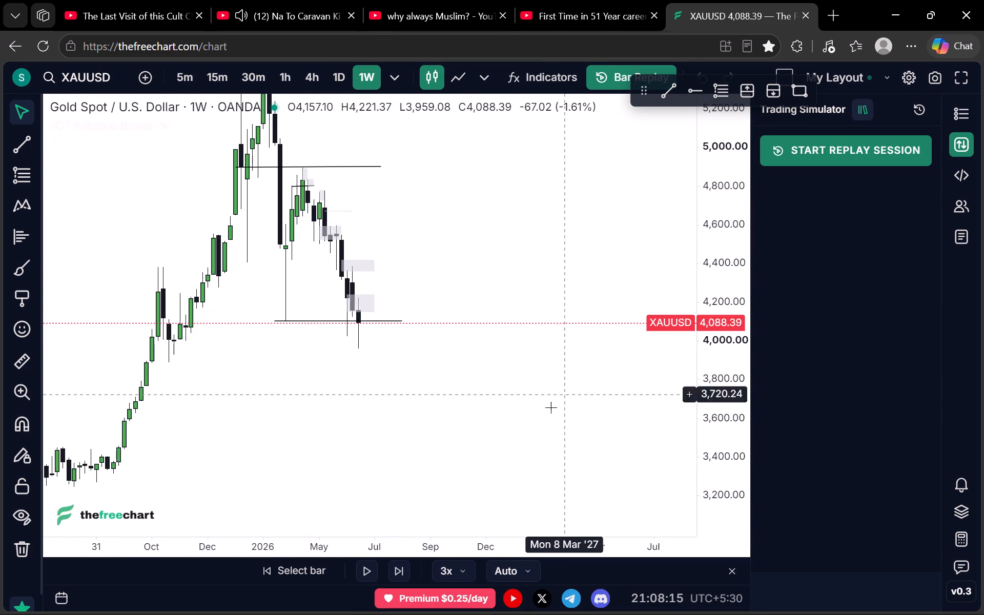
{"action": "left_click", "coordinate": [365, 563]}
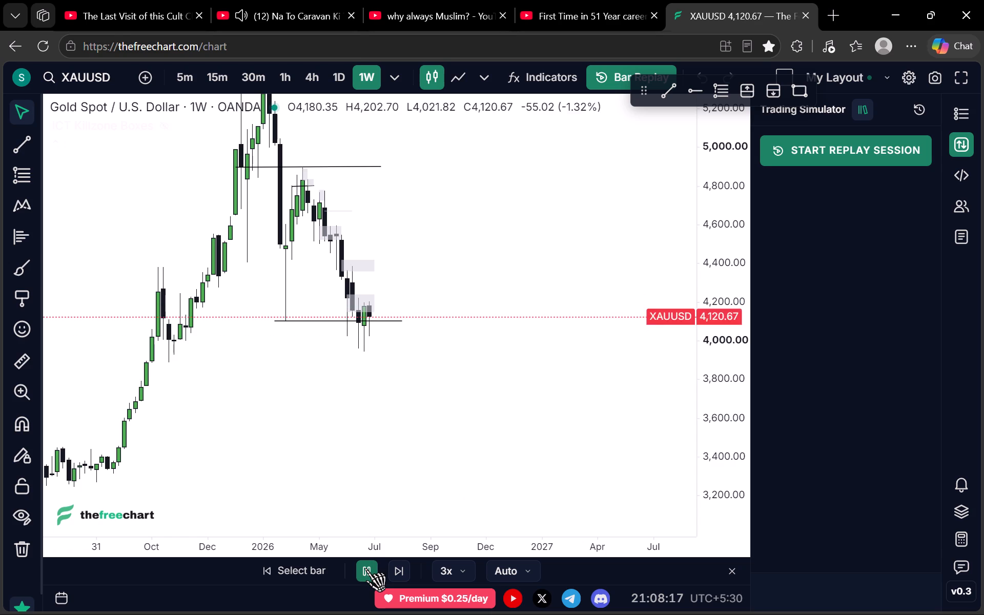
{"action": "left_click", "coordinate": [365, 568]}
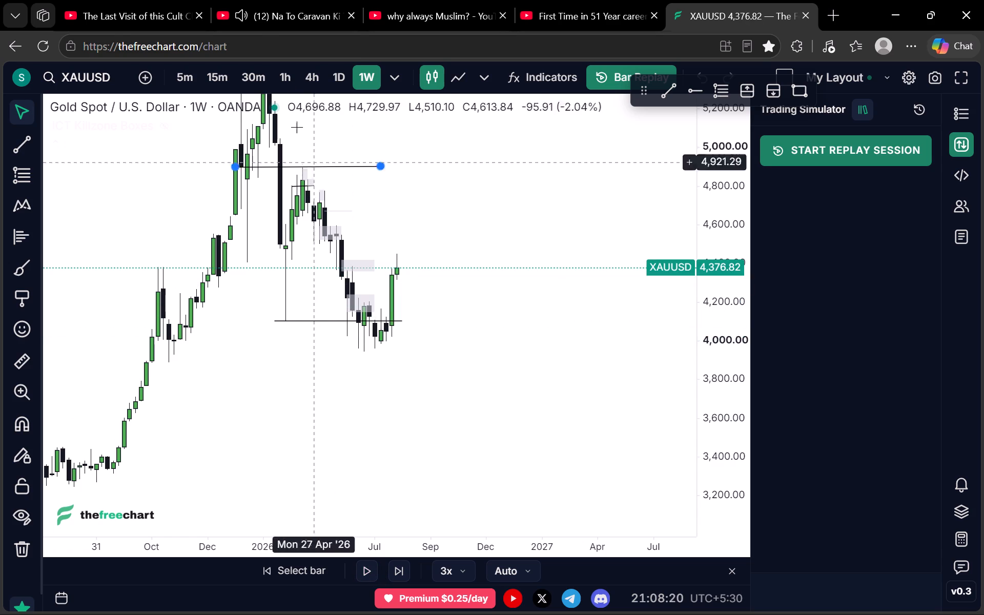
Switch the chart back to the 1D timeframe to review the June to August price action around the zones.
{"action": "left_click", "coordinate": [338, 77]}
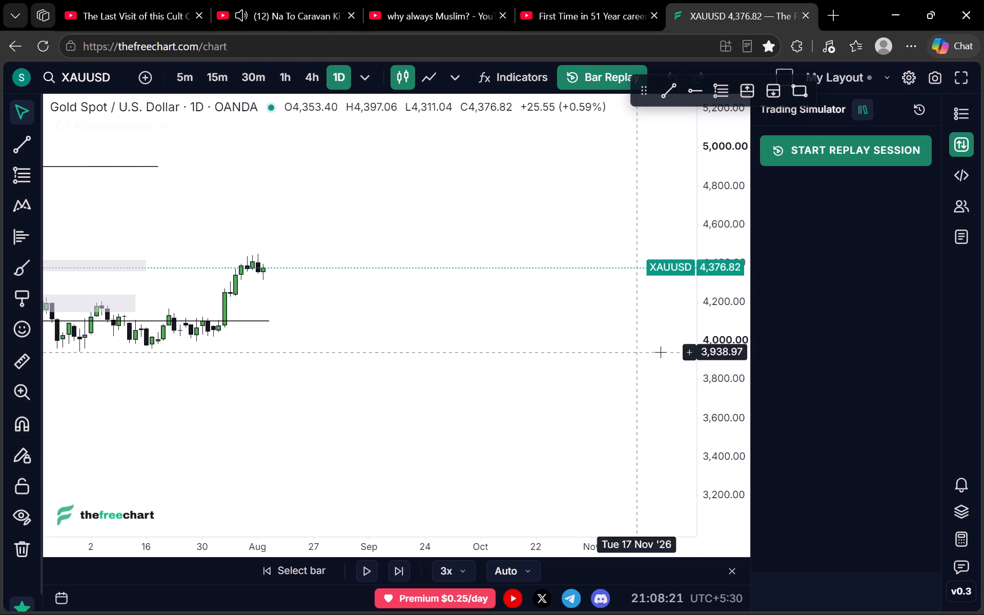
{"action": "scroll", "coordinate": [743, 352], "scroll_direction": "up", "scroll_amount": 5}
{"action": "scroll", "coordinate": [566, 304], "scroll_direction": "down", "scroll_amount": 6}
{"action": "scroll", "coordinate": [709, 360], "scroll_direction": "up", "scroll_amount": 14}
{"action": "left_click_drag", "start_coordinate": [199, 369], "coordinate": [475, 330]}
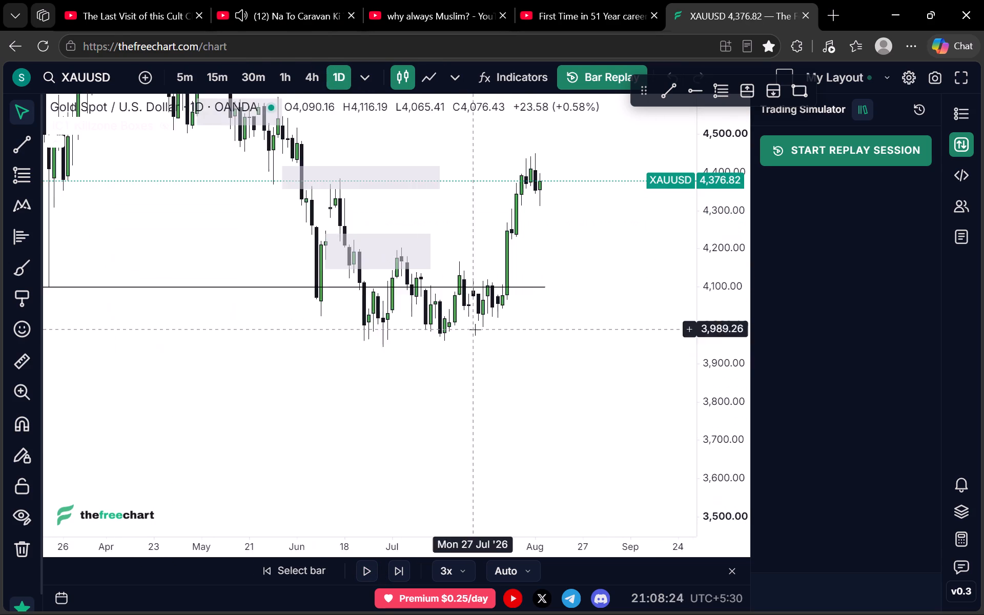
{"action": "scroll", "coordinate": [468, 339], "scroll_direction": "up", "scroll_amount": 2}
{"action": "left_click_drag", "start_coordinate": [462, 347], "coordinate": [421, 386]}
{"action": "scroll", "coordinate": [420, 385], "scroll_direction": "down", "scroll_amount": 2}
{"action": "left_click_drag", "start_coordinate": [505, 316], "coordinate": [414, 382]}
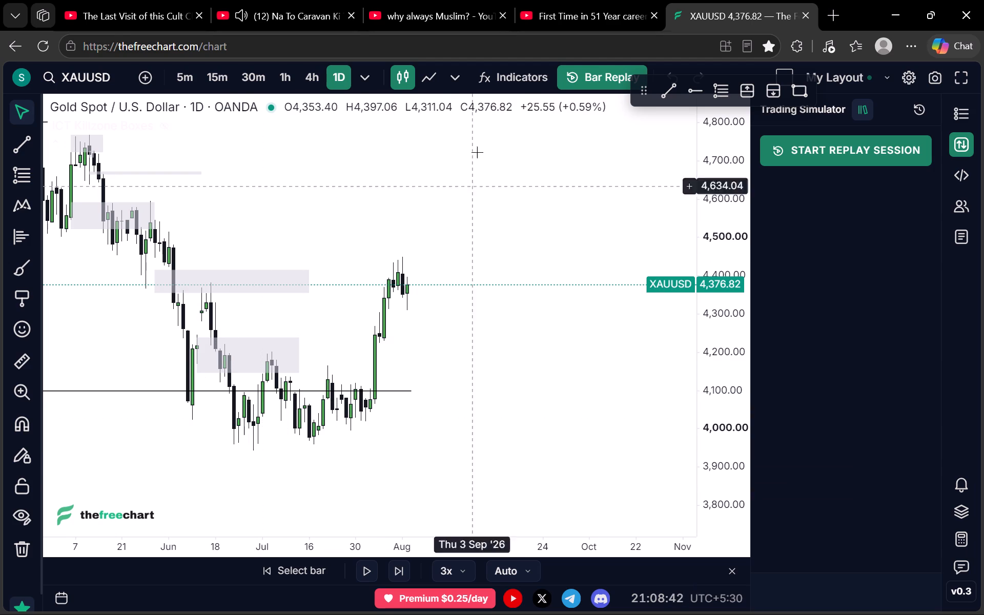
Switch to the YouTube tab with the Na To Caravan song and pause the video.
{"action": "left_click", "coordinate": [271, 0]}
{"action": "left_click", "coordinate": [376, 290]}
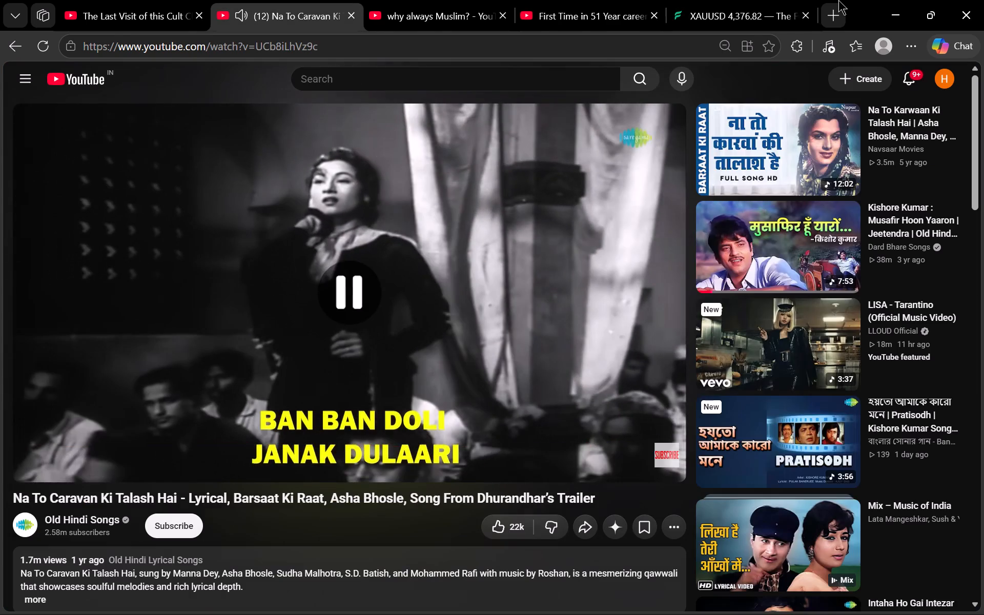
Open a new blank tab and pause the Jailer 2 box office video in its YouTube tab.
{"action": "left_click", "coordinate": [838, 0]}
{"action": "left_click", "coordinate": [757, 0]}
{"action": "left_click", "coordinate": [564, 0]}
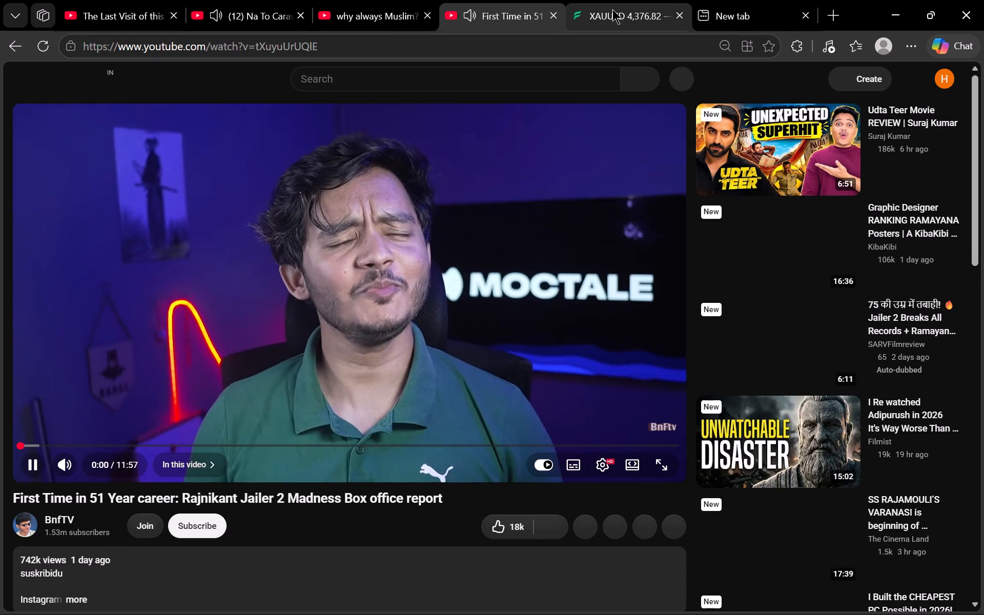
{"action": "key", "text": "space"}
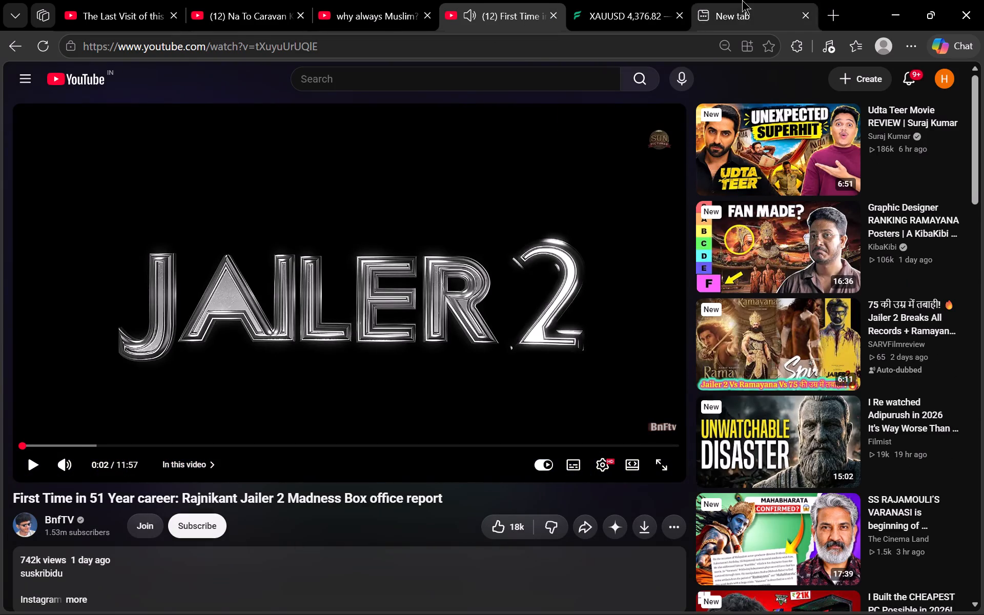
Return to the XAUUSD chart and draw a rectangle zone from about 4,185 to 4,140, spanning 21 July to mid-September.
{"action": "left_click", "coordinate": [592, 0]}
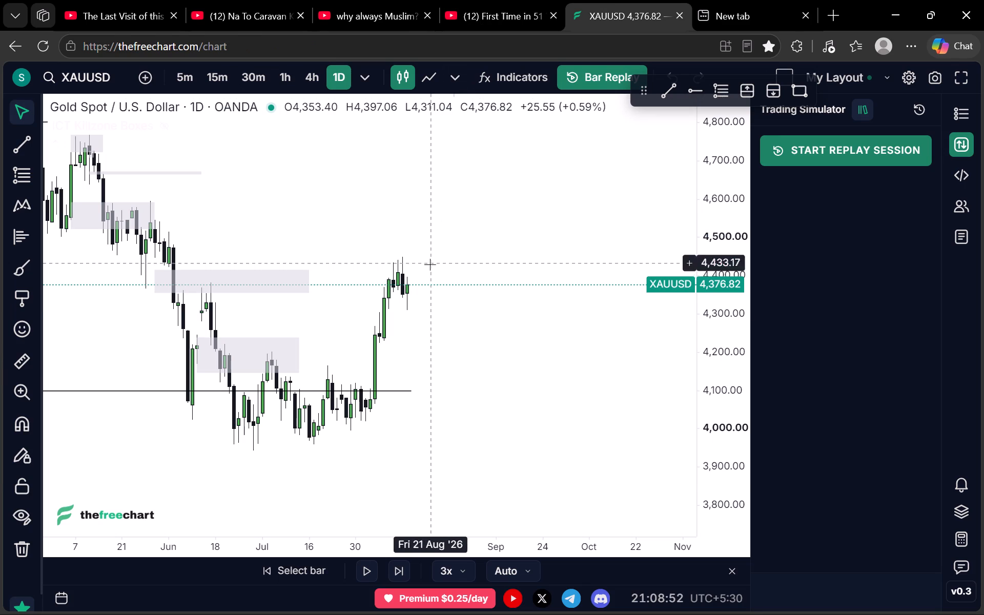
{"action": "scroll", "coordinate": [692, 299], "scroll_direction": "up", "scroll_amount": 4}
{"action": "scroll", "coordinate": [502, 291], "scroll_direction": "down", "scroll_amount": 3}
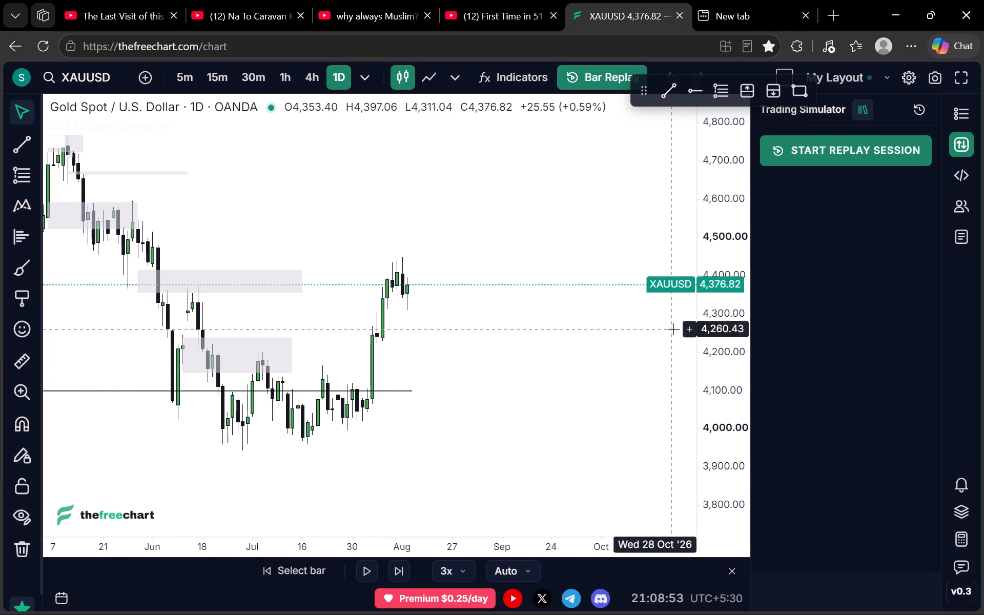
{"action": "scroll", "coordinate": [724, 279], "scroll_direction": "up", "scroll_amount": 3}
{"action": "scroll", "coordinate": [584, 294], "scroll_direction": "down", "scroll_amount": 4}
{"action": "scroll", "coordinate": [512, 324], "scroll_direction": "up", "scroll_amount": 4}
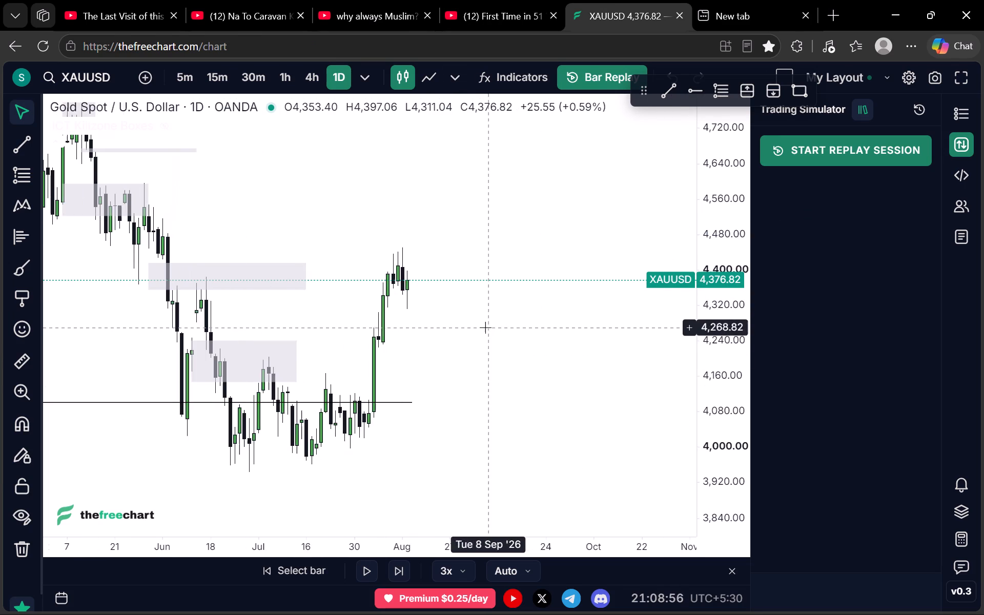
{"action": "left_click", "coordinate": [798, 86]}
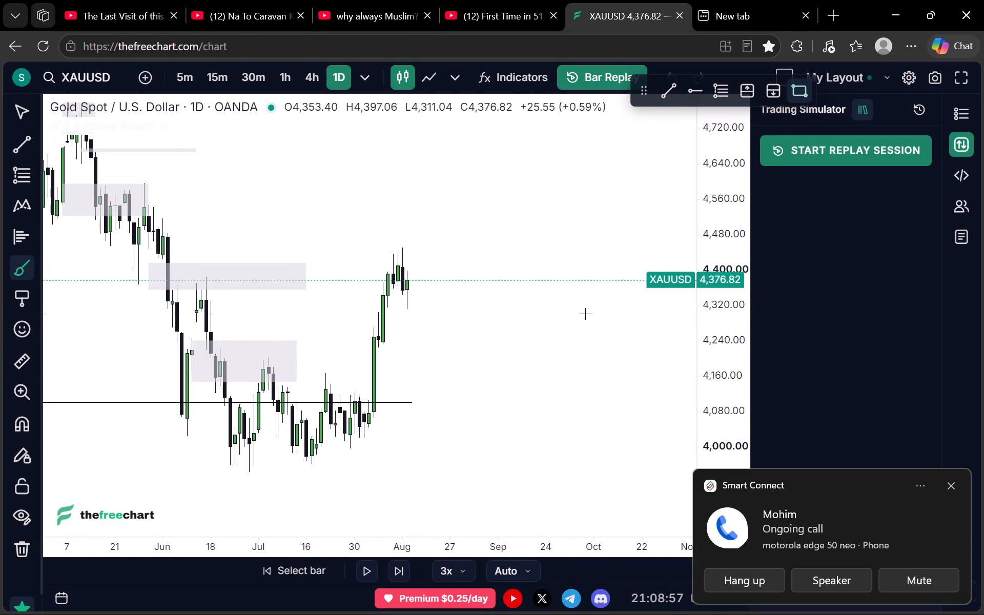
{"action": "left_click", "coordinate": [323, 365]}
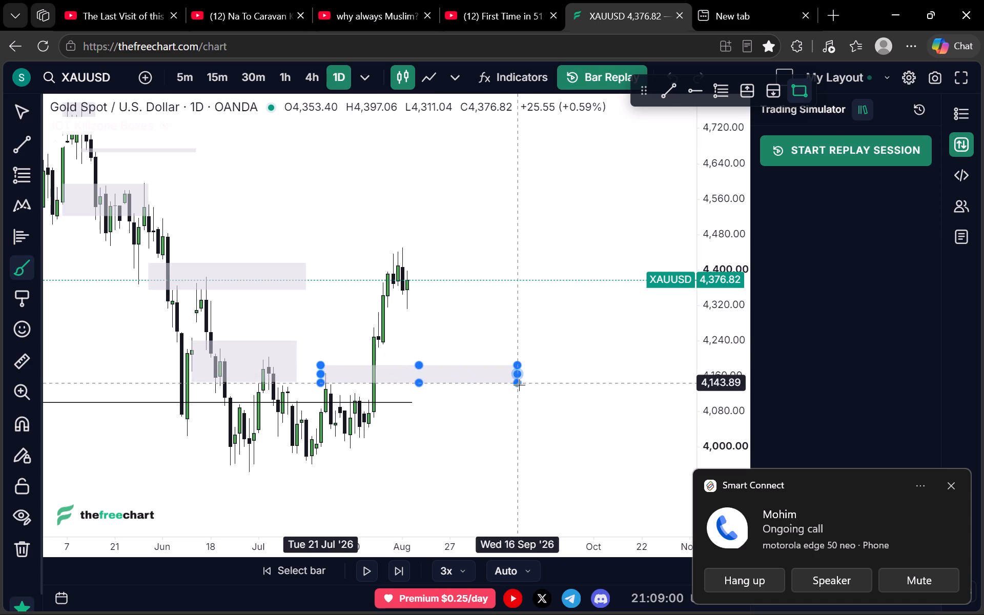
{"action": "left_click", "coordinate": [519, 385]}
{"action": "left_click", "coordinate": [599, 334]}
Play the 1D replay forward by about three candles and pause it.
{"action": "left_click", "coordinate": [361, 565]}
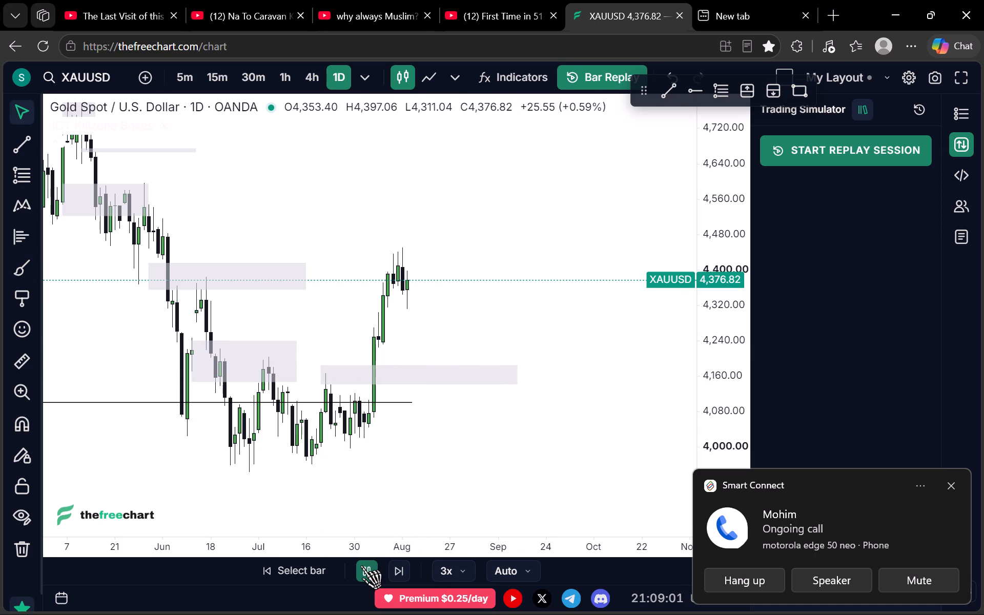
{"action": "left_click", "coordinate": [361, 565]}
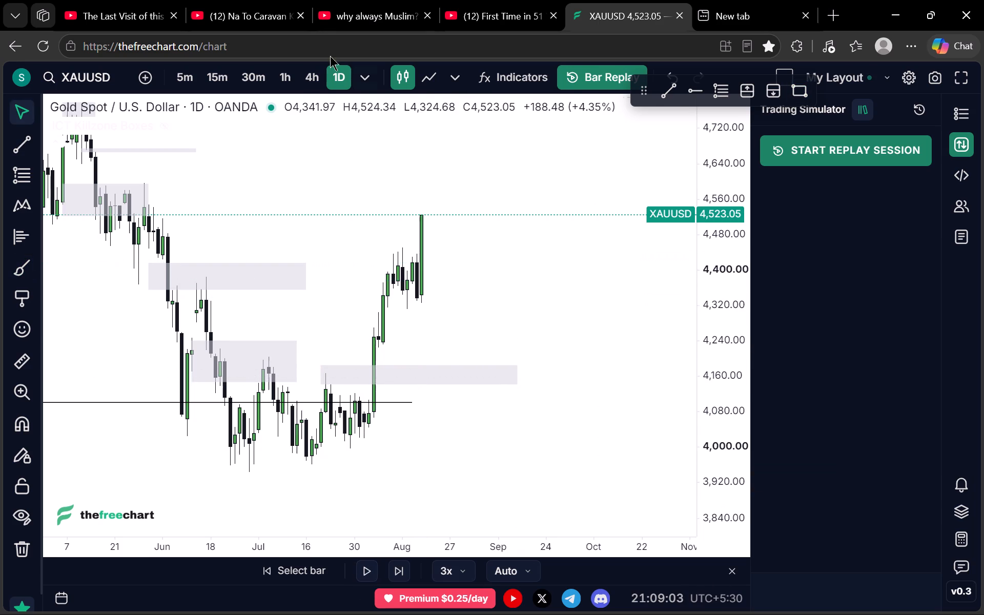
Switch the chart to the 1W timeframe and advance the replay by about two weekly candles.
{"action": "left_click", "coordinate": [356, 83]}
{"action": "scroll", "coordinate": [438, 437], "scroll_direction": "down", "scroll_amount": 3}
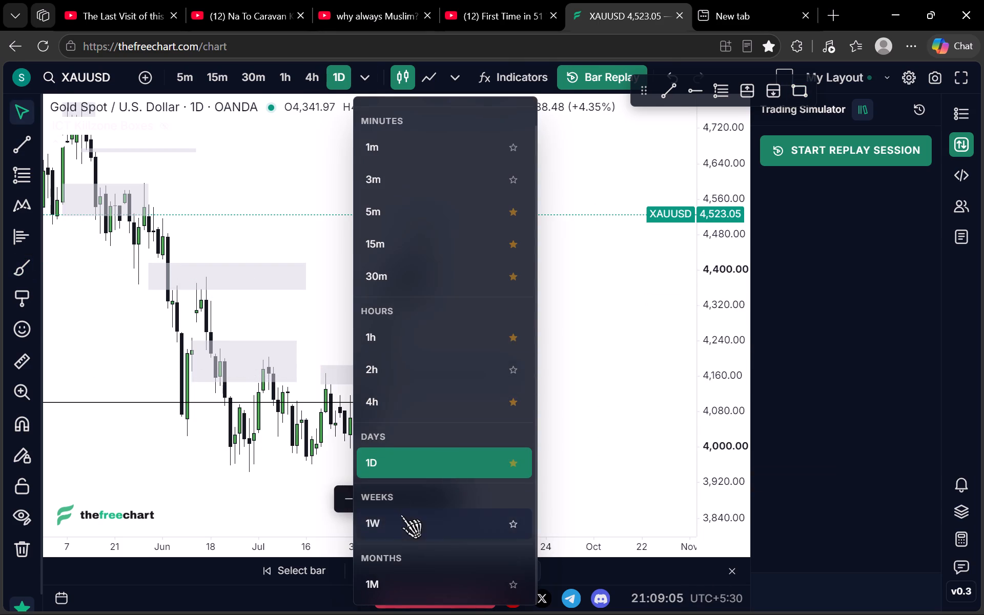
{"action": "left_click", "coordinate": [401, 515]}
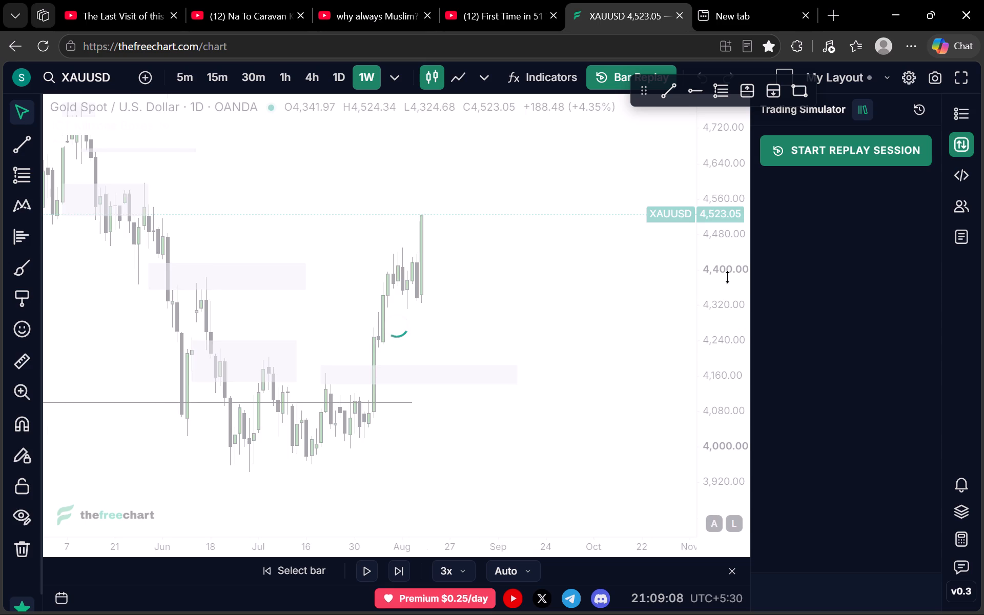
{"action": "scroll", "coordinate": [726, 294], "scroll_direction": "down", "scroll_amount": 8}
{"action": "scroll", "coordinate": [621, 357], "scroll_direction": "up", "scroll_amount": 7}
{"action": "scroll", "coordinate": [459, 337], "scroll_direction": "down", "scroll_amount": 6}
{"action": "left_click_drag", "start_coordinate": [467, 303], "coordinate": [507, 308]}
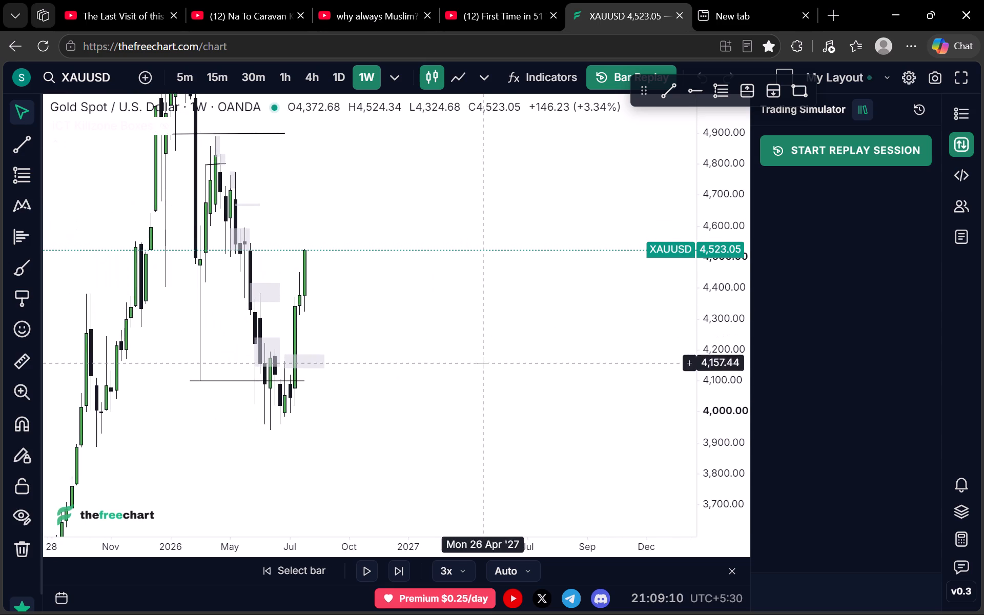
{"action": "left_click", "coordinate": [367, 566]}
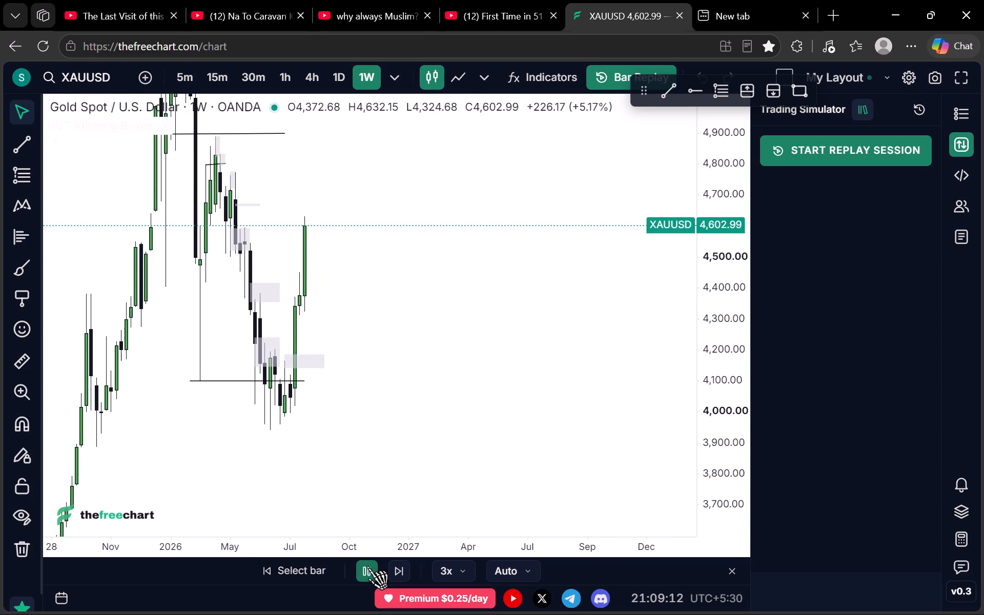
{"action": "left_click", "coordinate": [367, 566]}
Return to the 1D timeframe and draw a rectangle zone from about 4,557 to 4,480, spanning 21 August to mid-October.
{"action": "left_click", "coordinate": [342, 78]}
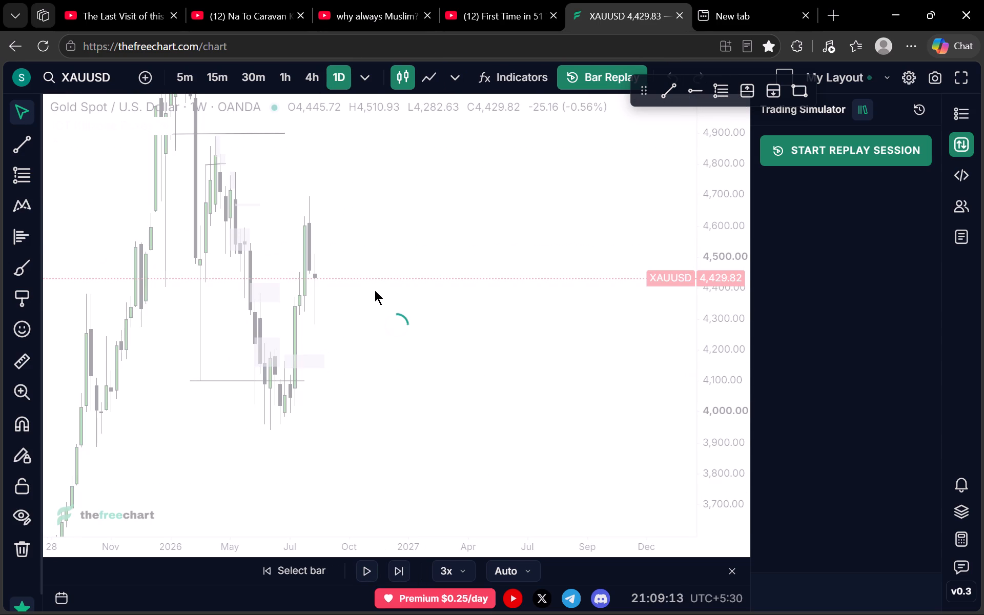
{"action": "scroll", "coordinate": [730, 279], "scroll_direction": "up", "scroll_amount": 5}
{"action": "scroll", "coordinate": [501, 239], "scroll_direction": "down", "scroll_amount": 3}
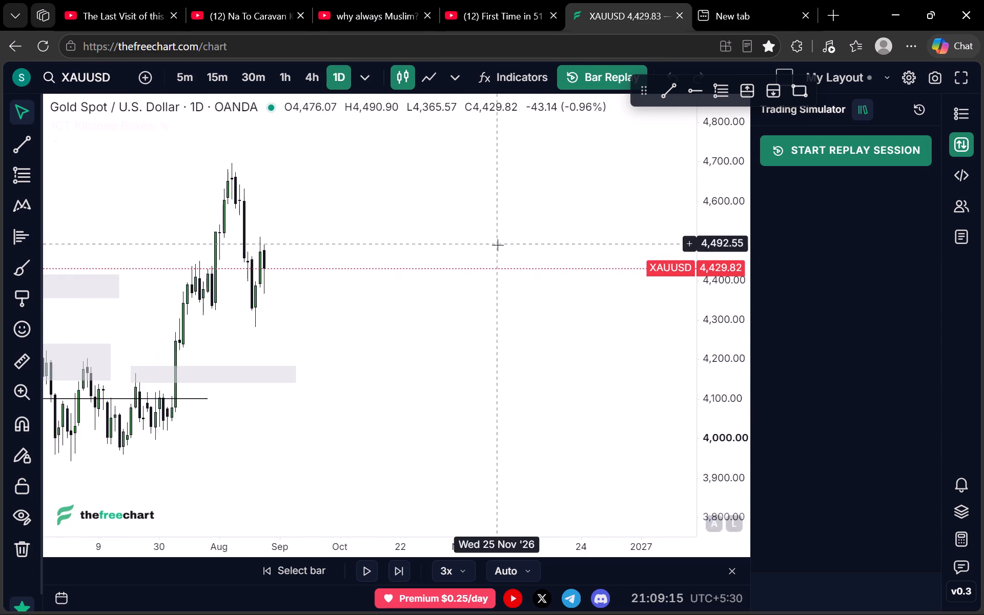
{"action": "left_click_drag", "start_coordinate": [434, 196], "coordinate": [431, 259]}
{"action": "scroll", "coordinate": [421, 260], "scroll_direction": "up", "scroll_amount": 3}
{"action": "left_click_drag", "start_coordinate": [374, 253], "coordinate": [422, 269]}
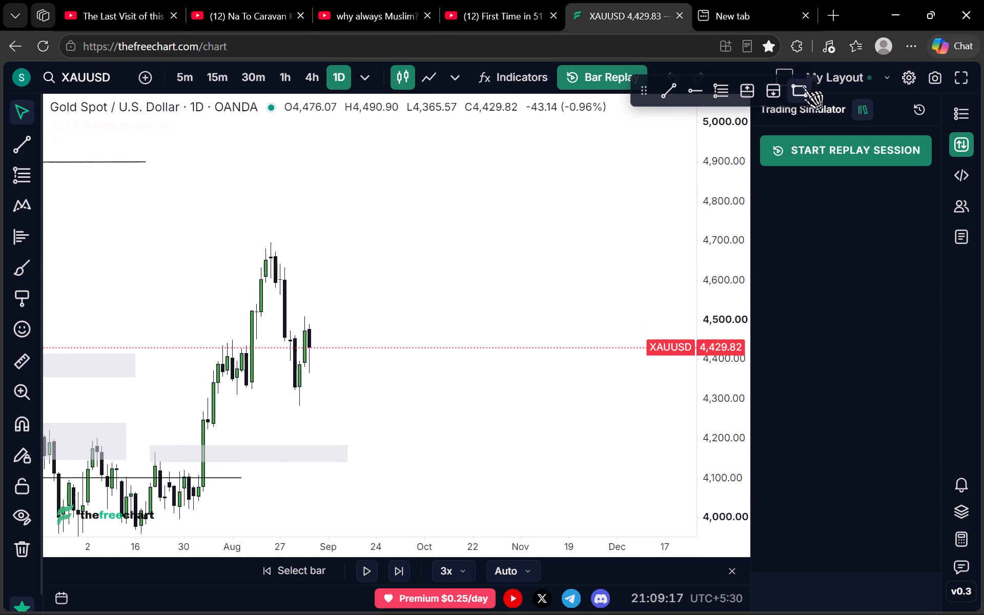
{"action": "left_click", "coordinate": [800, 87]}
{"action": "left_click", "coordinate": [260, 297]}
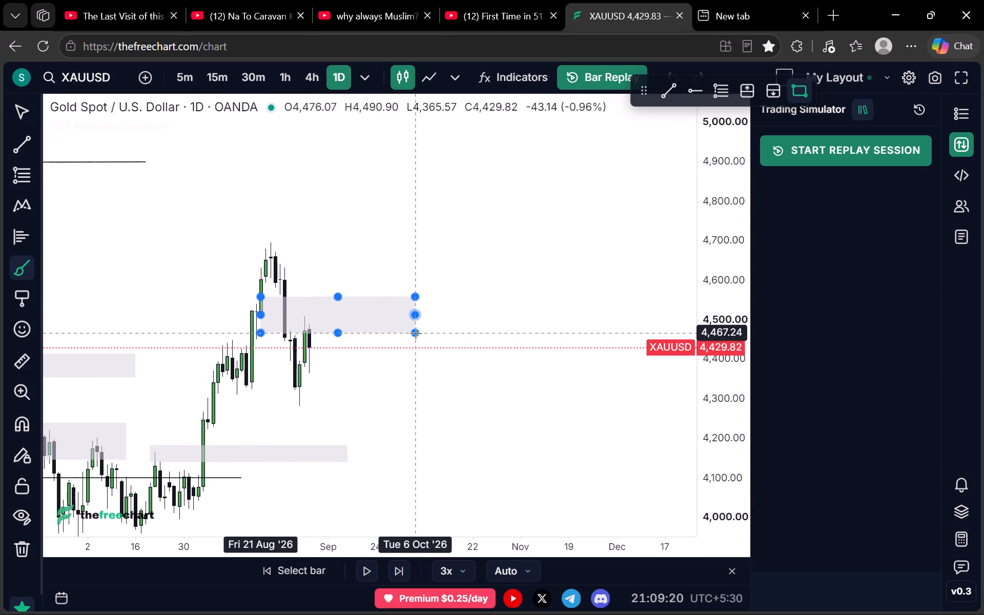
{"action": "left_click", "coordinate": [434, 328]}
{"action": "left_click", "coordinate": [538, 301]}
Switch to the 4h timeframe and draw a smaller rectangle zone from about 4,484 to 4,448, spanning 4 to 8 September.
{"action": "left_click", "coordinate": [297, 65]}
{"action": "left_click", "coordinate": [309, 76]}
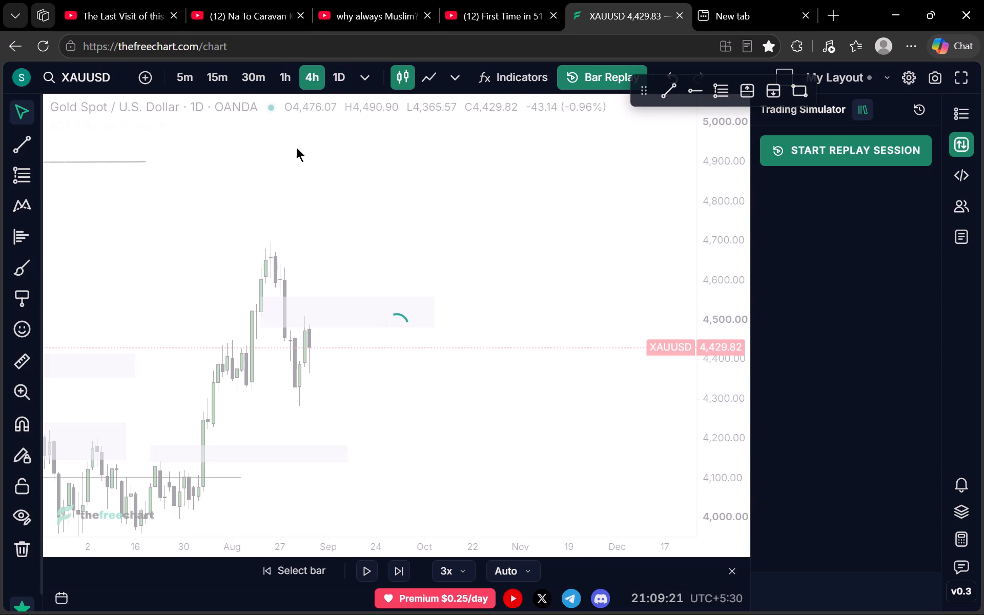
{"action": "scroll", "coordinate": [376, 194], "scroll_direction": "down", "scroll_amount": 5}
{"action": "left_click_drag", "start_coordinate": [403, 234], "coordinate": [490, 187]}
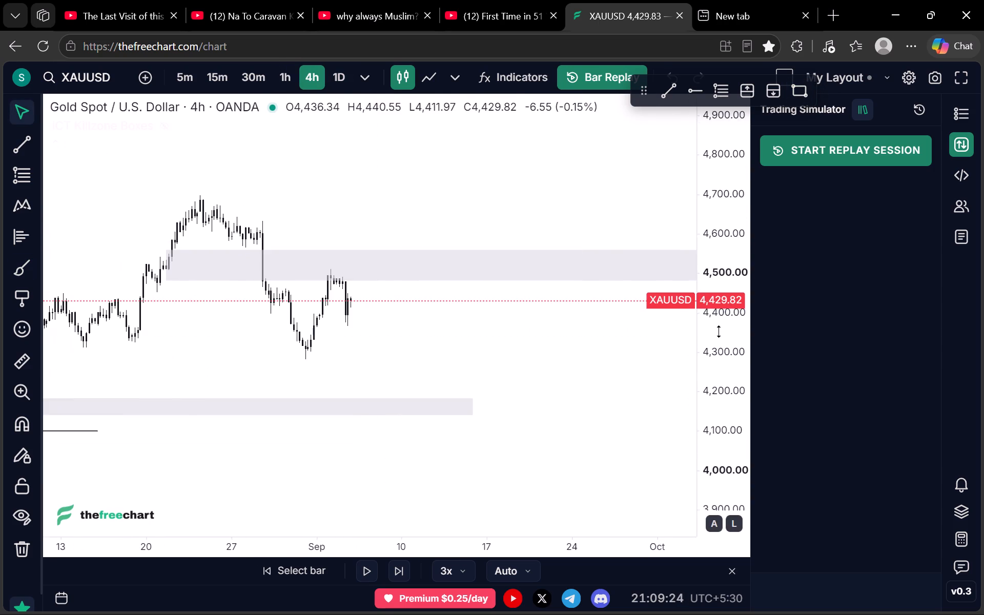
{"action": "scroll", "coordinate": [719, 330], "scroll_direction": "up", "scroll_amount": 14}
{"action": "left_click_drag", "start_coordinate": [400, 336], "coordinate": [313, 362]}
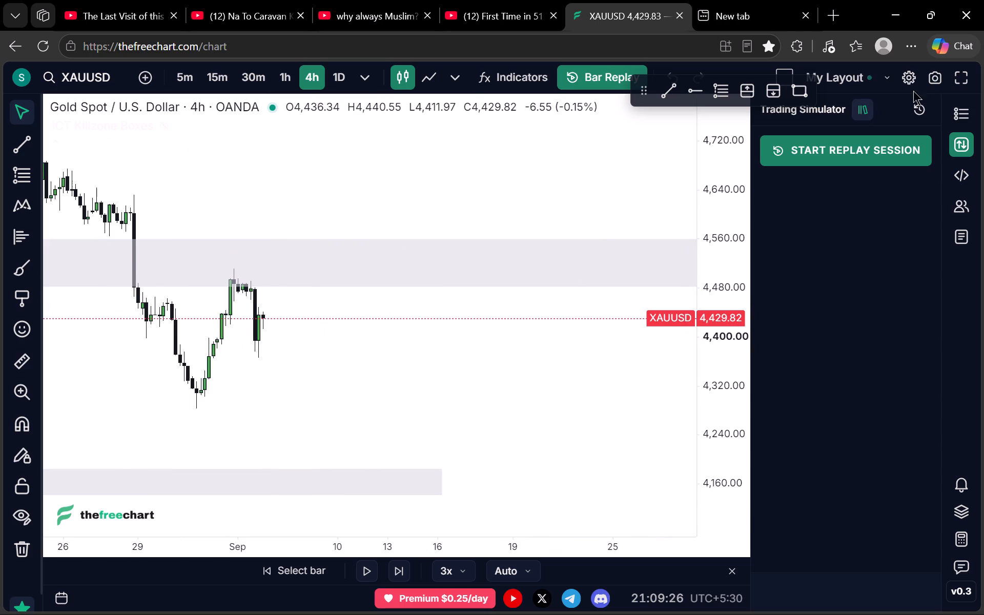
{"action": "left_click", "coordinate": [800, 88]}
{"action": "left_click", "coordinate": [245, 284]}
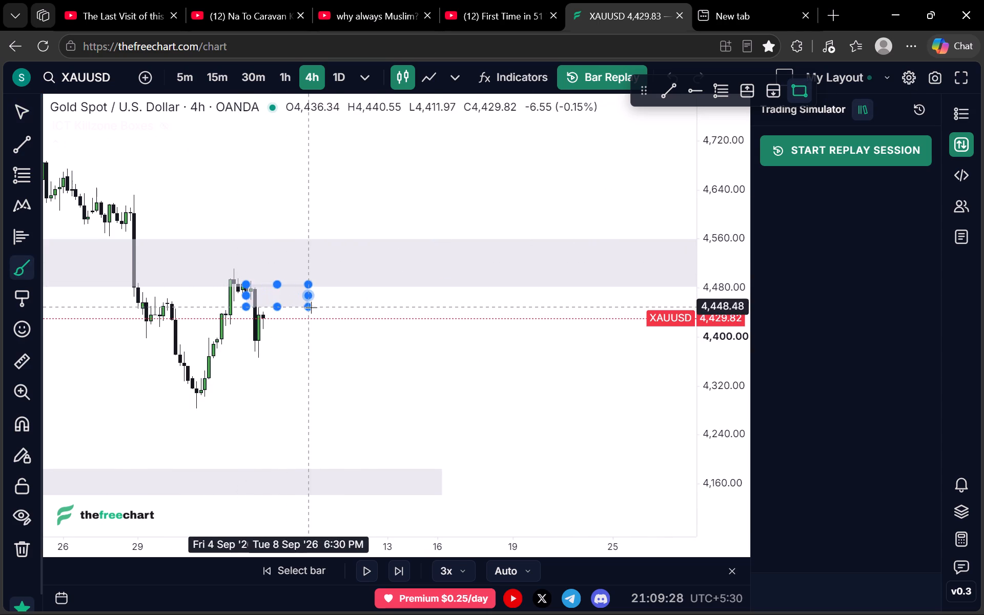
{"action": "left_click", "coordinate": [312, 307]}
{"action": "left_click", "coordinate": [373, 311]}
{"action": "left_click", "coordinate": [375, 358]}
Switch to the 1h timeframe and examine the early-September price action around the two upper zones.
{"action": "scroll", "coordinate": [405, 396], "scroll_direction": "down", "scroll_amount": 3}
{"action": "left_click_drag", "start_coordinate": [452, 419], "coordinate": [470, 373]}
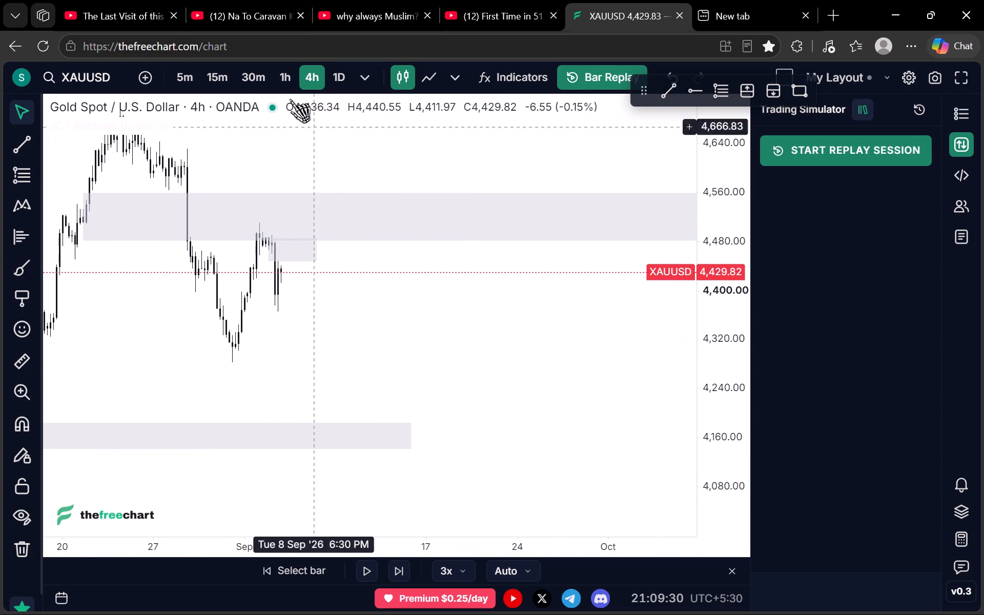
{"action": "left_click", "coordinate": [287, 79]}
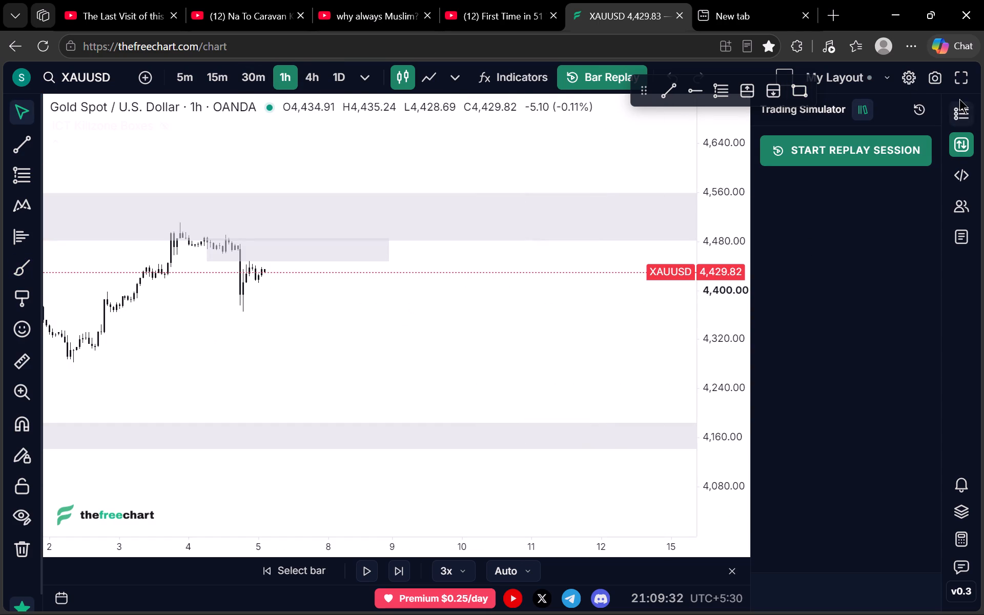
{"action": "scroll", "coordinate": [696, 316], "scroll_direction": "up", "scroll_amount": 7}
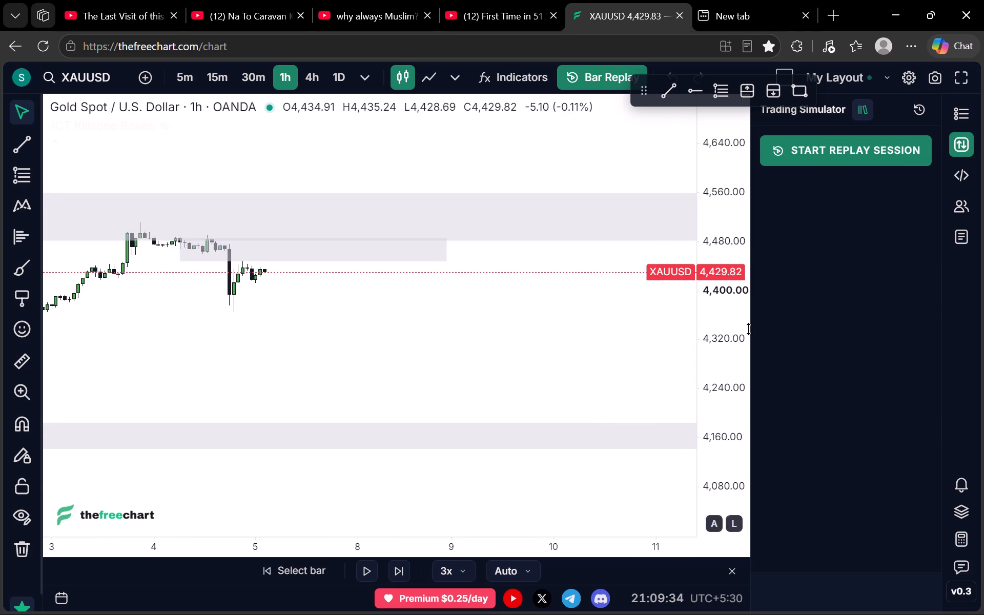
{"action": "scroll", "coordinate": [749, 329], "scroll_direction": "up", "scroll_amount": 2}
{"action": "scroll", "coordinate": [471, 293], "scroll_direction": "down", "scroll_amount": 5}
{"action": "scroll", "coordinate": [716, 314], "scroll_direction": "up", "scroll_amount": 11}
{"action": "left_click_drag", "start_coordinate": [356, 230], "coordinate": [367, 349]}
{"action": "scroll", "coordinate": [346, 365], "scroll_direction": "down", "scroll_amount": 1}
{"action": "left_click_drag", "start_coordinate": [392, 424], "coordinate": [449, 366]}
Open the replay session setup, then hide the Trading Simulator without starting a session to widen the chart.
{"action": "left_click", "coordinate": [824, 146]}
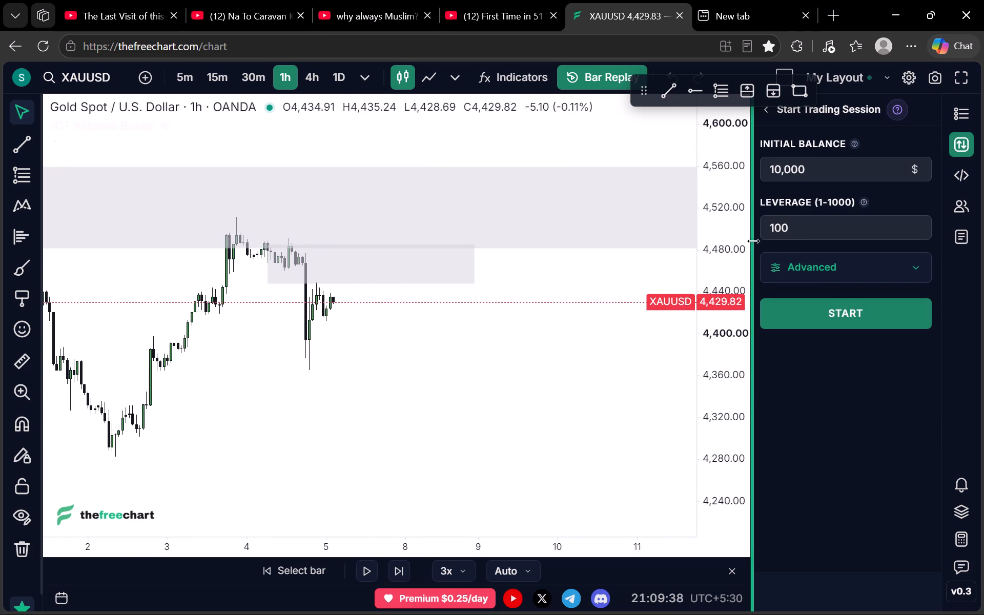
{"action": "left_click_drag", "start_coordinate": [749, 215], "coordinate": [803, 215]}
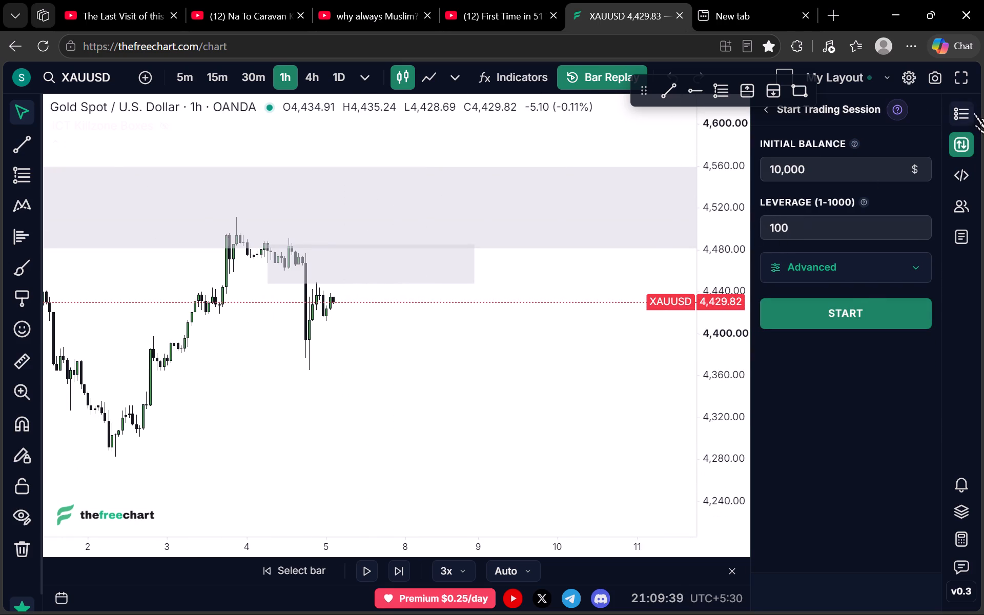
{"action": "left_click", "coordinate": [972, 136]}
Play the 1h replay forward from 5 September to 8 September and pause it.
{"action": "scroll", "coordinate": [653, 319], "scroll_direction": "up", "scroll_amount": 4}
{"action": "left_click_drag", "start_coordinate": [648, 340], "coordinate": [661, 332]}
{"action": "scroll", "coordinate": [662, 332], "scroll_direction": "down", "scroll_amount": 4}
{"action": "left_click_drag", "start_coordinate": [678, 397], "coordinate": [668, 334]}
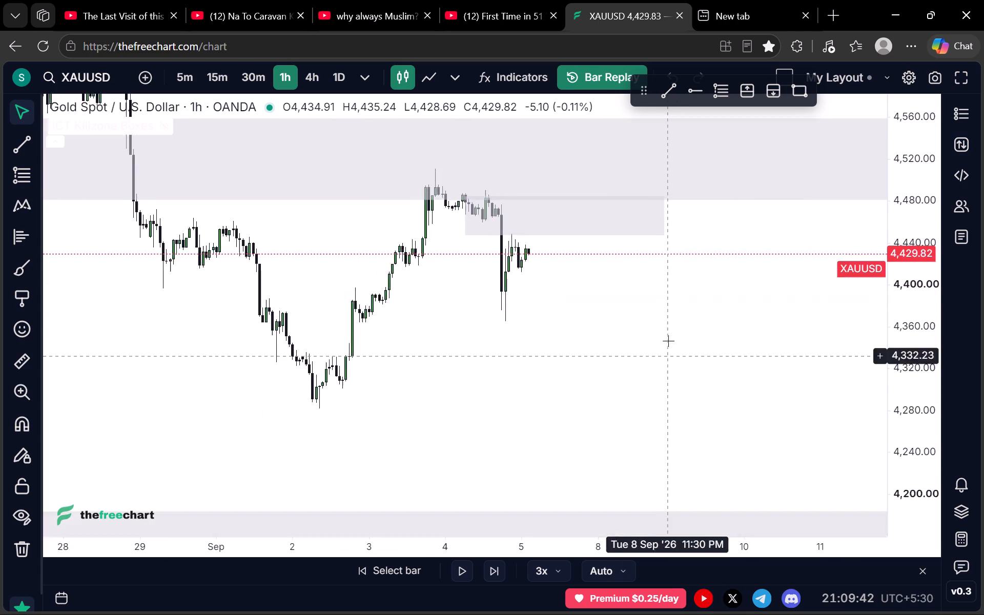
{"action": "left_click_drag", "start_coordinate": [668, 334], "coordinate": [686, 302]}
{"action": "scroll", "coordinate": [922, 280], "scroll_direction": "down", "scroll_amount": 8}
{"action": "left_click_drag", "start_coordinate": [565, 290], "coordinate": [541, 360]}
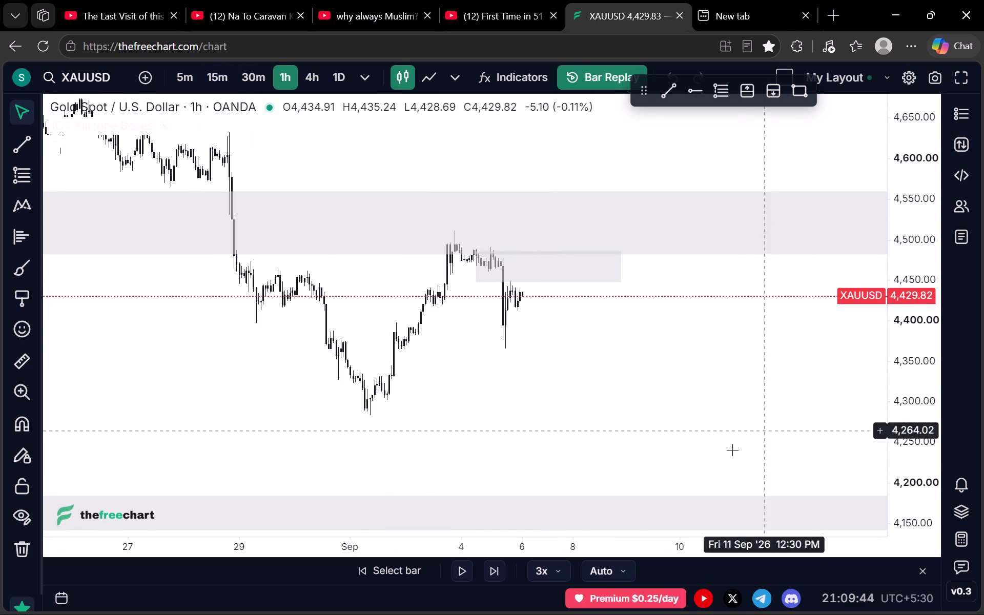
{"action": "left_click", "coordinate": [461, 573]}
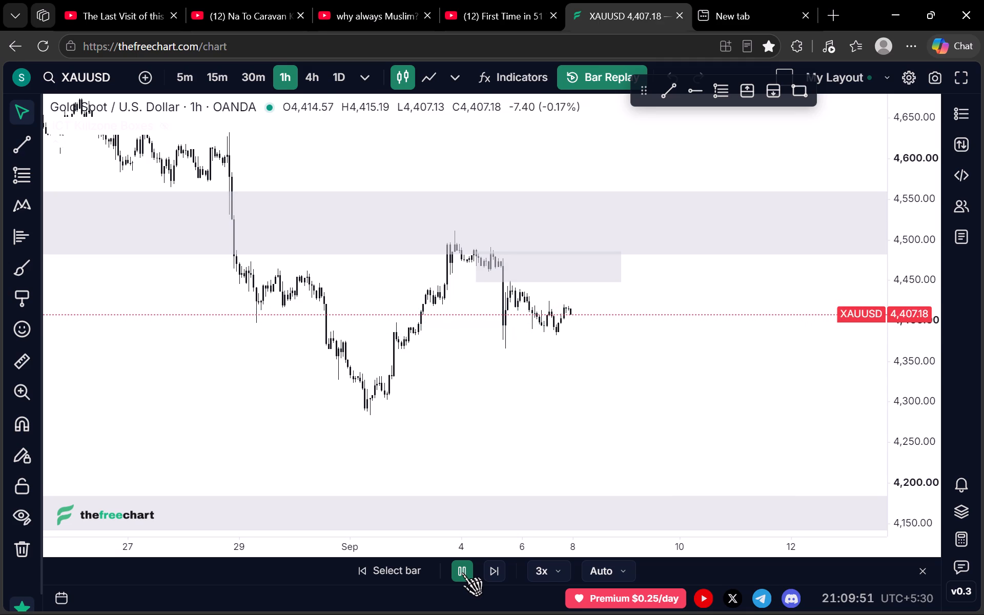
{"action": "left_click", "coordinate": [462, 572]}
Resume the 1h replay and pause it at the start of 9 September.
{"action": "scroll", "coordinate": [904, 330], "scroll_direction": "up", "scroll_amount": 15}
{"action": "left_click_drag", "start_coordinate": [637, 373], "coordinate": [546, 363]}
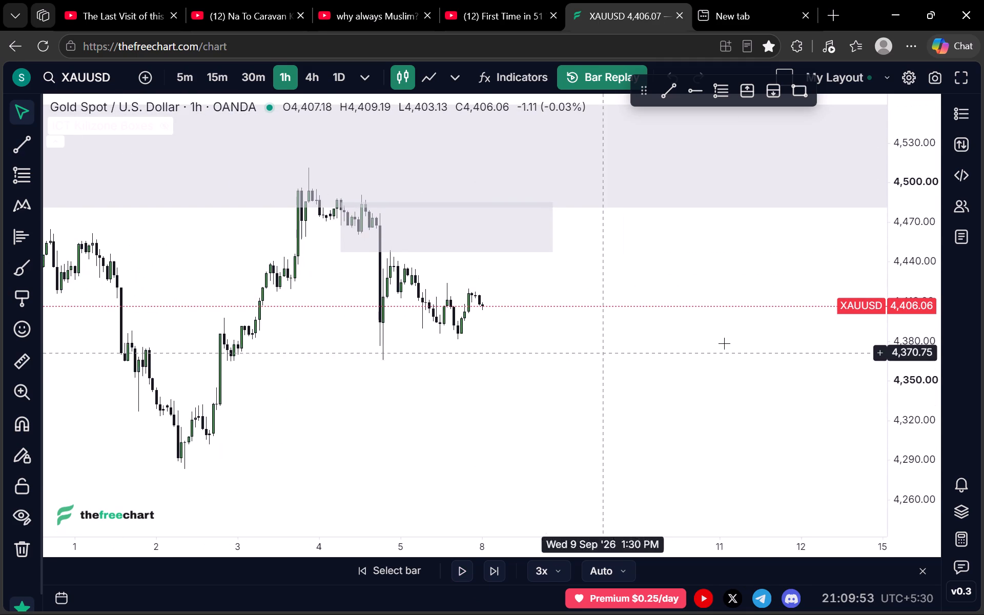
{"action": "scroll", "coordinate": [908, 345], "scroll_direction": "up", "scroll_amount": 15}
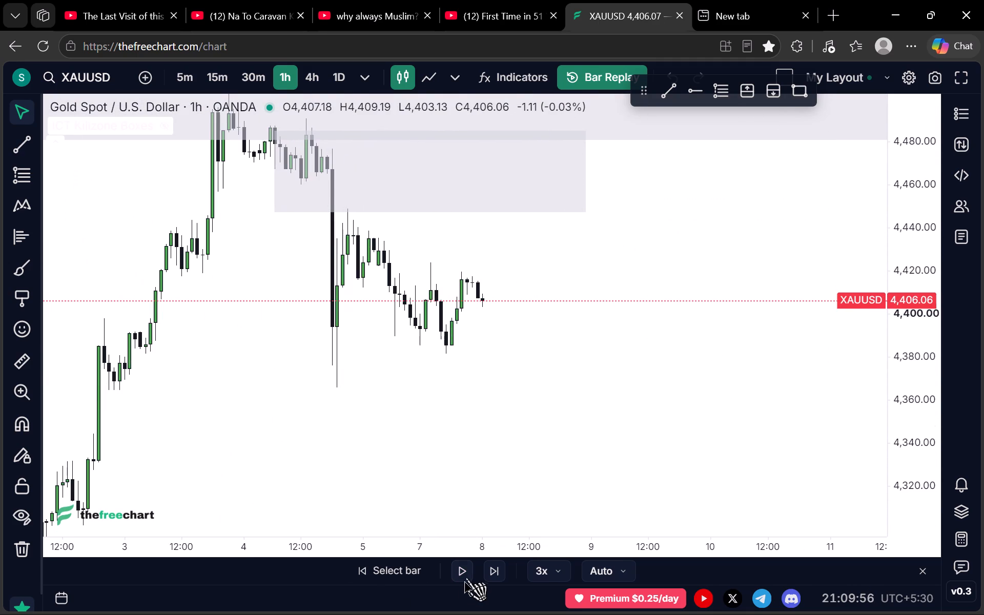
{"action": "left_click", "coordinate": [467, 573]}
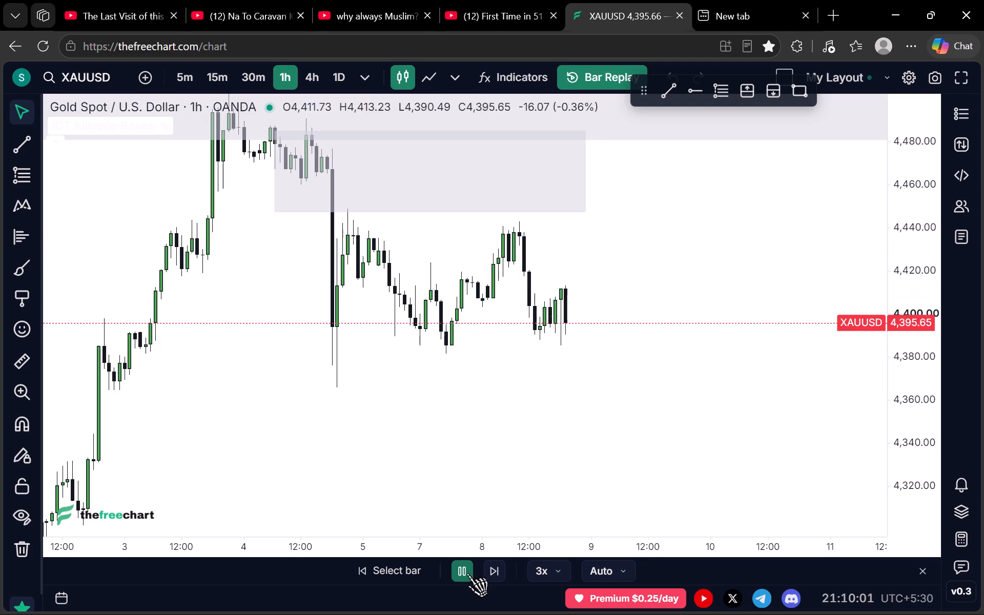
{"action": "left_click", "coordinate": [467, 573]}
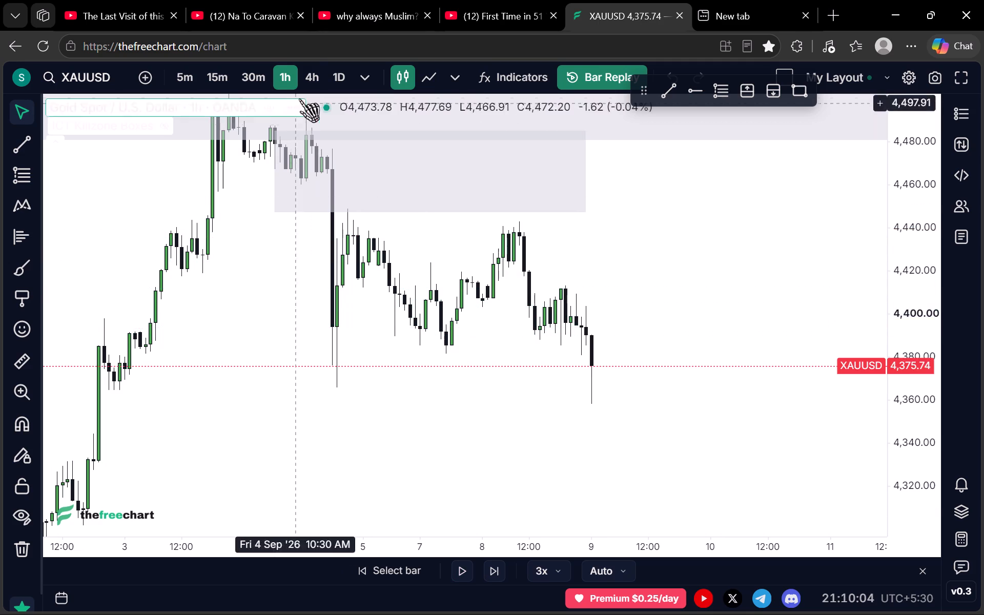
Switch to the 4h timeframe and move the small September zone's lower-left corner slightly earlier, to about 4,449.
{"action": "left_click", "coordinate": [310, 70]}
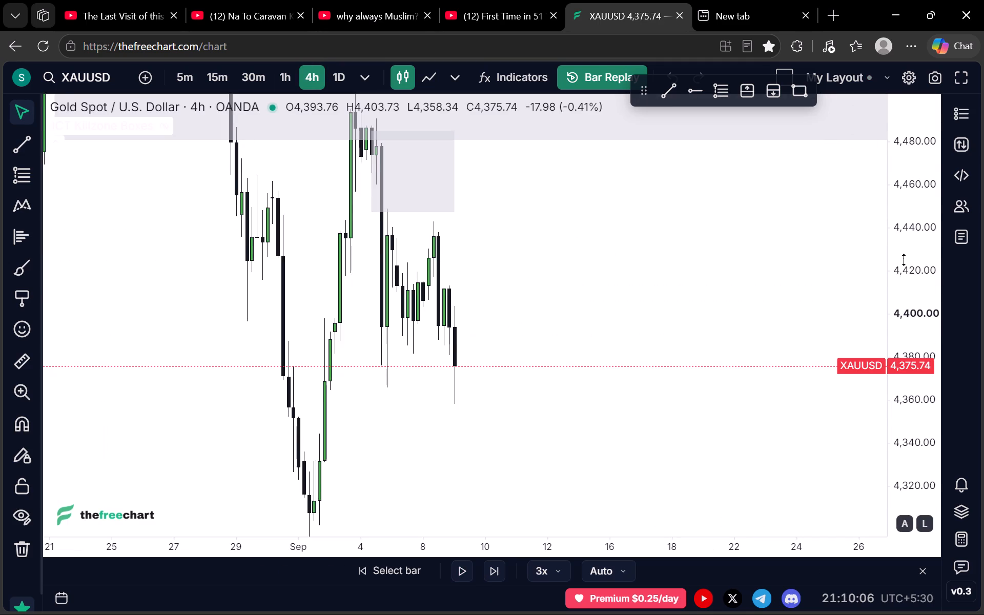
{"action": "scroll", "coordinate": [906, 263], "scroll_direction": "down", "scroll_amount": 5}
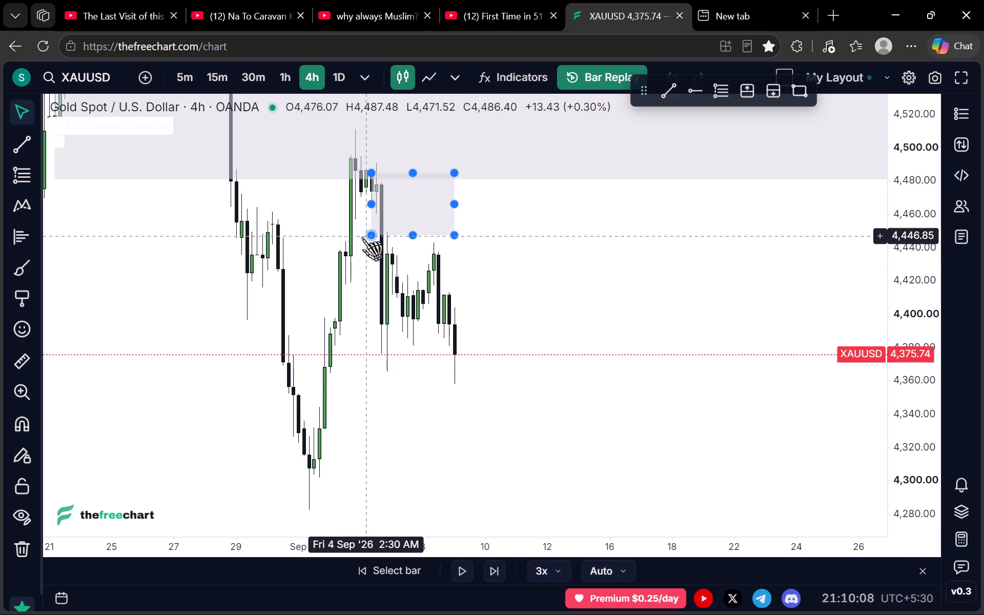
{"action": "left_click_drag", "start_coordinate": [352, 237], "coordinate": [375, 235]}
{"action": "left_click", "coordinate": [388, 233]}
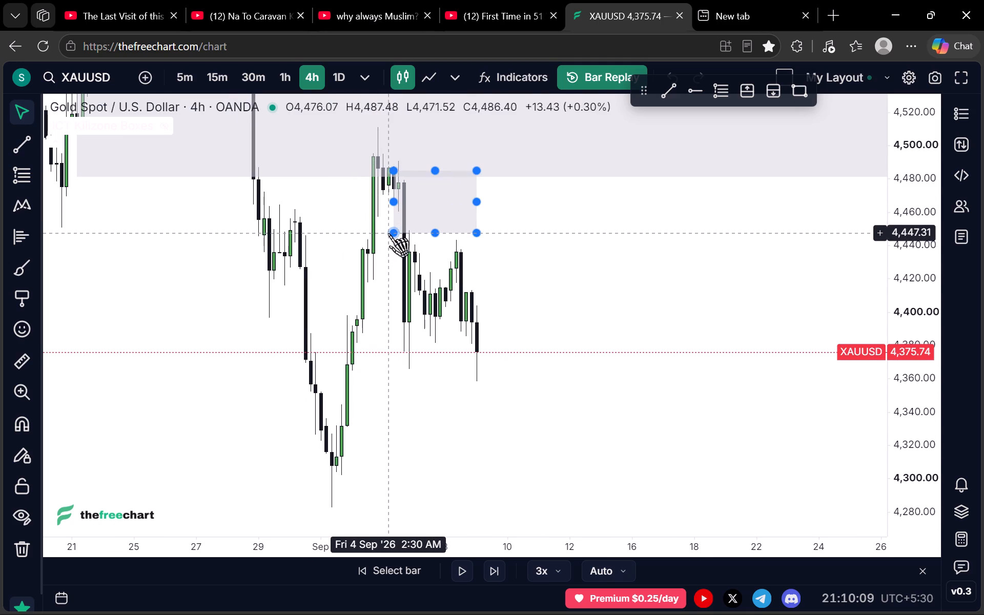
{"action": "left_click", "coordinate": [607, 244]}
Play the 4h replay forward from 9 September to about 15 September, pausing briefly around the 10th.
{"action": "left_click_drag", "start_coordinate": [609, 295], "coordinate": [608, 252]}
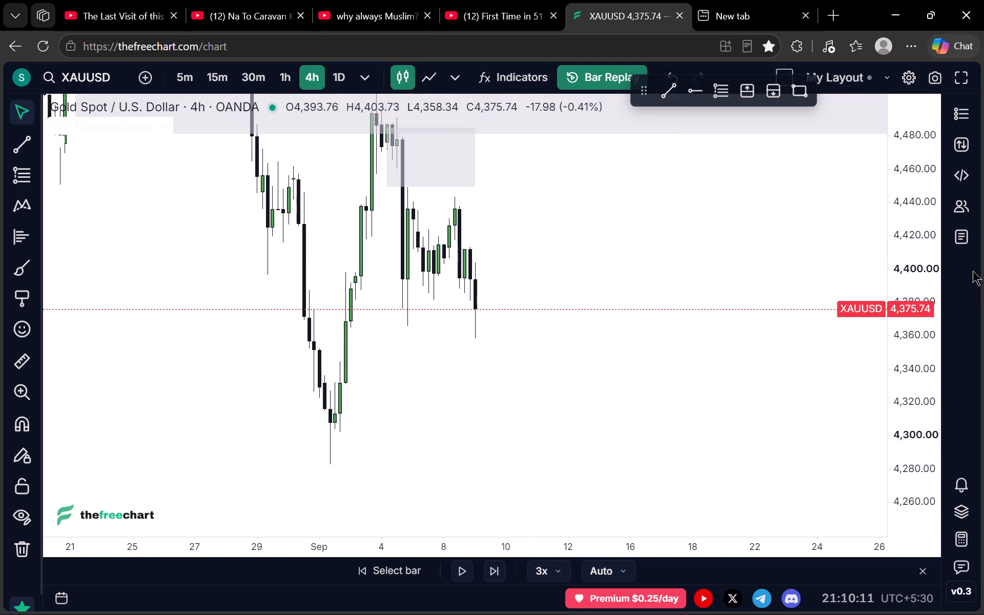
{"action": "scroll", "coordinate": [924, 262], "scroll_direction": "down", "scroll_amount": 7}
{"action": "scroll", "coordinate": [778, 299], "scroll_direction": "down", "scroll_amount": 3}
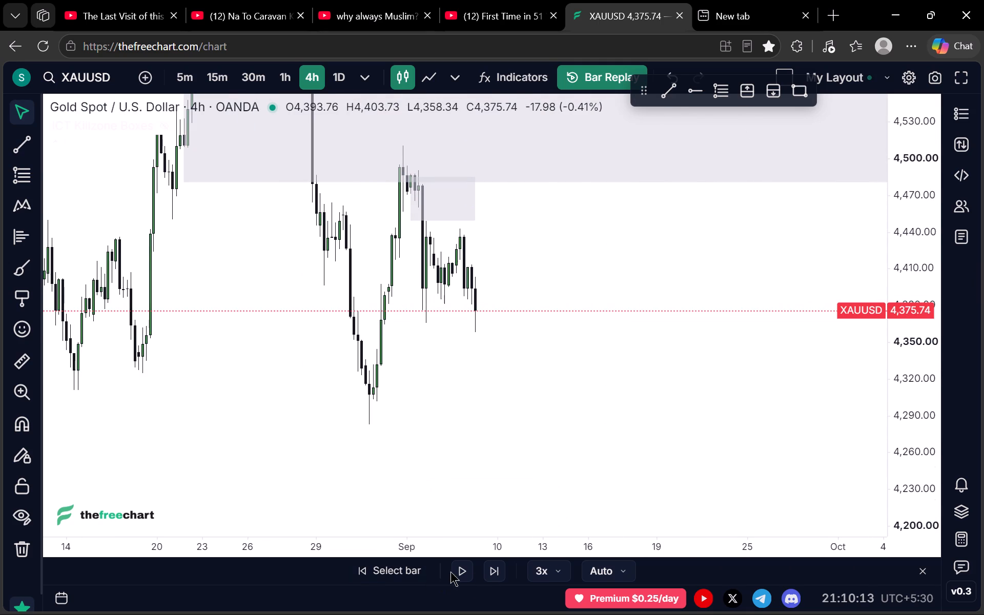
{"action": "left_click", "coordinate": [466, 569]}
{"action": "left_click", "coordinate": [466, 569]}
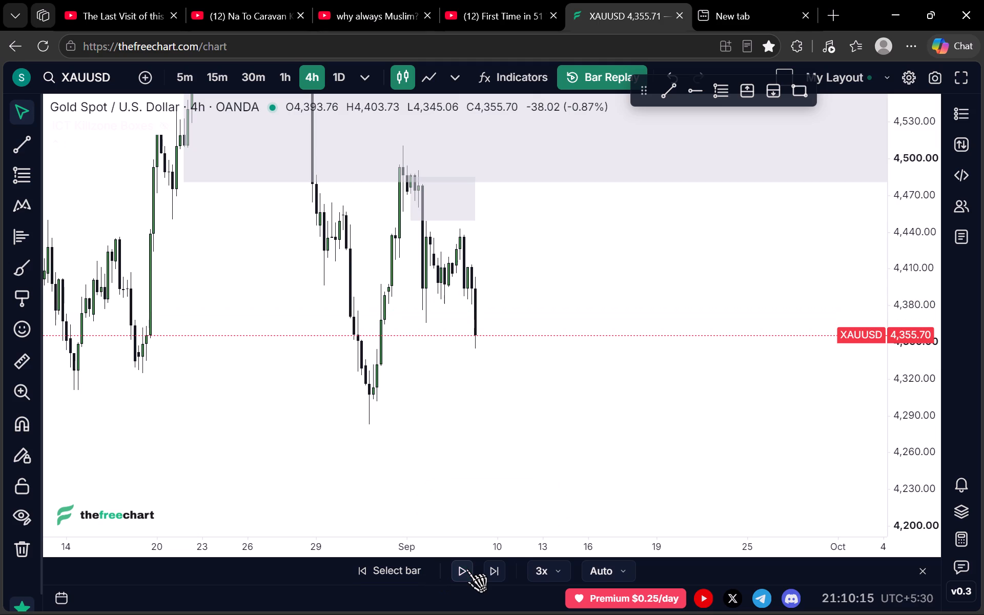
{"action": "left_click", "coordinate": [466, 569]}
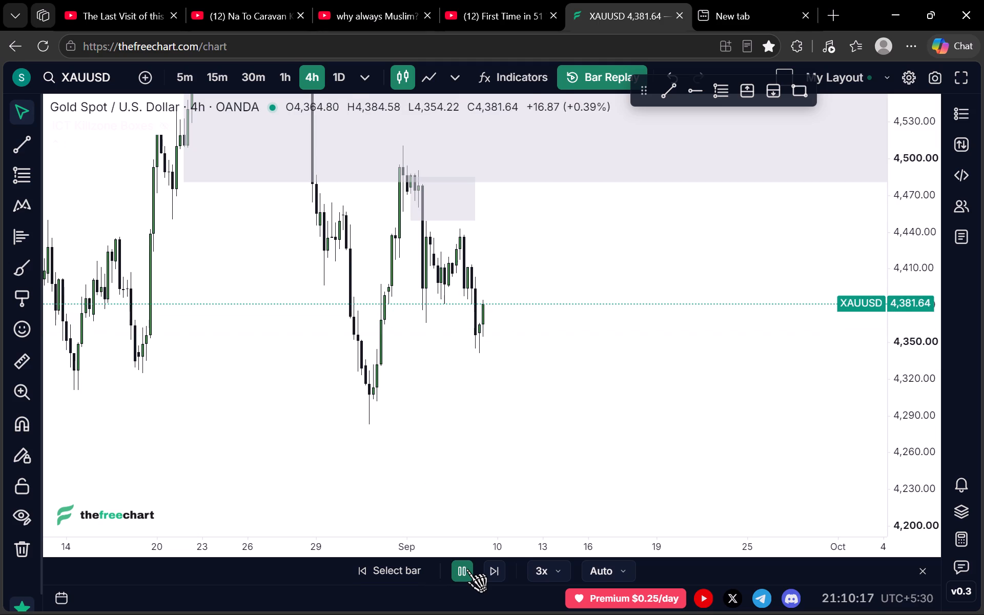
{"action": "left_click", "coordinate": [467, 566]}
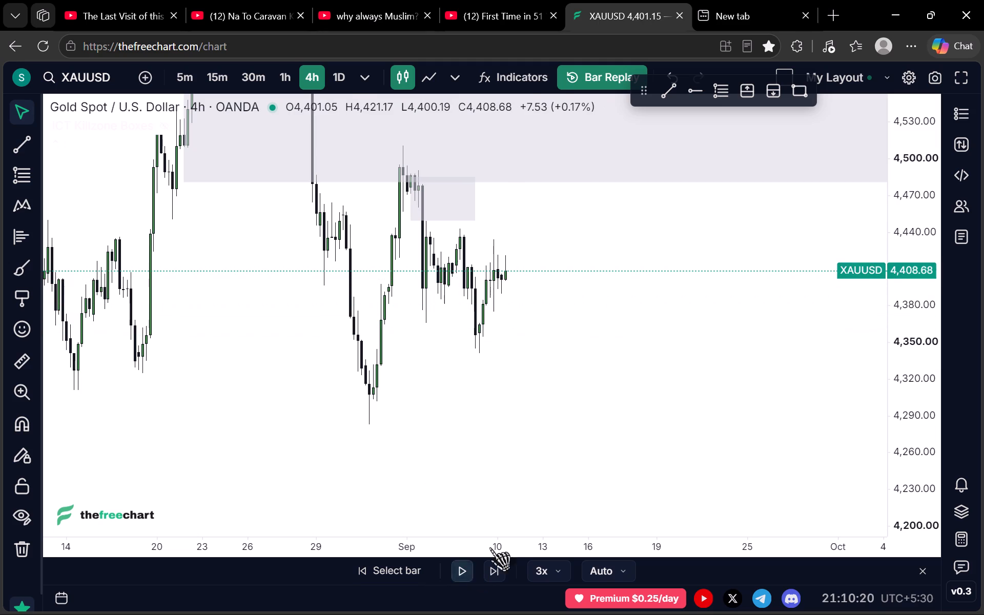
{"action": "left_click", "coordinate": [469, 576]}
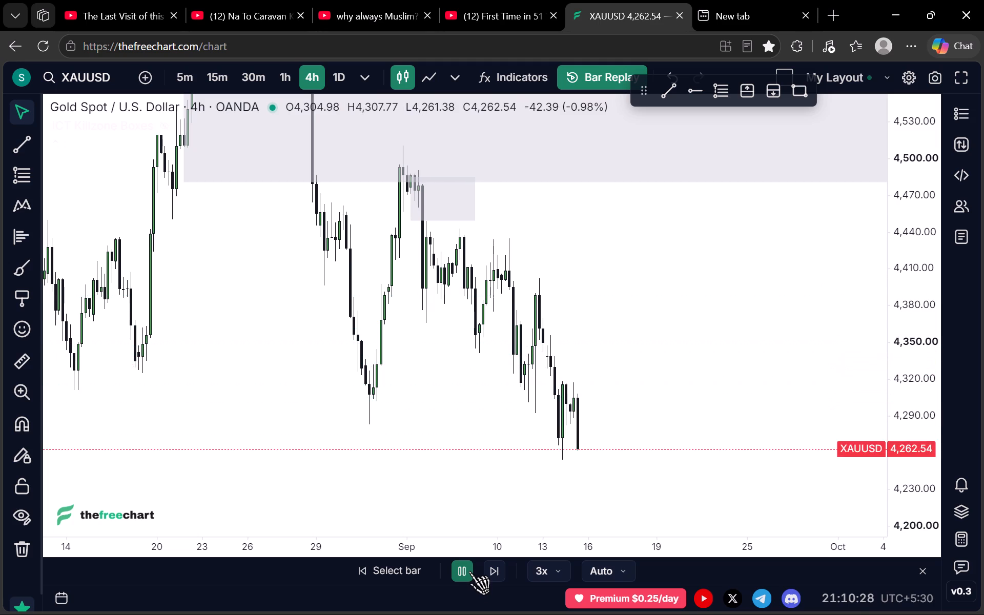
{"action": "left_click", "coordinate": [469, 571]}
Extend the later edge of the zone between about 4,140 and 4,183 to about 9 October.
{"action": "scroll", "coordinate": [935, 252], "scroll_direction": "down", "scroll_amount": 7}
{"action": "scroll", "coordinate": [806, 356], "scroll_direction": "down", "scroll_amount": 1}
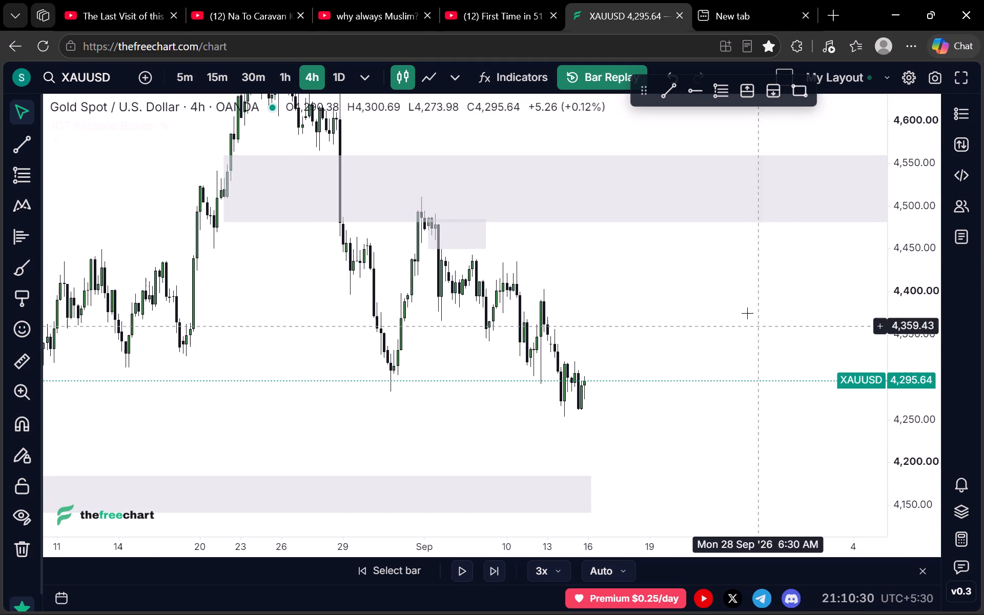
{"action": "scroll", "coordinate": [667, 292], "scroll_direction": "down", "scroll_amount": 1}
{"action": "scroll", "coordinate": [671, 294], "scroll_direction": "up", "scroll_amount": 5}
{"action": "scroll", "coordinate": [660, 294], "scroll_direction": "down", "scroll_amount": 7}
{"action": "left_click_drag", "start_coordinate": [664, 311], "coordinate": [684, 209]}
{"action": "scroll", "coordinate": [768, 396], "scroll_direction": "down", "scroll_amount": 2}
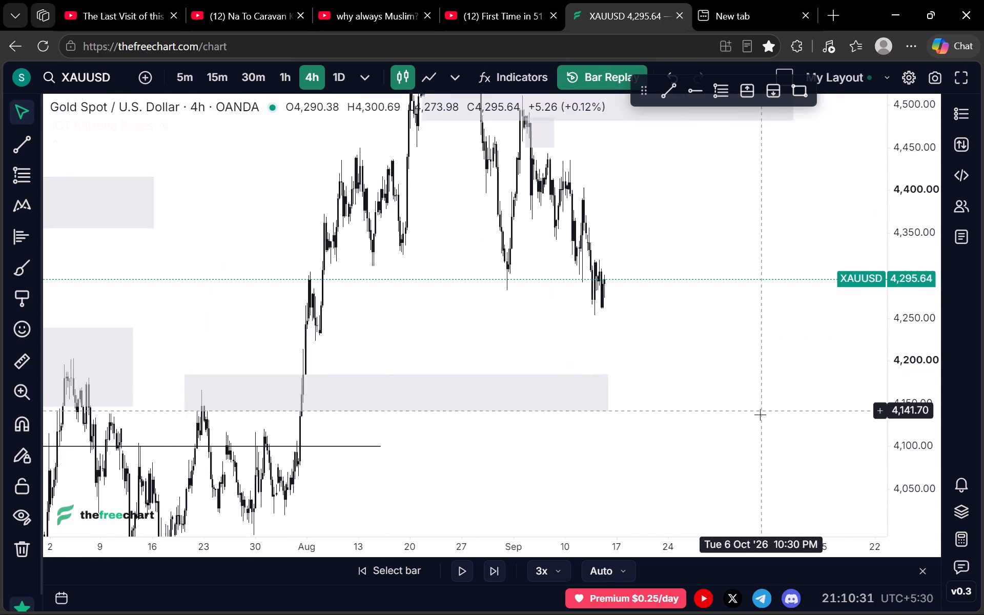
{"action": "scroll", "coordinate": [759, 417], "scroll_direction": "down", "scroll_amount": 2}
{"action": "left_click_drag", "start_coordinate": [608, 394], "coordinate": [770, 391]}
{"action": "left_click", "coordinate": [792, 361]}
Resume the 4h replay and play it to 22 September, pausing on the 18th along the way.
{"action": "scroll", "coordinate": [762, 292], "scroll_direction": "up", "scroll_amount": 5}
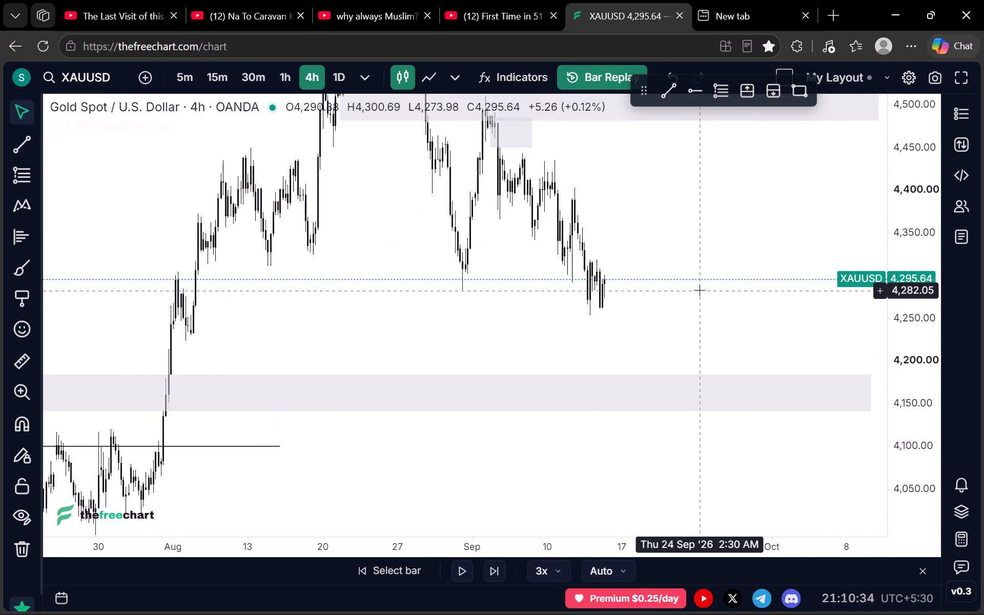
{"action": "scroll", "coordinate": [700, 290], "scroll_direction": "up", "scroll_amount": 3}
{"action": "left_click", "coordinate": [466, 570]}
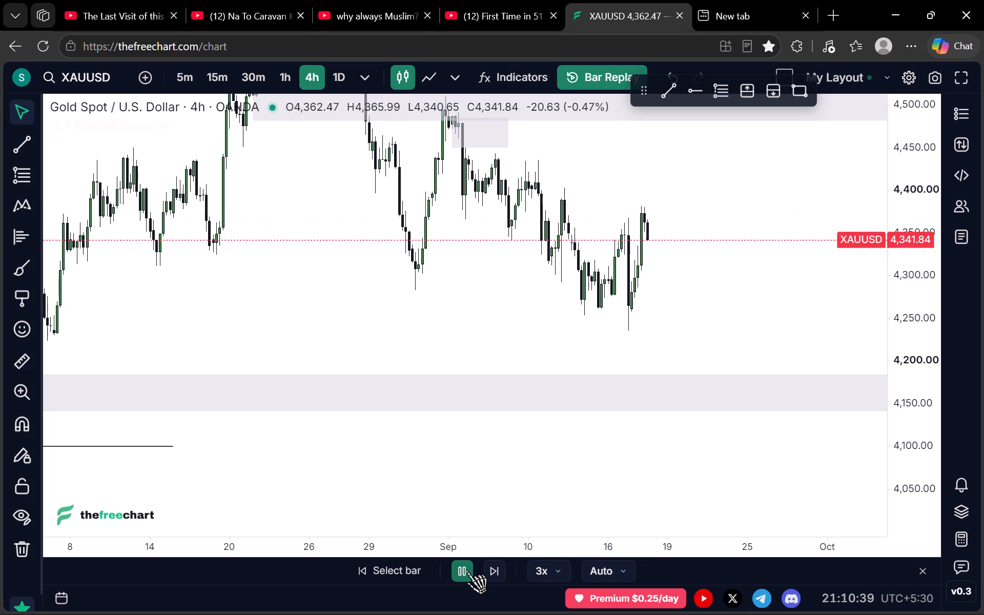
{"action": "left_click", "coordinate": [466, 570]}
{"action": "scroll", "coordinate": [686, 342], "scroll_direction": "up", "scroll_amount": 4}
{"action": "left_click_drag", "start_coordinate": [685, 273], "coordinate": [612, 371]}
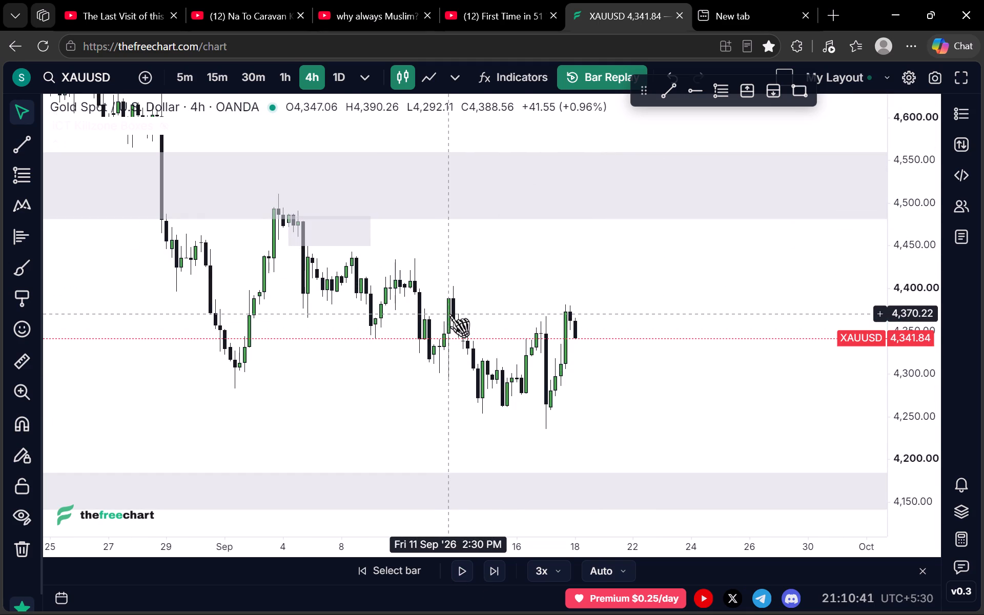
{"action": "left_click", "coordinate": [456, 576]}
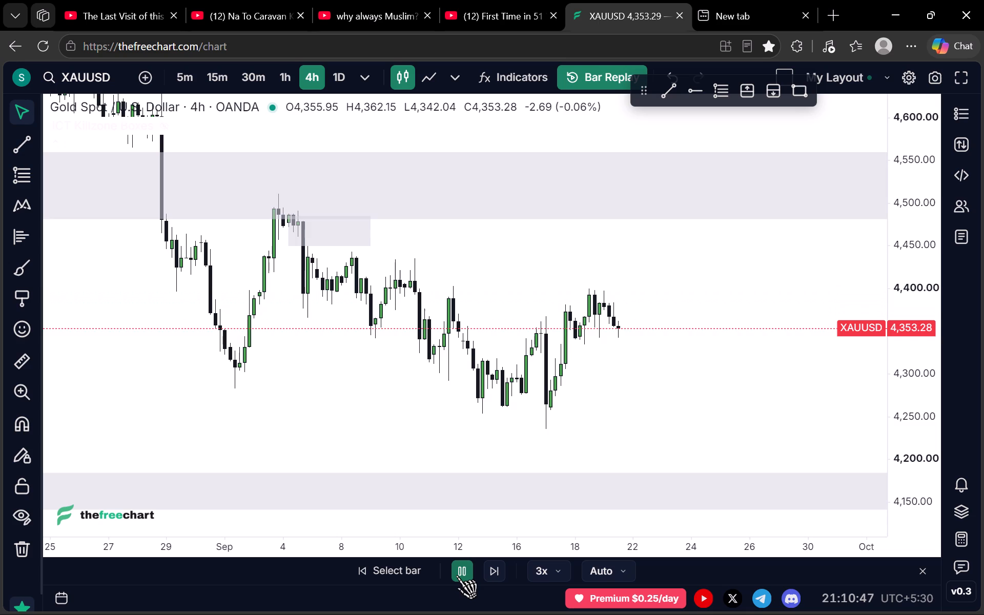
{"action": "left_click", "coordinate": [456, 575]}
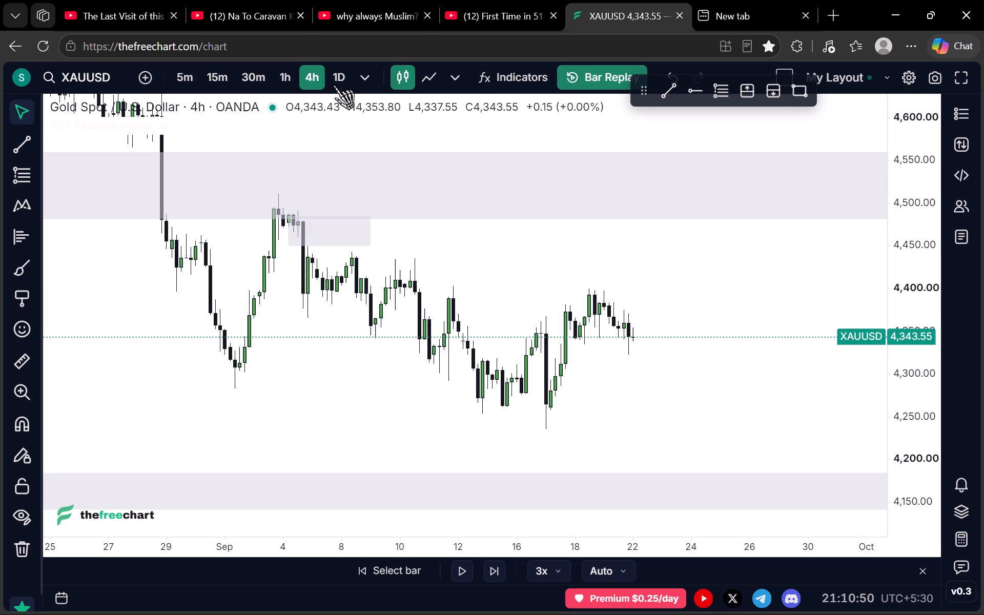
Switch to the 1D timeframe and play the replay forward from 22 September to about 8 October.
{"action": "left_click", "coordinate": [334, 85]}
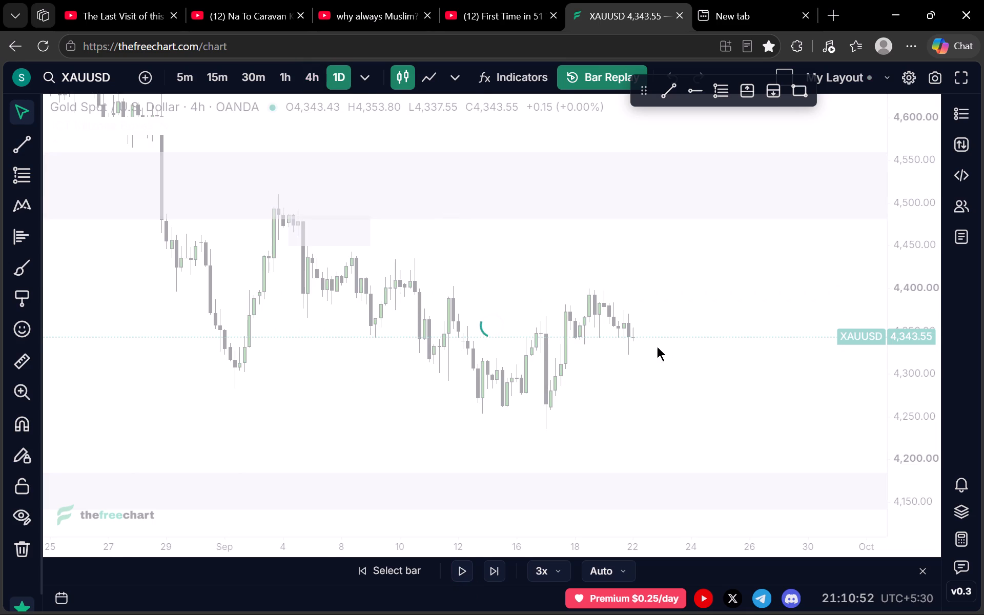
{"action": "scroll", "coordinate": [647, 335], "scroll_direction": "up", "scroll_amount": 6}
{"action": "scroll", "coordinate": [893, 295], "scroll_direction": "down", "scroll_amount": 11}
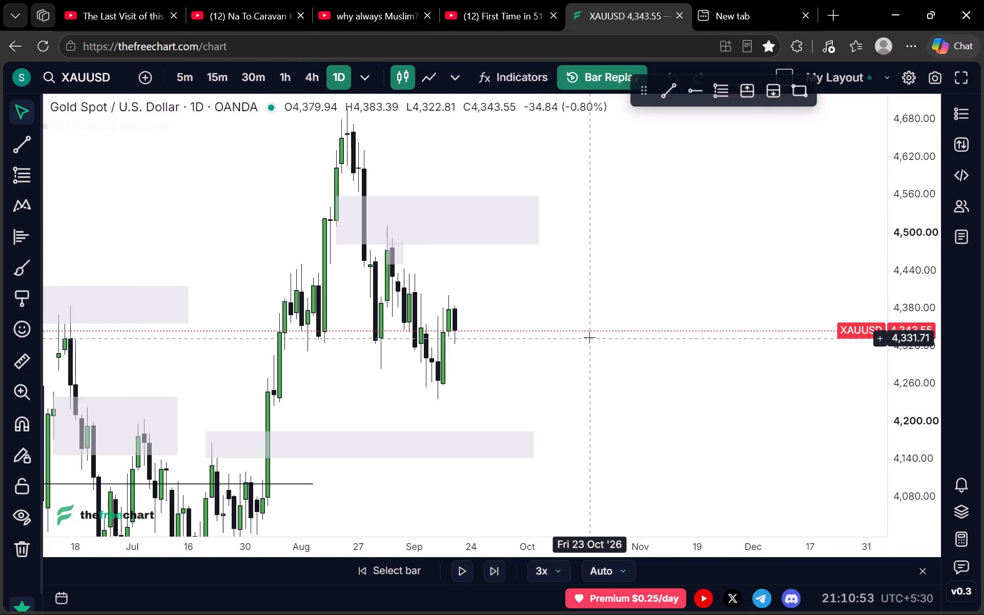
{"action": "left_click", "coordinate": [464, 573]}
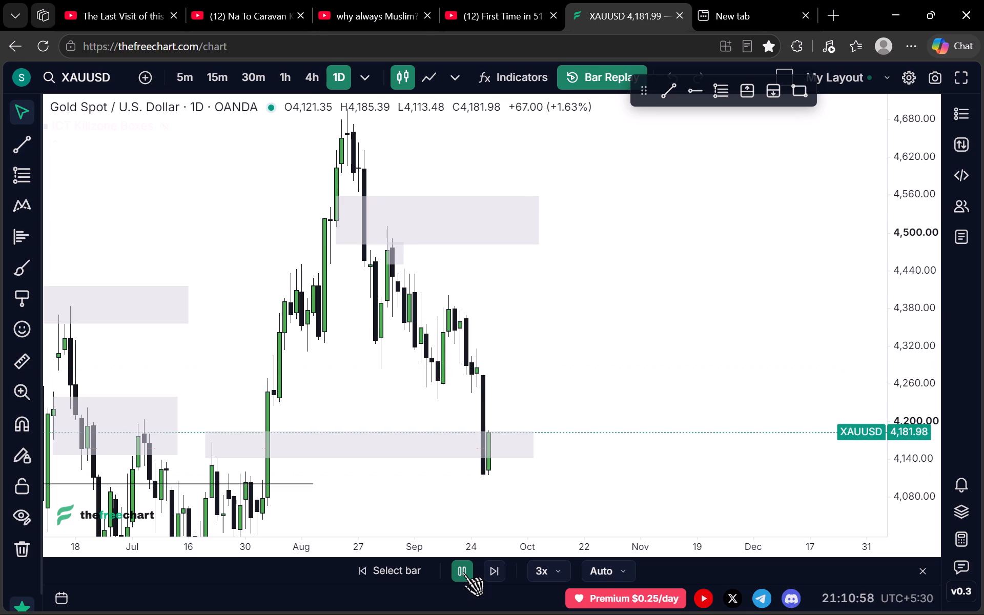
{"action": "left_click", "coordinate": [463, 572]}
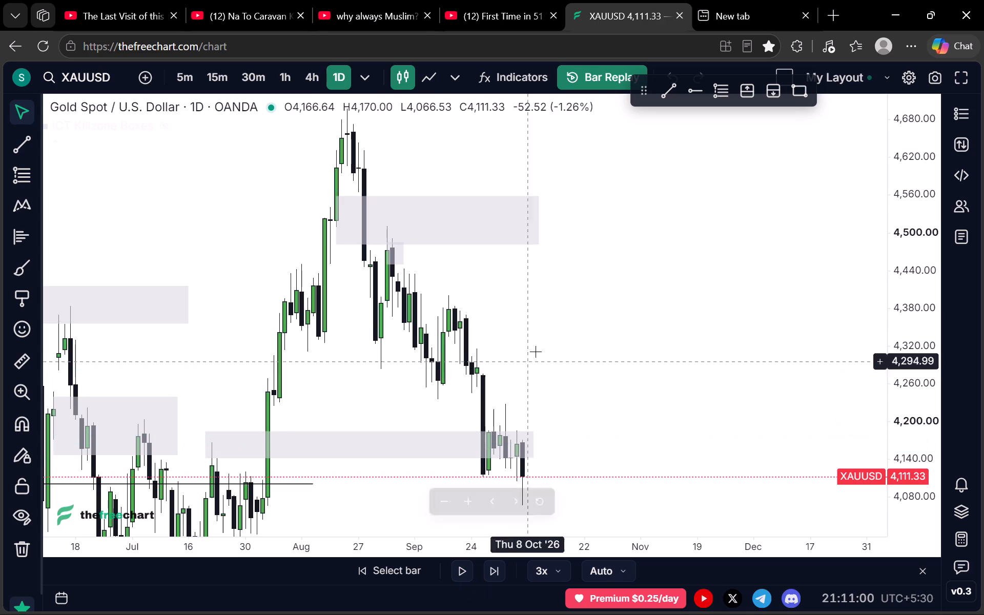
Draw a rectangle zone from about 4,240 down to 4,195 over the late-September drop, reaching into late October.
{"action": "left_click_drag", "start_coordinate": [561, 370], "coordinate": [563, 252]}
{"action": "scroll", "coordinate": [782, 344], "scroll_direction": "down", "scroll_amount": 4}
{"action": "scroll", "coordinate": [595, 260], "scroll_direction": "up", "scroll_amount": 2}
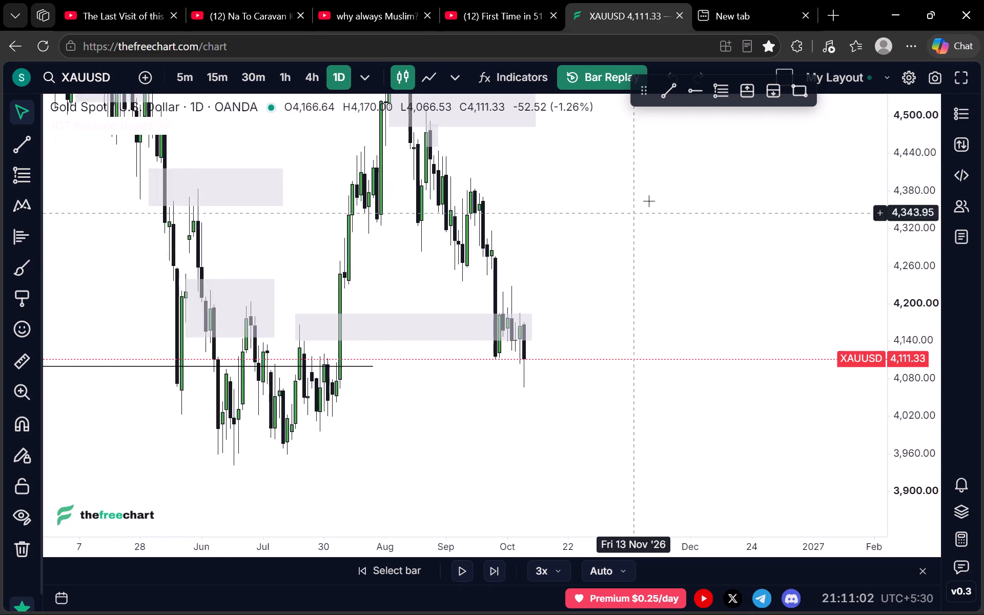
{"action": "left_click", "coordinate": [790, 90]}
{"action": "left_click", "coordinate": [468, 278]}
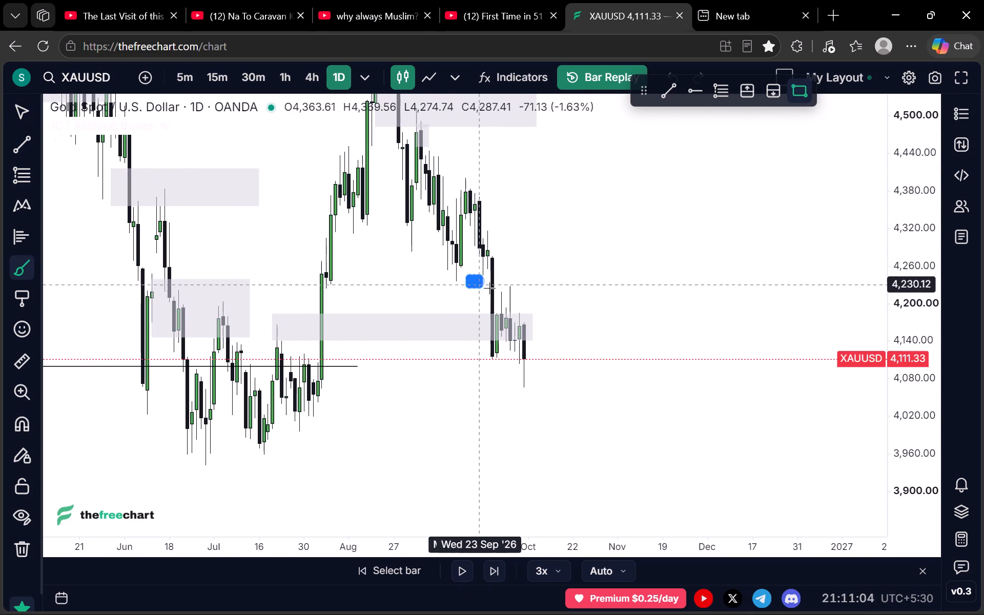
{"action": "left_click", "coordinate": [584, 306]}
{"action": "left_click", "coordinate": [669, 265]}
Switch to the 4h and then the 1h timeframe and examine the early-October price action around the two zones.
{"action": "left_click", "coordinate": [298, 74]}
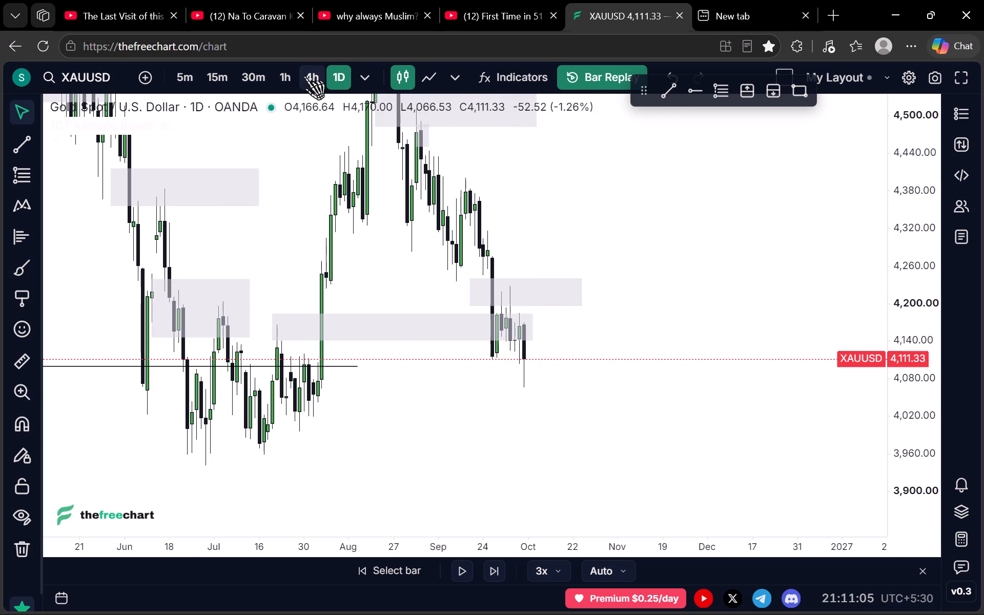
{"action": "left_click", "coordinate": [304, 76]}
{"action": "scroll", "coordinate": [917, 315], "scroll_direction": "up", "scroll_amount": 4}
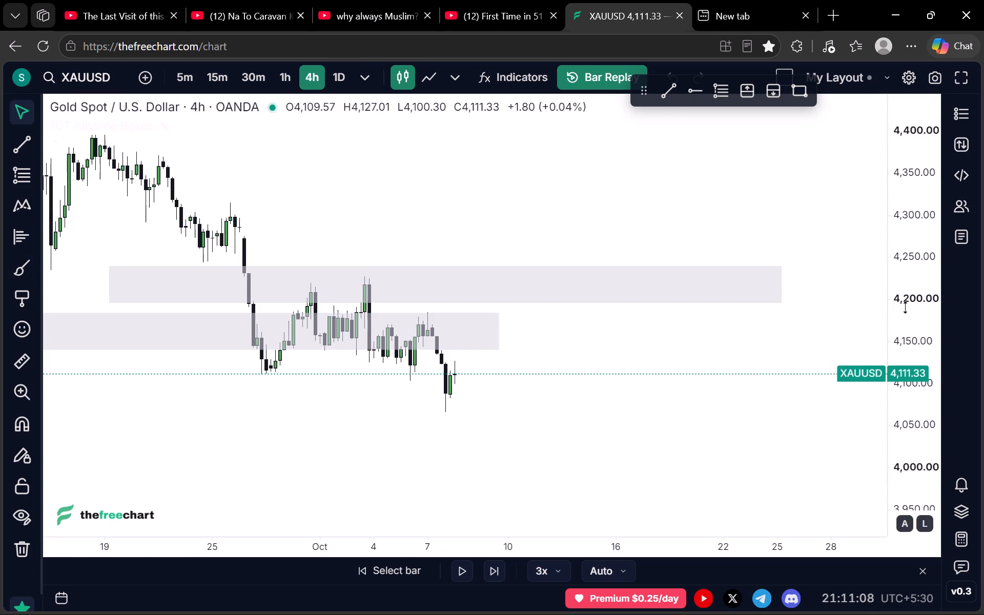
{"action": "scroll", "coordinate": [906, 307], "scroll_direction": "up", "scroll_amount": 8}
{"action": "scroll", "coordinate": [705, 276], "scroll_direction": "down", "scroll_amount": 2}
{"action": "scroll", "coordinate": [629, 347], "scroll_direction": "up", "scroll_amount": 4}
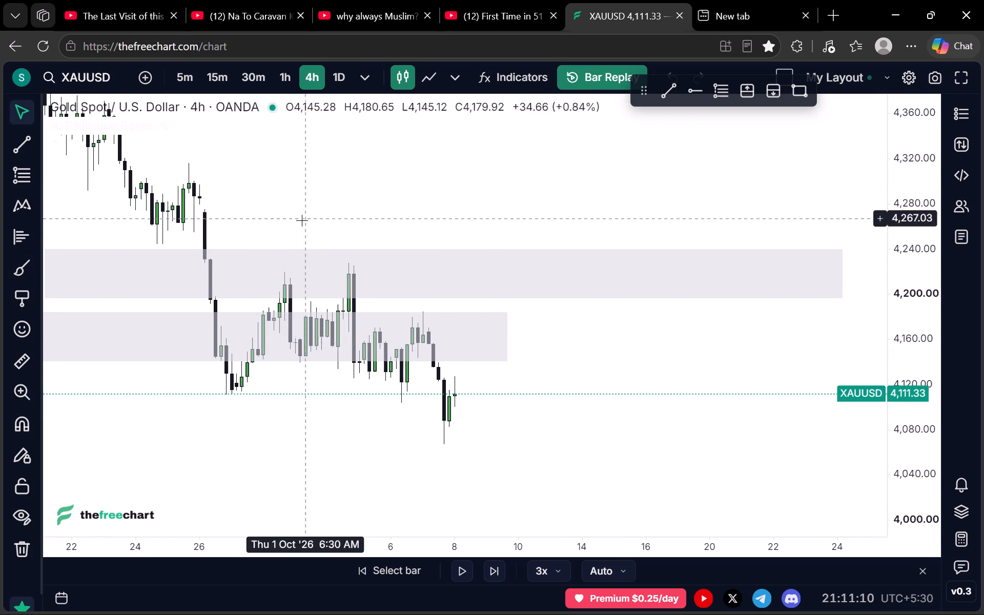
{"action": "left_click", "coordinate": [280, 72]}
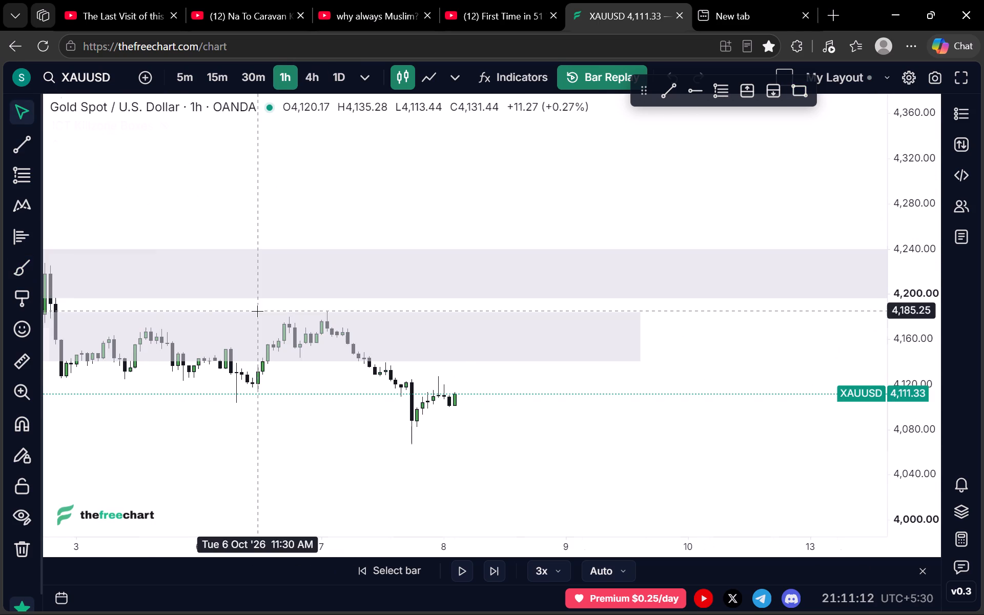
{"action": "scroll", "coordinate": [247, 318], "scroll_direction": "down", "scroll_amount": 5}
{"action": "left_click_drag", "start_coordinate": [222, 371], "coordinate": [481, 401]}
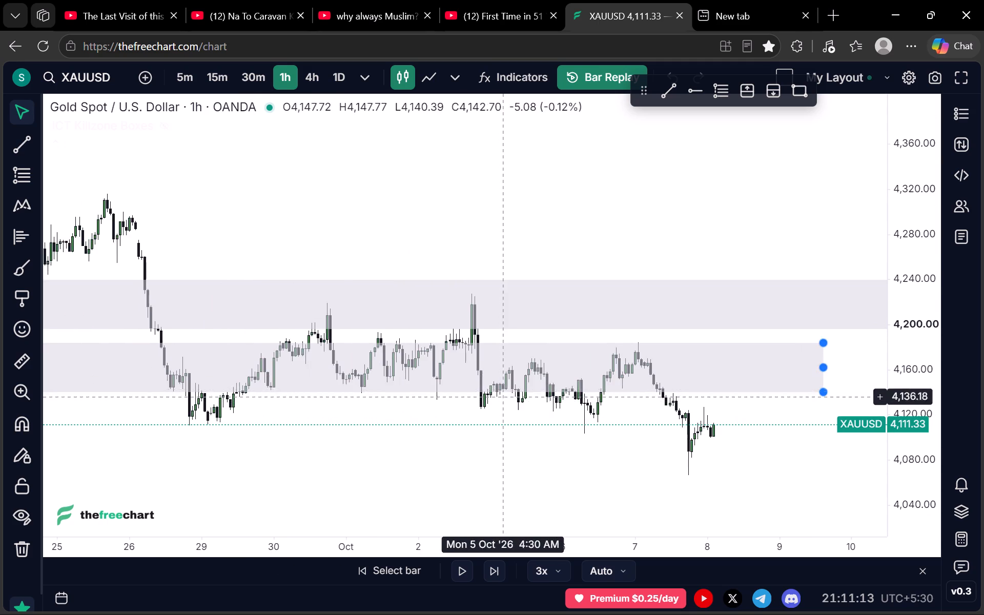
{"action": "scroll", "coordinate": [500, 402], "scroll_direction": "up", "scroll_amount": 3}
{"action": "scroll", "coordinate": [501, 396], "scroll_direction": "down", "scroll_amount": 4}
{"action": "left_click_drag", "start_coordinate": [543, 439], "coordinate": [499, 380]}
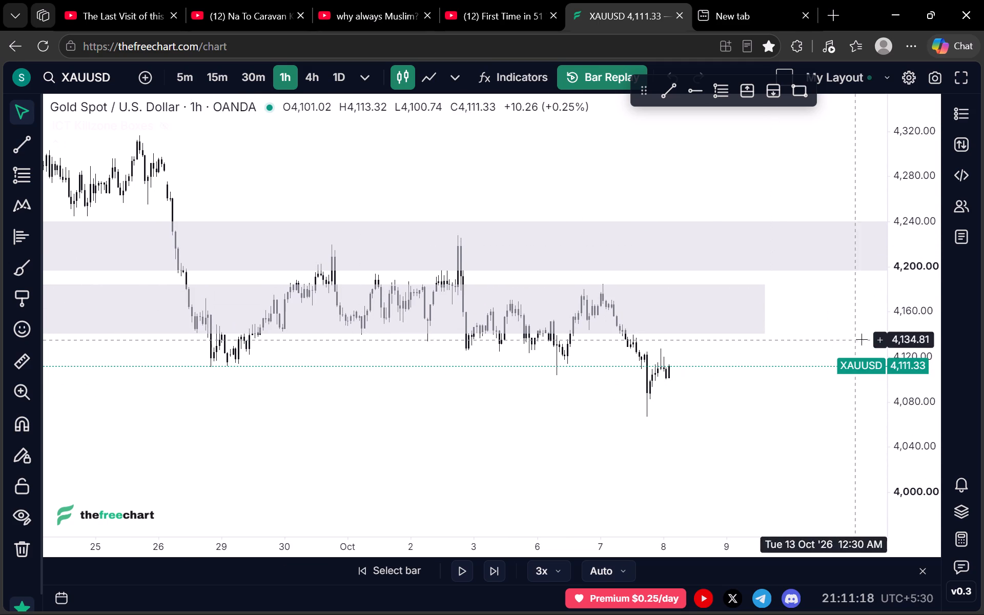
{"action": "scroll", "coordinate": [921, 333], "scroll_direction": "up", "scroll_amount": 14}
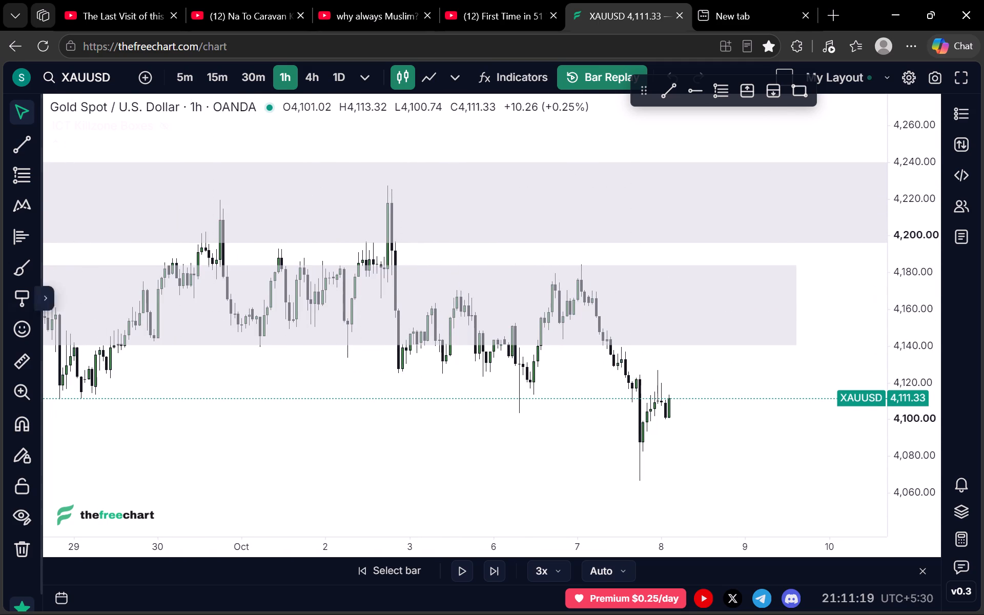
Measure the fall from the early-October high near 4,226 to the low near 4,066 on the 1h chart.
{"action": "left_click", "coordinate": [29, 351]}
{"action": "left_click", "coordinate": [404, 188]}
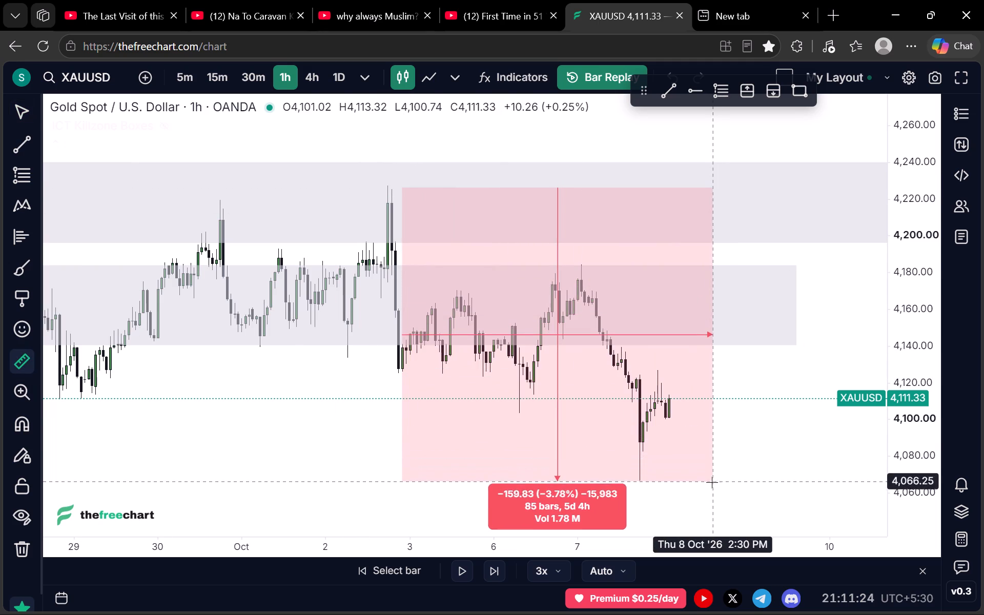
{"action": "left_click", "coordinate": [712, 484]}
{"action": "left_click", "coordinate": [748, 437]}
Play the 1h replay forward through 8 October and pause it late that day.
{"action": "left_click_drag", "start_coordinate": [489, 391], "coordinate": [442, 312]}
{"action": "scroll", "coordinate": [368, 350], "scroll_direction": "down", "scroll_amount": 3}
{"action": "left_click_drag", "start_coordinate": [438, 407], "coordinate": [421, 319]}
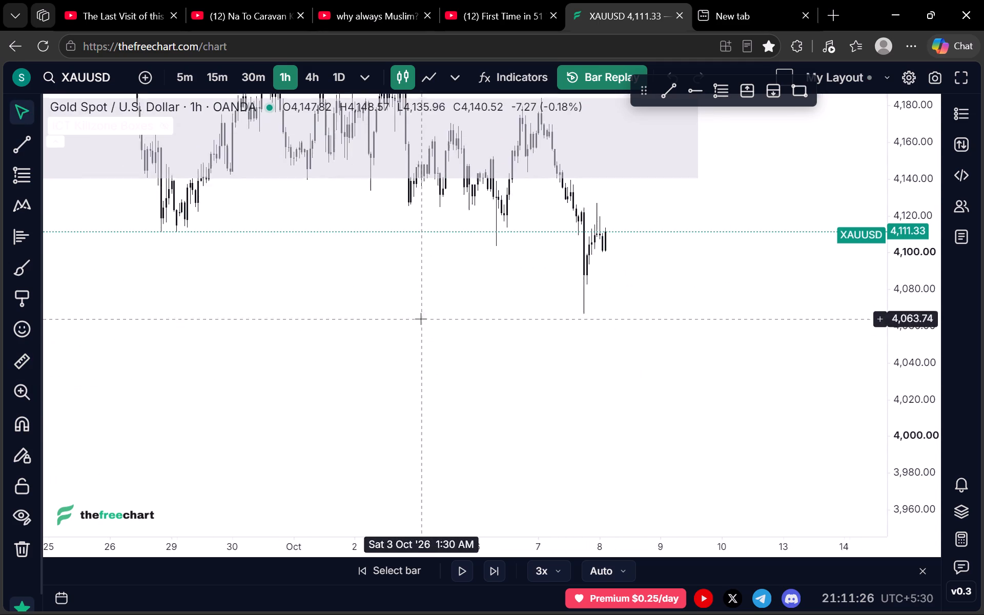
{"action": "scroll", "coordinate": [479, 372], "scroll_direction": "up", "scroll_amount": 3}
{"action": "left_click_drag", "start_coordinate": [446, 383], "coordinate": [408, 500]}
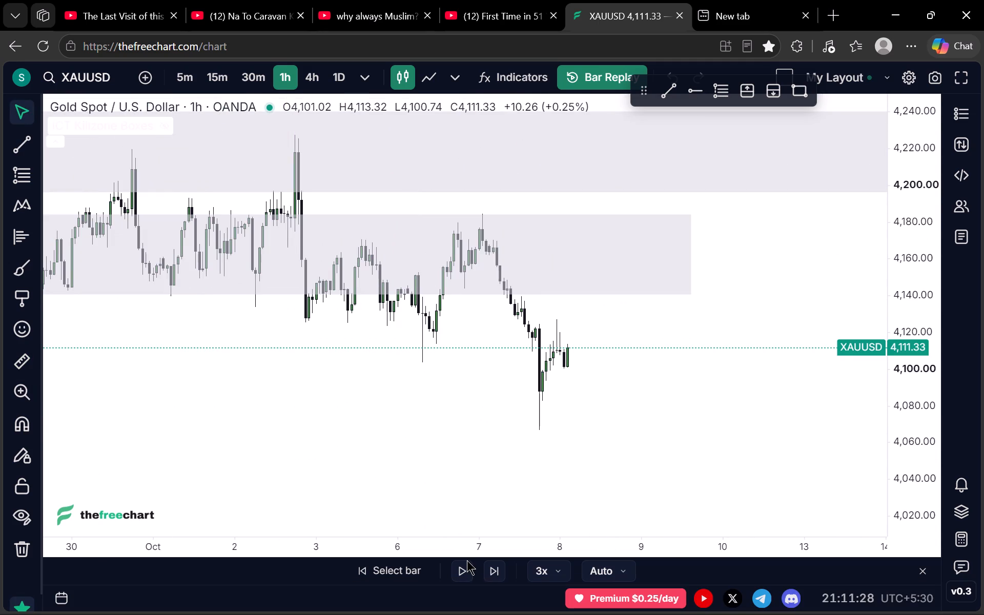
{"action": "left_click", "coordinate": [467, 568]}
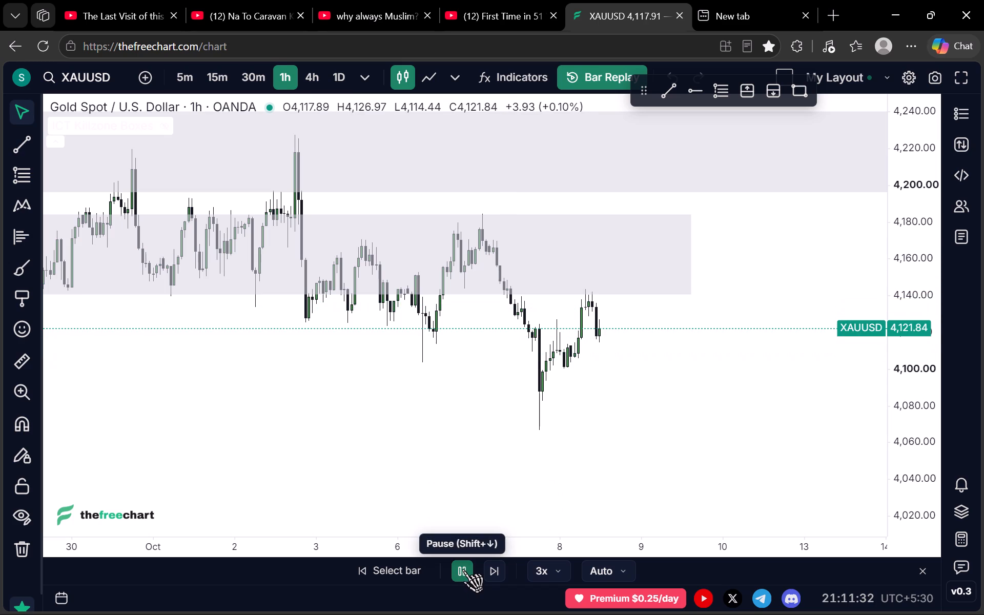
{"action": "left_click", "coordinate": [462, 569]}
{"action": "left_click", "coordinate": [462, 569]}
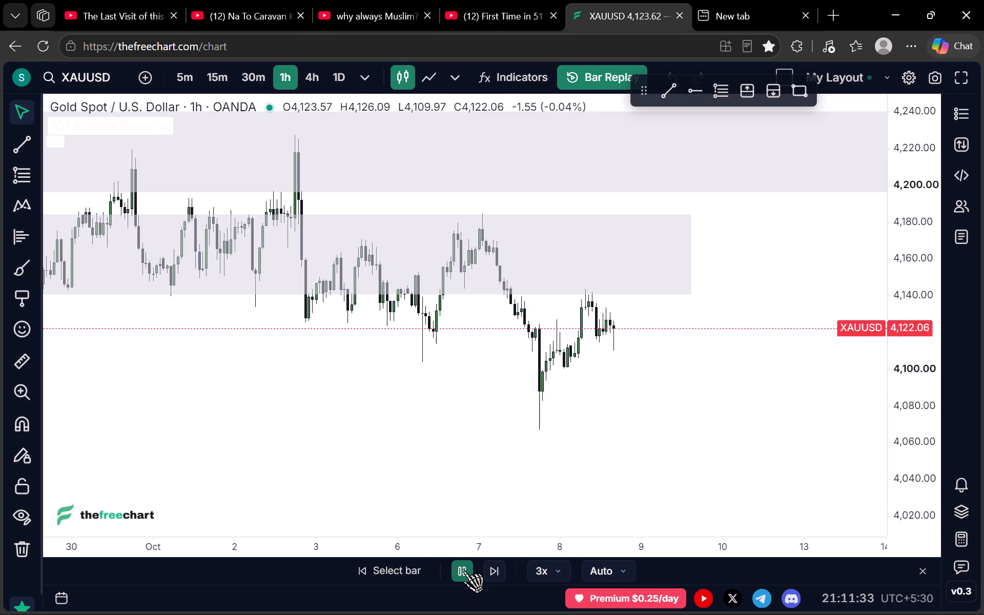
{"action": "left_click", "coordinate": [462, 569]}
Switch to the 4h timeframe, play the replay forward to late 9 October and pause it.
{"action": "left_click", "coordinate": [309, 65]}
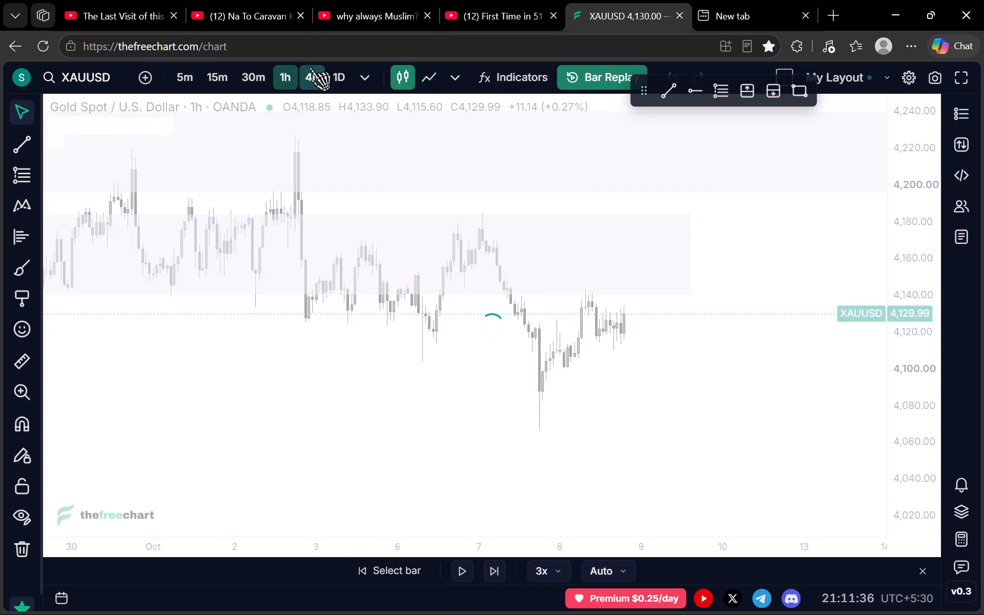
{"action": "scroll", "coordinate": [702, 367], "scroll_direction": "up", "scroll_amount": 4}
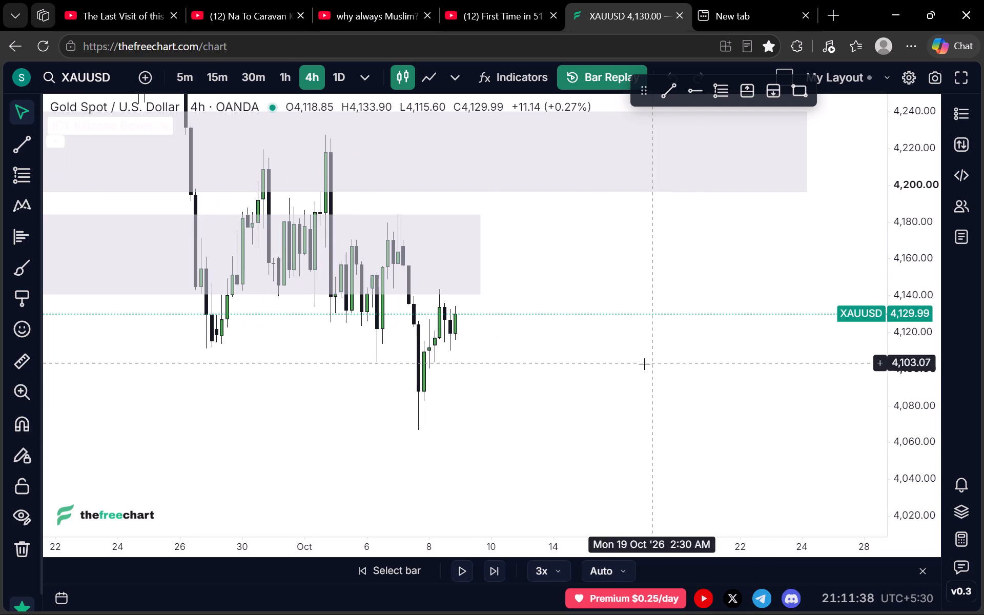
{"action": "left_click", "coordinate": [464, 570]}
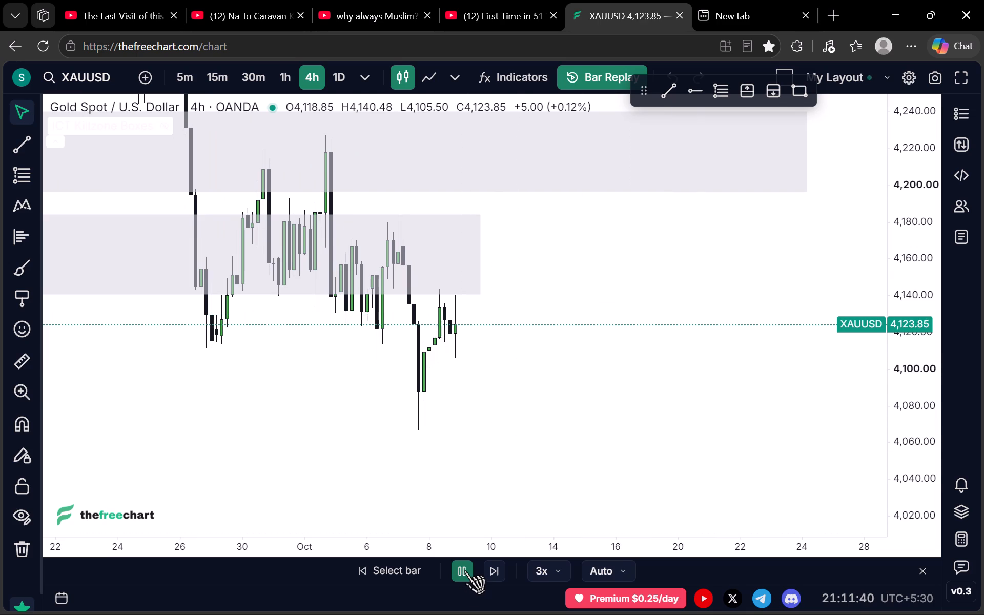
{"action": "left_click", "coordinate": [464, 570]}
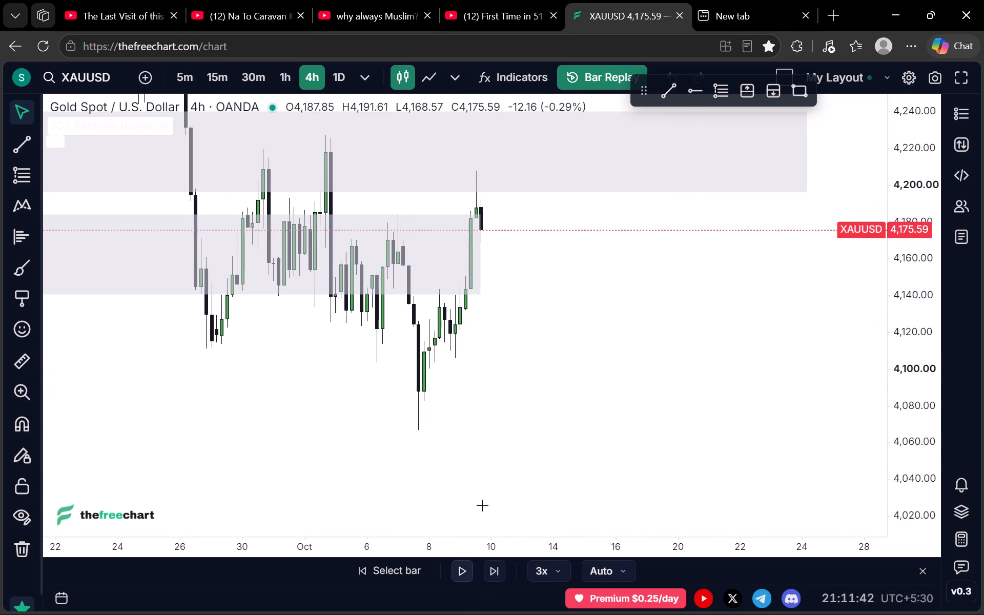
Switch to the daily and back to the 4h timeframe, examining the early-October price action around the two zones.
{"action": "left_click", "coordinate": [347, 79]}
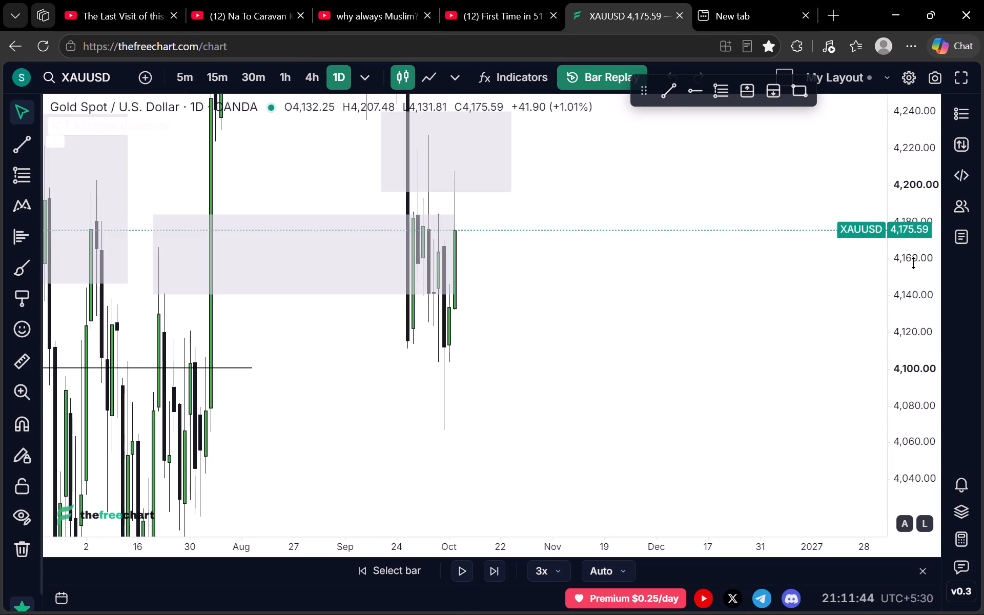
{"action": "scroll", "coordinate": [918, 257], "scroll_direction": "down", "scroll_amount": 11}
{"action": "scroll", "coordinate": [876, 354], "scroll_direction": "up", "scroll_amount": 3}
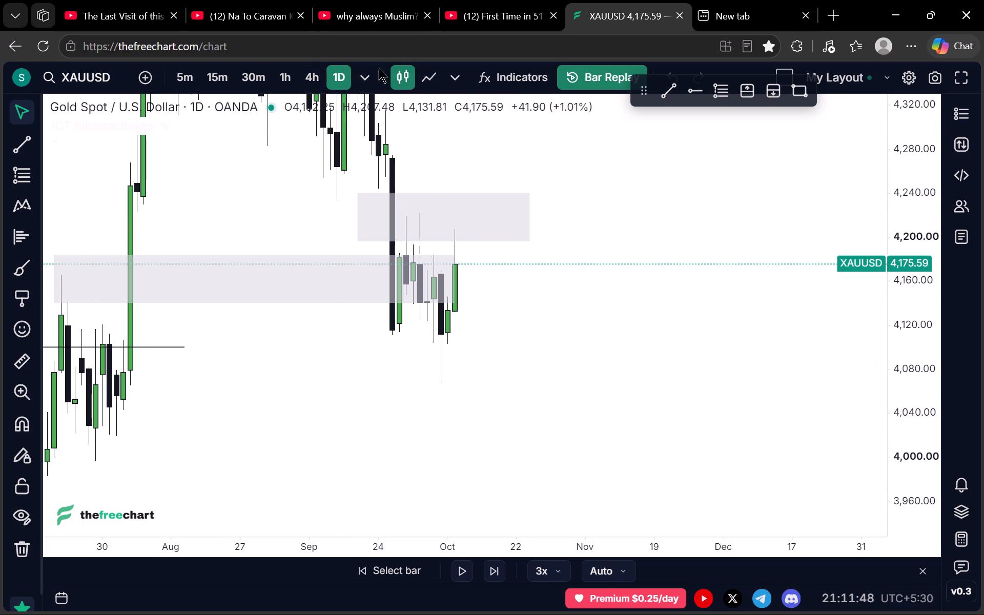
{"action": "left_click", "coordinate": [305, 86]}
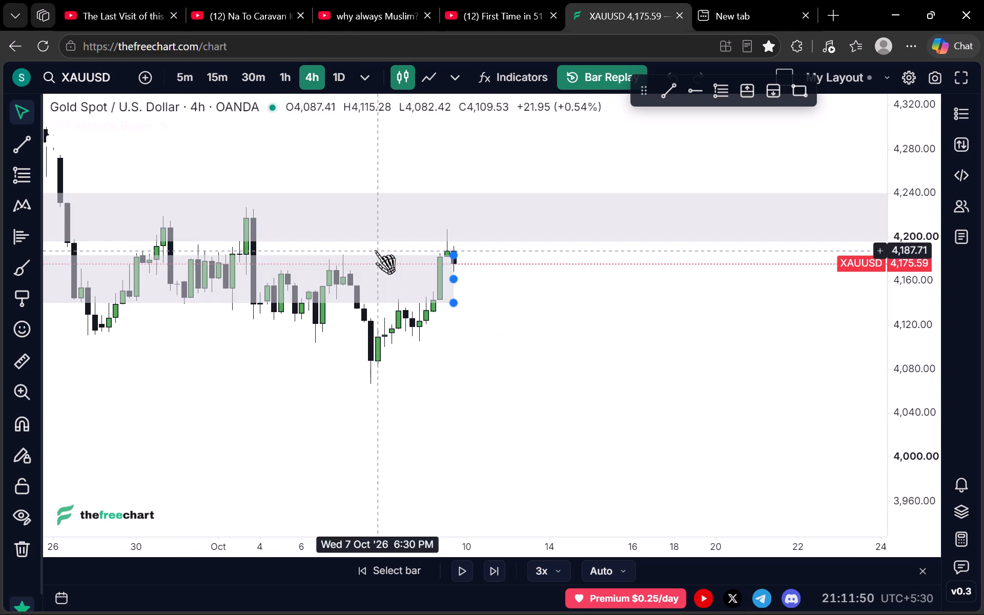
{"action": "scroll", "coordinate": [442, 295], "scroll_direction": "down", "scroll_amount": 3}
{"action": "scroll", "coordinate": [913, 314], "scroll_direction": "up", "scroll_amount": 7}
{"action": "scroll", "coordinate": [784, 291], "scroll_direction": "down", "scroll_amount": 5}
{"action": "scroll", "coordinate": [692, 272], "scroll_direction": "up", "scroll_amount": 3}
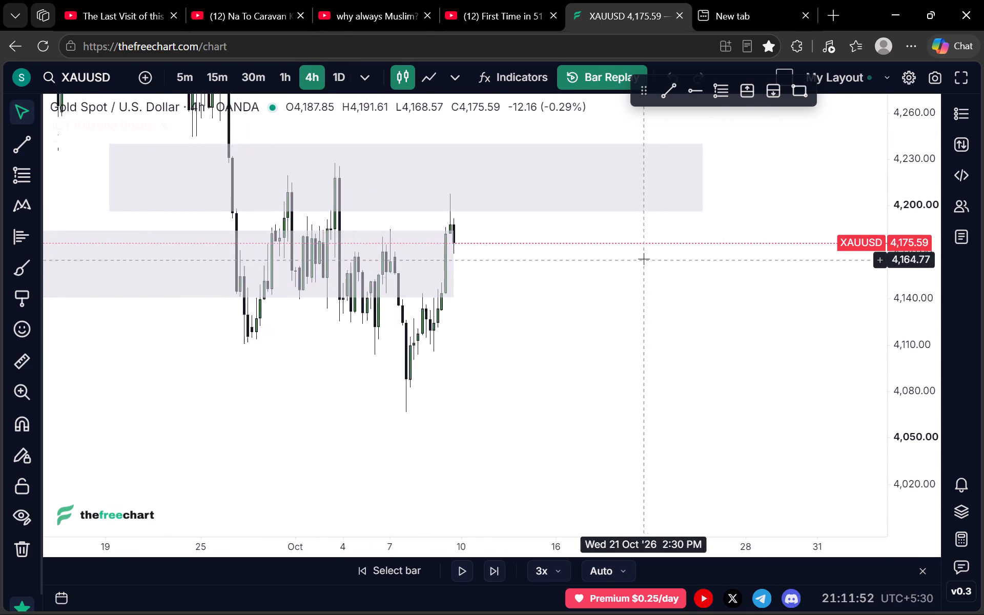
Draw a rectangle zone on the 4h chart from about 4,160 down to about 4,135, starting at 9 October.
{"action": "left_click_drag", "start_coordinate": [641, 266], "coordinate": [626, 306]}
{"action": "left_click", "coordinate": [801, 84]}
{"action": "left_click", "coordinate": [426, 307]}
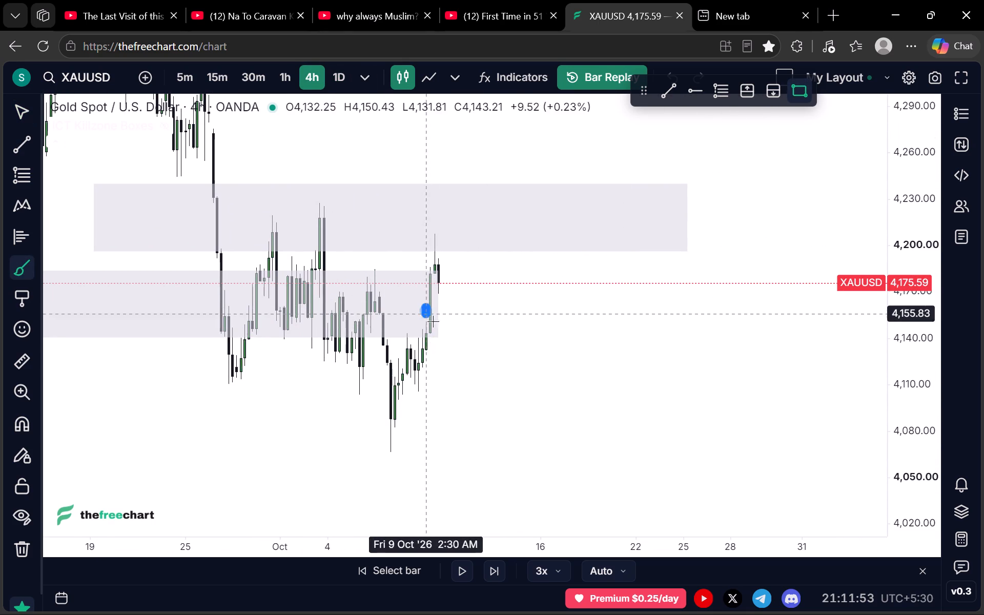
{"action": "left_click", "coordinate": [553, 346]}
{"action": "left_click", "coordinate": [616, 329]}
Play the 4h replay forward to the end of 14 October and pause it.
{"action": "left_click", "coordinate": [451, 569]}
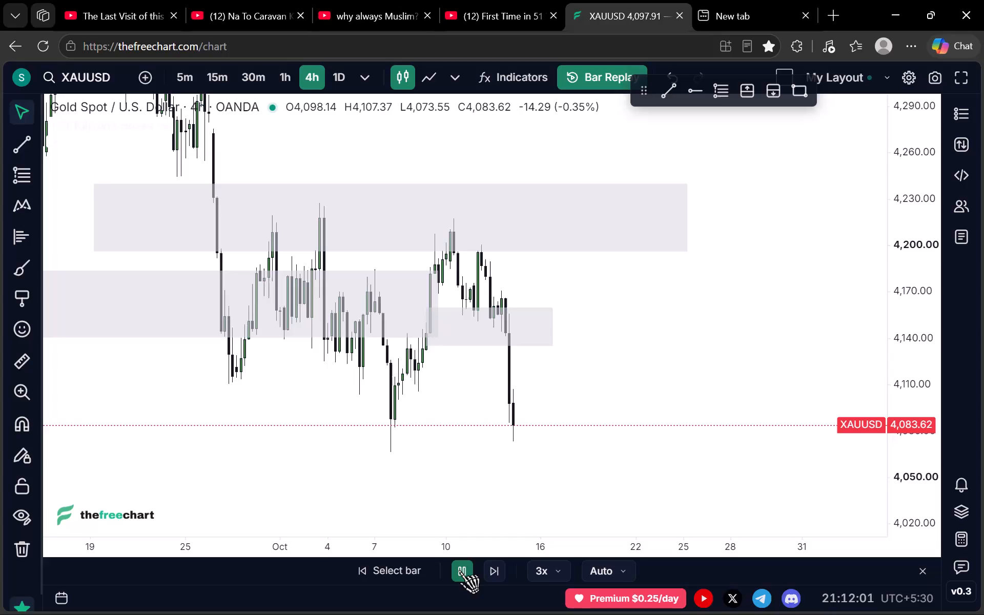
{"action": "left_click", "coordinate": [459, 570]}
Draw a rectangle zone on the 4h chart from about 4,210 down to about 4,184, starting late on 9 October.
{"action": "scroll", "coordinate": [541, 327], "scroll_direction": "up", "scroll_amount": 4}
{"action": "scroll", "coordinate": [931, 334], "scroll_direction": "up", "scroll_amount": 7}
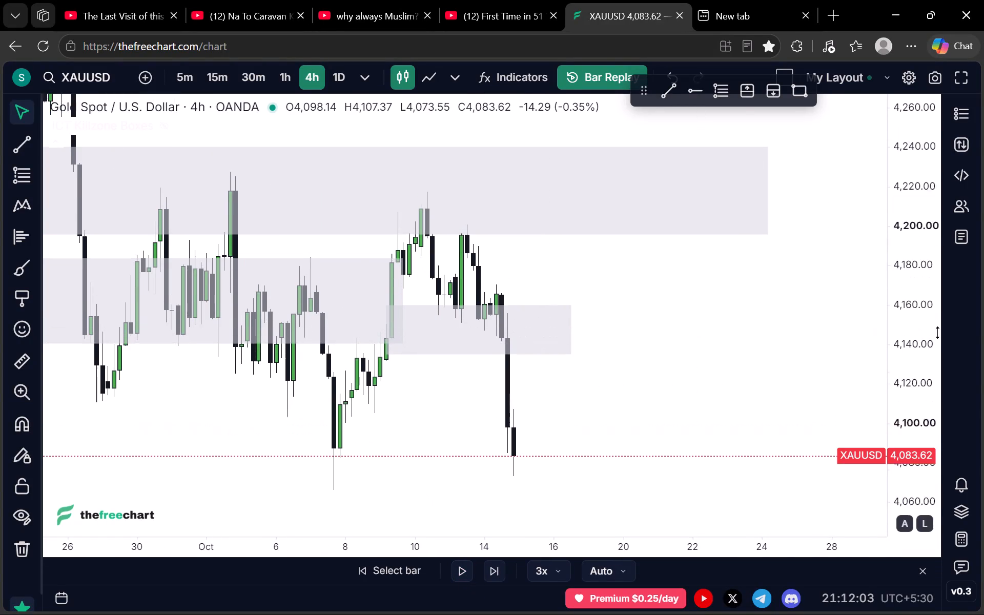
{"action": "left_click_drag", "start_coordinate": [712, 259], "coordinate": [692, 350]}
{"action": "left_click", "coordinate": [795, 84]}
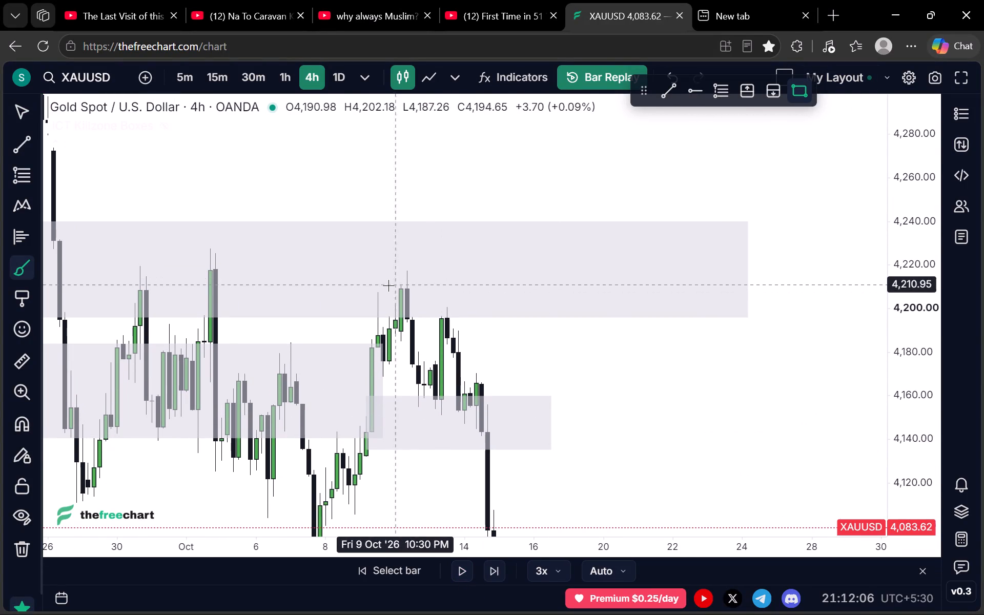
{"action": "left_click", "coordinate": [397, 288]}
{"action": "left_click", "coordinate": [520, 344]}
{"action": "left_click", "coordinate": [593, 344]}
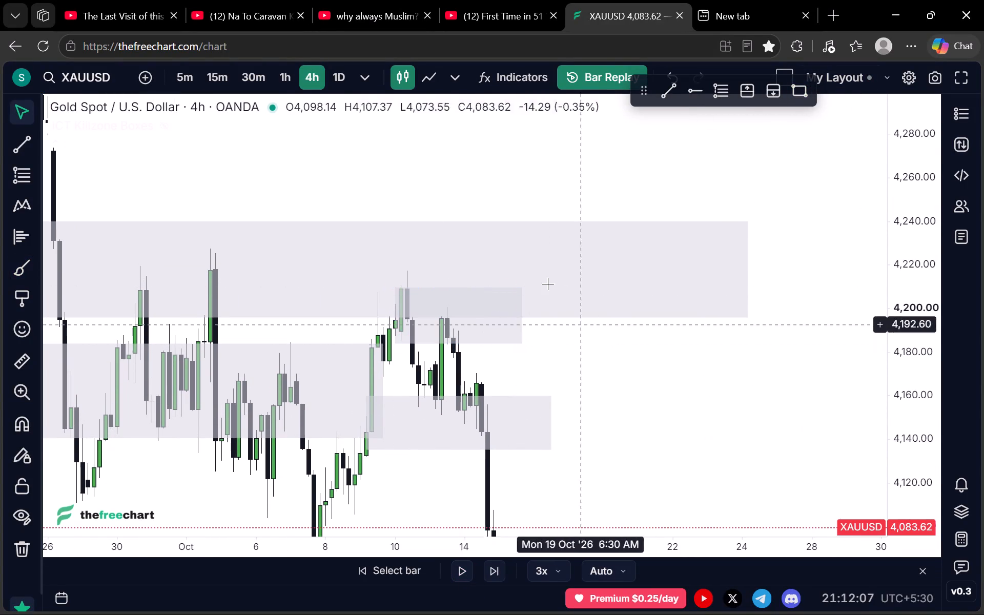
On the 1h timeframe, narrow the 4,210–4,184 zone to about 4,202–4,197 and start it at the 10 October peak.
{"action": "left_click", "coordinate": [285, 74]}
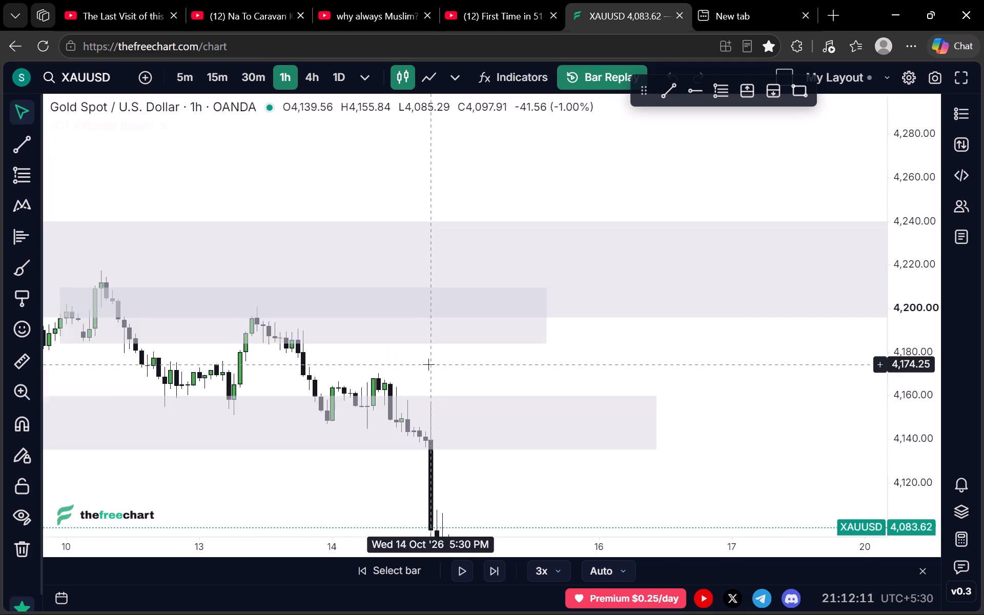
{"action": "scroll", "coordinate": [428, 370], "scroll_direction": "down", "scroll_amount": 11}
{"action": "left_click_drag", "start_coordinate": [540, 379], "coordinate": [786, 367]}
{"action": "scroll", "coordinate": [782, 373], "scroll_direction": "up", "scroll_amount": 9}
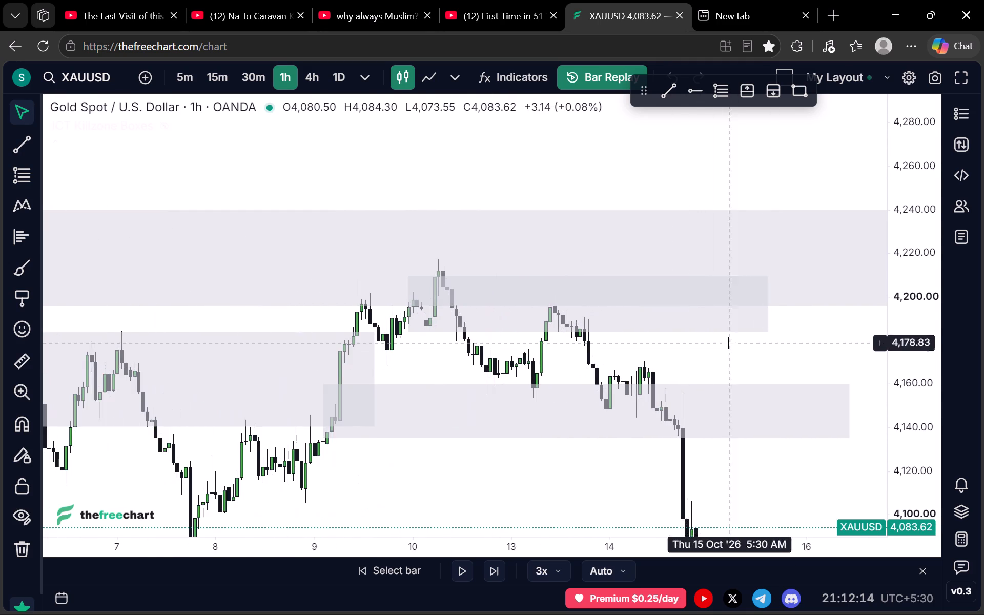
{"action": "left_click_drag", "start_coordinate": [728, 343], "coordinate": [658, 379]}
{"action": "scroll", "coordinate": [935, 381], "scroll_direction": "up", "scroll_amount": 9}
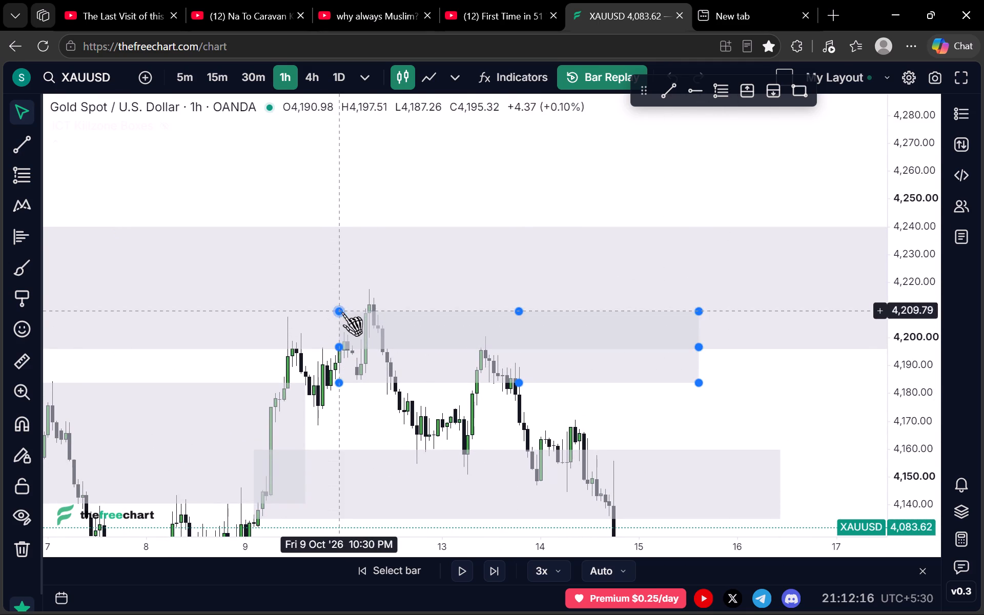
{"action": "left_click_drag", "start_coordinate": [343, 313], "coordinate": [366, 332]}
{"action": "left_click_drag", "start_coordinate": [534, 384], "coordinate": [527, 346]}
Play the 1h replay forward in two runs to late 15 October and pause it.
{"action": "scroll", "coordinate": [564, 377], "scroll_direction": "down", "scroll_amount": 3}
{"action": "left_click_drag", "start_coordinate": [704, 397], "coordinate": [575, 299]}
{"action": "left_click_drag", "start_coordinate": [601, 331], "coordinate": [596, 276]}
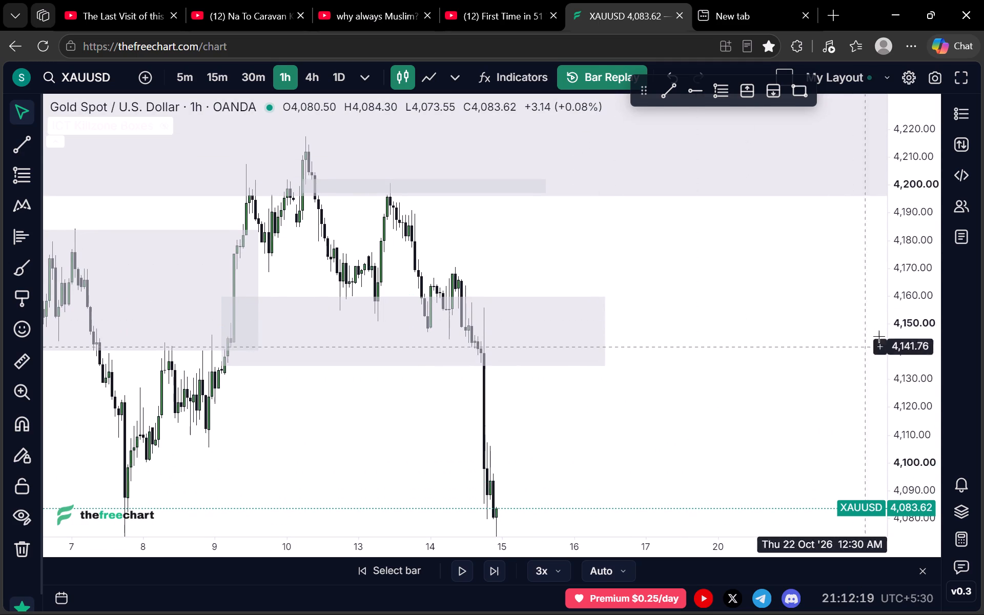
{"action": "scroll", "coordinate": [911, 327], "scroll_direction": "down", "scroll_amount": 10}
{"action": "left_click_drag", "start_coordinate": [572, 405], "coordinate": [604, 351]}
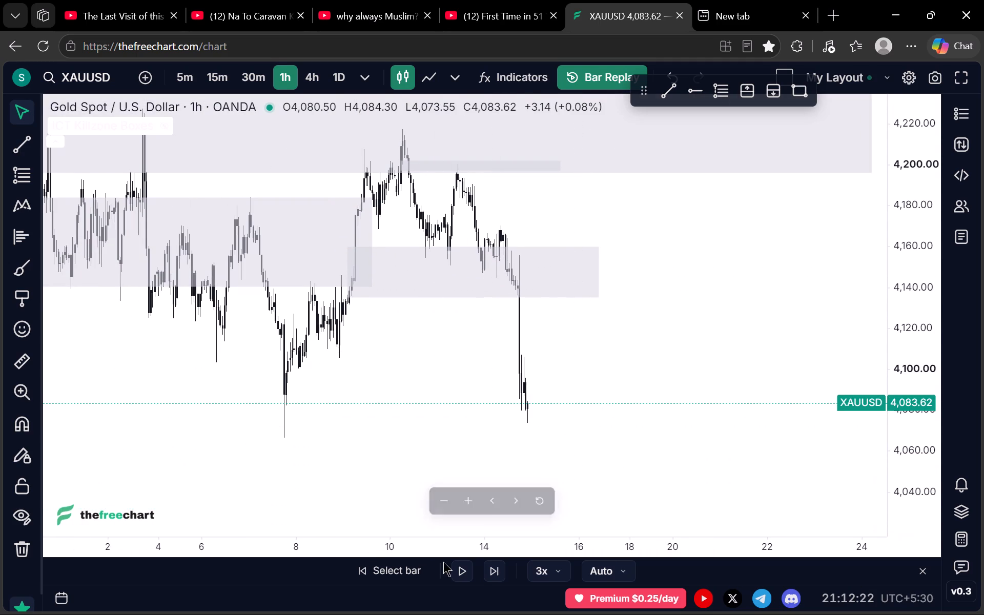
{"action": "left_click", "coordinate": [463, 568]}
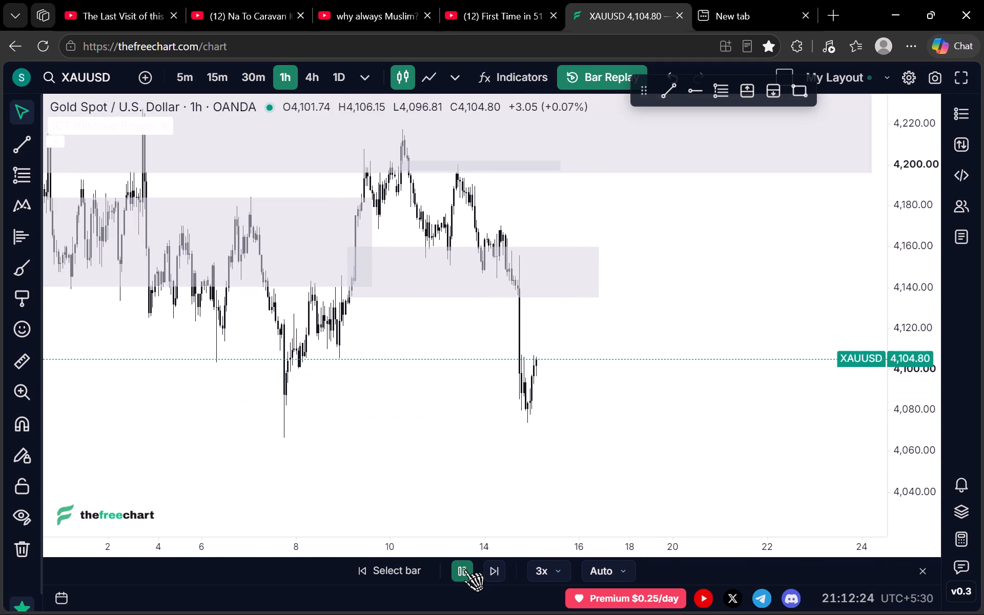
{"action": "left_click", "coordinate": [463, 568]}
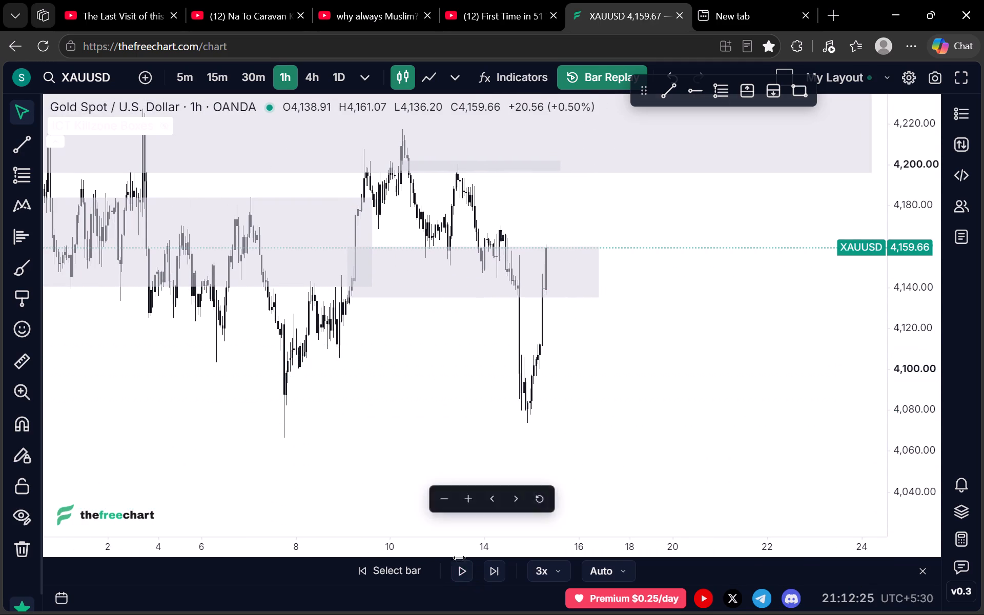
{"action": "left_click", "coordinate": [462, 570]}
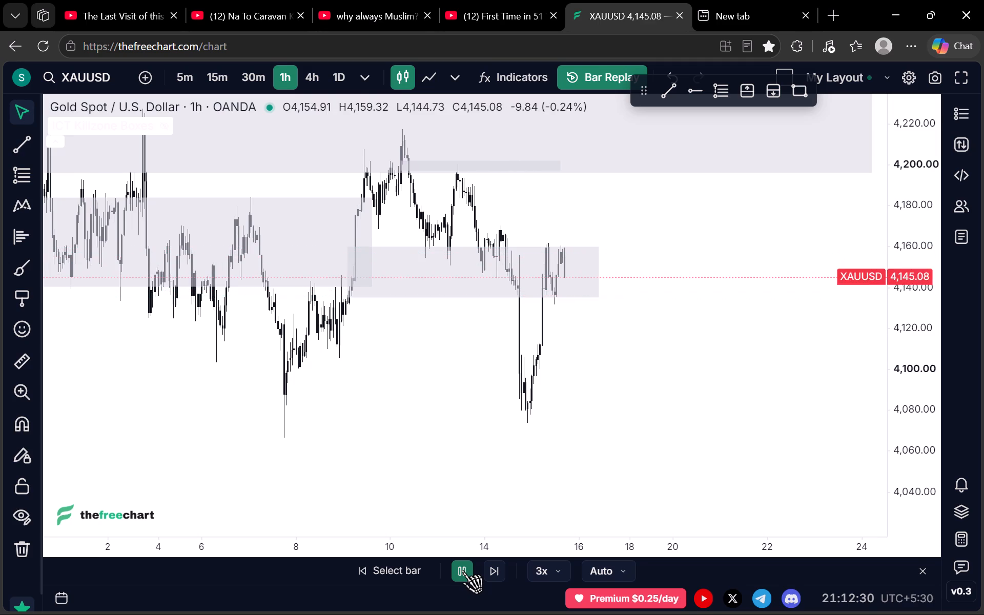
{"action": "left_click", "coordinate": [462, 570]}
Delete the rectangle zone between about 4,160 and 4,135 from the 1h chart.
{"action": "scroll", "coordinate": [498, 389], "scroll_direction": "up", "scroll_amount": 4}
{"action": "scroll", "coordinate": [543, 297], "scroll_direction": "up", "scroll_amount": 2}
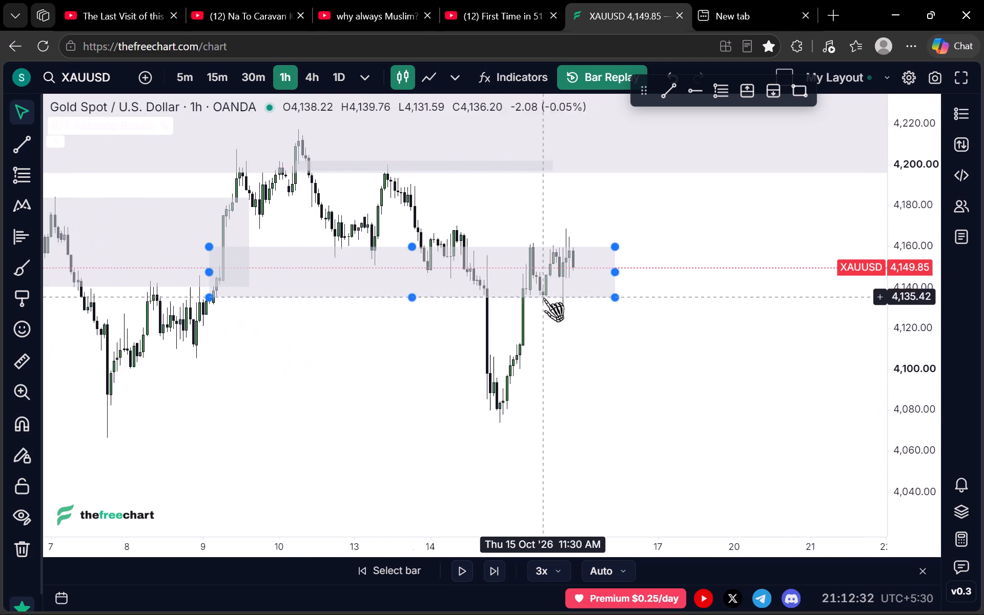
{"action": "scroll", "coordinate": [561, 325], "scroll_direction": "up", "scroll_amount": 1}
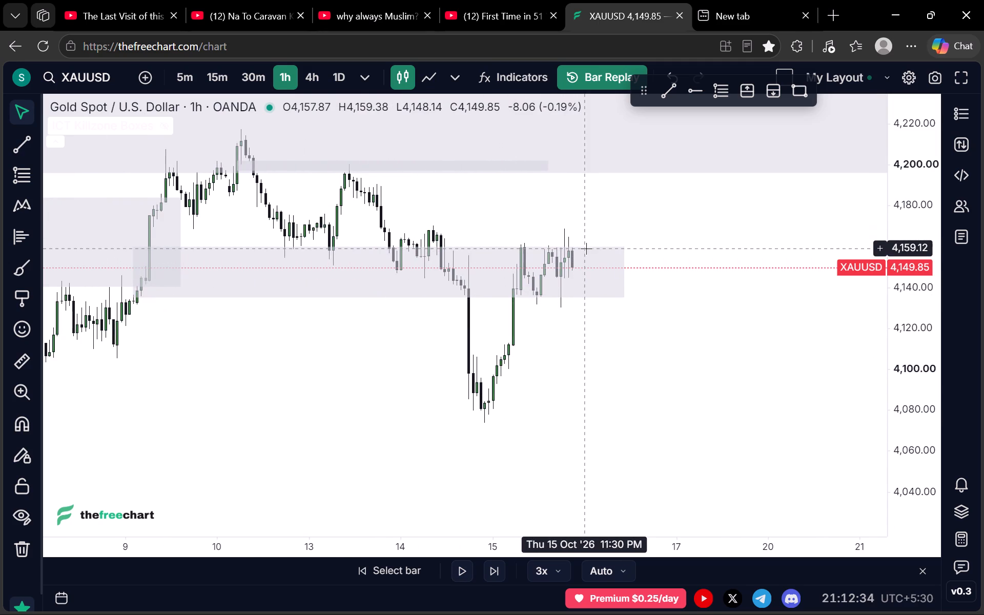
{"action": "left_click", "coordinate": [586, 249]}
{"action": "left_click", "coordinate": [590, 254]}
{"action": "left_click", "coordinate": [590, 251]}
{"action": "left_click", "coordinate": [624, 120]}
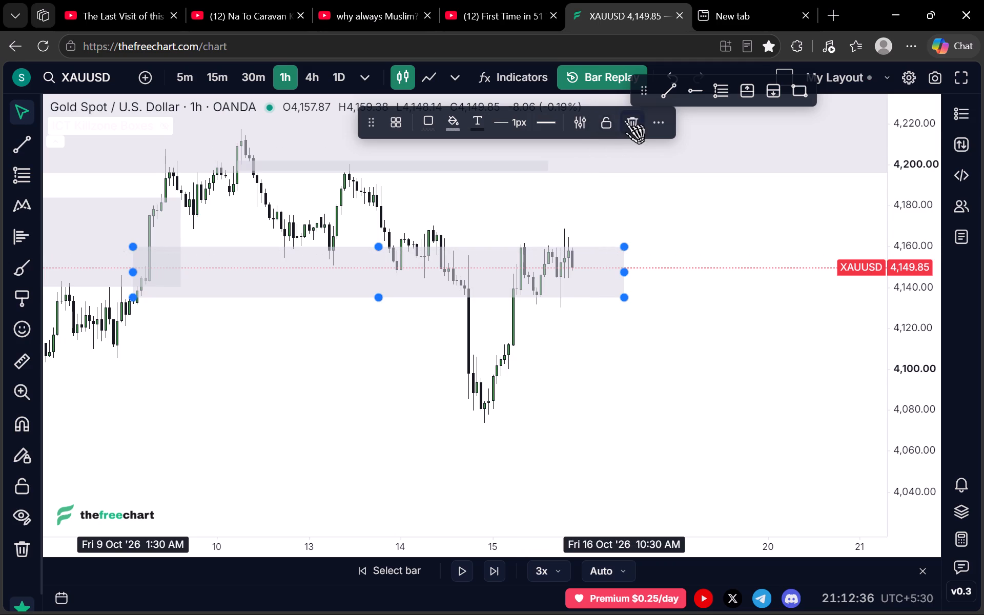
Switch to the 4h timeframe, play the replay forward to 23 October and pause it.
{"action": "scroll", "coordinate": [623, 245], "scroll_direction": "down", "scroll_amount": 4}
{"action": "left_click_drag", "start_coordinate": [614, 258], "coordinate": [600, 345]}
{"action": "scroll", "coordinate": [593, 345], "scroll_direction": "up", "scroll_amount": 2}
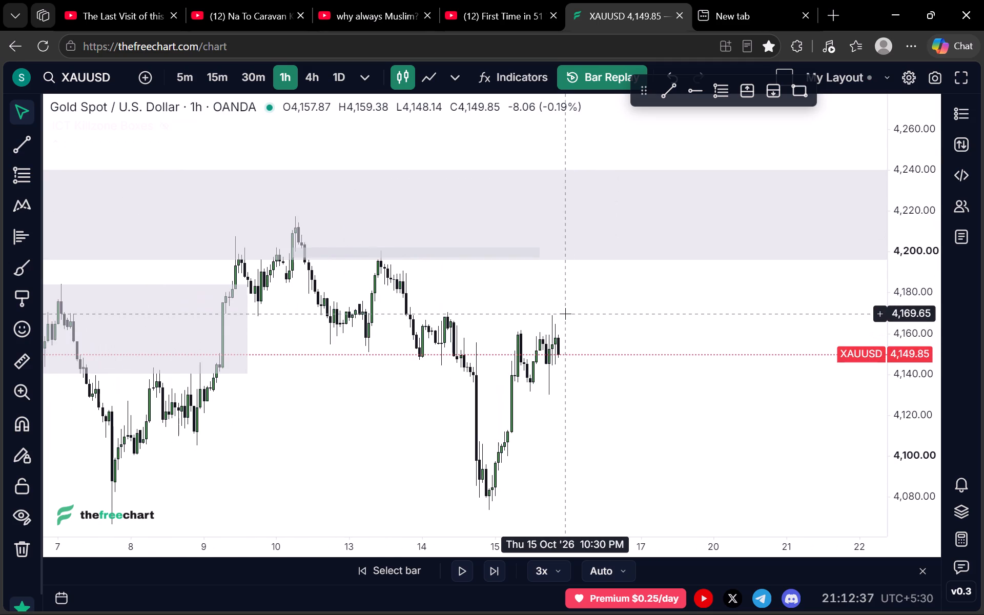
{"action": "left_click", "coordinate": [306, 72]}
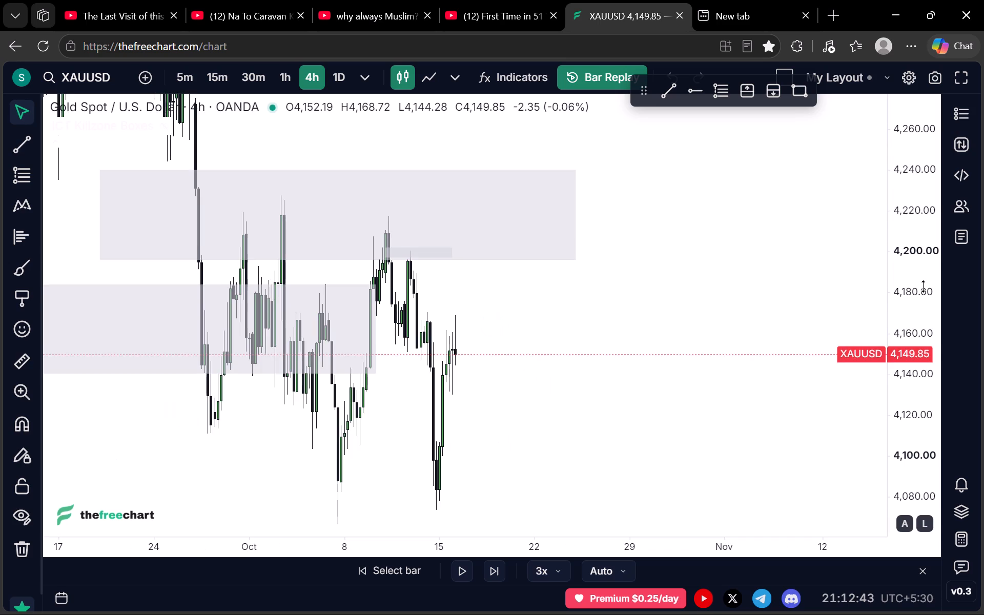
{"action": "scroll", "coordinate": [921, 287], "scroll_direction": "down", "scroll_amount": 6}
{"action": "scroll", "coordinate": [802, 304], "scroll_direction": "up", "scroll_amount": 3}
{"action": "left_click_drag", "start_coordinate": [600, 422], "coordinate": [585, 367]}
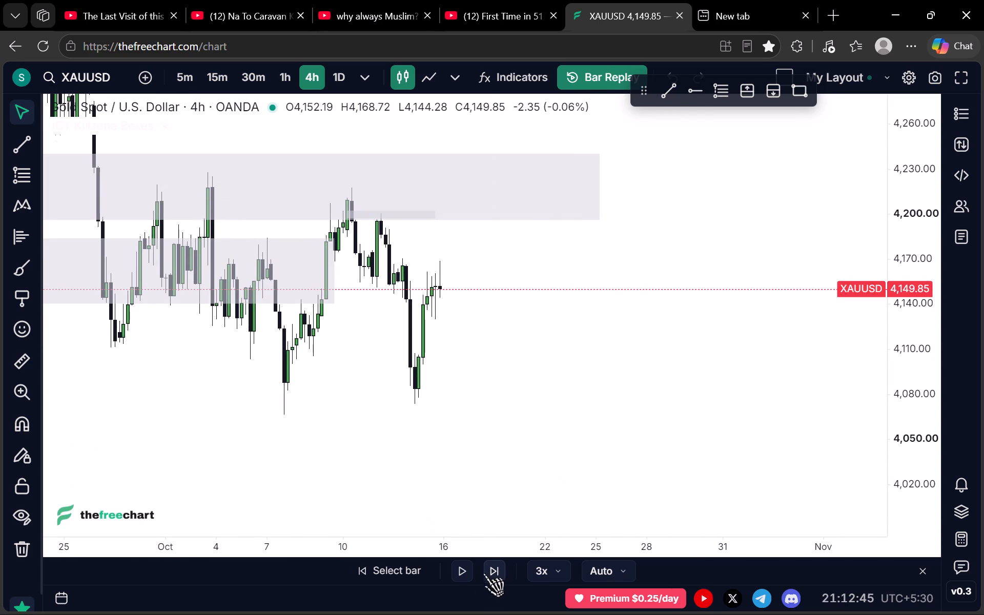
{"action": "left_click", "coordinate": [466, 570]}
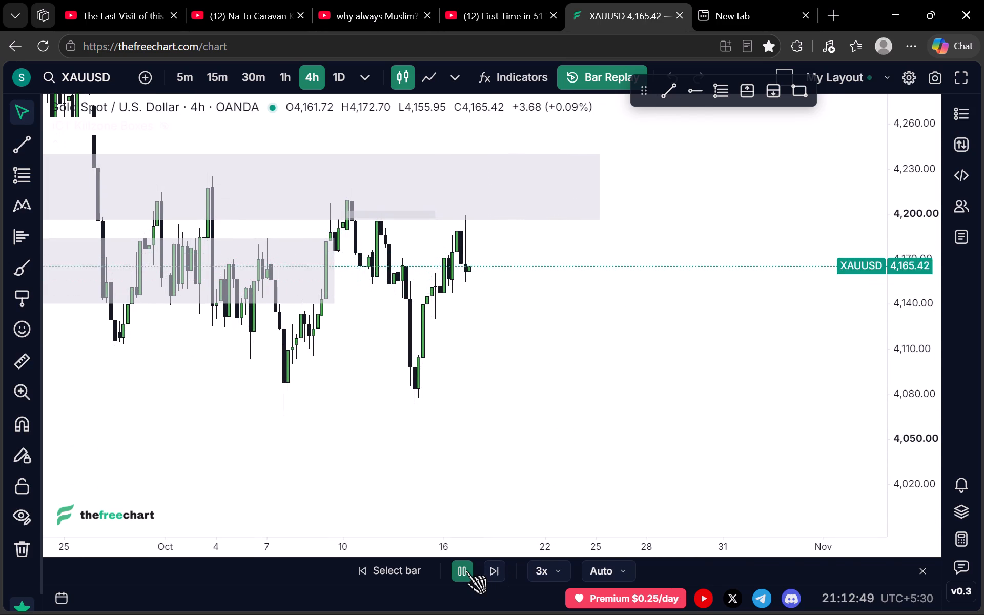
{"action": "left_click", "coordinate": [466, 570]}
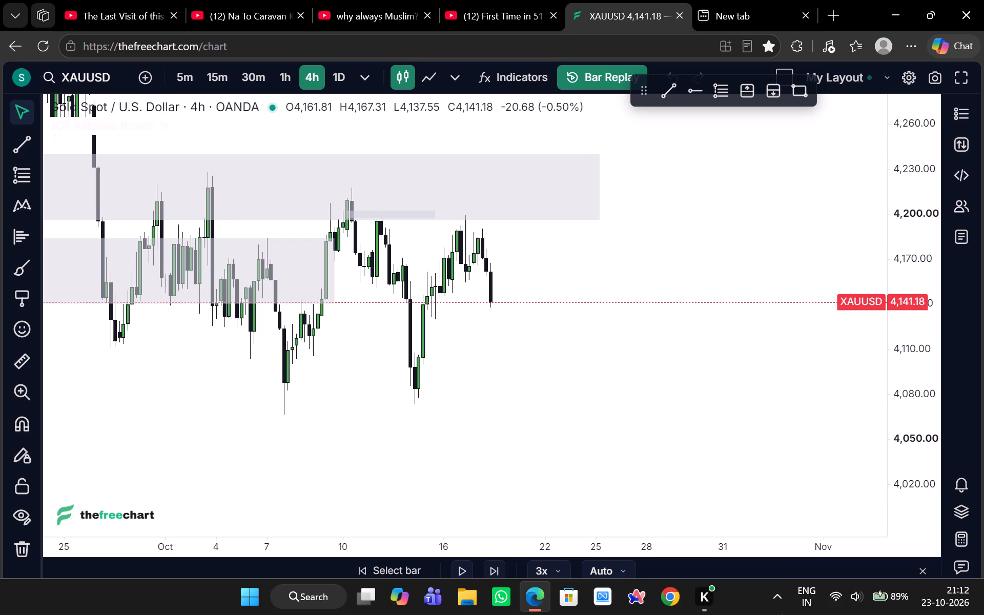
{"action": "left_click", "coordinate": [469, 565]}
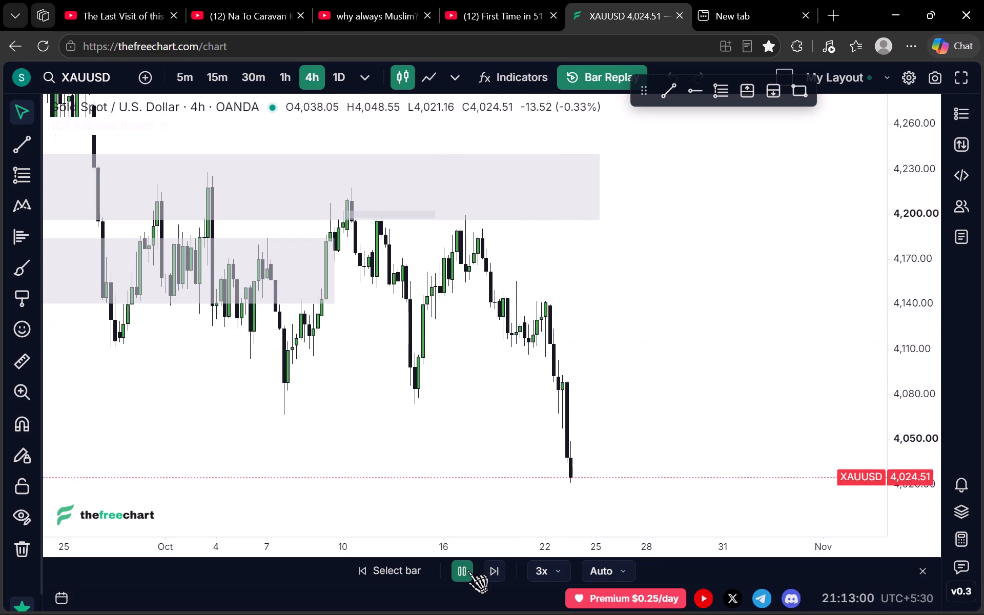
{"action": "left_click", "coordinate": [467, 570]}
{"action": "scroll", "coordinate": [907, 266], "scroll_direction": "down", "scroll_amount": 9}
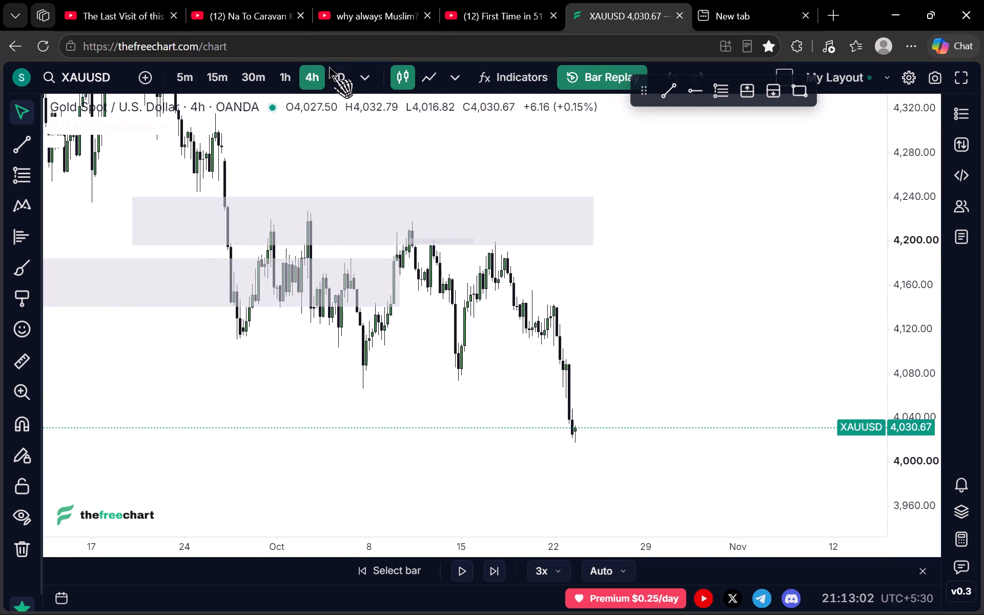
{"action": "left_click", "coordinate": [334, 79]}
{"action": "scroll", "coordinate": [908, 253], "scroll_direction": "down", "scroll_amount": 9}
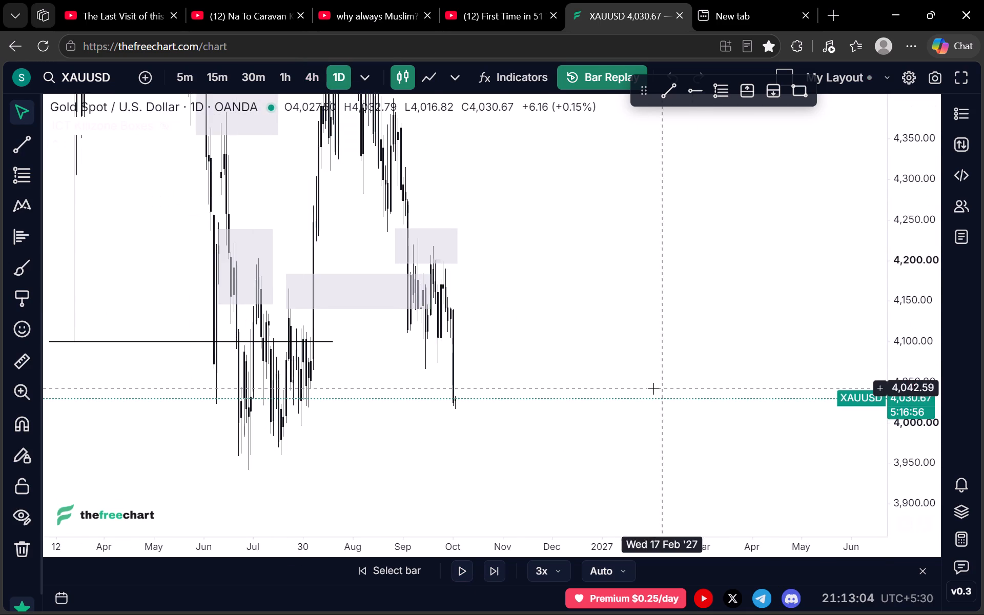
{"action": "left_click_drag", "start_coordinate": [658, 358], "coordinate": [697, 236]}
{"action": "scroll", "coordinate": [684, 274], "scroll_direction": "up", "scroll_amount": 5}
{"action": "scroll", "coordinate": [555, 539], "scroll_direction": "down", "scroll_amount": 1}
{"action": "left_click", "coordinate": [457, 571]}
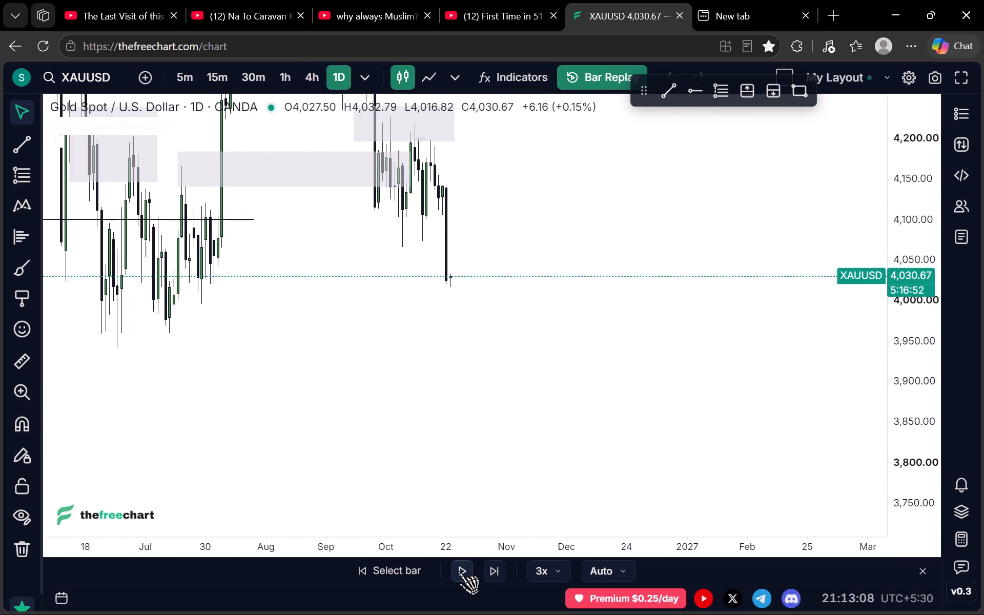
{"action": "left_click", "coordinate": [462, 568]}
Examine all the marked zones and lines against the daily price action up to October 2026.
{"action": "left_click_drag", "start_coordinate": [487, 296], "coordinate": [517, 389]}
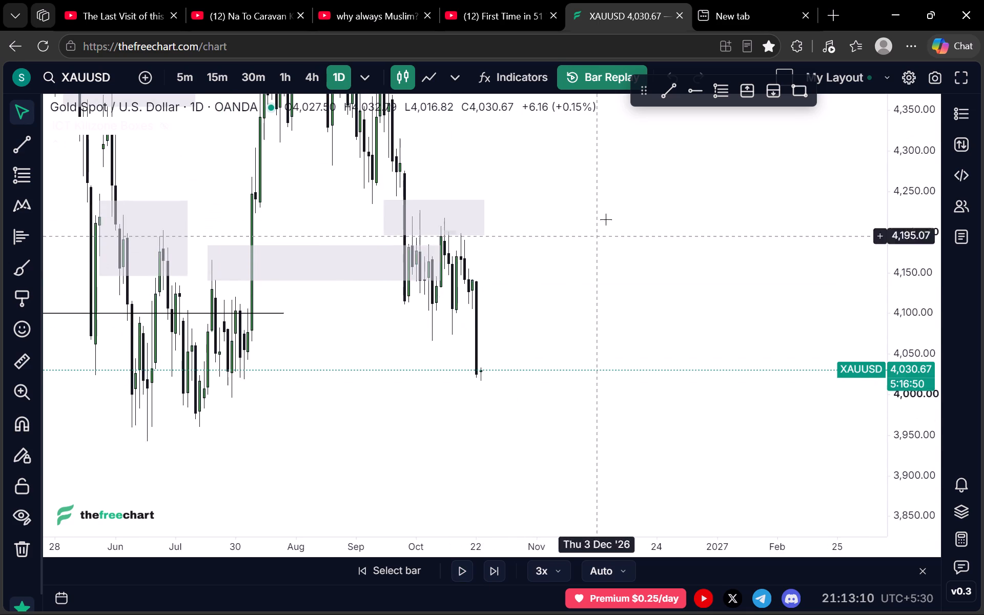
{"action": "left_click_drag", "start_coordinate": [617, 226], "coordinate": [624, 380]}
{"action": "scroll", "coordinate": [905, 230], "scroll_direction": "down", "scroll_amount": 20}
{"action": "scroll", "coordinate": [905, 230], "scroll_direction": "down", "scroll_amount": 6}
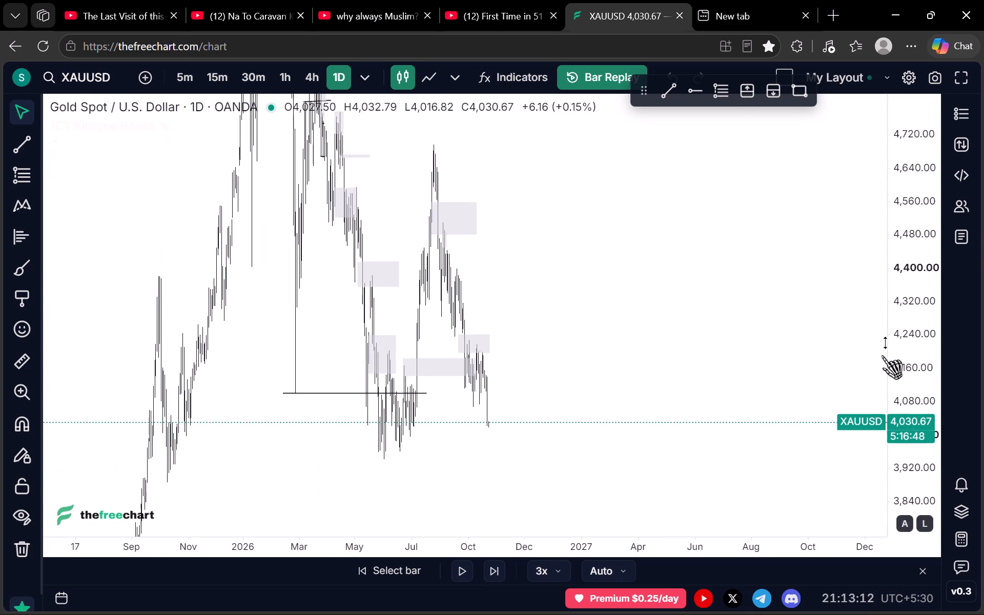
{"action": "scroll", "coordinate": [881, 355], "scroll_direction": "down", "scroll_amount": 6}
{"action": "scroll", "coordinate": [792, 362], "scroll_direction": "up", "scroll_amount": 7}
{"action": "scroll", "coordinate": [573, 334], "scroll_direction": "down", "scroll_amount": 5}
{"action": "scroll", "coordinate": [573, 340], "scroll_direction": "up", "scroll_amount": 8}
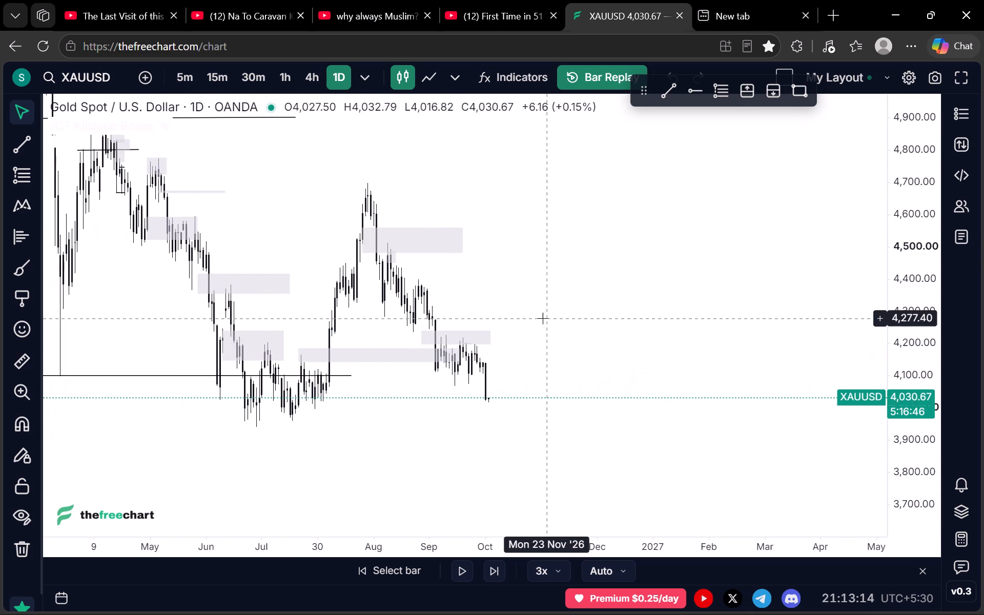
Remove all drawings from the XAUUSD chart.
{"action": "left_click", "coordinate": [41, 550]}
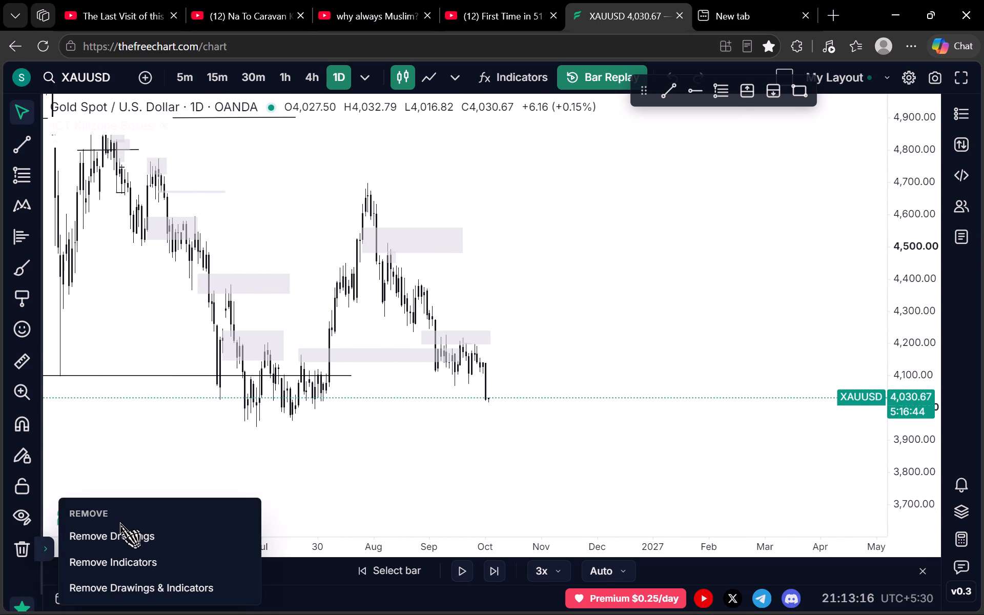
{"action": "left_click", "coordinate": [122, 532]}
Examine the daily XAUUSD price action from late 2025 to October 2026 on the cleared chart.
{"action": "scroll", "coordinate": [477, 294], "scroll_direction": "up", "scroll_amount": 3}
{"action": "scroll", "coordinate": [456, 269], "scroll_direction": "down", "scroll_amount": 7}
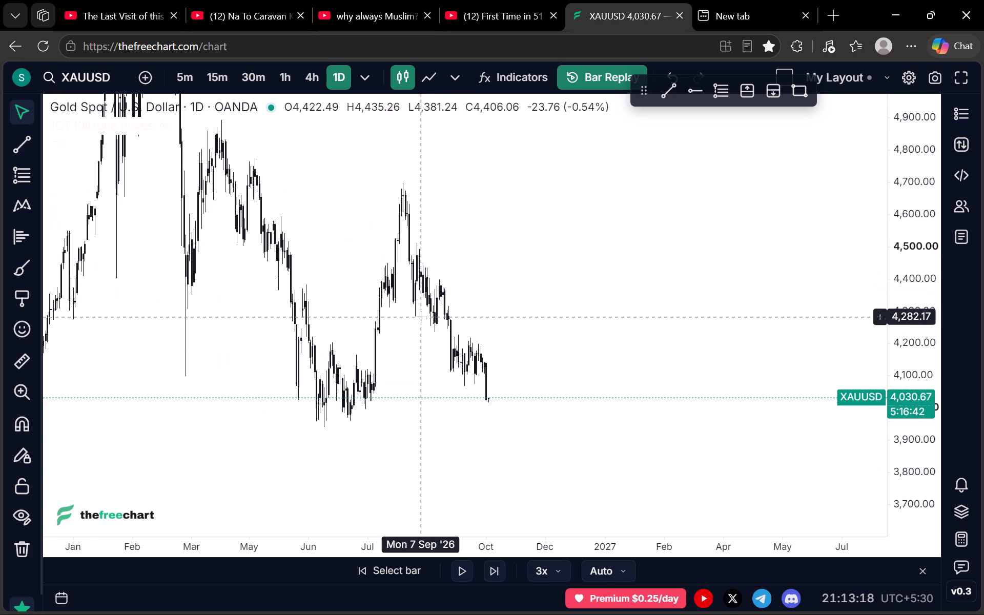
{"action": "left_click_drag", "start_coordinate": [308, 303], "coordinate": [496, 303]}
{"action": "scroll", "coordinate": [905, 232], "scroll_direction": "down", "scroll_amount": 7}
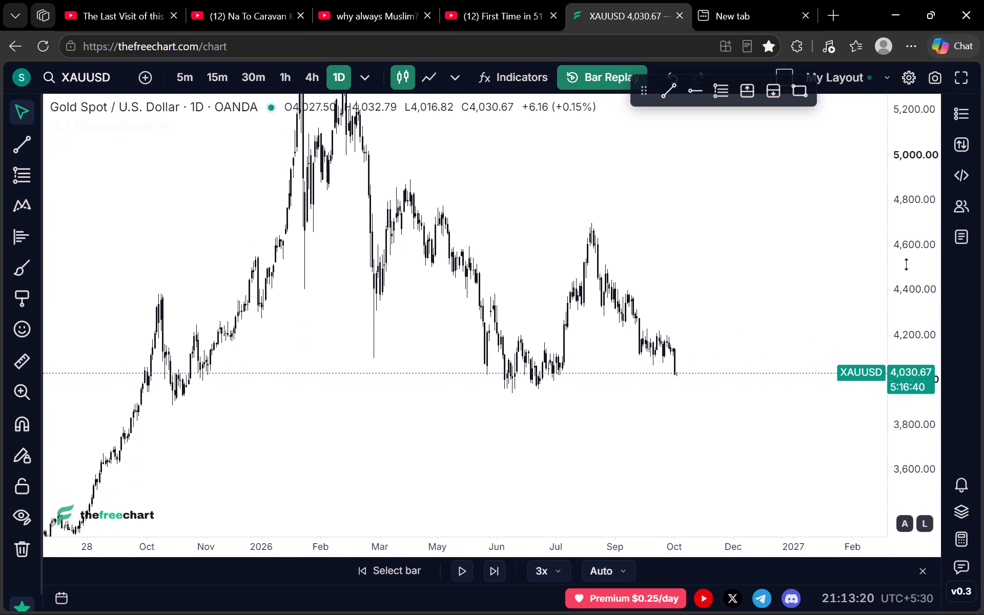
{"action": "scroll", "coordinate": [907, 264], "scroll_direction": "down", "scroll_amount": 10}
{"action": "left_click_drag", "start_coordinate": [493, 272], "coordinate": [482, 375]}
{"action": "scroll", "coordinate": [480, 375], "scroll_direction": "up", "scroll_amount": 5}
{"action": "left_click_drag", "start_coordinate": [300, 248], "coordinate": [560, 316]}
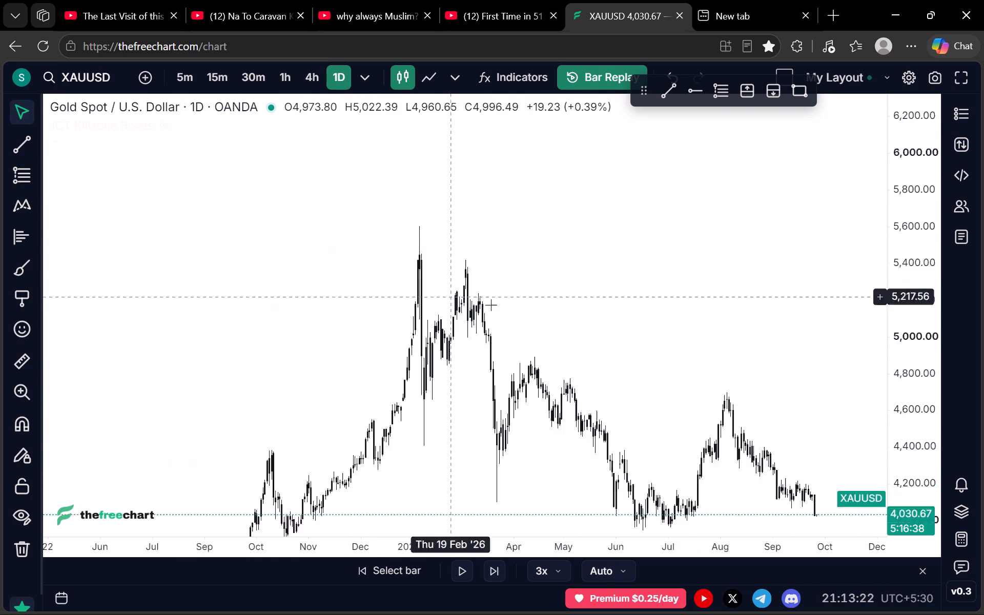
{"action": "scroll", "coordinate": [589, 325], "scroll_direction": "up", "scroll_amount": 8}
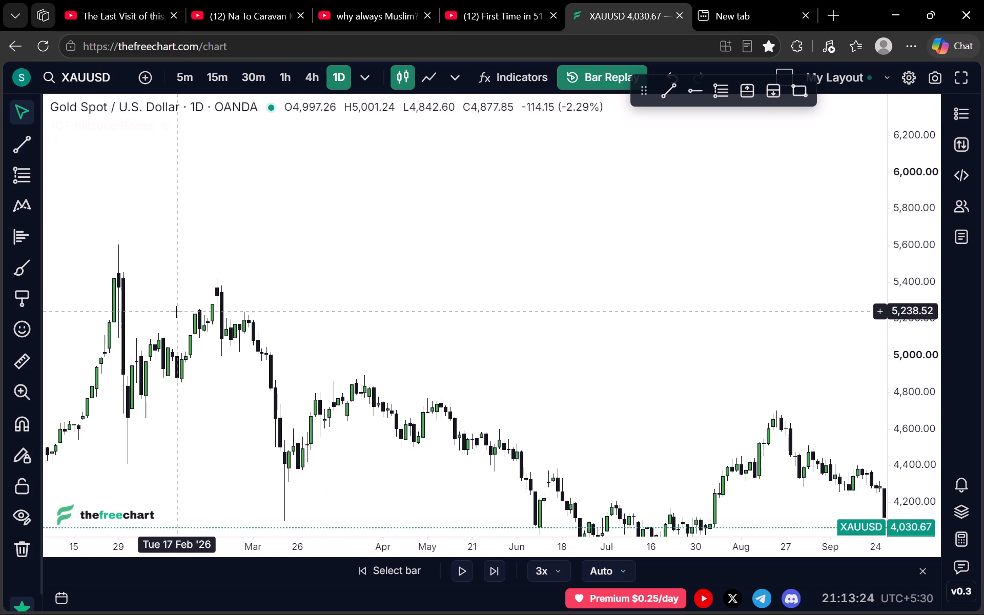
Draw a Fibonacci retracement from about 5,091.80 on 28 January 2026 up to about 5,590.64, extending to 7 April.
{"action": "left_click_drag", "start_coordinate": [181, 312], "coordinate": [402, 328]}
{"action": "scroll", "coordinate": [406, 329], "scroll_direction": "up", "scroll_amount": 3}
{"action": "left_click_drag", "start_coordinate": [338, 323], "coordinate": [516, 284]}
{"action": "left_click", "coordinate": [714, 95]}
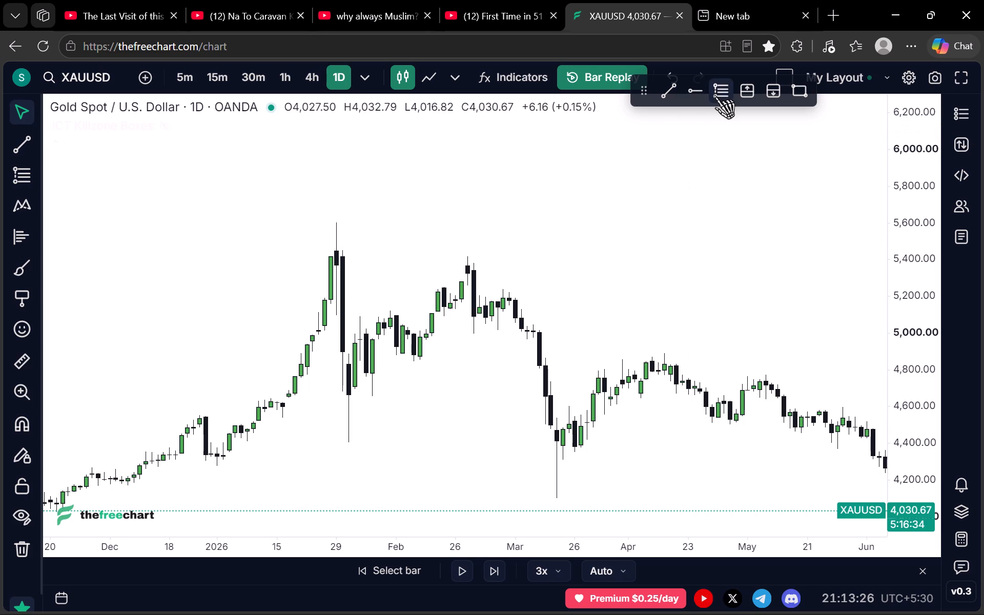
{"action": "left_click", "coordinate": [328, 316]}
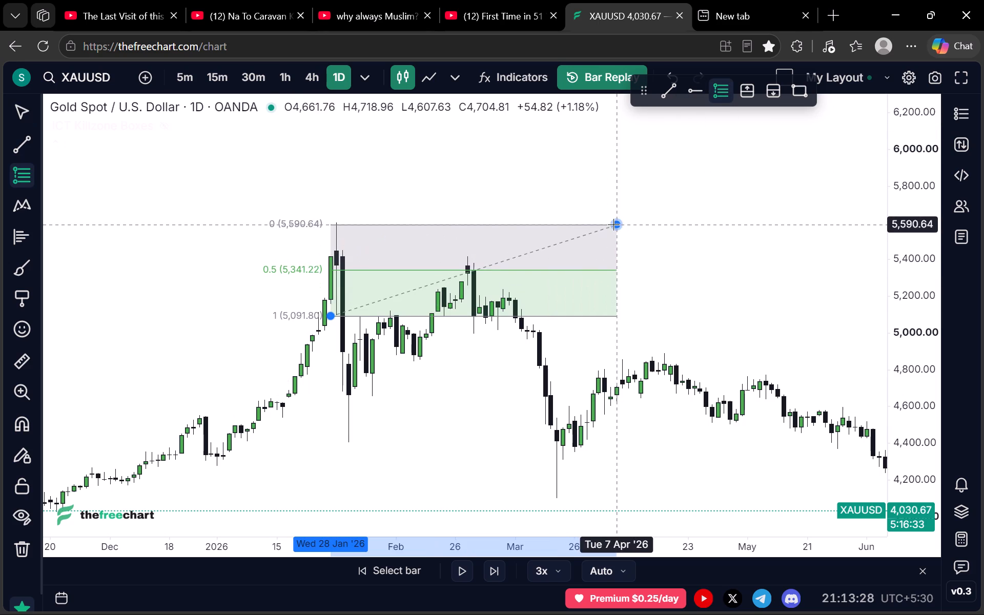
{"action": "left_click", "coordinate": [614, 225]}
Switch to the 4h timeframe and examine the Fibonacci retracement against the January to April 2026 price action.
{"action": "left_click", "coordinate": [301, 74]}
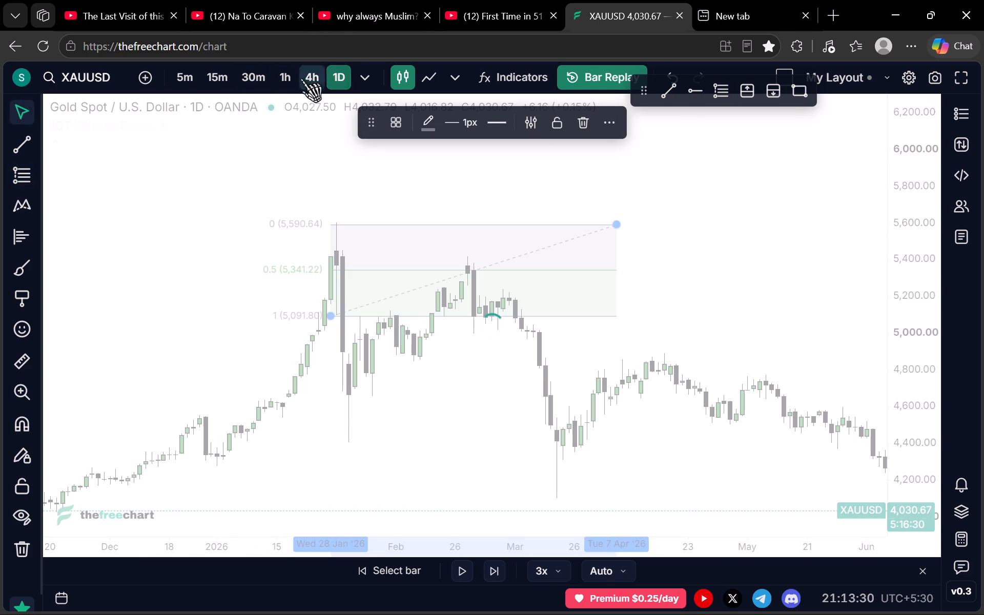
{"action": "scroll", "coordinate": [351, 218], "scroll_direction": "down", "scroll_amount": 13}
{"action": "left_click_drag", "start_coordinate": [163, 301], "coordinate": [727, 340]}
{"action": "scroll", "coordinate": [499, 368], "scroll_direction": "down", "scroll_amount": 3}
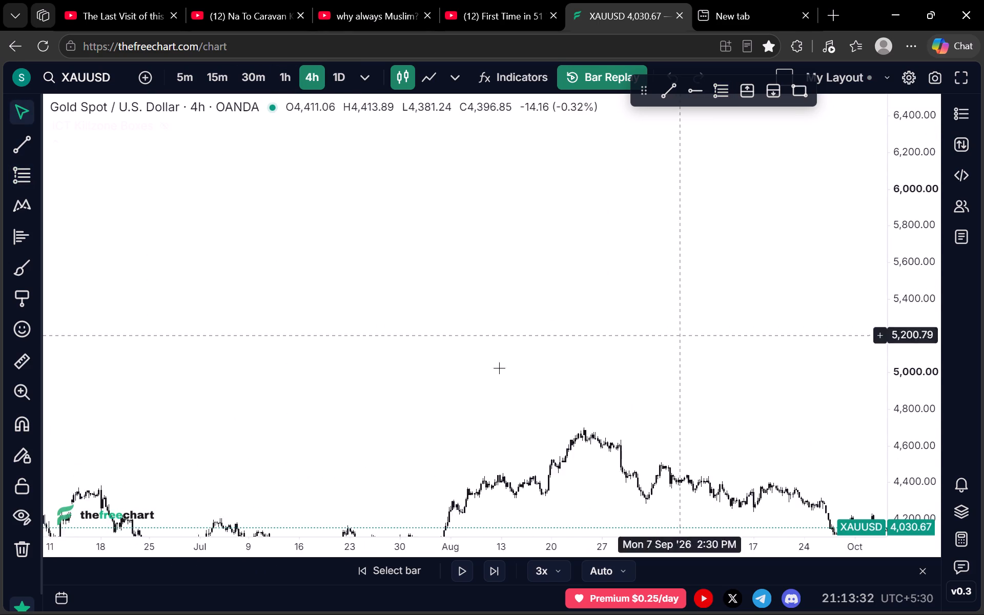
{"action": "scroll", "coordinate": [499, 368], "scroll_direction": "down", "scroll_amount": 3}
{"action": "left_click_drag", "start_coordinate": [264, 361], "coordinate": [716, 276]}
{"action": "left_click_drag", "start_coordinate": [326, 279], "coordinate": [570, 330]}
{"action": "scroll", "coordinate": [919, 295], "scroll_direction": "up", "scroll_amount": 12}
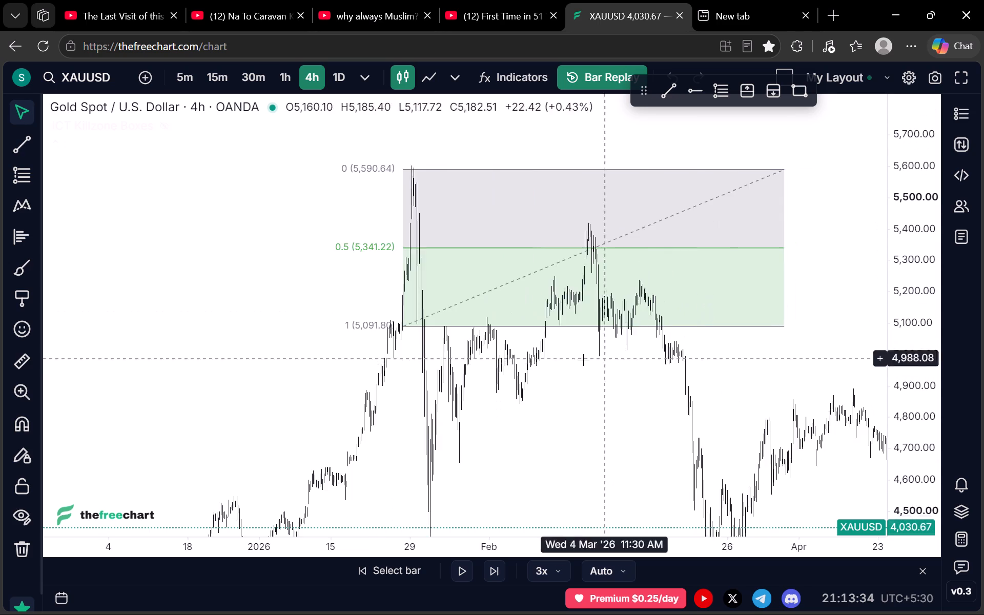
{"action": "scroll", "coordinate": [583, 360], "scroll_direction": "up", "scroll_amount": 9}
{"action": "left_click_drag", "start_coordinate": [388, 359], "coordinate": [426, 436]}
{"action": "scroll", "coordinate": [328, 384], "scroll_direction": "down", "scroll_amount": 3}
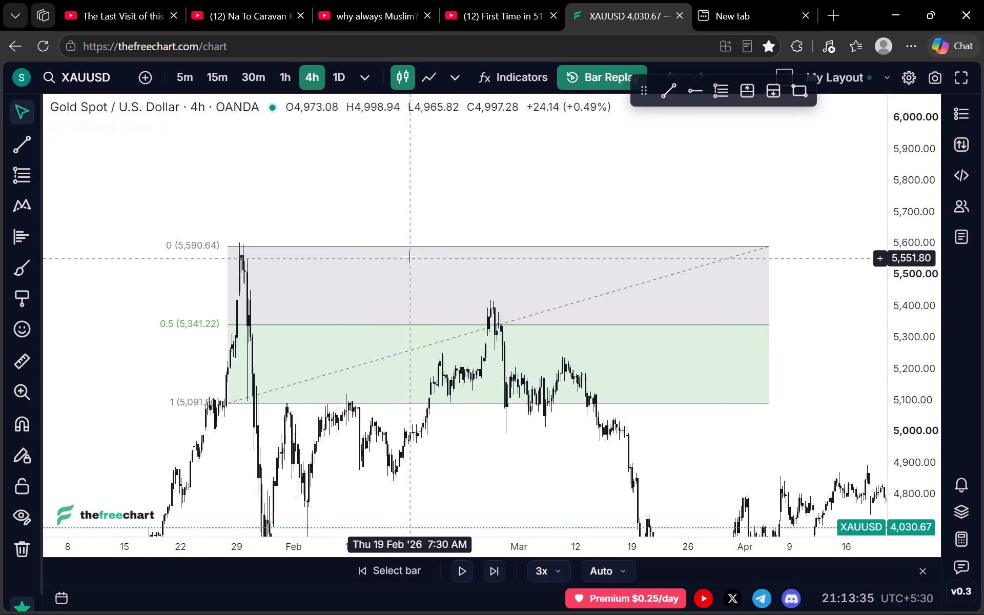
Examine the 4h candles around the late-January 2026 peak and through February against the retracement levels.
{"action": "scroll", "coordinate": [342, 274], "scroll_direction": "up", "scroll_amount": 2}
{"action": "left_click_drag", "start_coordinate": [178, 306], "coordinate": [562, 323]}
{"action": "scroll", "coordinate": [560, 323], "scroll_direction": "up", "scroll_amount": 5}
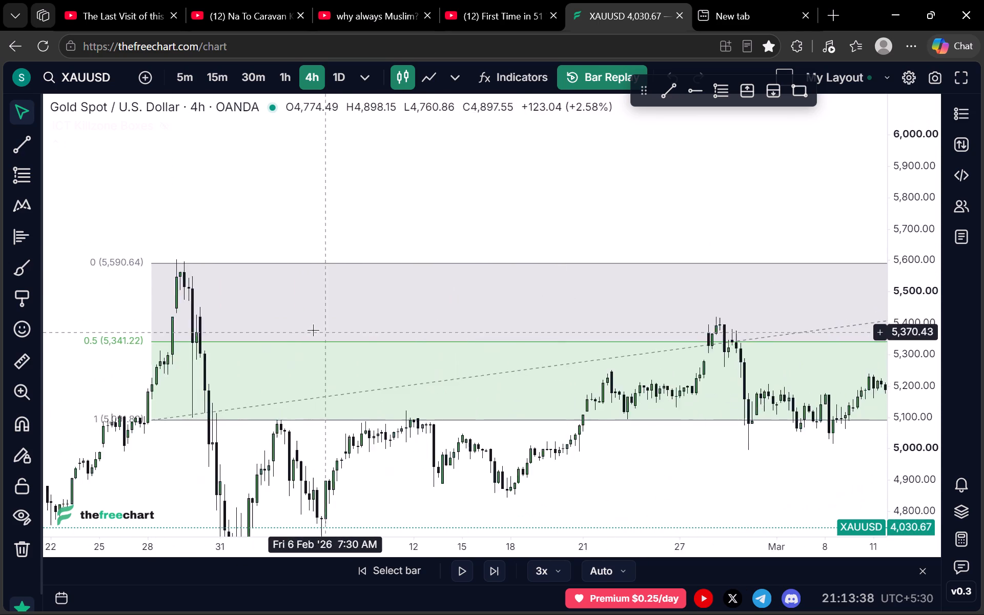
{"action": "scroll", "coordinate": [313, 330], "scroll_direction": "up", "scroll_amount": 6}
{"action": "left_click_drag", "start_coordinate": [278, 322], "coordinate": [584, 335]}
{"action": "left_click_drag", "start_coordinate": [360, 303], "coordinate": [448, 299]}
{"action": "scroll", "coordinate": [423, 305], "scroll_direction": "down", "scroll_amount": 1}
{"action": "left_click_drag", "start_coordinate": [523, 295], "coordinate": [411, 269]}
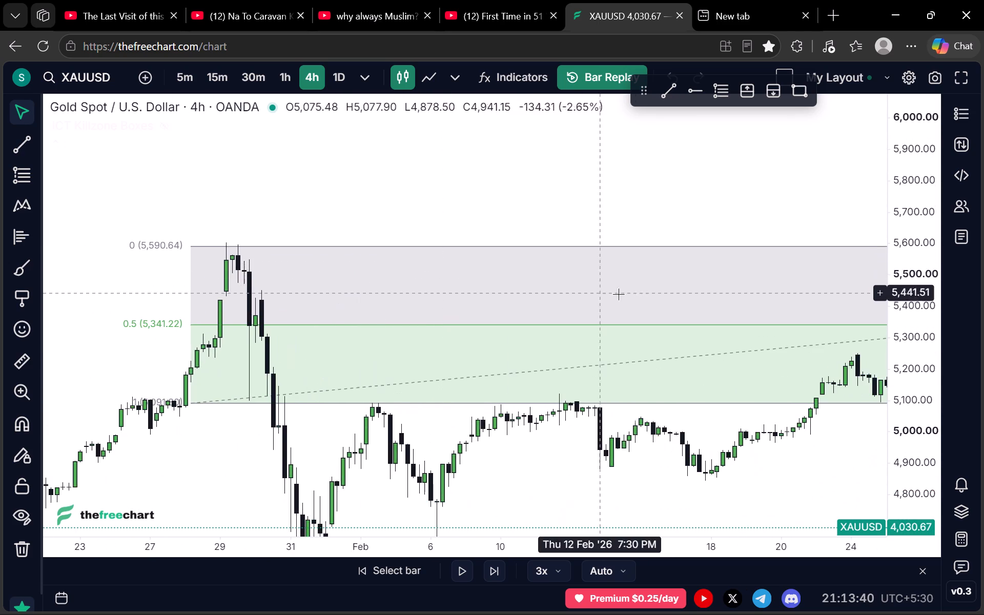
{"action": "left_click_drag", "start_coordinate": [630, 274], "coordinate": [464, 265]}
{"action": "scroll", "coordinate": [461, 260], "scroll_direction": "down", "scroll_amount": 4}
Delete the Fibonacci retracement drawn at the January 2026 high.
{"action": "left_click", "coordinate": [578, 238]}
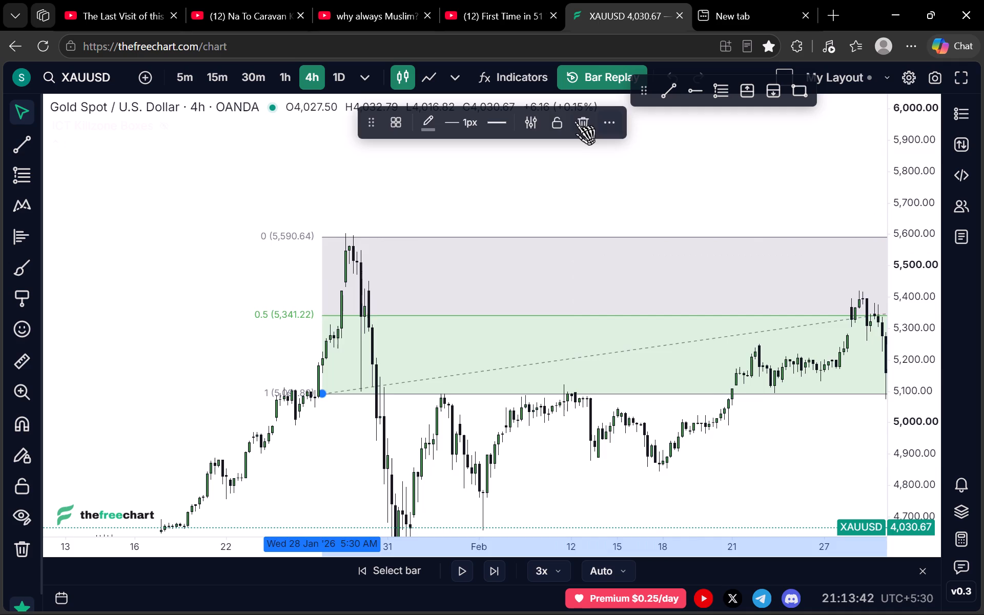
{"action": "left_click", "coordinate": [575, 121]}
Examine the 4h price action from the March 2026 decline through to the latest October candles.
{"action": "left_click_drag", "start_coordinate": [663, 210], "coordinate": [482, 143]}
{"action": "scroll", "coordinate": [627, 252], "scroll_direction": "up", "scroll_amount": 3}
{"action": "scroll", "coordinate": [437, 302], "scroll_direction": "down", "scroll_amount": 5}
{"action": "left_click_drag", "start_coordinate": [736, 279], "coordinate": [415, 257]}
{"action": "left_click_drag", "start_coordinate": [517, 237], "coordinate": [357, 253]}
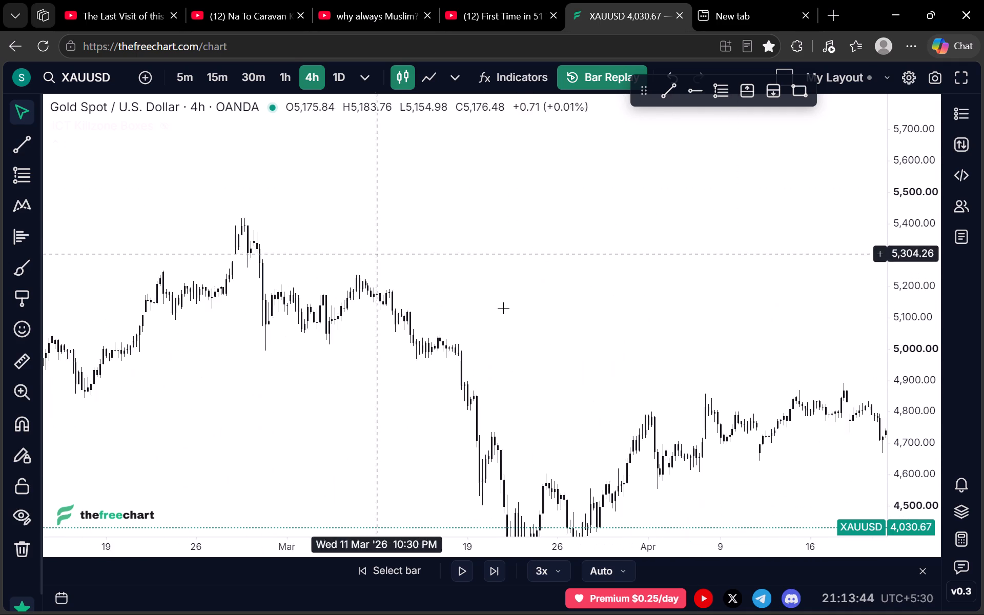
{"action": "left_click_drag", "start_coordinate": [565, 351], "coordinate": [537, 219]}
{"action": "left_click_drag", "start_coordinate": [579, 351], "coordinate": [546, 243]}
{"action": "scroll", "coordinate": [563, 293], "scroll_direction": "down", "scroll_amount": 4}
{"action": "left_click_drag", "start_coordinate": [642, 302], "coordinate": [375, 353]}
{"action": "scroll", "coordinate": [384, 347], "scroll_direction": "down", "scroll_amount": 5}
{"action": "scroll", "coordinate": [424, 283], "scroll_direction": "down", "scroll_amount": 4}
{"action": "left_click_drag", "start_coordinate": [613, 292], "coordinate": [278, 262]}
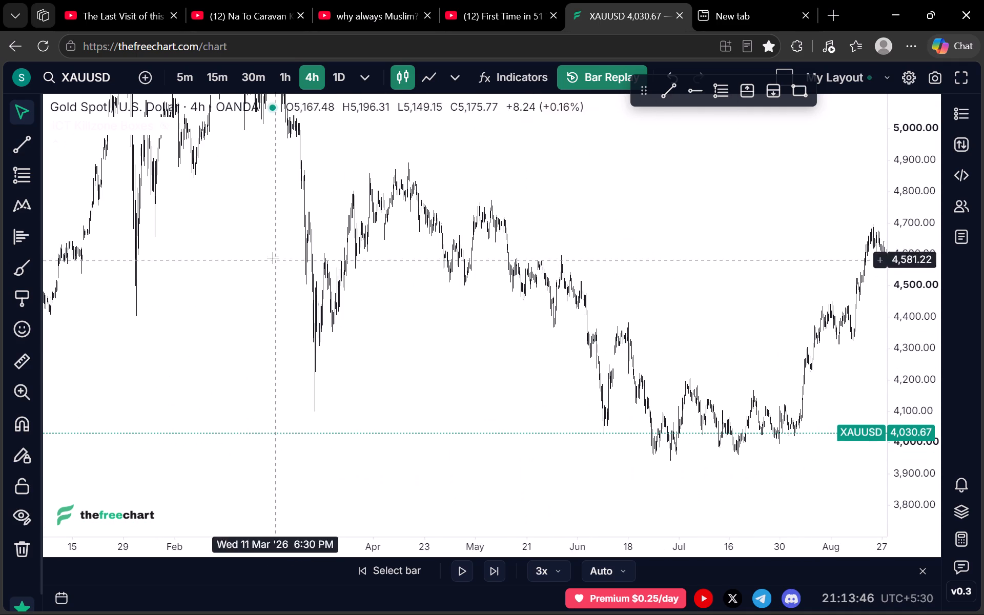
{"action": "scroll", "coordinate": [299, 271], "scroll_direction": "down", "scroll_amount": 2}
{"action": "left_click_drag", "start_coordinate": [315, 413], "coordinate": [780, 412]}
{"action": "left_click_drag", "start_coordinate": [765, 408], "coordinate": [335, 394]}
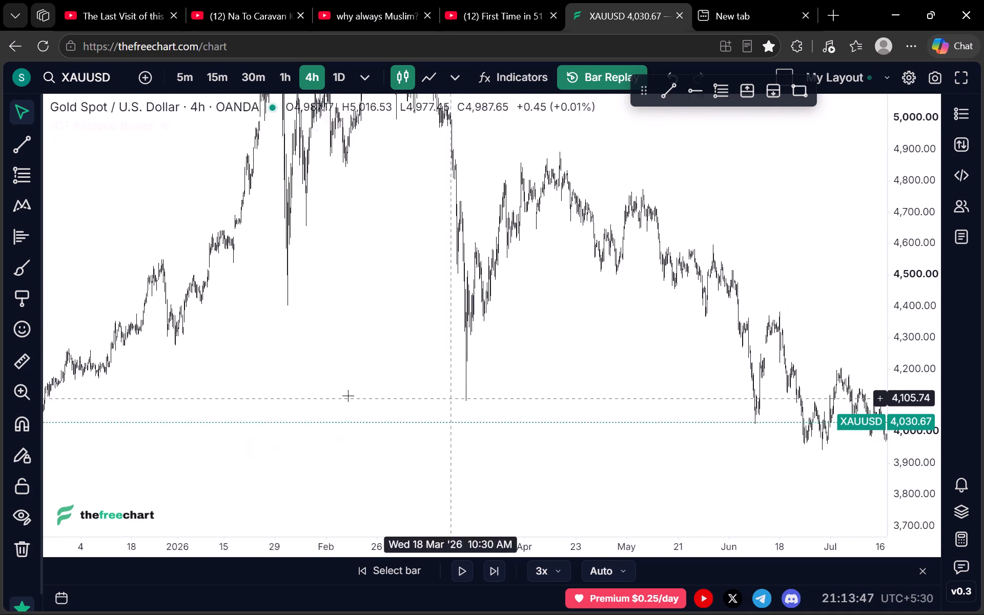
{"action": "left_click_drag", "start_coordinate": [335, 394], "coordinate": [319, 390]}
{"action": "left_click_drag", "start_coordinate": [688, 311], "coordinate": [367, 312]}
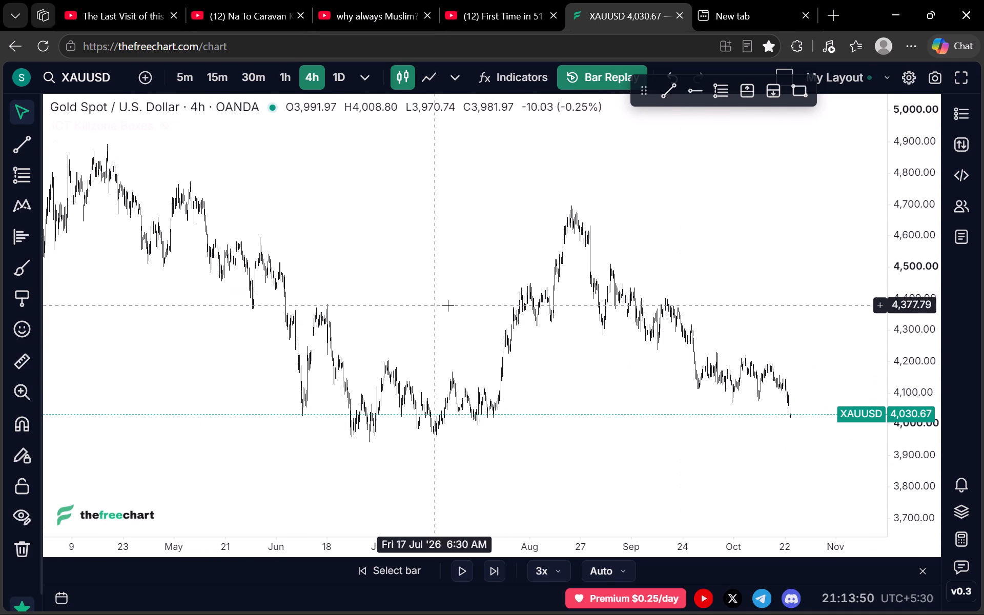
Examine the 4h swings from August to late October 2026 at different time and price scales.
{"action": "scroll", "coordinate": [516, 308], "scroll_direction": "down", "scroll_amount": 3}
{"action": "scroll", "coordinate": [916, 349], "scroll_direction": "up", "scroll_amount": 10}
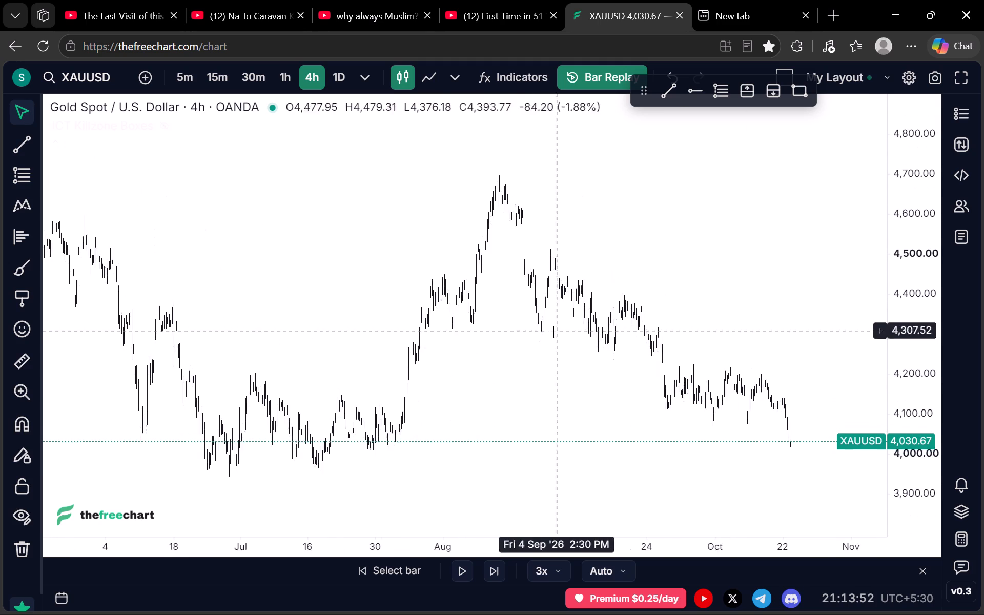
{"action": "scroll", "coordinate": [553, 332], "scroll_direction": "up", "scroll_amount": 4}
{"action": "scroll", "coordinate": [497, 340], "scroll_direction": "down", "scroll_amount": 6}
{"action": "left_click_drag", "start_coordinate": [517, 373], "coordinate": [498, 282]}
{"action": "scroll", "coordinate": [927, 342], "scroll_direction": "up", "scroll_amount": 7}
{"action": "scroll", "coordinate": [892, 342], "scroll_direction": "down", "scroll_amount": 2}
{"action": "scroll", "coordinate": [890, 354], "scroll_direction": "up", "scroll_amount": 5}
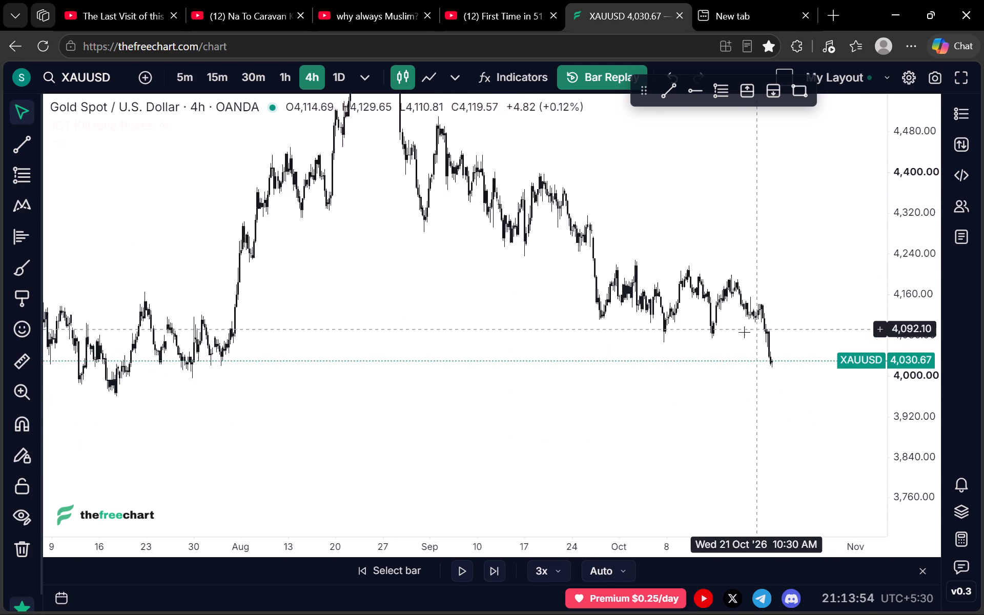
{"action": "scroll", "coordinate": [744, 332], "scroll_direction": "up", "scroll_amount": 6}
{"action": "scroll", "coordinate": [920, 355], "scroll_direction": "up", "scroll_amount": 5}
{"action": "scroll", "coordinate": [874, 338], "scroll_direction": "down", "scroll_amount": 7}
{"action": "scroll", "coordinate": [917, 337], "scroll_direction": "down", "scroll_amount": 6}
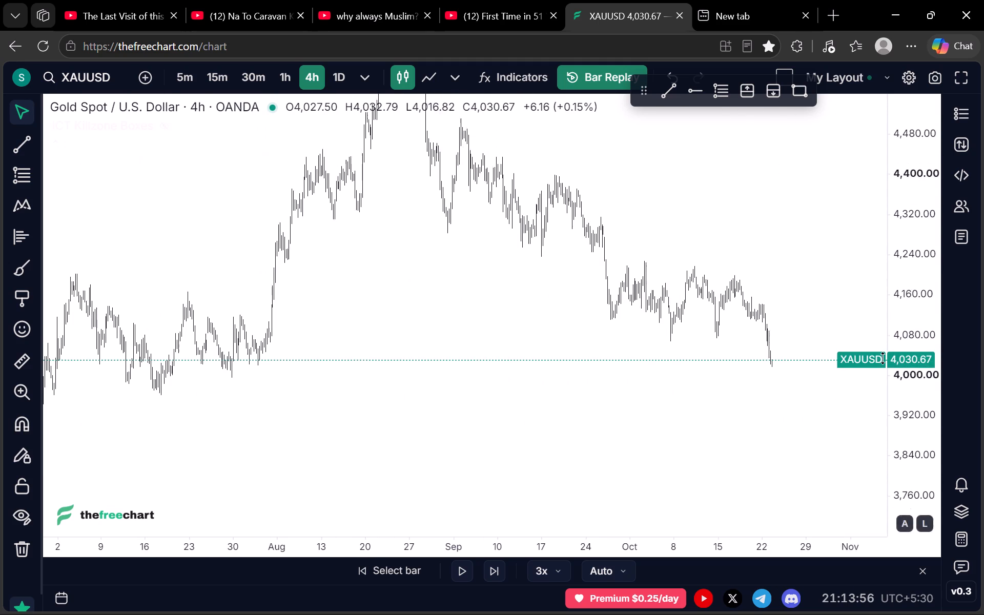
{"action": "scroll", "coordinate": [862, 345], "scroll_direction": "down", "scroll_amount": 4}
{"action": "scroll", "coordinate": [447, 284], "scroll_direction": "down", "scroll_amount": 3}
Examine the earlier 4h price structure from January 2026 and compare it with the May to October swings.
{"action": "left_click_drag", "start_coordinate": [464, 263], "coordinate": [470, 350]}
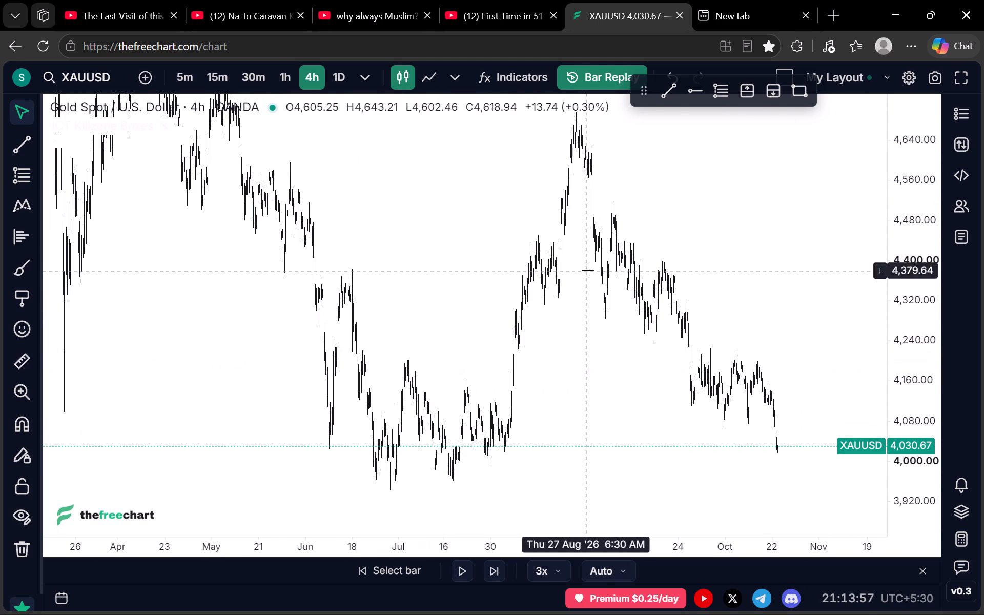
{"action": "scroll", "coordinate": [906, 280], "scroll_direction": "down", "scroll_amount": 12}
{"action": "left_click_drag", "start_coordinate": [485, 251], "coordinate": [533, 358]}
{"action": "left_click_drag", "start_coordinate": [268, 277], "coordinate": [423, 317]}
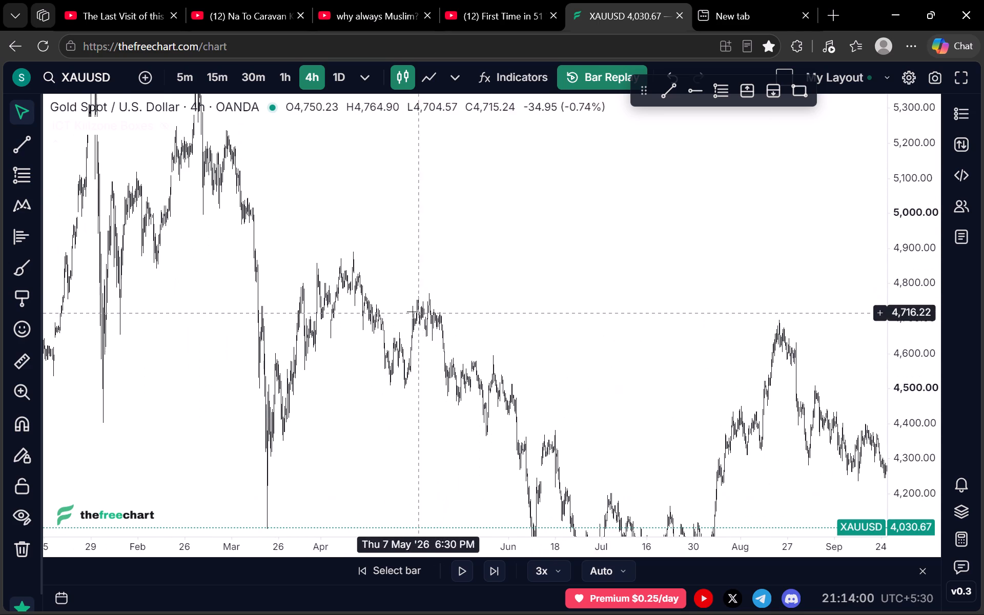
{"action": "scroll", "coordinate": [456, 335], "scroll_direction": "up", "scroll_amount": 7}
{"action": "left_click_drag", "start_coordinate": [276, 333], "coordinate": [382, 337]}
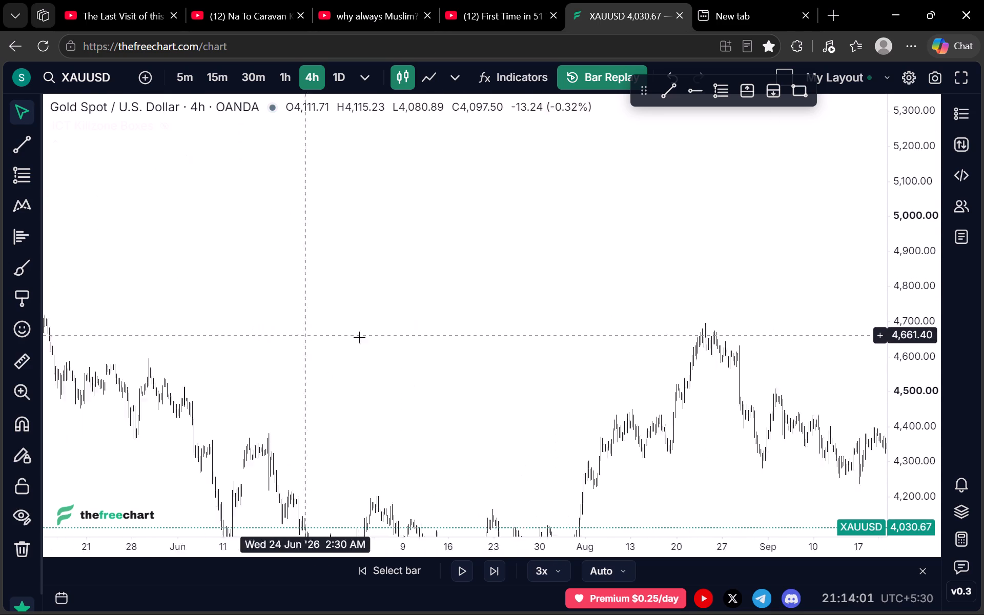
{"action": "left_click_drag", "start_coordinate": [382, 337], "coordinate": [676, 330]}
{"action": "scroll", "coordinate": [672, 332], "scroll_direction": "up", "scroll_amount": 4}
{"action": "scroll", "coordinate": [211, 338], "scroll_direction": "down", "scroll_amount": 5}
{"action": "left_click_drag", "start_coordinate": [851, 325], "coordinate": [301, 311]}
{"action": "scroll", "coordinate": [354, 314], "scroll_direction": "down", "scroll_amount": 2}
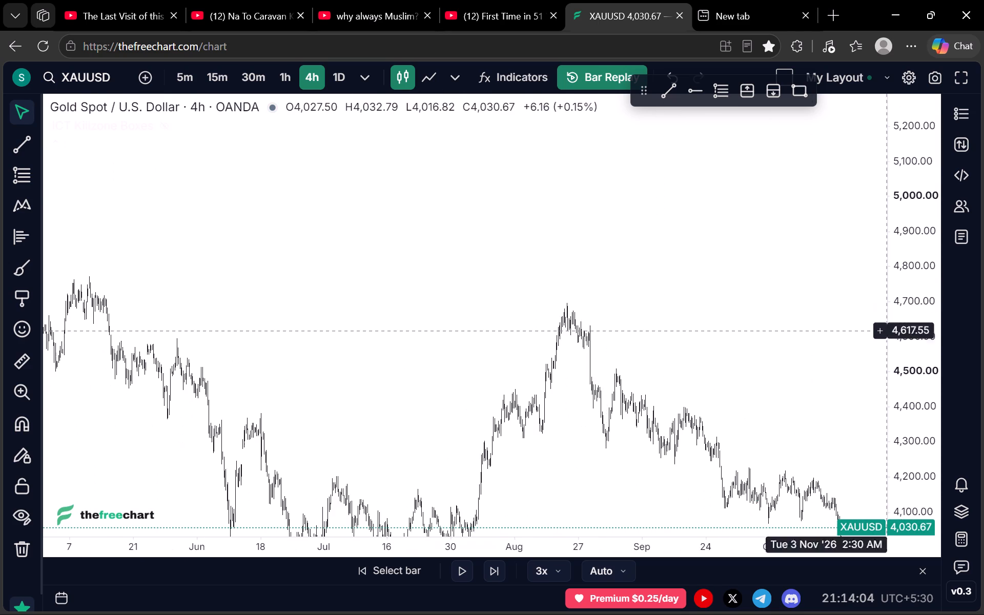
{"action": "scroll", "coordinate": [915, 327], "scroll_direction": "up", "scroll_amount": 12}
{"action": "left_click_drag", "start_coordinate": [269, 324], "coordinate": [497, 319]}
{"action": "scroll", "coordinate": [408, 318], "scroll_direction": "down", "scroll_amount": 2}
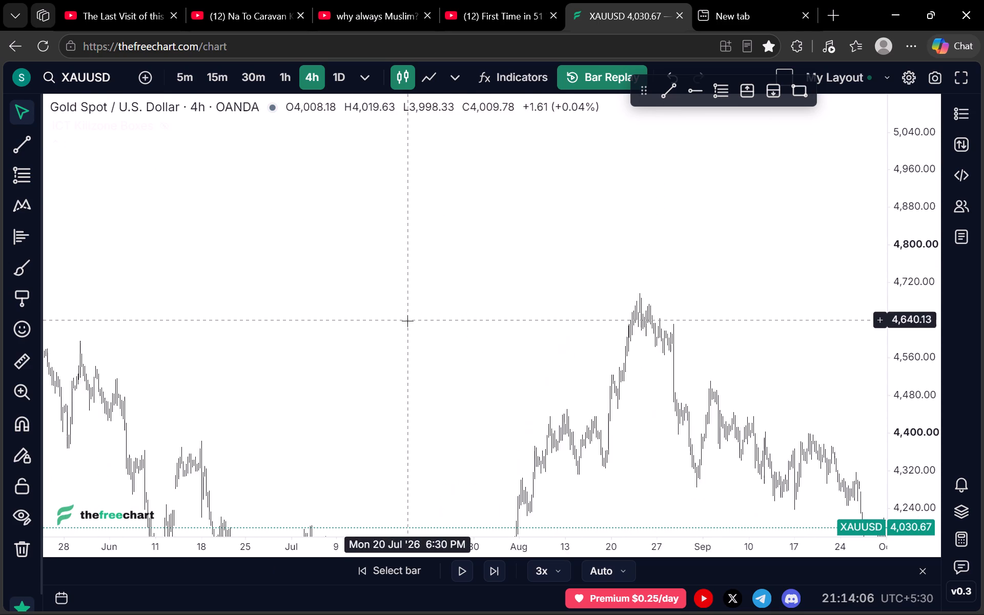
{"action": "left_click_drag", "start_coordinate": [391, 321], "coordinate": [542, 314]}
{"action": "scroll", "coordinate": [438, 313], "scroll_direction": "up", "scroll_amount": 2}
{"action": "left_click_drag", "start_coordinate": [352, 313], "coordinate": [437, 317]}
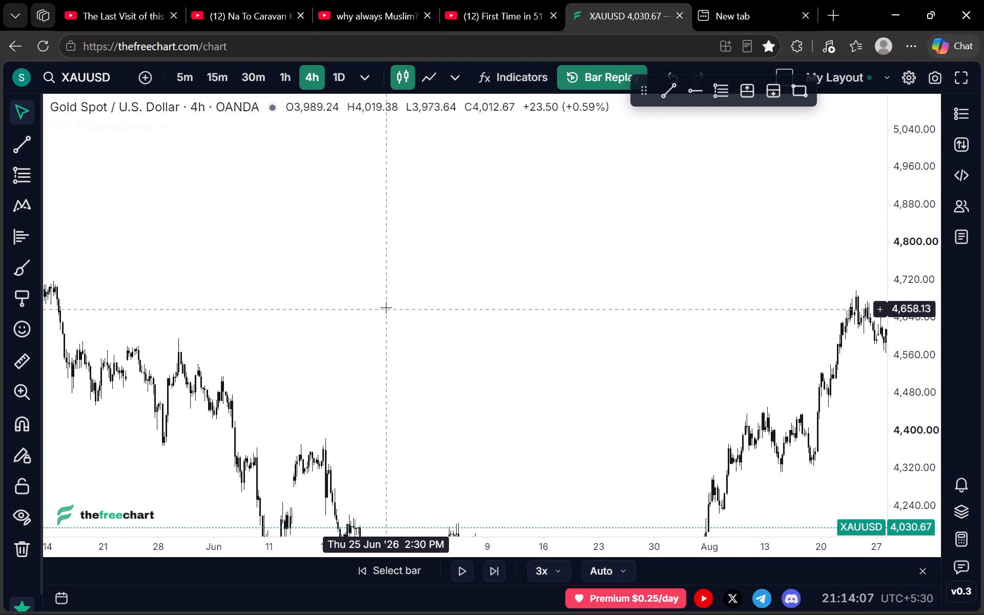
{"action": "scroll", "coordinate": [386, 301], "scroll_direction": "down", "scroll_amount": 1}
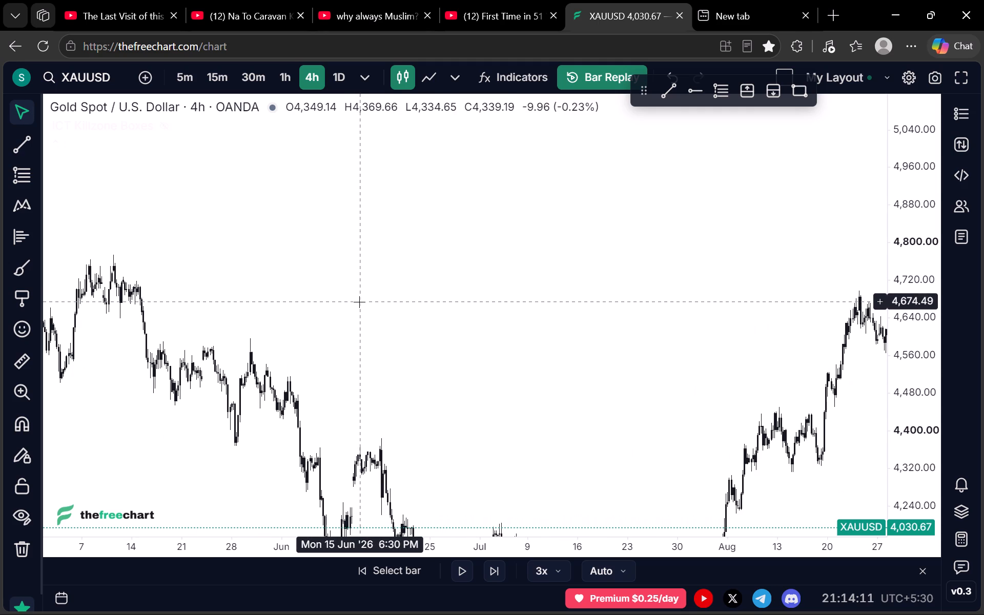
Examine the late-August 2026 peak and the following September decline closely on the 4h chart.
{"action": "left_click_drag", "start_coordinate": [500, 303], "coordinate": [266, 289]}
{"action": "scroll", "coordinate": [379, 292], "scroll_direction": "up", "scroll_amount": 4}
{"action": "scroll", "coordinate": [930, 320], "scroll_direction": "up", "scroll_amount": 7}
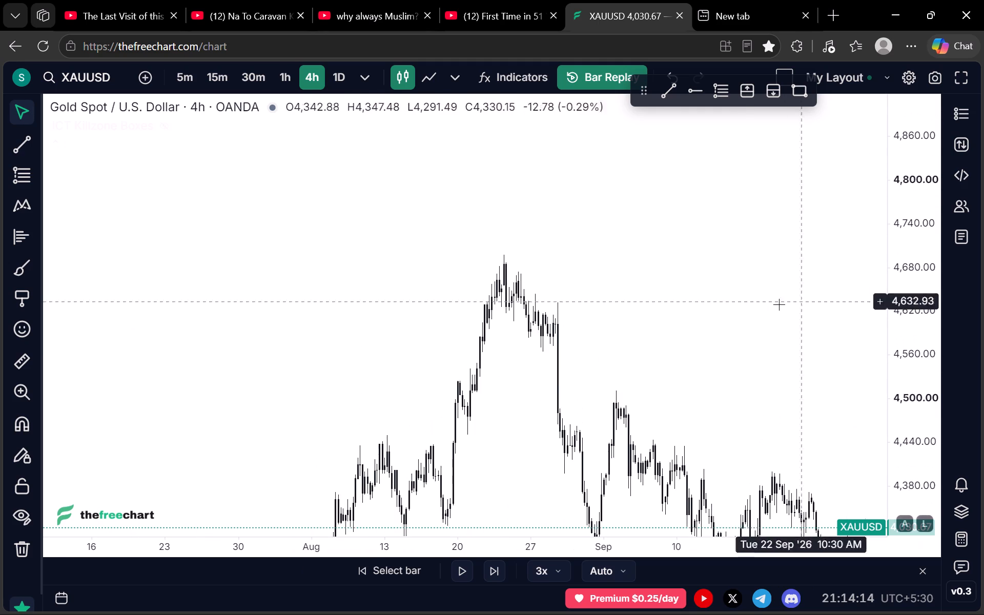
{"action": "scroll", "coordinate": [779, 304], "scroll_direction": "up", "scroll_amount": 6}
{"action": "scroll", "coordinate": [555, 315], "scroll_direction": "up", "scroll_amount": 1}
{"action": "scroll", "coordinate": [486, 322], "scroll_direction": "down", "scroll_amount": 3}
{"action": "left_click_drag", "start_coordinate": [522, 357], "coordinate": [470, 303]}
{"action": "scroll", "coordinate": [462, 303], "scroll_direction": "down", "scroll_amount": 4}
{"action": "scroll", "coordinate": [896, 272], "scroll_direction": "down", "scroll_amount": 8}
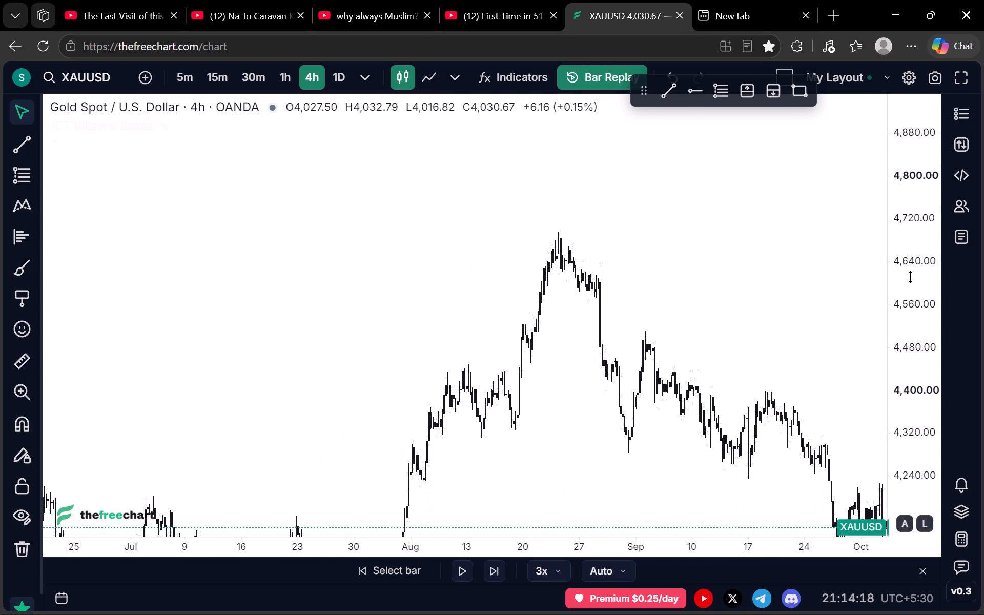
Examine the 4h price action from March to September 2026, focusing on the April to June decline.
{"action": "scroll", "coordinate": [911, 278], "scroll_direction": "down", "scroll_amount": 12}
{"action": "left_click_drag", "start_coordinate": [436, 304], "coordinate": [519, 323]}
{"action": "left_click_drag", "start_coordinate": [518, 302], "coordinate": [432, 305]}
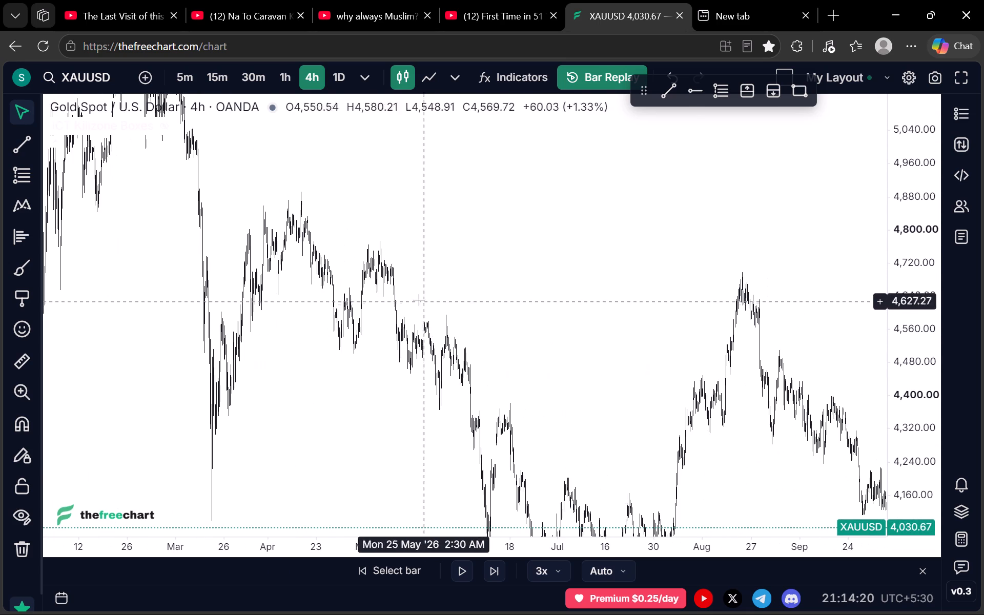
{"action": "scroll", "coordinate": [404, 277], "scroll_direction": "up", "scroll_amount": 3}
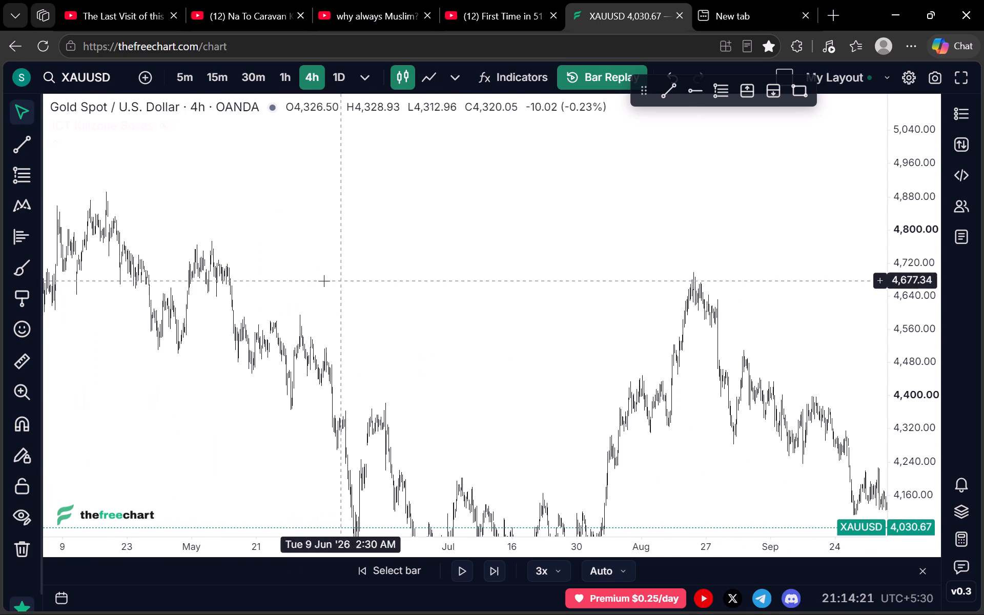
{"action": "left_click_drag", "start_coordinate": [285, 280], "coordinate": [360, 282]}
{"action": "scroll", "coordinate": [322, 285], "scroll_direction": "up", "scroll_amount": 2}
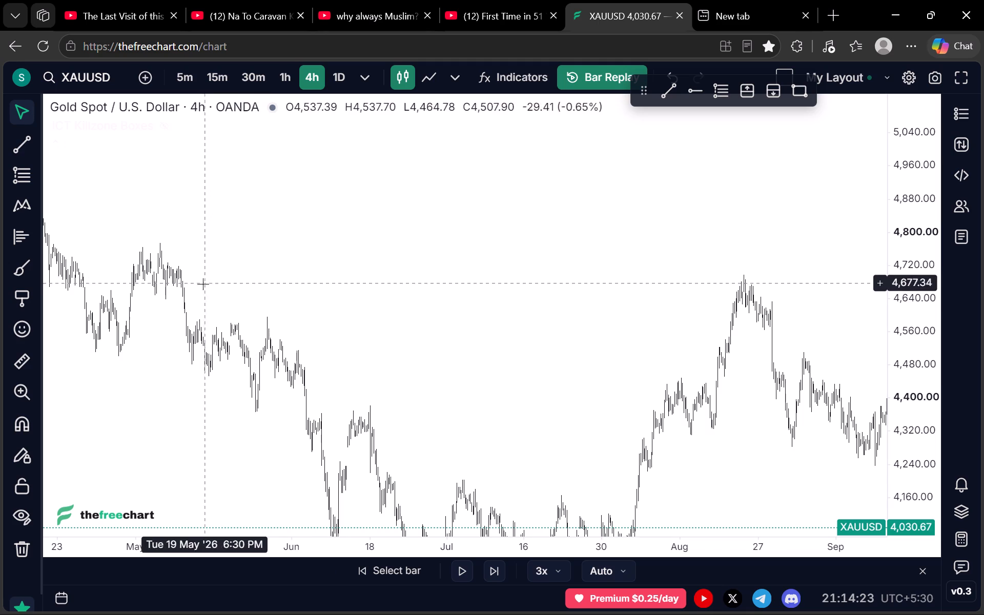
{"action": "left_click_drag", "start_coordinate": [176, 287], "coordinate": [270, 293]}
{"action": "scroll", "coordinate": [208, 292], "scroll_direction": "up", "scroll_amount": 1}
{"action": "left_click_drag", "start_coordinate": [260, 289], "coordinate": [221, 290]}
{"action": "scroll", "coordinate": [199, 290], "scroll_direction": "down", "scroll_amount": 1}
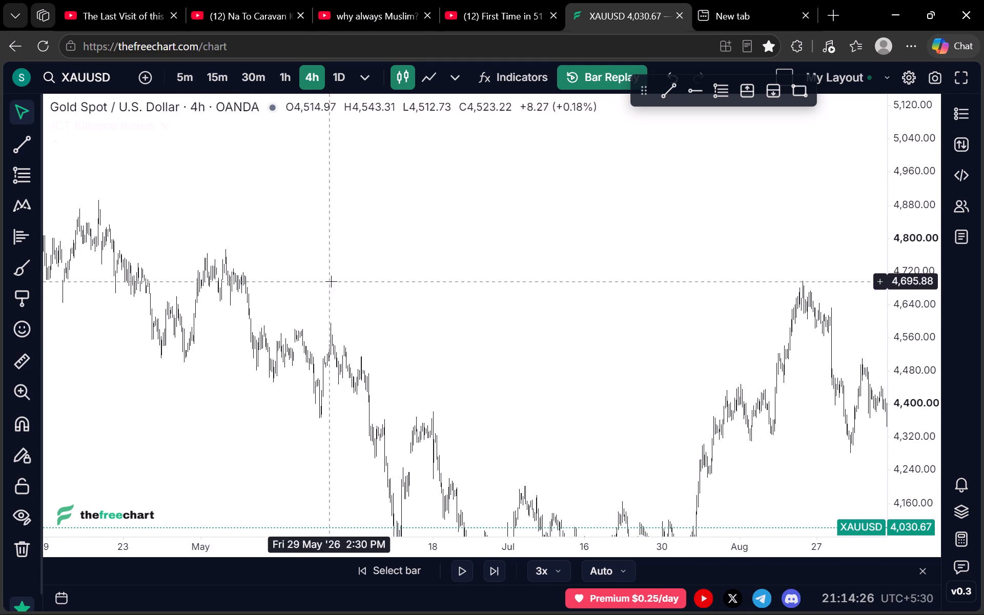
On the daily timeframe, draw a rectangle zone from 14 May to 2 October 2026 between about 4,646 and 4,713.
{"action": "left_click", "coordinate": [346, 79]}
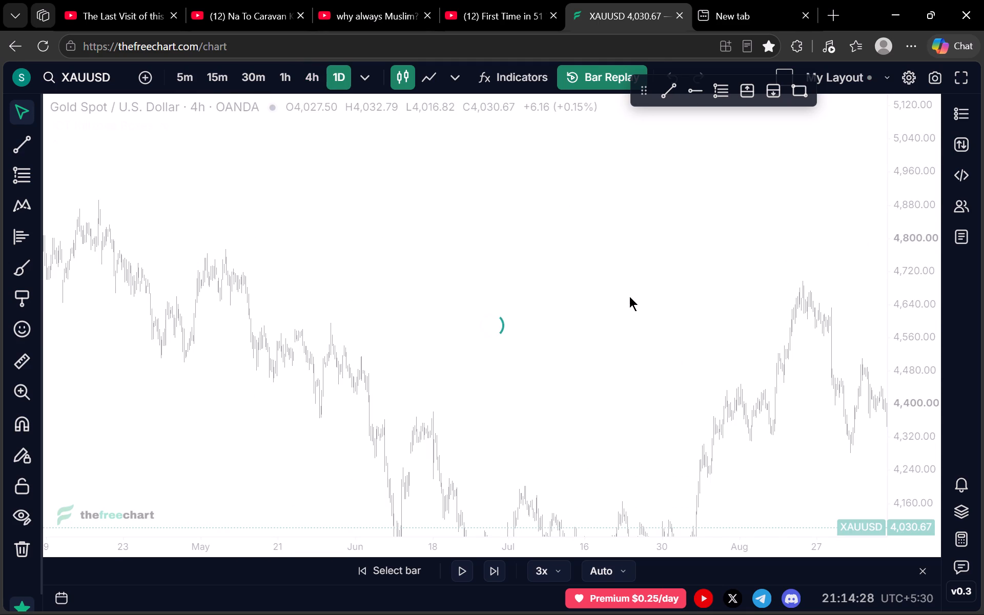
{"action": "left_click_drag", "start_coordinate": [674, 296], "coordinate": [450, 291]}
{"action": "scroll", "coordinate": [933, 269], "scroll_direction": "down", "scroll_amount": 7}
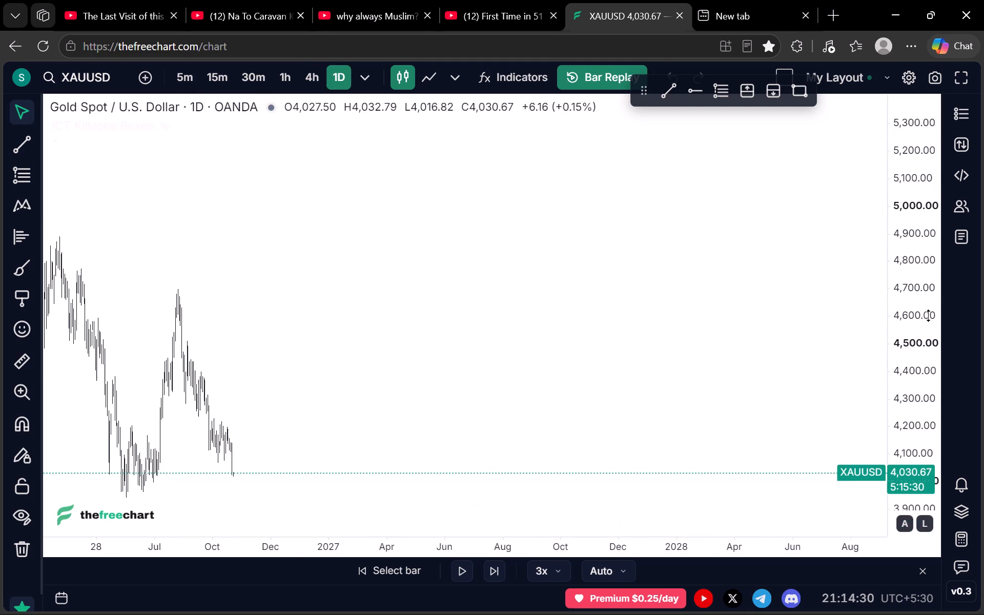
{"action": "scroll", "coordinate": [929, 316], "scroll_direction": "down", "scroll_amount": 9}
{"action": "left_click_drag", "start_coordinate": [215, 312], "coordinate": [618, 335]}
{"action": "scroll", "coordinate": [586, 340], "scroll_direction": "up", "scroll_amount": 12}
{"action": "left_click_drag", "start_coordinate": [528, 333], "coordinate": [613, 337]}
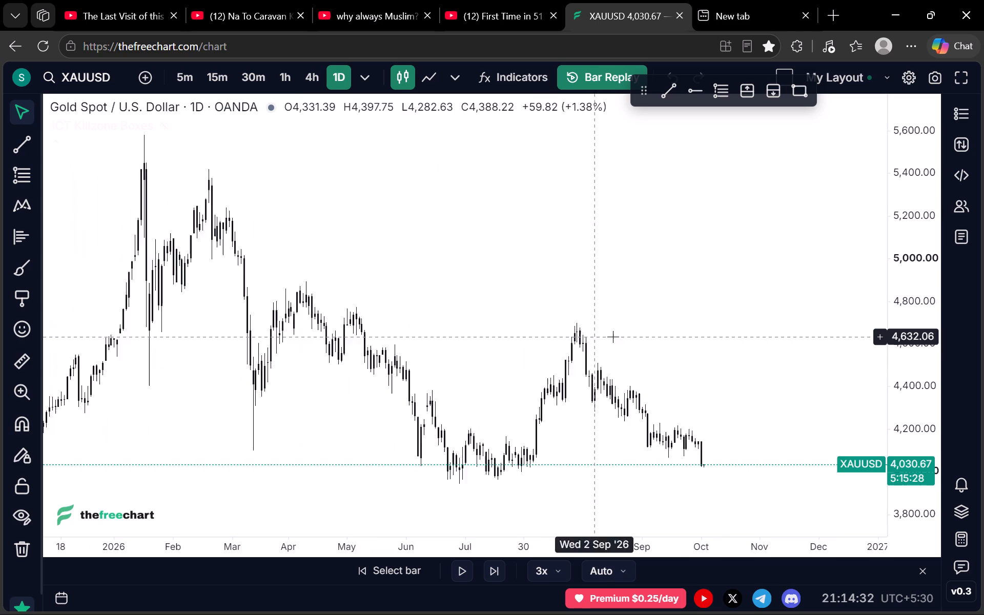
{"action": "left_click_drag", "start_coordinate": [613, 337], "coordinate": [644, 333]}
{"action": "scroll", "coordinate": [924, 314], "scroll_direction": "up", "scroll_amount": 14}
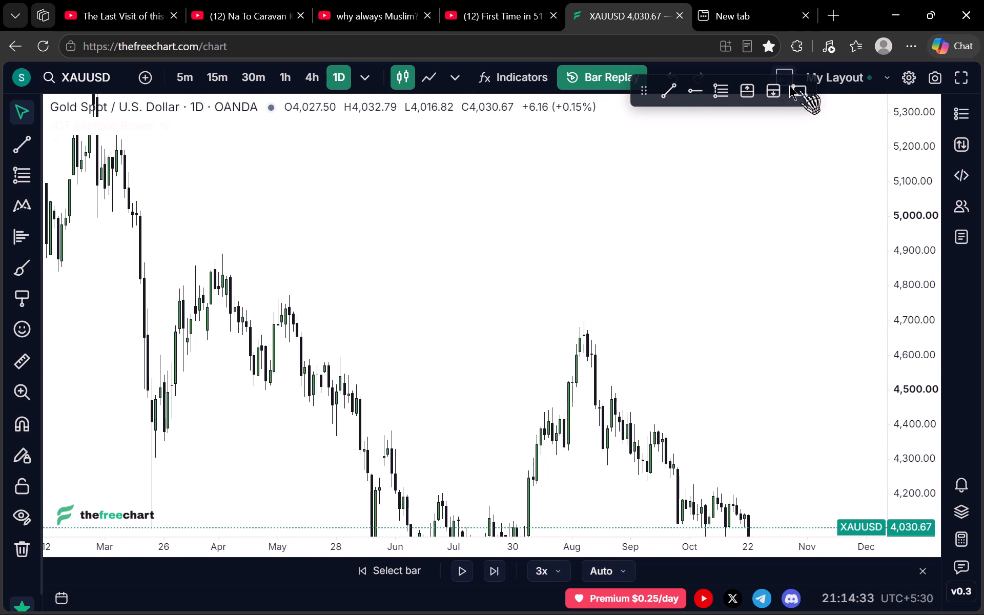
{"action": "left_click", "coordinate": [804, 90]}
{"action": "left_click", "coordinate": [295, 316]}
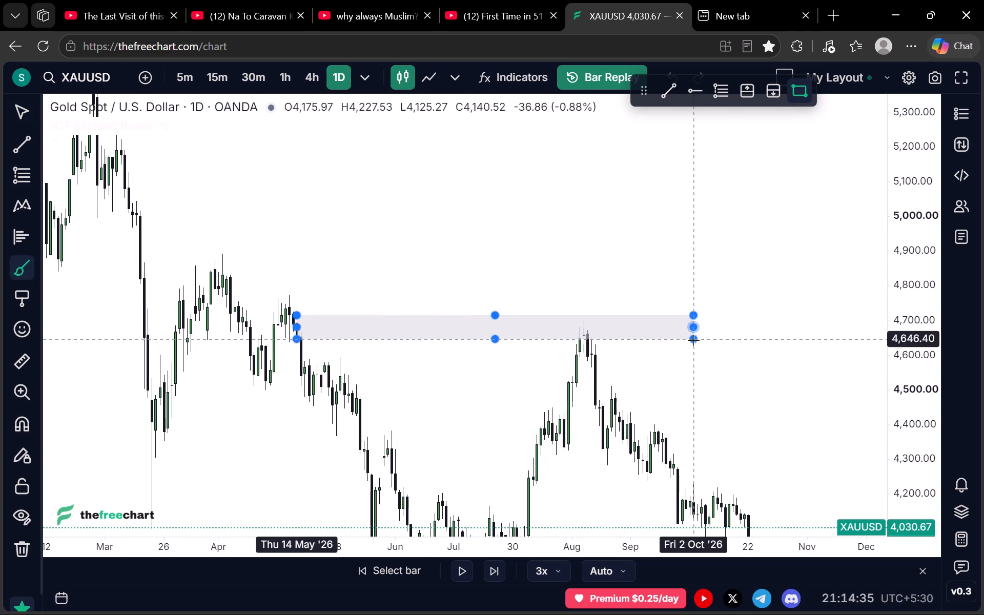
{"action": "left_click", "coordinate": [693, 341]}
{"action": "left_click", "coordinate": [748, 320]}
Raise the rectangle's lower edge to about 4,656 and extend its start back to 11 May 2026.
{"action": "left_click_drag", "start_coordinate": [496, 342], "coordinate": [497, 335]}
{"action": "left_click", "coordinate": [505, 342]}
{"action": "left_click_drag", "start_coordinate": [297, 324], "coordinate": [284, 326]}
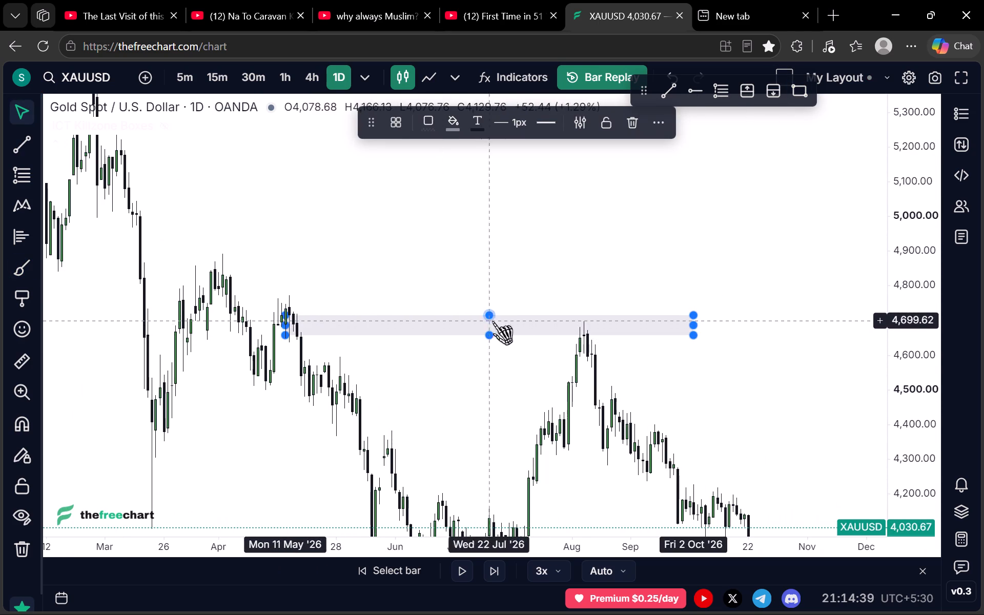
{"action": "left_click", "coordinate": [552, 281]}
Switch to the 4h timeframe and examine price around the new zone and the decline from the late-August peak to October.
{"action": "scroll", "coordinate": [692, 364], "scroll_direction": "down", "scroll_amount": 3}
{"action": "left_click_drag", "start_coordinate": [758, 431], "coordinate": [599, 257]}
{"action": "scroll", "coordinate": [906, 287], "scroll_direction": "down", "scroll_amount": 6}
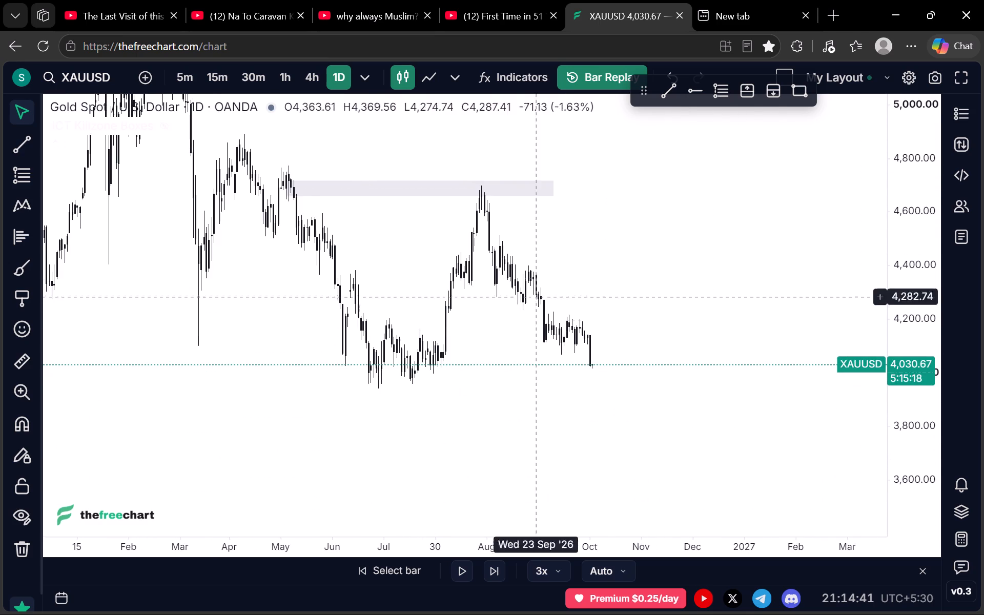
{"action": "left_click", "coordinate": [304, 74]}
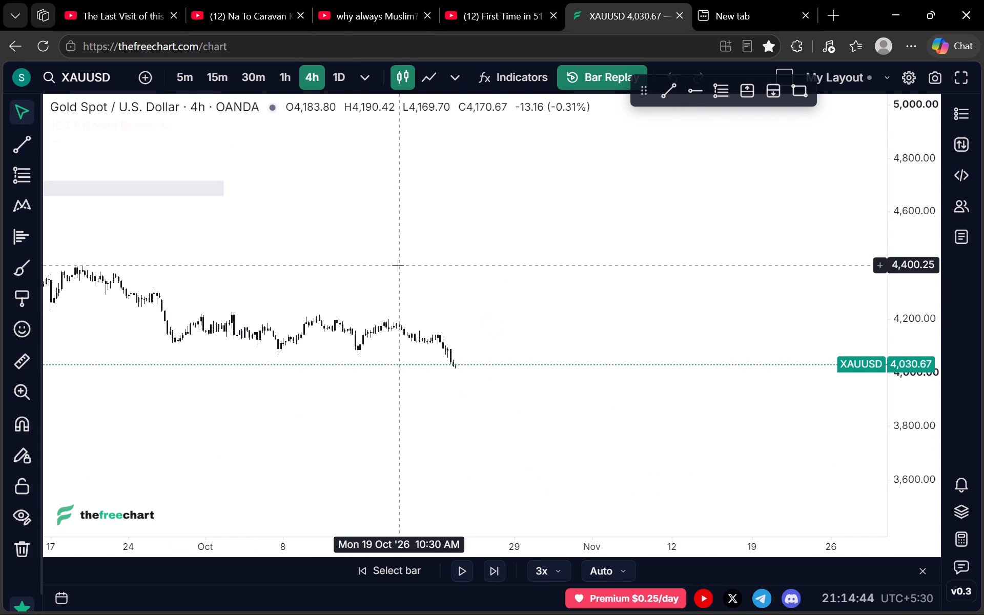
{"action": "scroll", "coordinate": [411, 281], "scroll_direction": "down", "scroll_amount": 6}
{"action": "left_click_drag", "start_coordinate": [376, 315], "coordinate": [513, 378]}
{"action": "scroll", "coordinate": [923, 322], "scroll_direction": "up", "scroll_amount": 9}
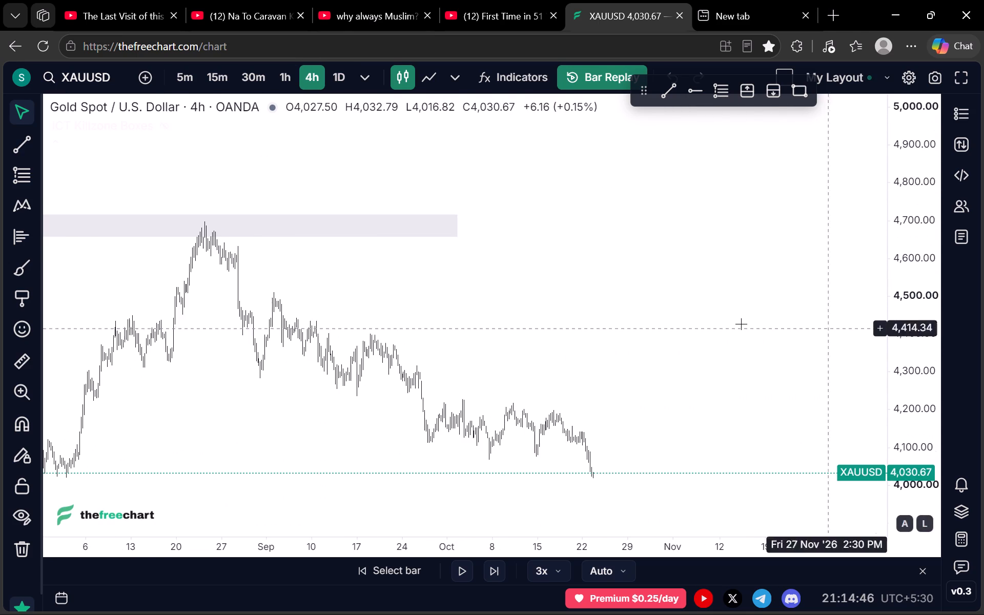
{"action": "left_click_drag", "start_coordinate": [314, 326], "coordinate": [543, 340]}
{"action": "scroll", "coordinate": [546, 340], "scroll_direction": "up", "scroll_amount": 3}
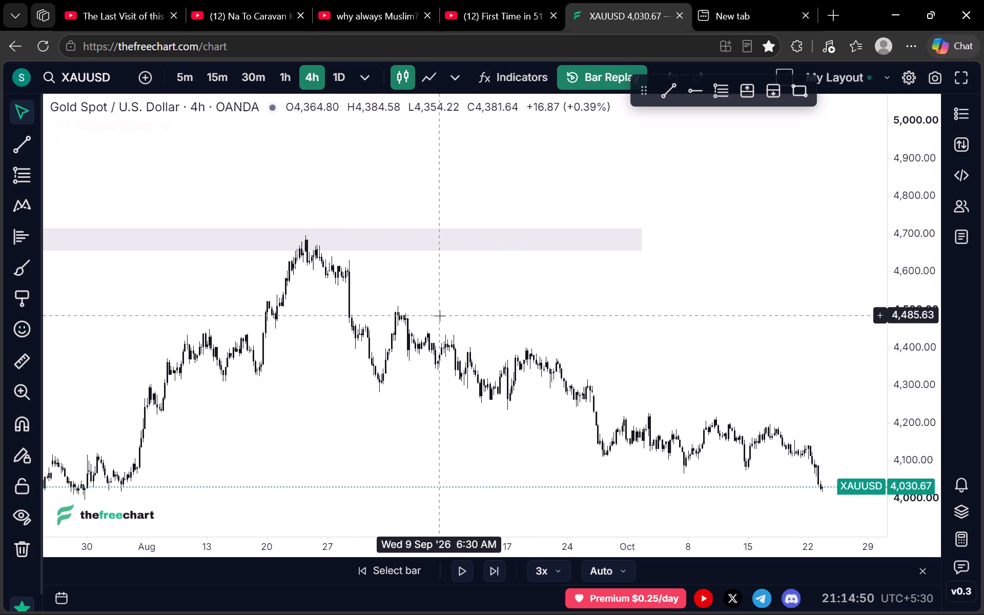
{"action": "scroll", "coordinate": [943, 299], "scroll_direction": "up", "scroll_amount": 9}
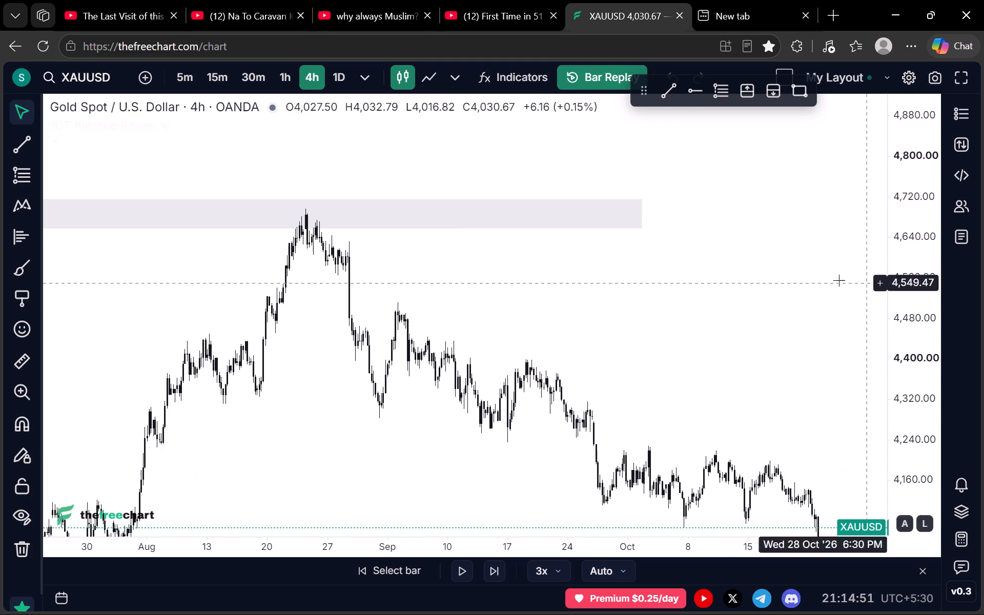
{"action": "scroll", "coordinate": [825, 280], "scroll_direction": "up", "scroll_amount": 3}
{"action": "scroll", "coordinate": [265, 266], "scroll_direction": "up", "scroll_amount": 2}
{"action": "left_click_drag", "start_coordinate": [249, 269], "coordinate": [351, 300]}
{"action": "left_click_drag", "start_coordinate": [275, 285], "coordinate": [525, 311]}
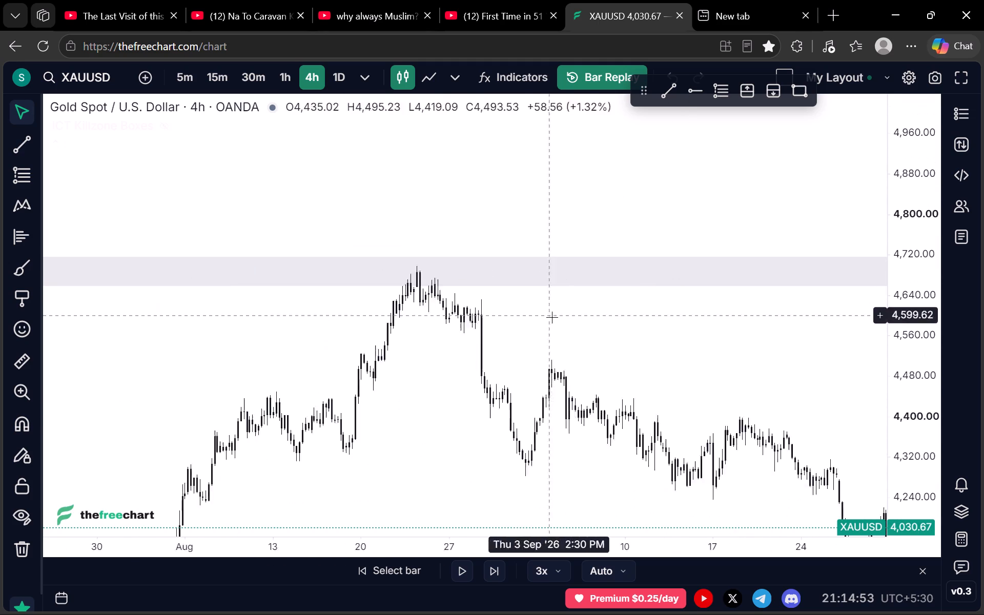
Shorten the rectangle zone over the late-August peak so it ends at about 31 August 2026.
{"action": "scroll", "coordinate": [552, 318], "scroll_direction": "up", "scroll_amount": 3}
{"action": "scroll", "coordinate": [713, 300], "scroll_direction": "down", "scroll_amount": 4}
{"action": "left_click_drag", "start_coordinate": [824, 314], "coordinate": [495, 334]}
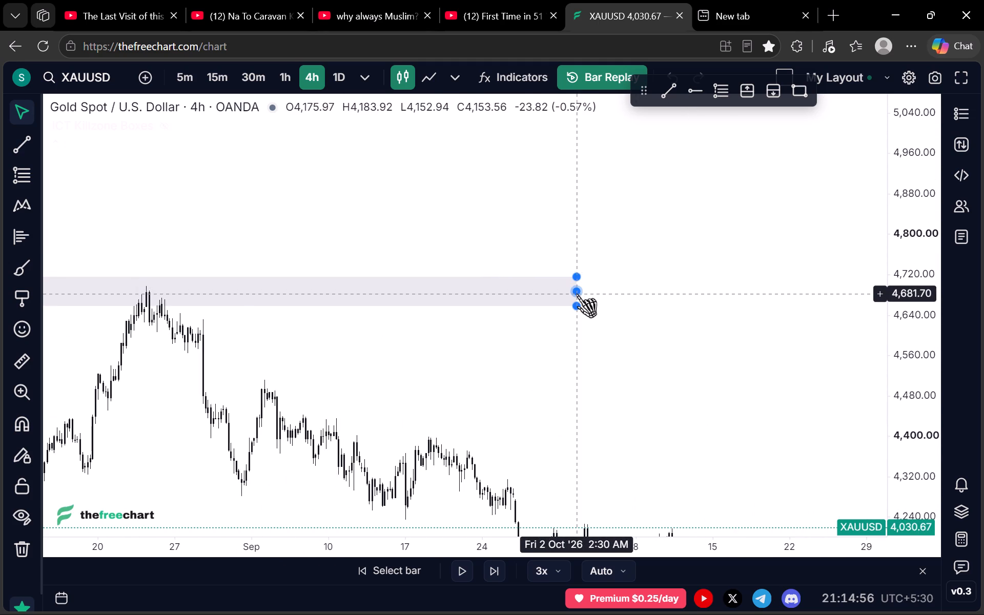
{"action": "left_click_drag", "start_coordinate": [576, 294], "coordinate": [213, 293]}
{"action": "left_click", "coordinate": [284, 343]}
Examine the 4h candles at the shortened zone and the lower swings through September and October 2026.
{"action": "left_click_drag", "start_coordinate": [262, 352], "coordinate": [654, 307]}
{"action": "scroll", "coordinate": [899, 288], "scroll_direction": "up", "scroll_amount": 2}
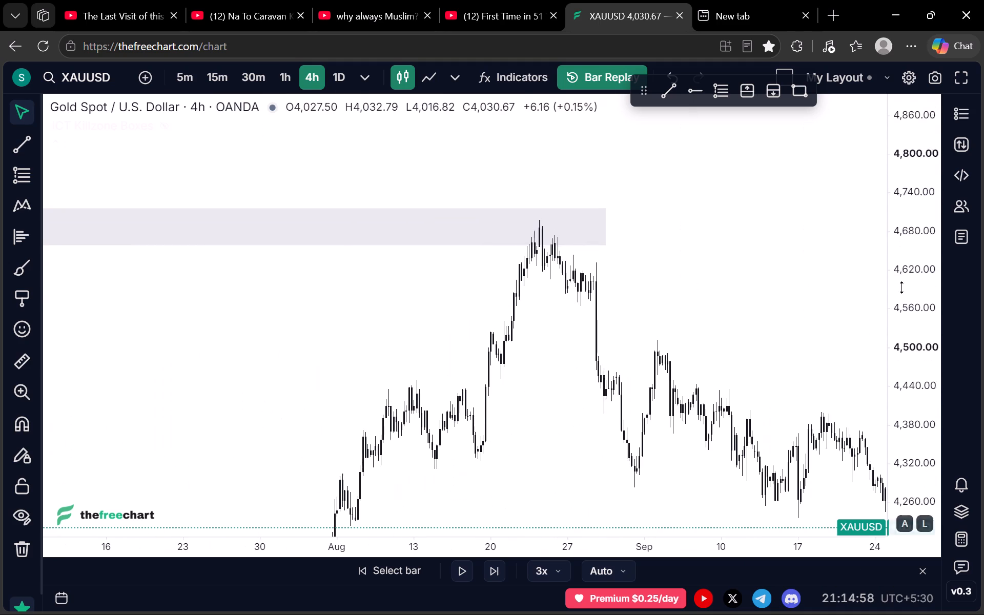
{"action": "scroll", "coordinate": [902, 288], "scroll_direction": "up", "scroll_amount": 9}
{"action": "scroll", "coordinate": [581, 309], "scroll_direction": "up", "scroll_amount": 3}
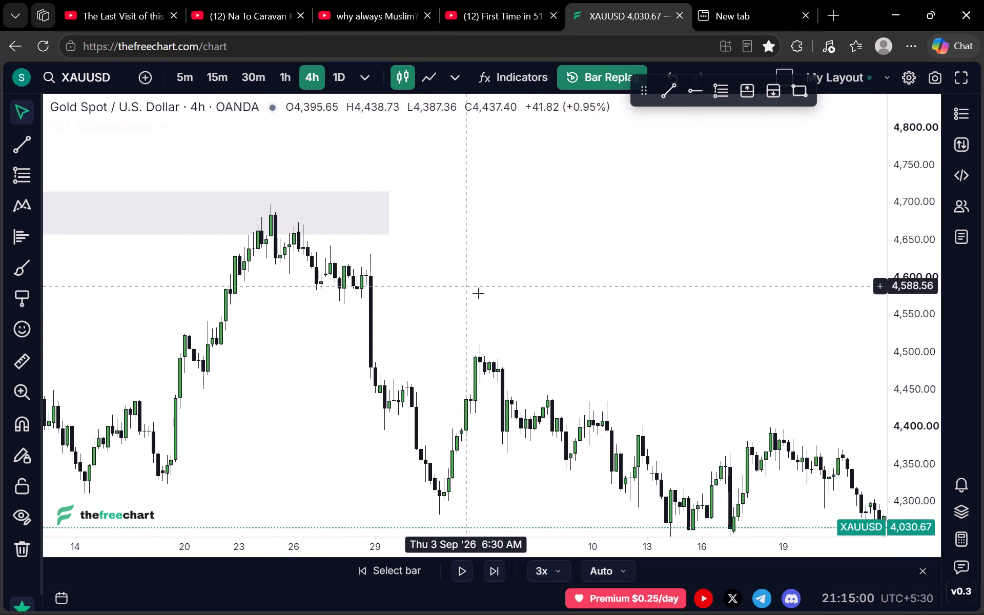
{"action": "scroll", "coordinate": [490, 298], "scroll_direction": "down", "scroll_amount": 3}
{"action": "left_click_drag", "start_coordinate": [621, 317], "coordinate": [337, 215]}
{"action": "scroll", "coordinate": [459, 277], "scroll_direction": "down", "scroll_amount": 3}
{"action": "left_click_drag", "start_coordinate": [583, 335], "coordinate": [303, 212]}
{"action": "left_click_drag", "start_coordinate": [597, 275], "coordinate": [392, 246]}
{"action": "scroll", "coordinate": [521, 295], "scroll_direction": "down", "scroll_amount": 2}
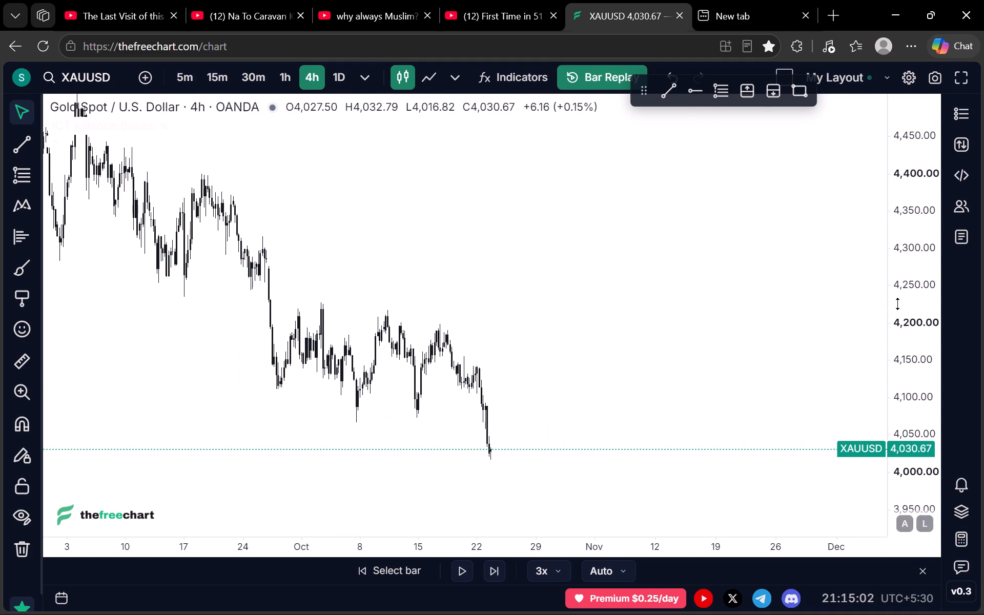
{"action": "scroll", "coordinate": [902, 303], "scroll_direction": "down", "scroll_amount": 9}
{"action": "left_click_drag", "start_coordinate": [298, 254], "coordinate": [471, 296]}
{"action": "scroll", "coordinate": [475, 297], "scroll_direction": "up", "scroll_amount": 5}
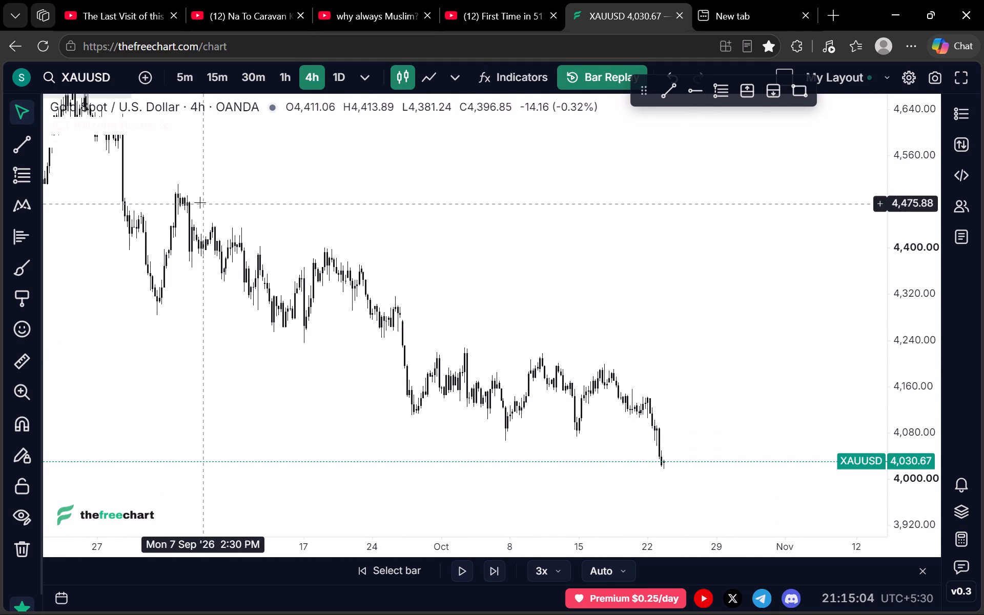
Measure the price drop from the early-September 2026 swing high to the late-October low.
{"action": "left_click", "coordinate": [17, 372]}
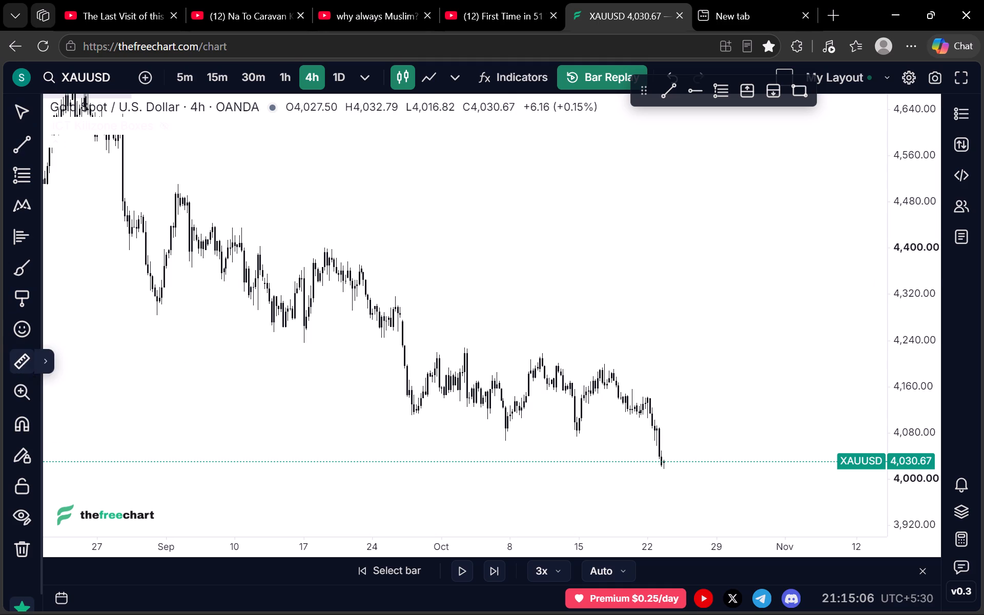
{"action": "left_click", "coordinate": [172, 185]}
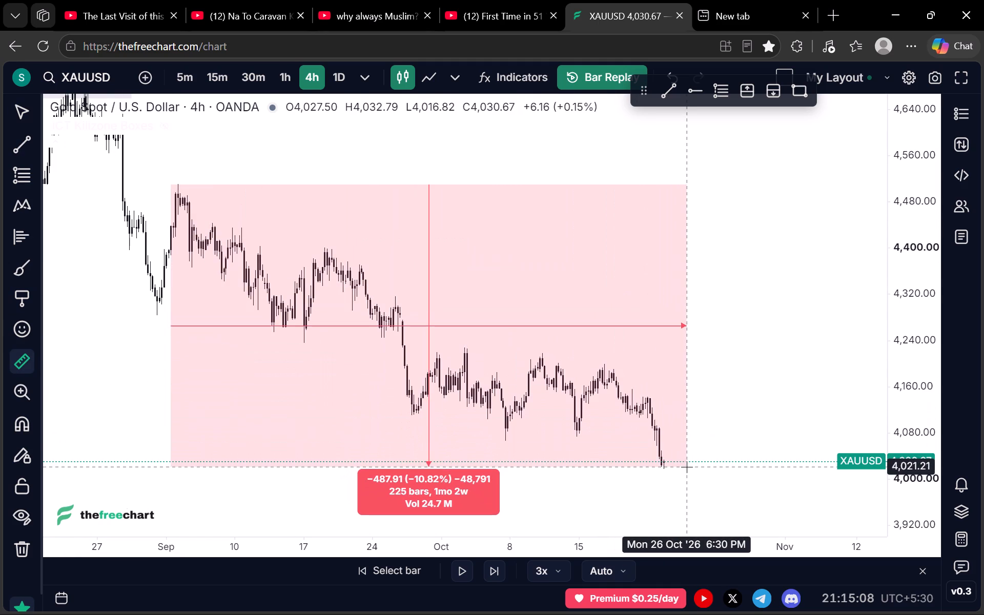
{"action": "left_click", "coordinate": [687, 467]}
{"action": "left_click", "coordinate": [711, 256]}
Draw a second rectangle zone on the 4h chart from 20 August to 14 September 2026 between about 4,494 and 4,508.
{"action": "scroll", "coordinate": [891, 273], "scroll_direction": "down", "scroll_amount": 9}
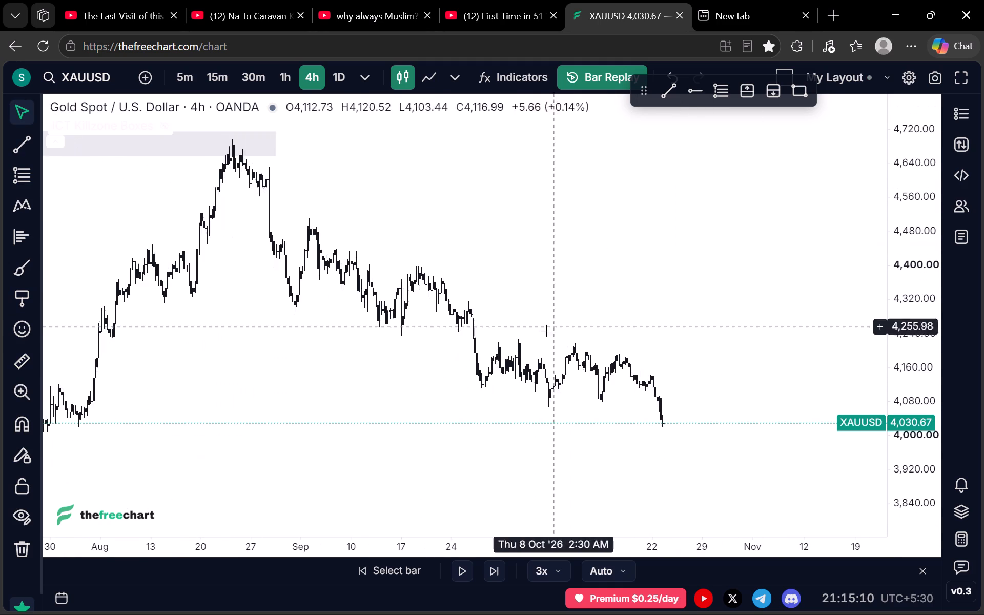
{"action": "scroll", "coordinate": [417, 288], "scroll_direction": "down", "scroll_amount": 3}
{"action": "left_click_drag", "start_coordinate": [405, 292], "coordinate": [550, 297]}
{"action": "scroll", "coordinate": [565, 300], "scroll_direction": "up", "scroll_amount": 7}
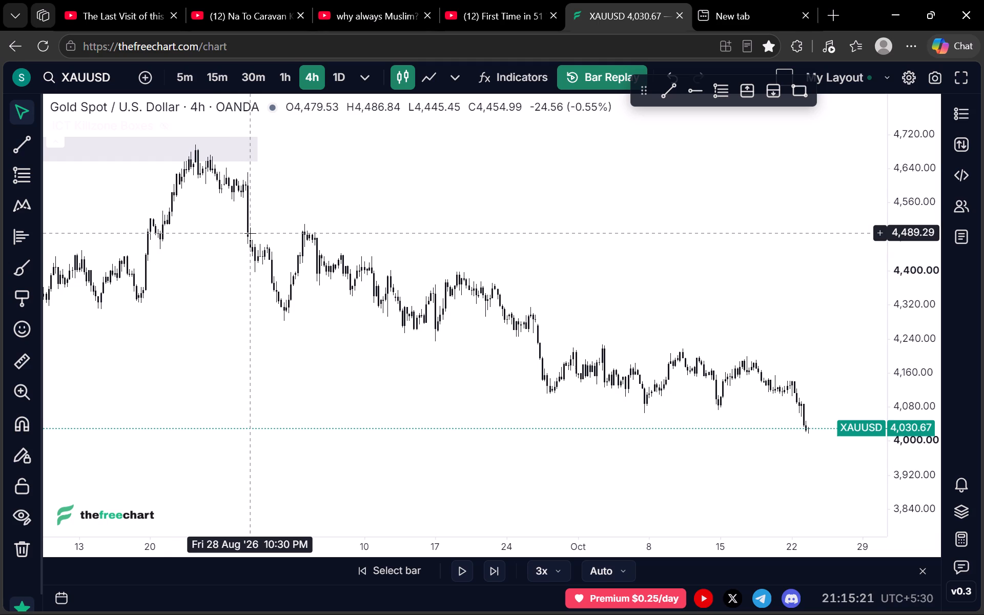
{"action": "scroll", "coordinate": [904, 304], "scroll_direction": "up", "scroll_amount": 2}
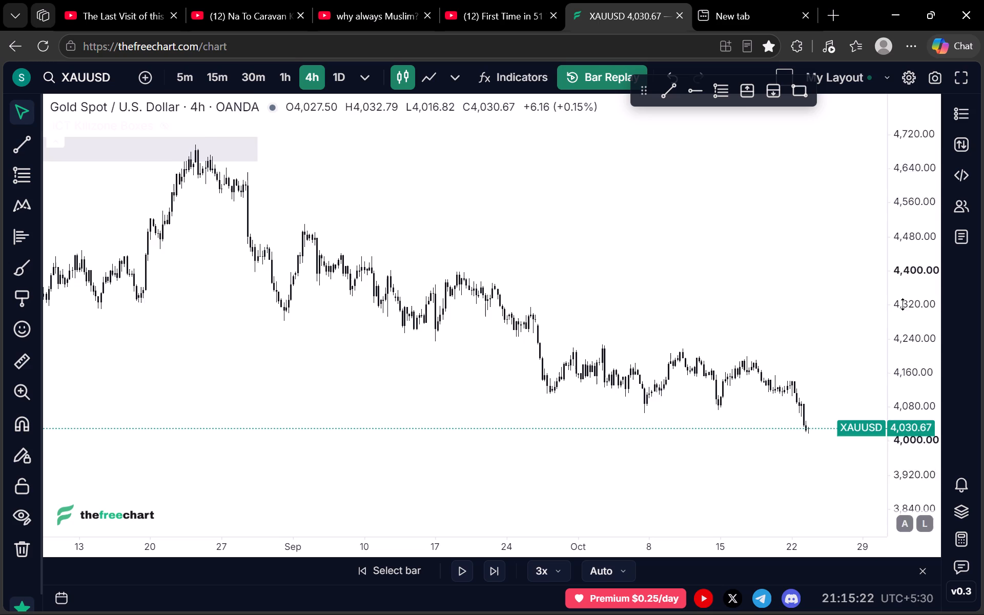
{"action": "scroll", "coordinate": [903, 304], "scroll_direction": "up", "scroll_amount": 10}
{"action": "scroll", "coordinate": [768, 263], "scroll_direction": "down", "scroll_amount": 7}
{"action": "scroll", "coordinate": [684, 330], "scroll_direction": "up", "scroll_amount": 5}
{"action": "left_click_drag", "start_coordinate": [486, 188], "coordinate": [496, 318]}
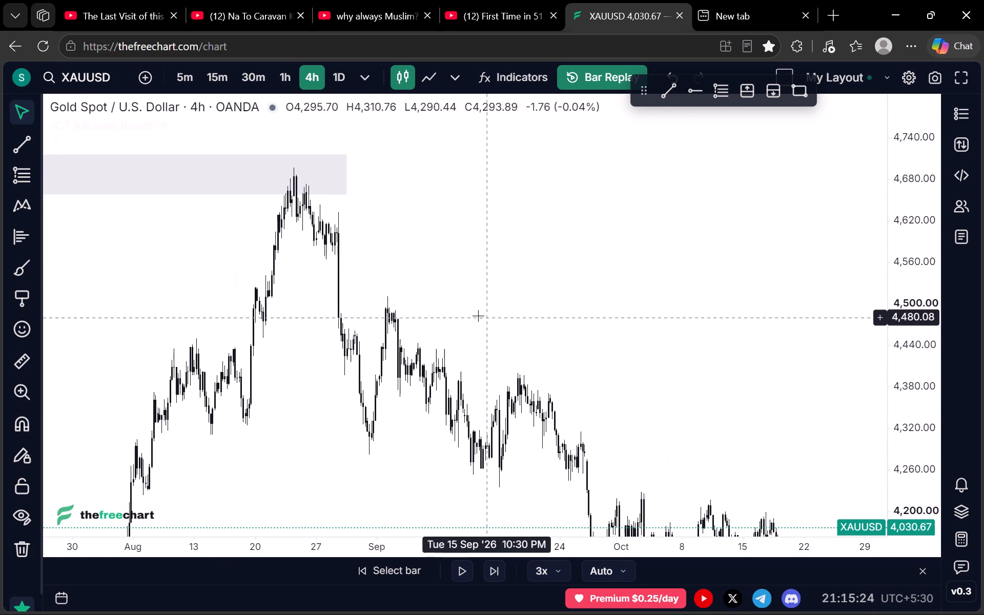
{"action": "left_click", "coordinate": [799, 88]}
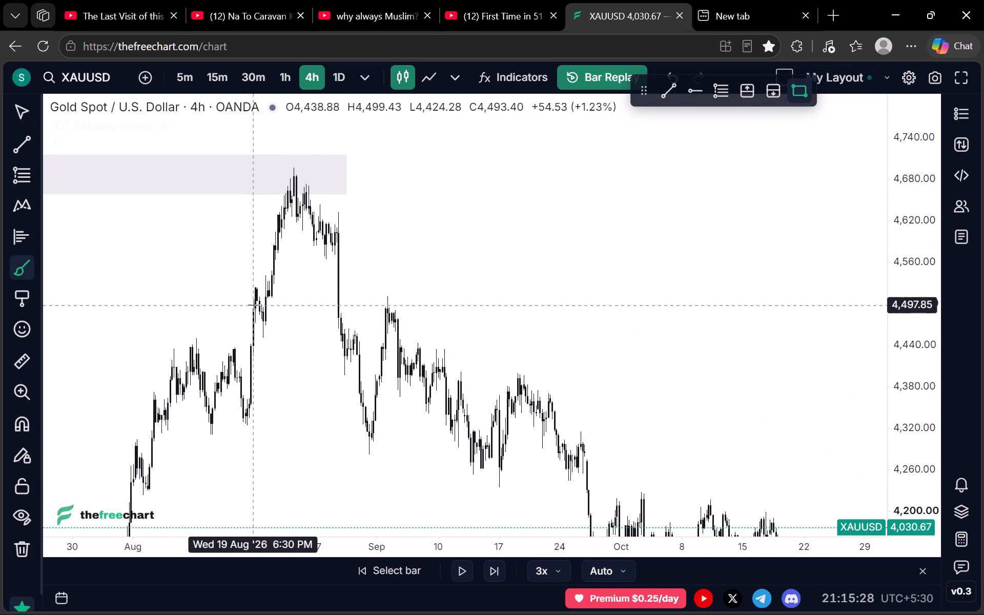
{"action": "left_click", "coordinate": [259, 299]}
{"action": "left_click", "coordinate": [472, 308]}
{"action": "left_click", "coordinate": [525, 301]}
Adjust the second rectangle to start at 20 August 2026 2:30 AM and span about 4,499 to 4,510.
{"action": "scroll", "coordinate": [438, 351], "scroll_direction": "up", "scroll_amount": 2}
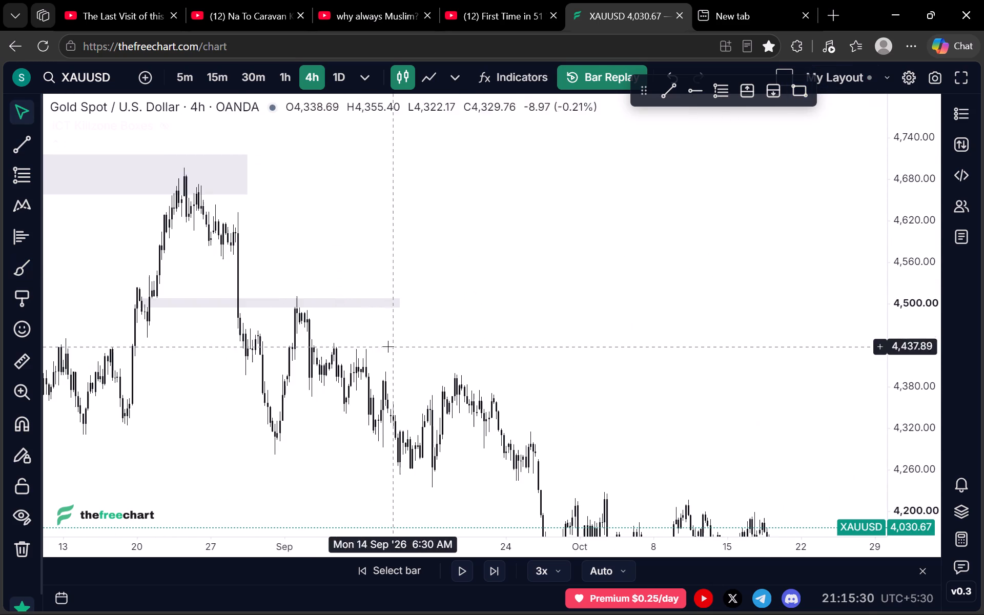
{"action": "scroll", "coordinate": [297, 338], "scroll_direction": "up", "scroll_amount": 1}
{"action": "left_click_drag", "start_coordinate": [278, 336], "coordinate": [576, 336]}
{"action": "scroll", "coordinate": [910, 313], "scroll_direction": "up", "scroll_amount": 15}
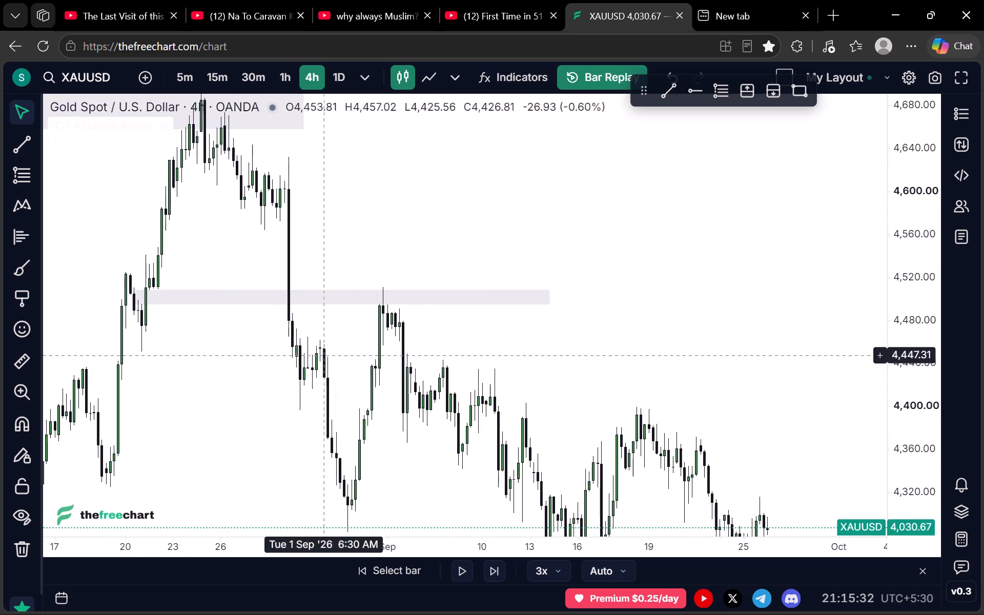
{"action": "left_click_drag", "start_coordinate": [245, 339], "coordinate": [360, 341]}
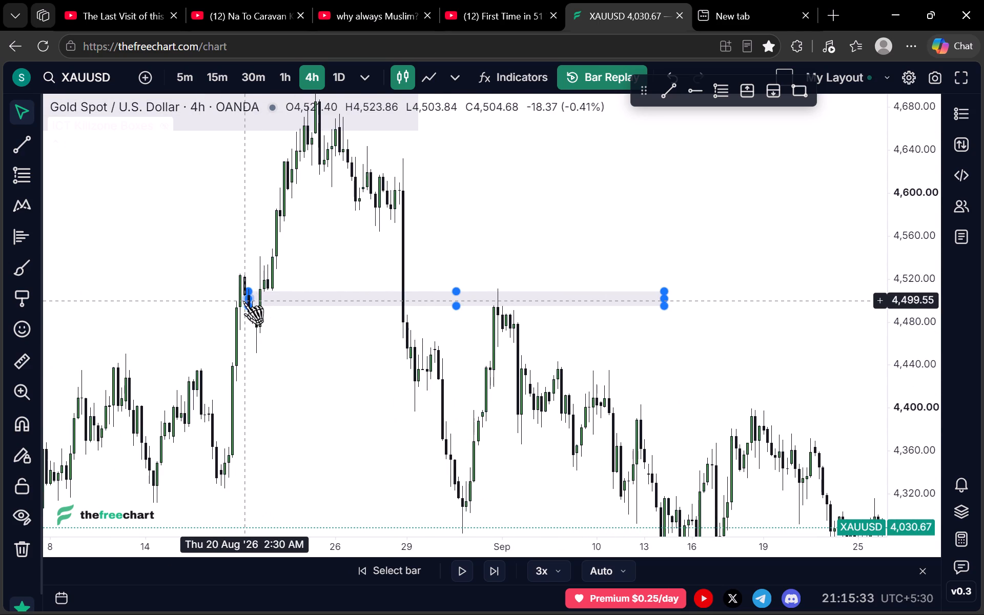
{"action": "left_click", "coordinate": [245, 301]}
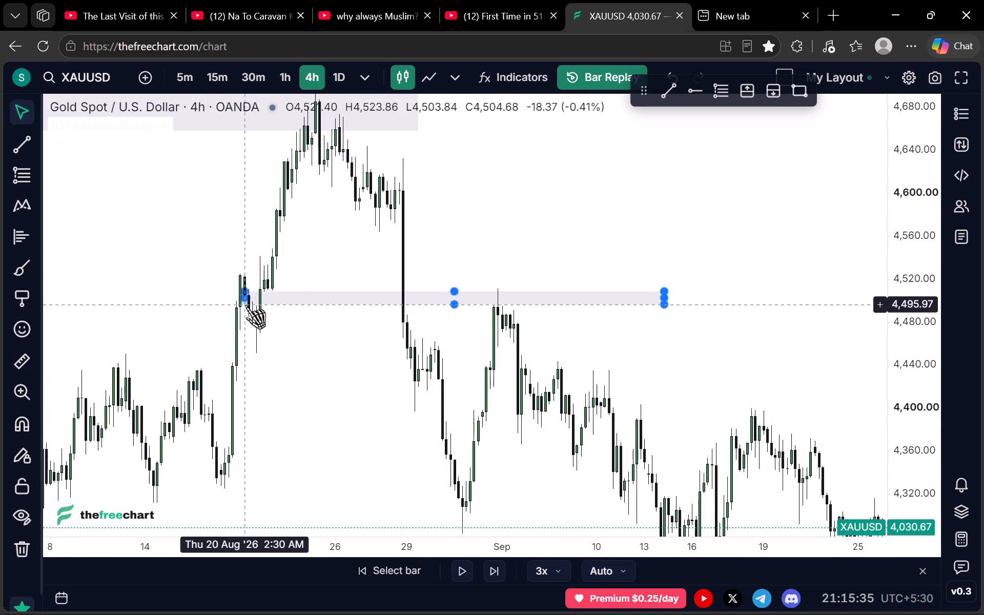
{"action": "left_click", "coordinate": [456, 292]}
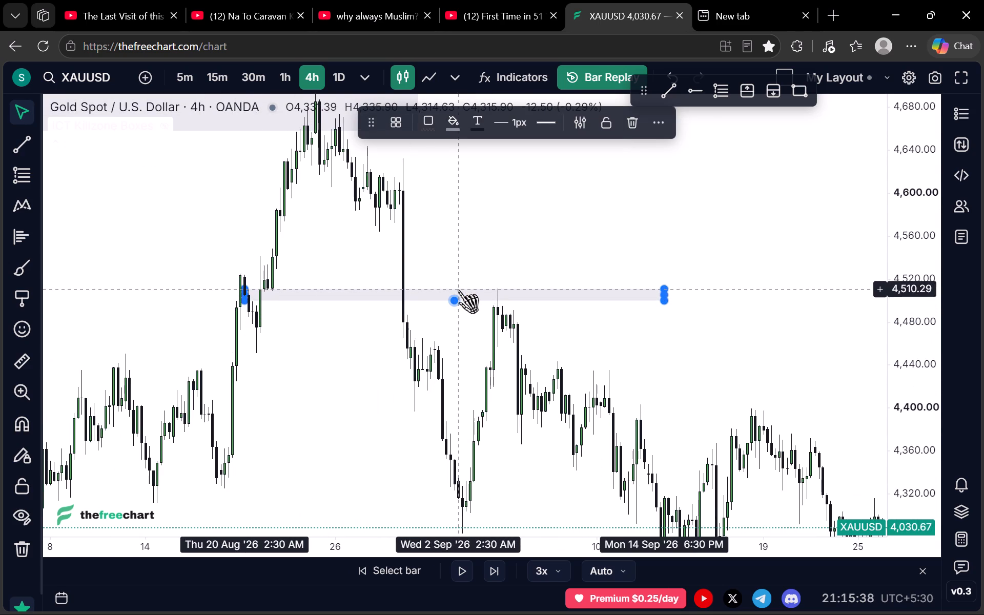
{"action": "left_click", "coordinate": [709, 321]}
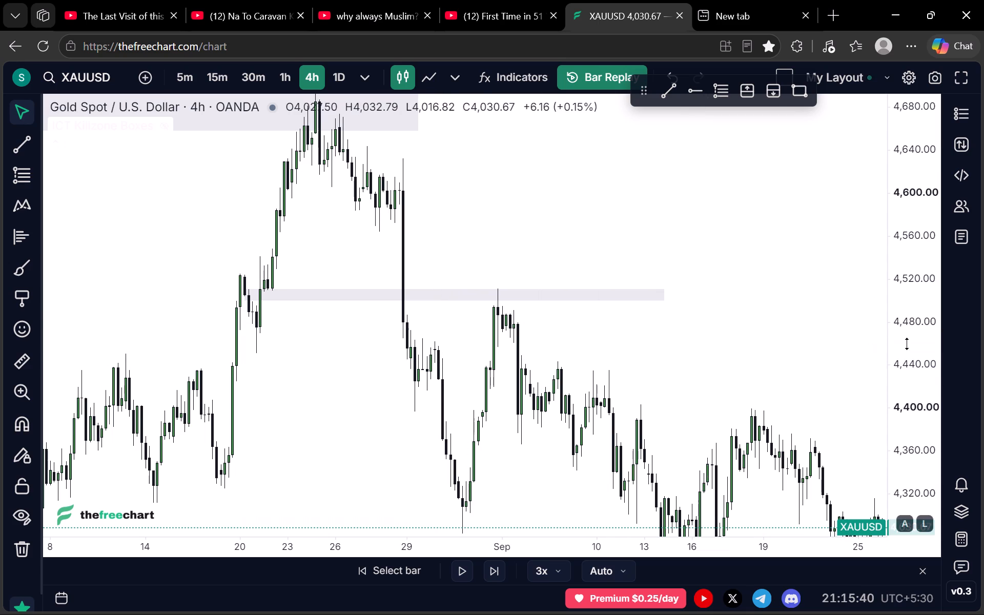
Examine how the late-August and early-September 4h candles relate to the adjusted second zone.
{"action": "scroll", "coordinate": [907, 343], "scroll_direction": "up", "scroll_amount": 13}
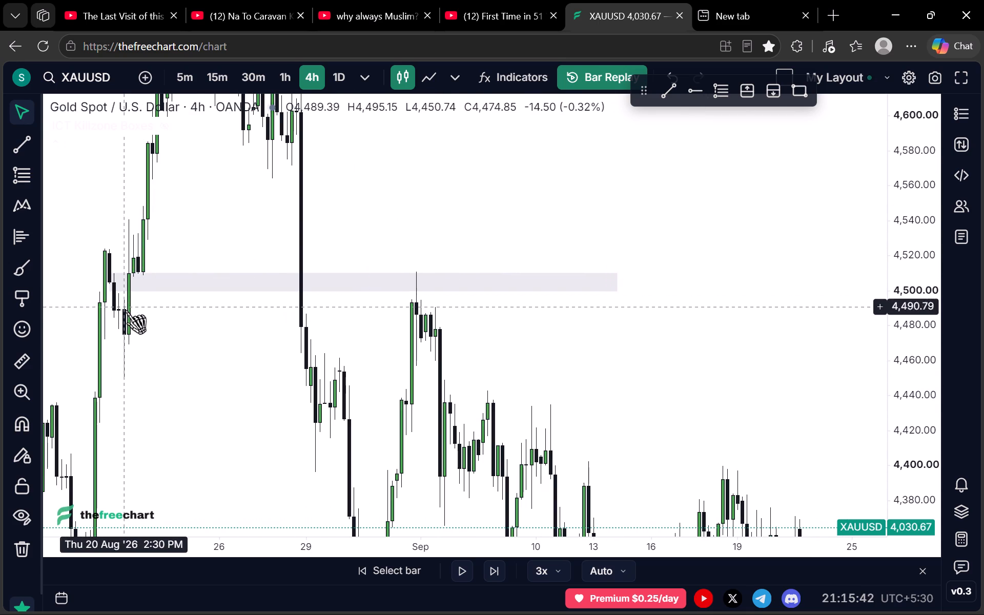
{"action": "scroll", "coordinate": [506, 382], "scroll_direction": "down", "scroll_amount": 3}
{"action": "left_click_drag", "start_coordinate": [513, 392], "coordinate": [493, 356]}
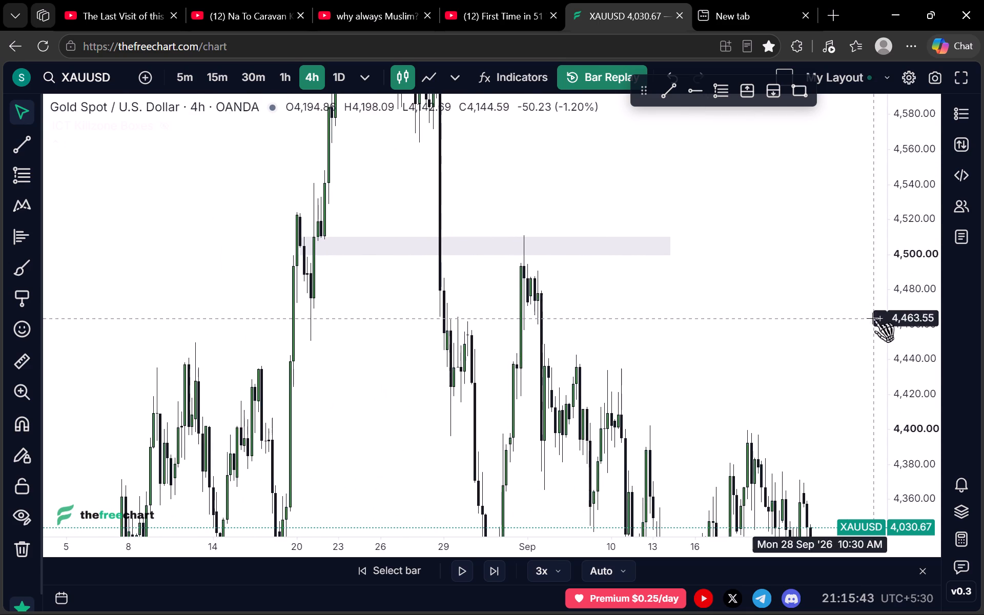
{"action": "scroll", "coordinate": [881, 319], "scroll_direction": "down", "scroll_amount": 16}
{"action": "scroll", "coordinate": [728, 391], "scroll_direction": "up", "scroll_amount": 7}
{"action": "left_click_drag", "start_coordinate": [519, 359], "coordinate": [460, 311]}
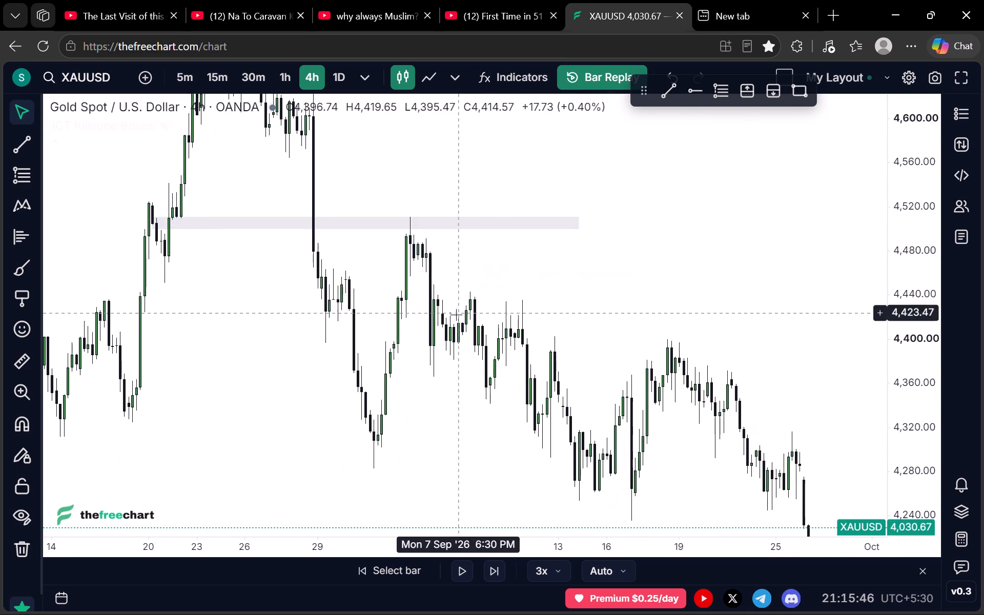
Examine the 4h decline from the early-September high into October 2026, focusing on the mid-September swing high.
{"action": "scroll", "coordinate": [899, 297], "scroll_direction": "down", "scroll_amount": 12}
{"action": "left_click_drag", "start_coordinate": [723, 344], "coordinate": [468, 255]}
{"action": "scroll", "coordinate": [516, 276], "scroll_direction": "down", "scroll_amount": 2}
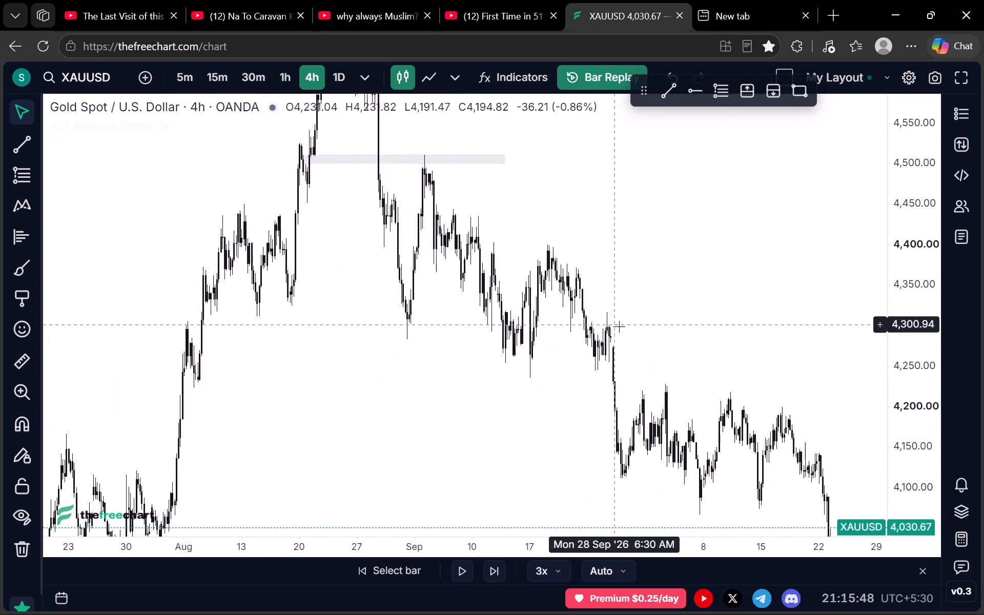
{"action": "left_click_drag", "start_coordinate": [638, 330], "coordinate": [368, 218]}
{"action": "scroll", "coordinate": [508, 266], "scroll_direction": "down", "scroll_amount": 3}
{"action": "left_click_drag", "start_coordinate": [529, 294], "coordinate": [670, 307]}
{"action": "scroll", "coordinate": [623, 295], "scroll_direction": "up", "scroll_amount": 4}
{"action": "left_click_drag", "start_coordinate": [530, 221], "coordinate": [555, 268]}
{"action": "scroll", "coordinate": [533, 269], "scroll_direction": "up", "scroll_amount": 4}
{"action": "left_click_drag", "start_coordinate": [430, 256], "coordinate": [810, 321]}
{"action": "scroll", "coordinate": [896, 300], "scroll_direction": "up", "scroll_amount": 9}
{"action": "scroll", "coordinate": [750, 218], "scroll_direction": "up", "scroll_amount": 3}
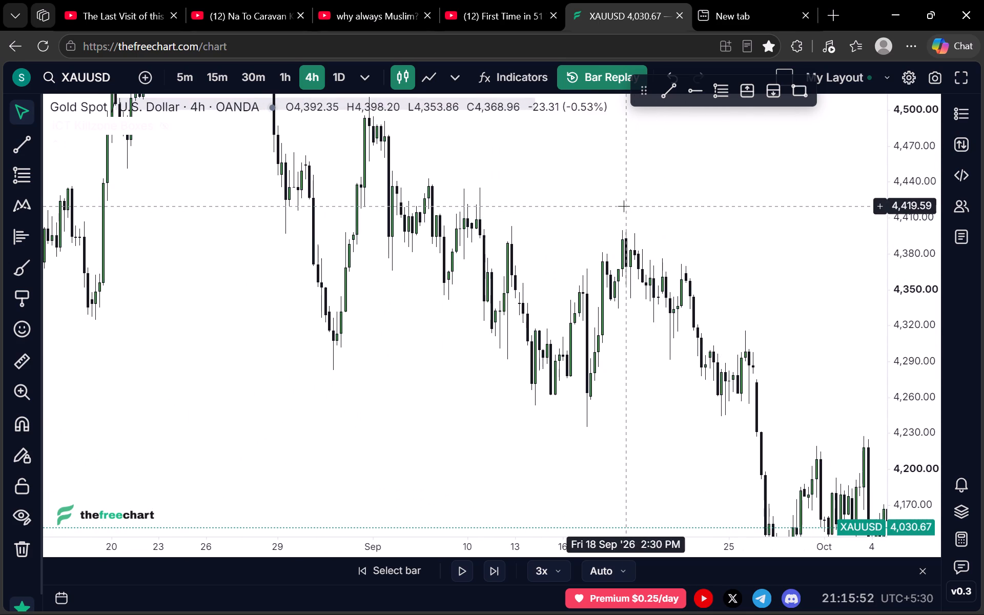
Examine the September swings on the 4h chart, then review both marked zones on the daily timeframe.
{"action": "scroll", "coordinate": [544, 203], "scroll_direction": "up", "scroll_amount": 3}
{"action": "left_click_drag", "start_coordinate": [452, 216], "coordinate": [439, 266]}
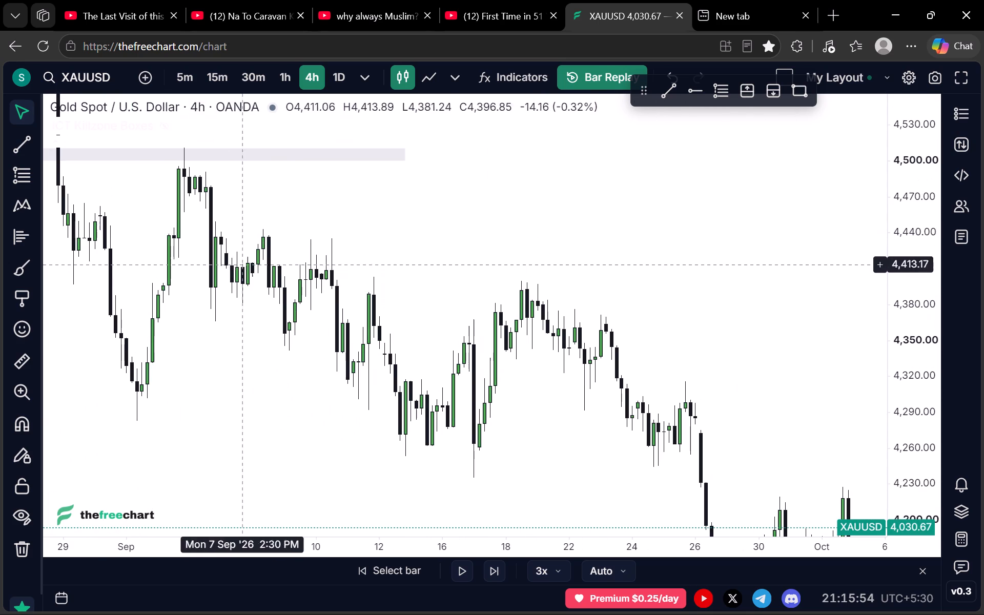
{"action": "left_click", "coordinate": [339, 78]}
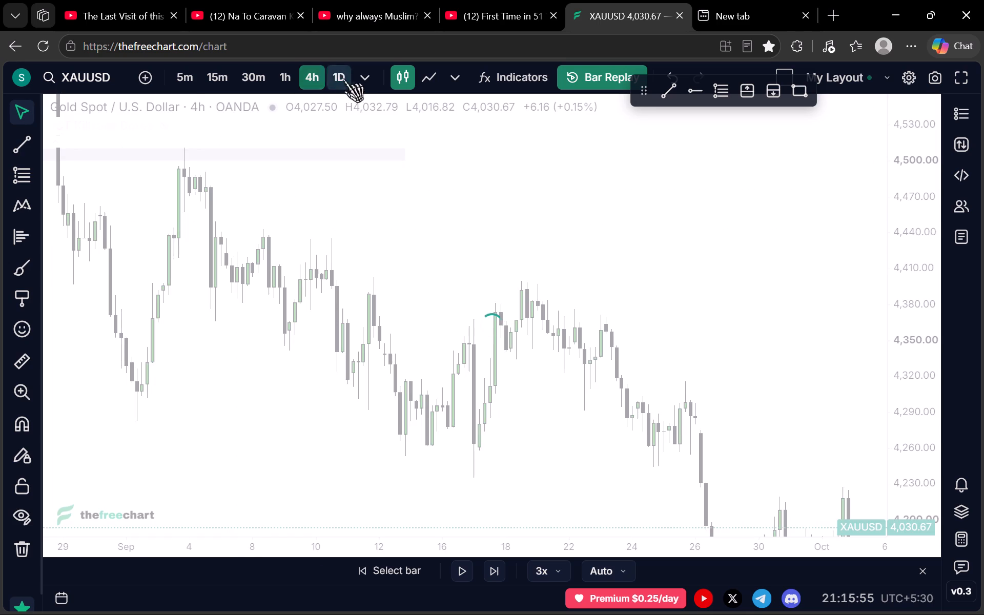
{"action": "scroll", "coordinate": [912, 258], "scroll_direction": "down", "scroll_amount": 11}
{"action": "left_click_drag", "start_coordinate": [617, 358], "coordinate": [579, 275]}
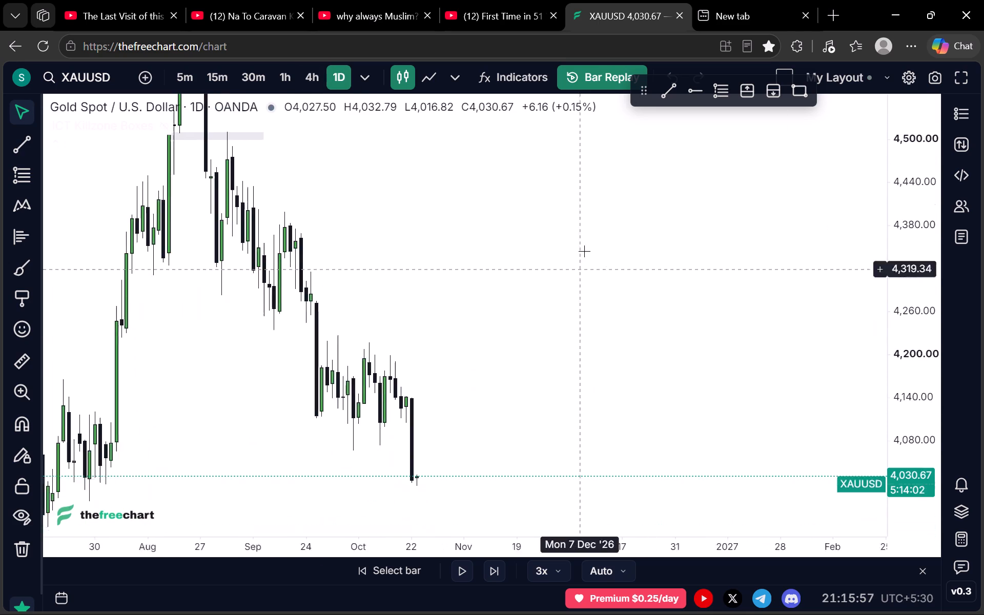
{"action": "scroll", "coordinate": [620, 270], "scroll_direction": "down", "scroll_amount": 1}
{"action": "scroll", "coordinate": [983, 327], "scroll_direction": "down", "scroll_amount": 12}
{"action": "left_click_drag", "start_coordinate": [545, 245], "coordinate": [593, 443]}
{"action": "scroll", "coordinate": [593, 413], "scroll_direction": "down", "scroll_amount": 1}
{"action": "scroll", "coordinate": [548, 420], "scroll_direction": "up", "scroll_amount": 5}
{"action": "scroll", "coordinate": [319, 344], "scroll_direction": "up", "scroll_amount": 3}
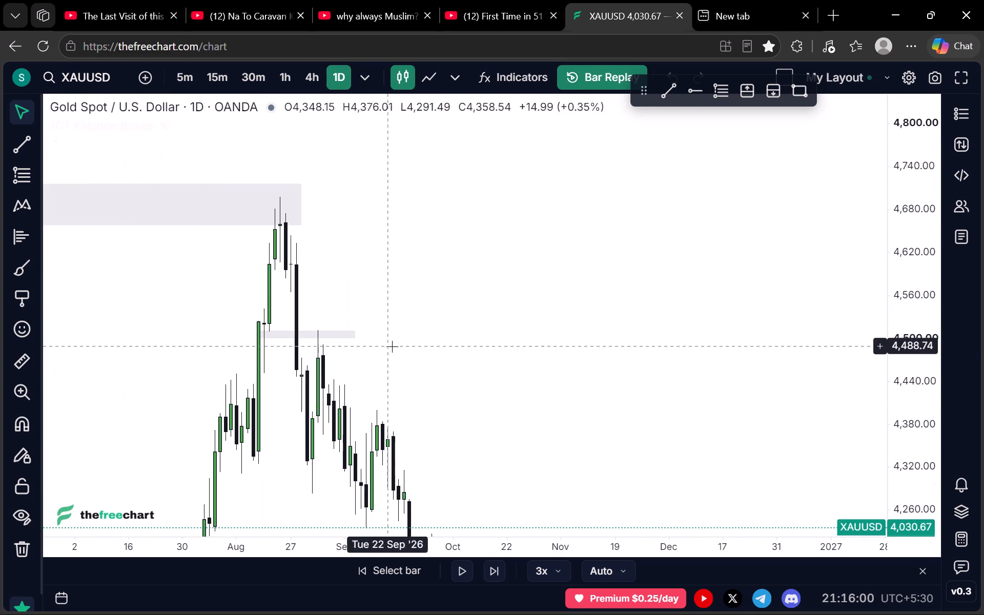
{"action": "left_click_drag", "start_coordinate": [435, 350], "coordinate": [516, 345]}
{"action": "scroll", "coordinate": [485, 320], "scroll_direction": "up", "scroll_amount": 2}
Switch to the 1h timeframe and examine price around the second zone from mid-August to mid-September 2026.
{"action": "left_click", "coordinate": [288, 71]}
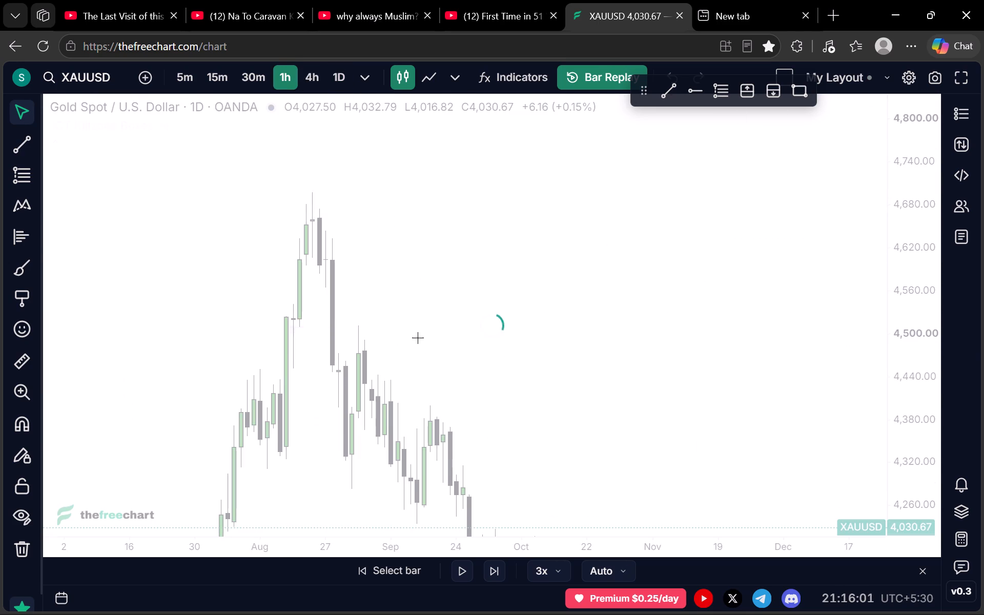
{"action": "scroll", "coordinate": [411, 334], "scroll_direction": "down", "scroll_amount": 12}
{"action": "left_click_drag", "start_coordinate": [281, 339], "coordinate": [649, 406]}
{"action": "scroll", "coordinate": [549, 384], "scroll_direction": "down", "scroll_amount": 5}
{"action": "left_click_drag", "start_coordinate": [383, 348], "coordinate": [732, 405]}
{"action": "scroll", "coordinate": [659, 395], "scroll_direction": "down", "scroll_amount": 5}
{"action": "left_click_drag", "start_coordinate": [421, 351], "coordinate": [715, 359]}
{"action": "scroll", "coordinate": [931, 346], "scroll_direction": "up", "scroll_amount": 20}
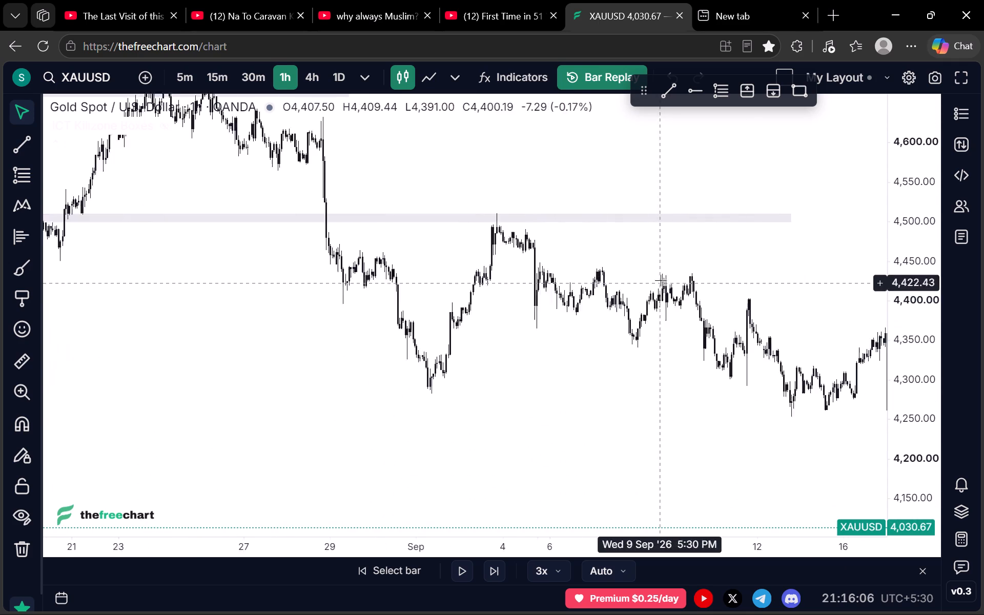
{"action": "left_click_drag", "start_coordinate": [662, 286], "coordinate": [675, 374]}
{"action": "scroll", "coordinate": [903, 359], "scroll_direction": "up", "scroll_amount": 13}
{"action": "scroll", "coordinate": [309, 375], "scroll_direction": "down", "scroll_amount": 4}
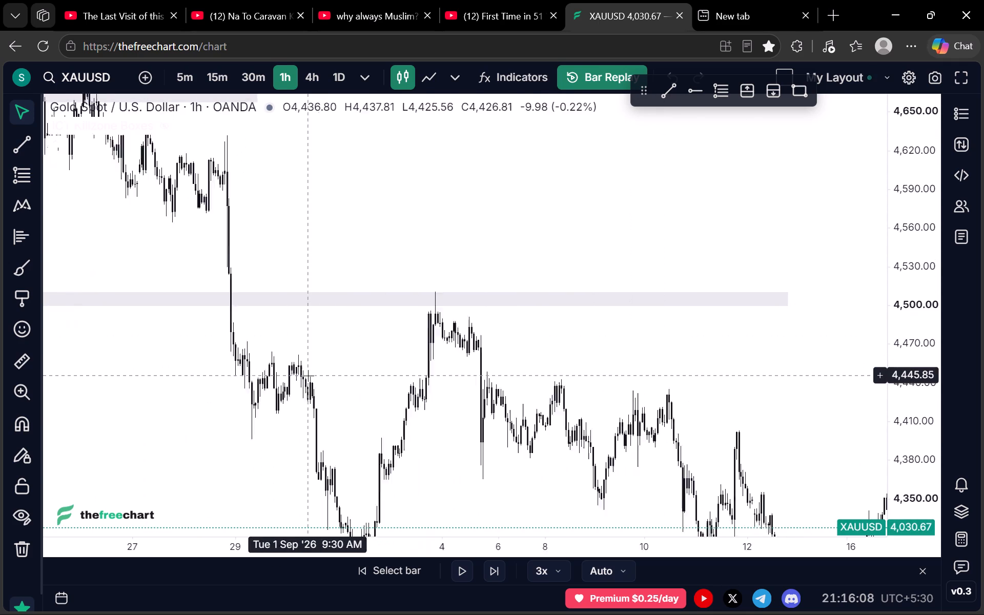
{"action": "left_click_drag", "start_coordinate": [309, 372], "coordinate": [470, 372]}
{"action": "scroll", "coordinate": [480, 372], "scroll_direction": "up", "scroll_amount": 3}
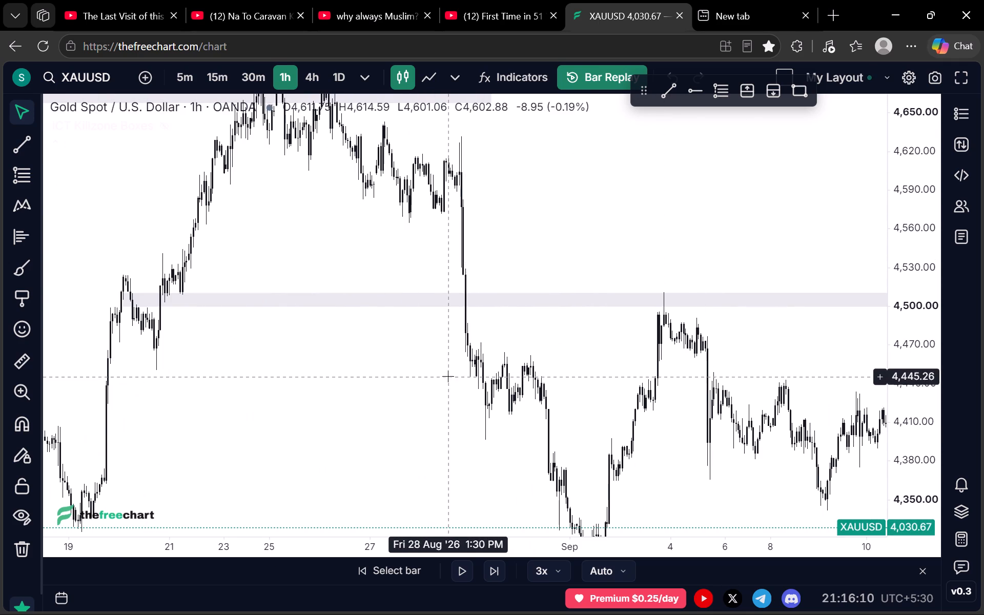
Examine how the 1h candles react to the second zone at the early-September swing high and the decline following it.
{"action": "scroll", "coordinate": [445, 373], "scroll_direction": "down", "scroll_amount": 2}
{"action": "left_click_drag", "start_coordinate": [575, 352], "coordinate": [432, 336]}
{"action": "scroll", "coordinate": [494, 344], "scroll_direction": "up", "scroll_amount": 3}
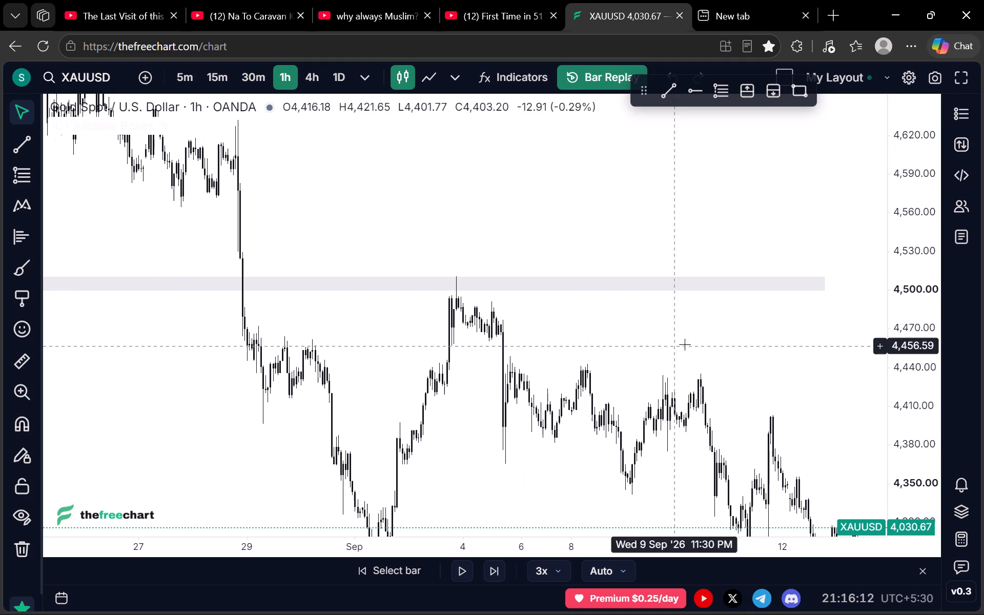
{"action": "scroll", "coordinate": [898, 331], "scroll_direction": "up", "scroll_amount": 12}
{"action": "scroll", "coordinate": [332, 340], "scroll_direction": "down", "scroll_amount": 2}
{"action": "scroll", "coordinate": [291, 364], "scroll_direction": "down", "scroll_amount": 4}
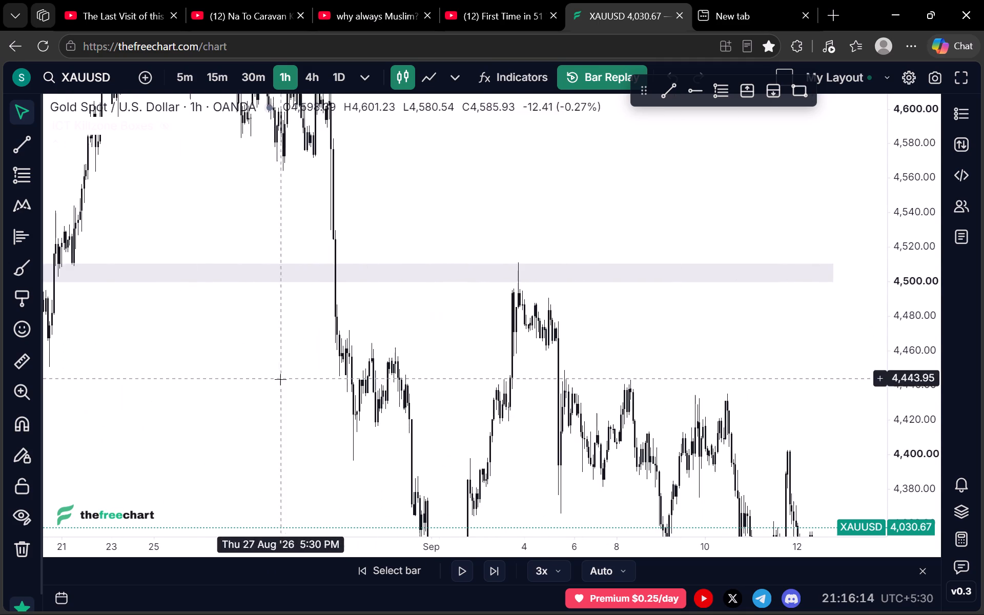
{"action": "left_click_drag", "start_coordinate": [186, 341], "coordinate": [320, 341]}
{"action": "scroll", "coordinate": [297, 344], "scroll_direction": "up", "scroll_amount": 2}
{"action": "left_click_drag", "start_coordinate": [470, 333], "coordinate": [254, 348]}
{"action": "scroll", "coordinate": [349, 345], "scroll_direction": "up", "scroll_amount": 3}
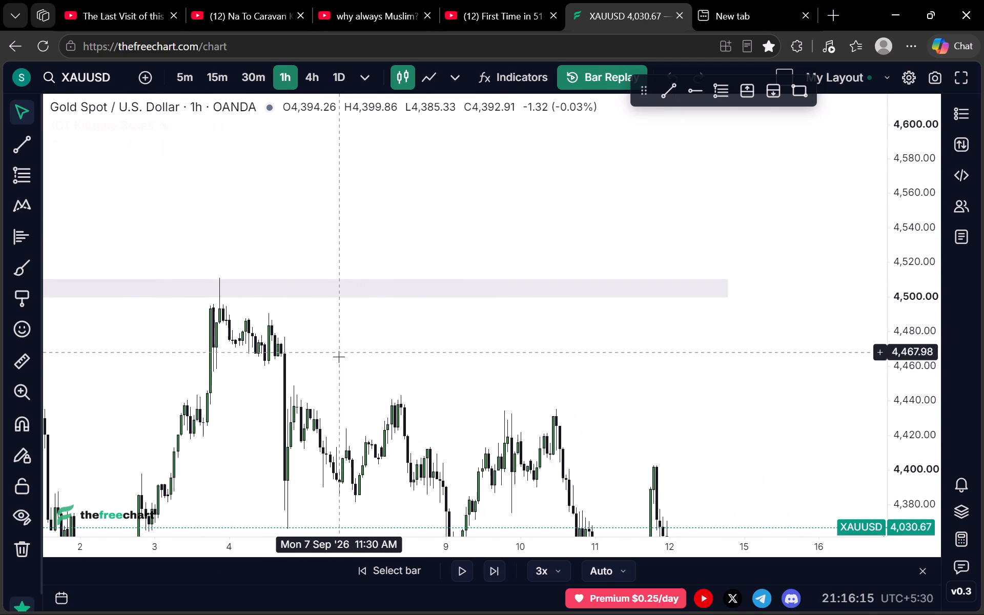
{"action": "left_click_drag", "start_coordinate": [341, 359], "coordinate": [480, 314]}
{"action": "scroll", "coordinate": [899, 306], "scroll_direction": "up", "scroll_amount": 7}
{"action": "scroll", "coordinate": [895, 301], "scroll_direction": "down", "scroll_amount": 8}
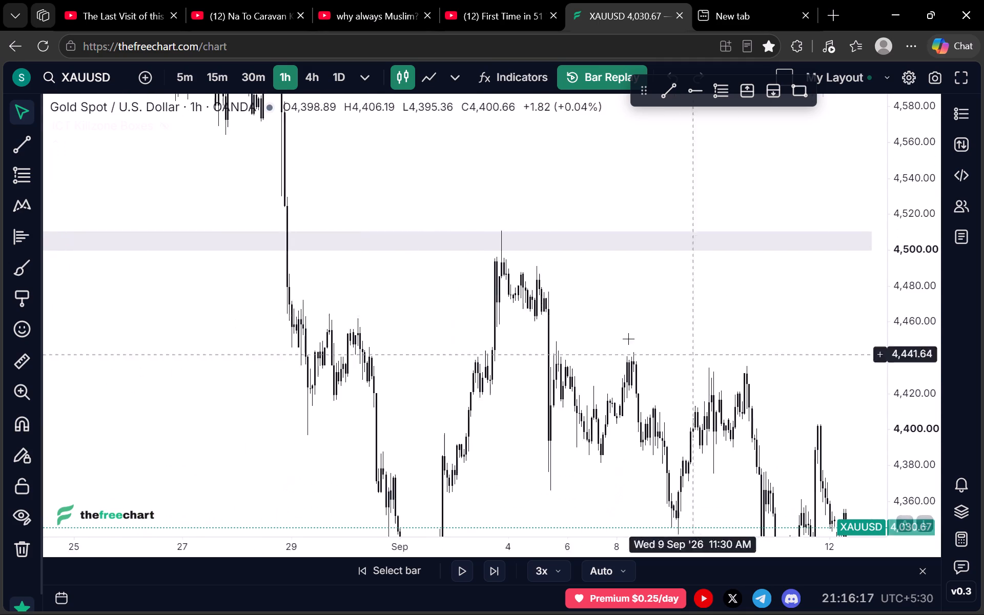
{"action": "scroll", "coordinate": [597, 329], "scroll_direction": "down", "scroll_amount": 4}
{"action": "scroll", "coordinate": [890, 278], "scroll_direction": "down", "scroll_amount": 7}
{"action": "scroll", "coordinate": [706, 310], "scroll_direction": "up", "scroll_amount": 5}
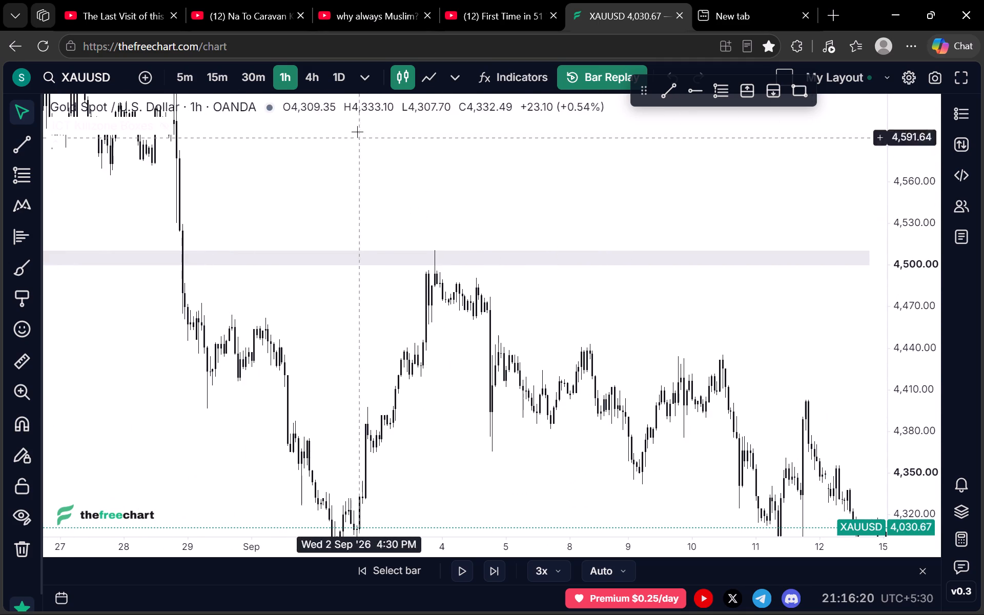
Compare the second zone's position against the candles on the 4h and daily timeframes.
{"action": "left_click", "coordinate": [314, 78]}
{"action": "scroll", "coordinate": [567, 317], "scroll_direction": "down", "scroll_amount": 5}
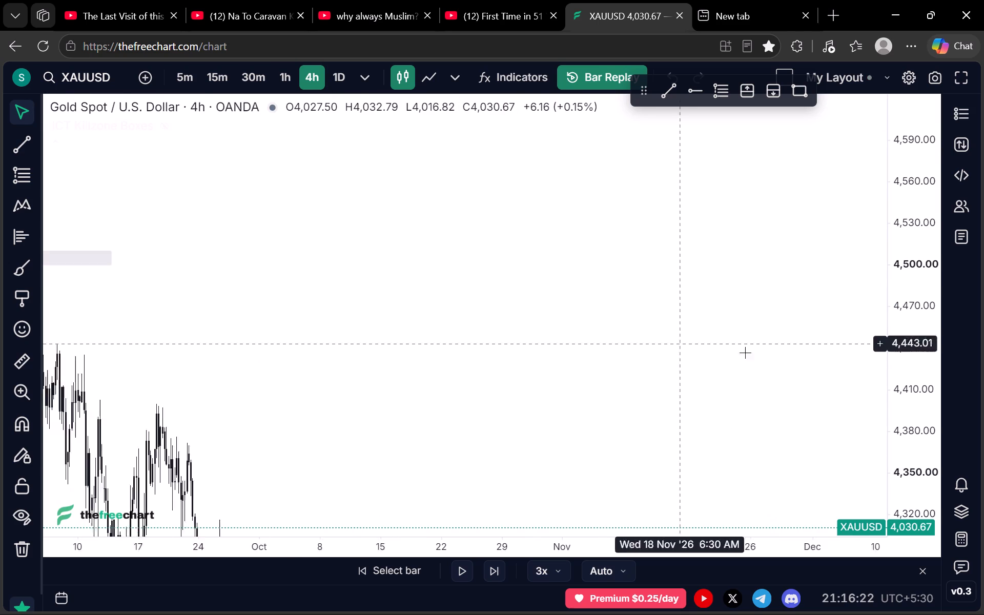
{"action": "scroll", "coordinate": [938, 314], "scroll_direction": "down", "scroll_amount": 10}
{"action": "left_click_drag", "start_coordinate": [283, 345], "coordinate": [740, 321]}
{"action": "scroll", "coordinate": [768, 324], "scroll_direction": "up", "scroll_amount": 10}
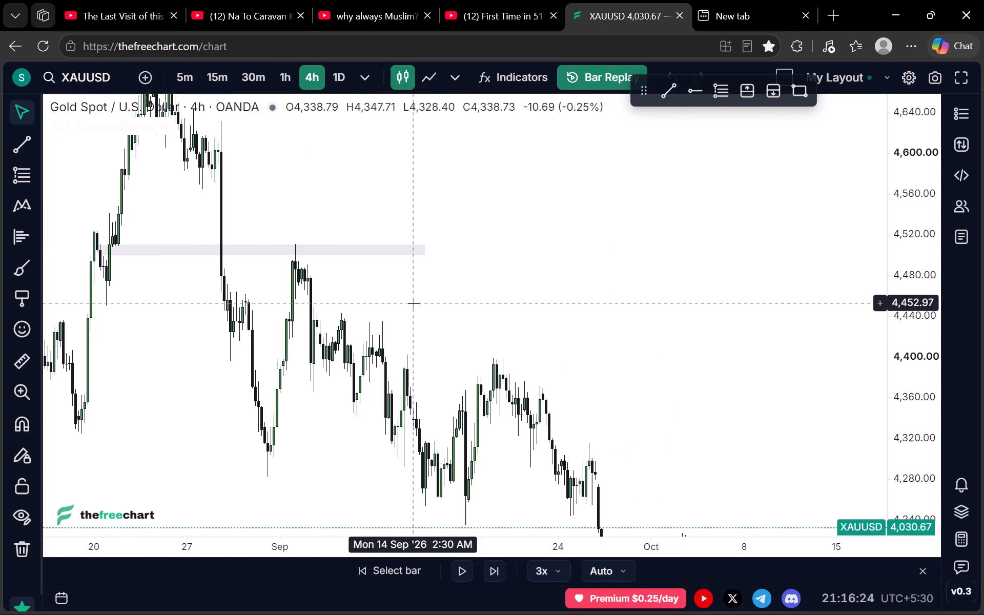
{"action": "left_click_drag", "start_coordinate": [431, 310], "coordinate": [634, 323]}
{"action": "scroll", "coordinate": [671, 331], "scroll_direction": "up", "scroll_amount": 1}
{"action": "left_click", "coordinate": [337, 77]}
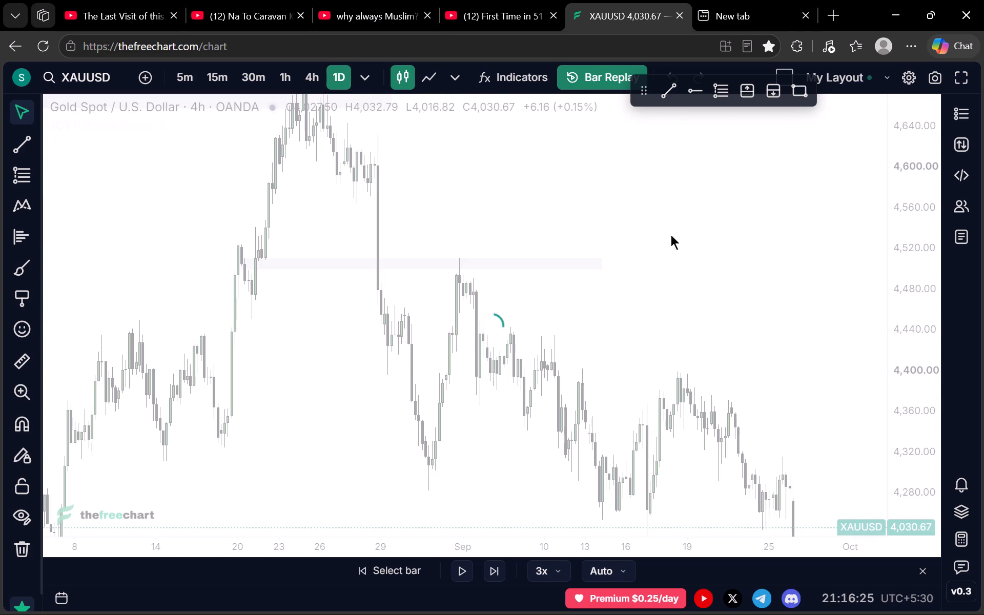
{"action": "scroll", "coordinate": [919, 244], "scroll_direction": "down", "scroll_amount": 7}
{"action": "scroll", "coordinate": [662, 336], "scroll_direction": "up", "scroll_amount": 6}
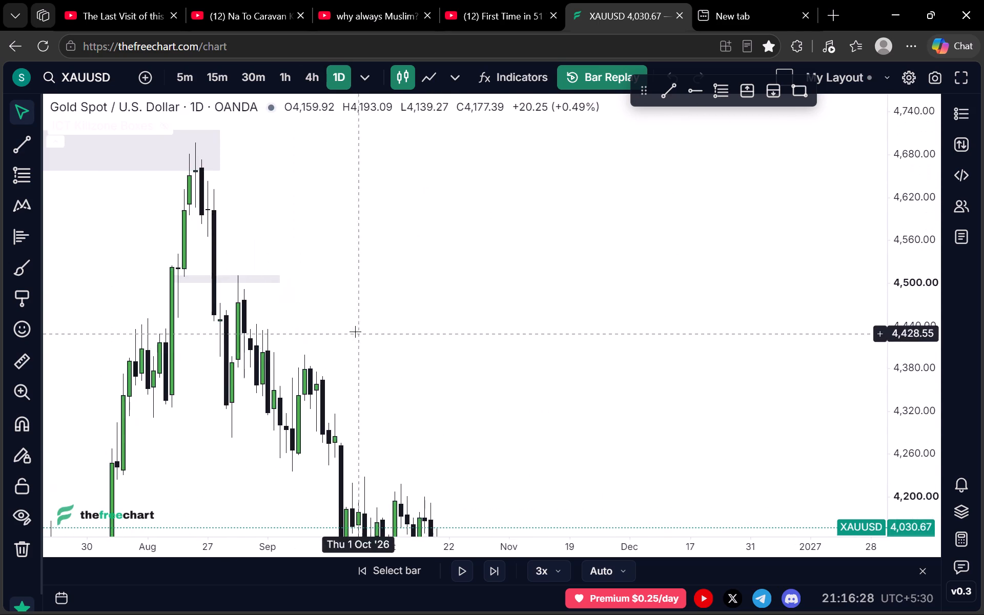
{"action": "left_click_drag", "start_coordinate": [355, 332], "coordinate": [484, 302]}
Return to the 4h timeframe and examine both zones against the August rally and the September decline.
{"action": "left_click", "coordinate": [314, 76]}
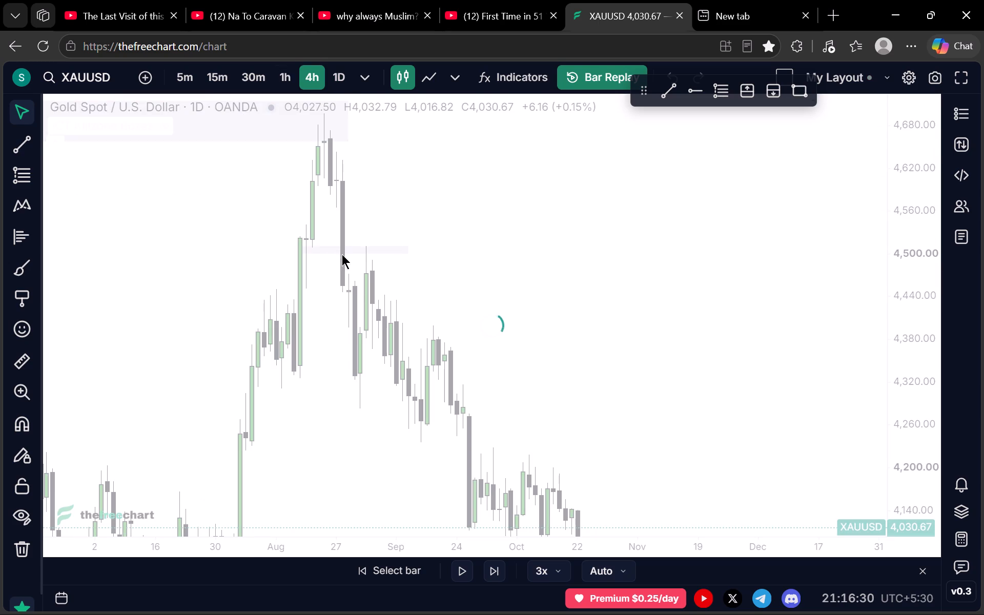
{"action": "scroll", "coordinate": [345, 280], "scroll_direction": "down", "scroll_amount": 11}
{"action": "scroll", "coordinate": [202, 327], "scroll_direction": "down", "scroll_amount": 1}
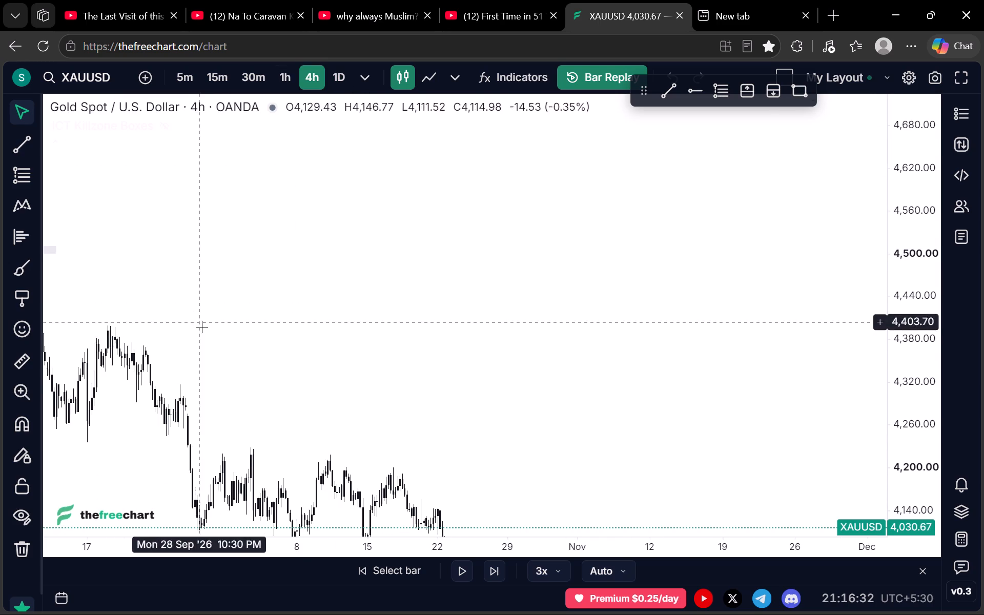
{"action": "left_click_drag", "start_coordinate": [203, 330], "coordinate": [638, 342]}
{"action": "scroll", "coordinate": [427, 317], "scroll_direction": "up", "scroll_amount": 2}
{"action": "left_click_drag", "start_coordinate": [367, 319], "coordinate": [621, 333]}
{"action": "scroll", "coordinate": [559, 334], "scroll_direction": "up", "scroll_amount": 3}
{"action": "left_click_drag", "start_coordinate": [400, 314], "coordinate": [652, 315]}
{"action": "scroll", "coordinate": [893, 301], "scroll_direction": "up", "scroll_amount": 5}
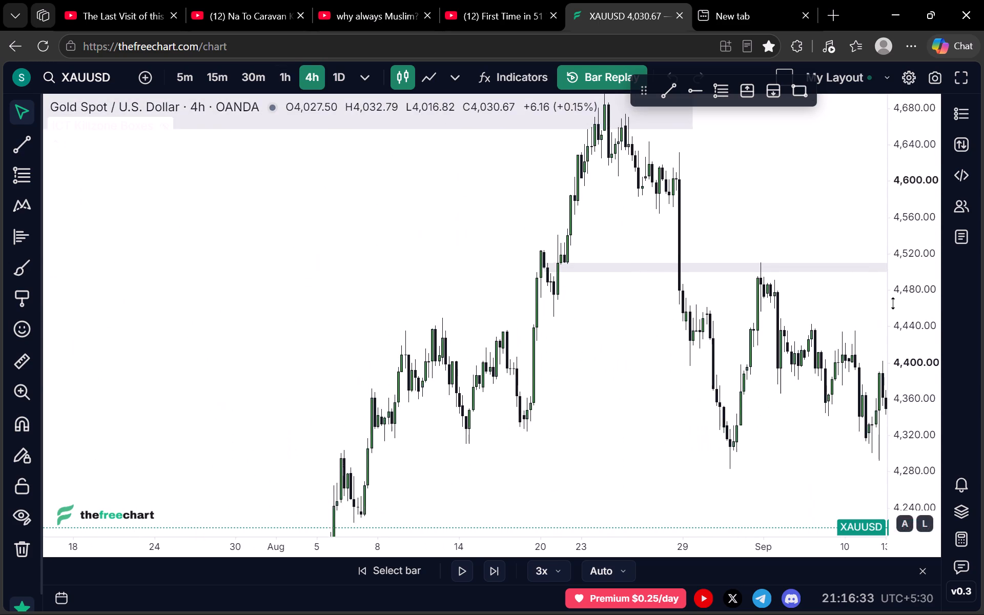
{"action": "scroll", "coordinate": [893, 303], "scroll_direction": "up", "scroll_amount": 7}
{"action": "left_click_drag", "start_coordinate": [716, 303], "coordinate": [440, 357]}
On the 1h chart, adjust the second zone to start at 20 August 2026 1:30 PM with its lower edge at about 4,493.
{"action": "left_click", "coordinate": [278, 74]}
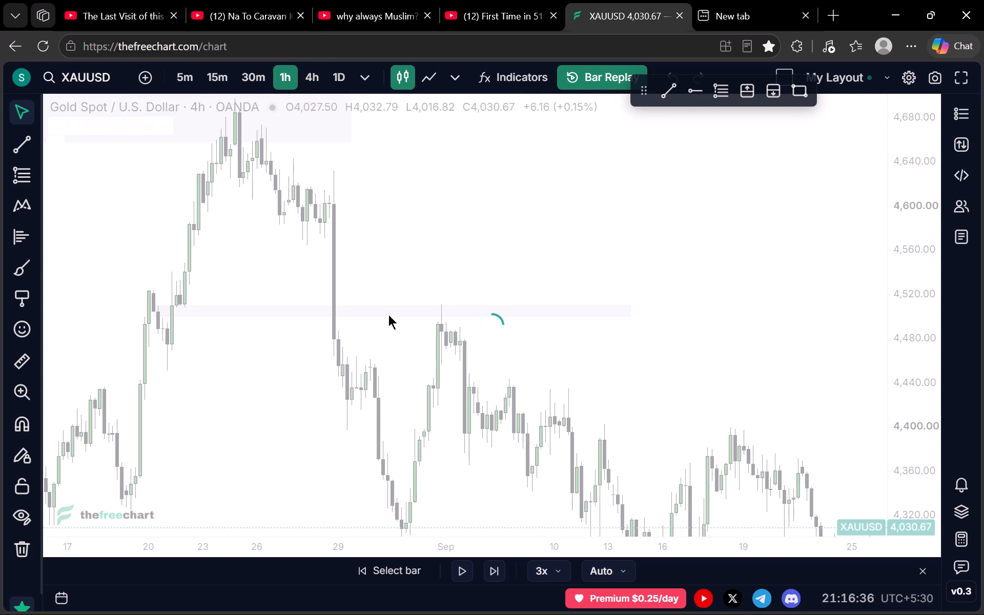
{"action": "scroll", "coordinate": [387, 319], "scroll_direction": "down", "scroll_amount": 12}
{"action": "left_click_drag", "start_coordinate": [256, 341], "coordinate": [684, 411]}
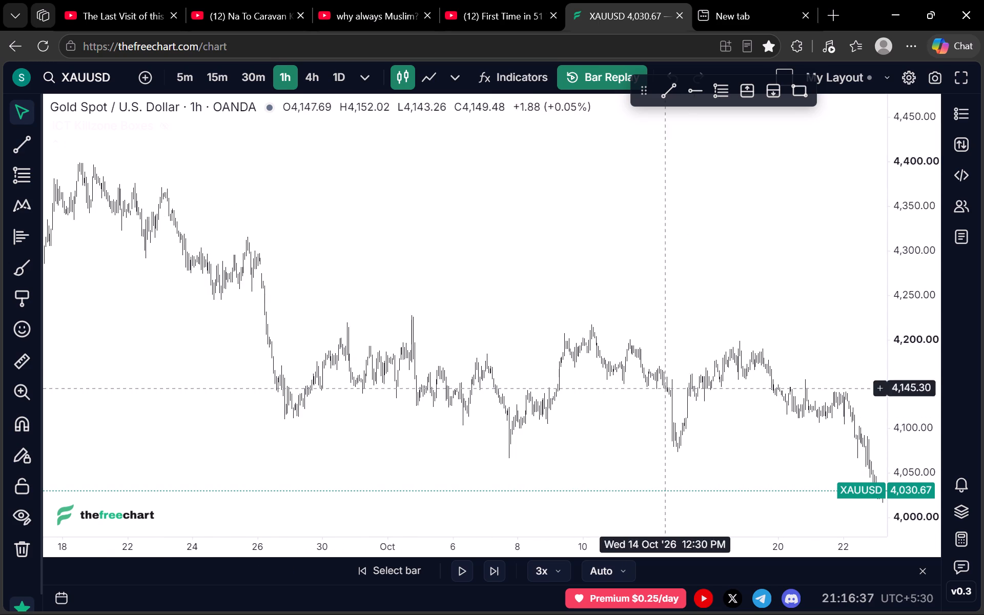
{"action": "scroll", "coordinate": [531, 344], "scroll_direction": "down", "scroll_amount": 9}
{"action": "left_click_drag", "start_coordinate": [382, 360], "coordinate": [901, 374]}
{"action": "scroll", "coordinate": [927, 345], "scroll_direction": "up", "scroll_amount": 13}
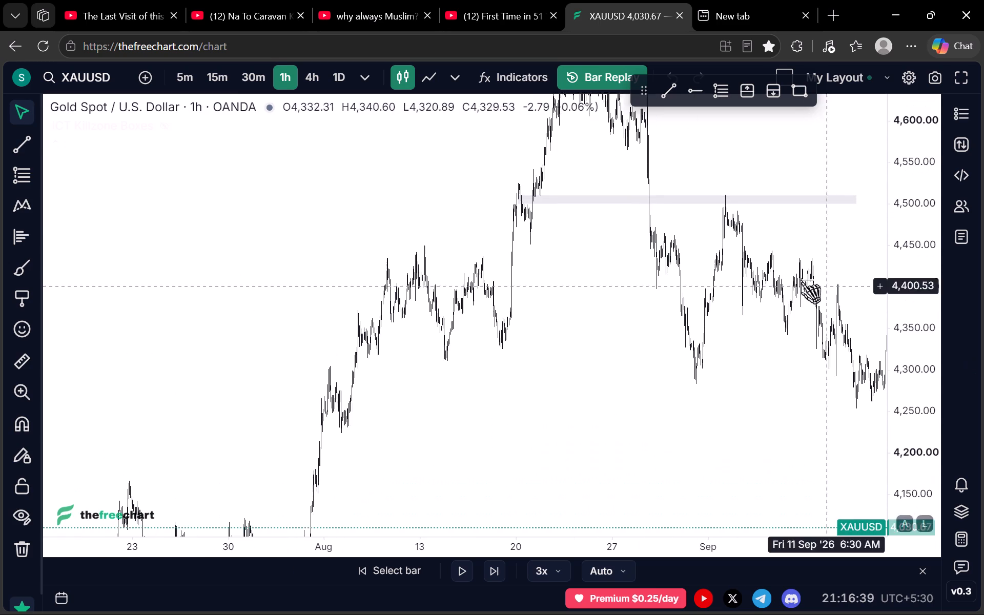
{"action": "scroll", "coordinate": [800, 280], "scroll_direction": "up", "scroll_amount": 7}
{"action": "left_click_drag", "start_coordinate": [689, 260], "coordinate": [651, 364]}
{"action": "scroll", "coordinate": [909, 359], "scroll_direction": "up", "scroll_amount": 14}
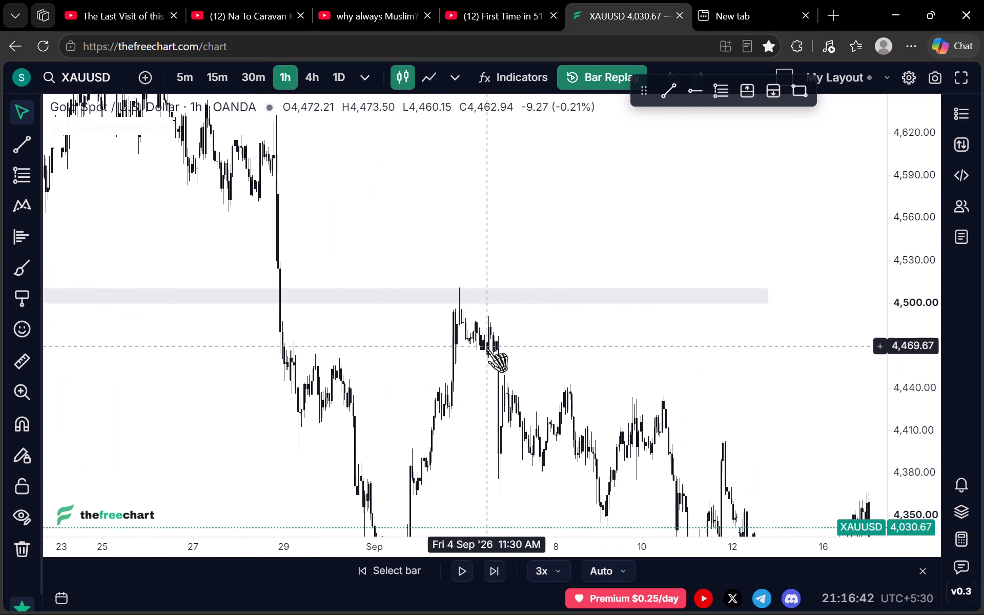
{"action": "scroll", "coordinate": [442, 385], "scroll_direction": "down", "scroll_amount": 4}
{"action": "scroll", "coordinate": [468, 365], "scroll_direction": "up", "scroll_amount": 4}
{"action": "left_click_drag", "start_coordinate": [274, 364], "coordinate": [445, 361]}
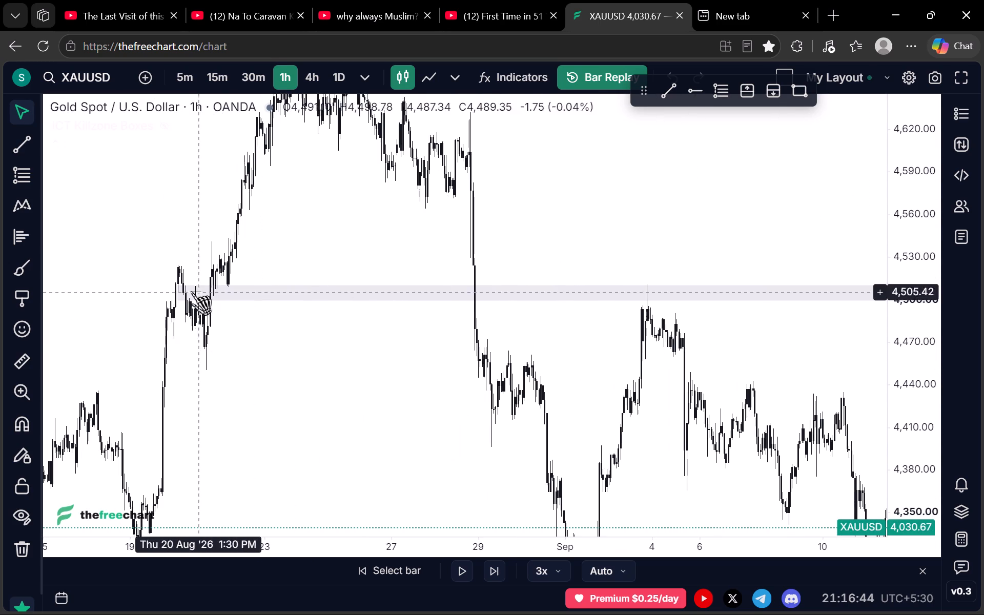
{"action": "left_click_drag", "start_coordinate": [179, 304], "coordinate": [199, 310]}
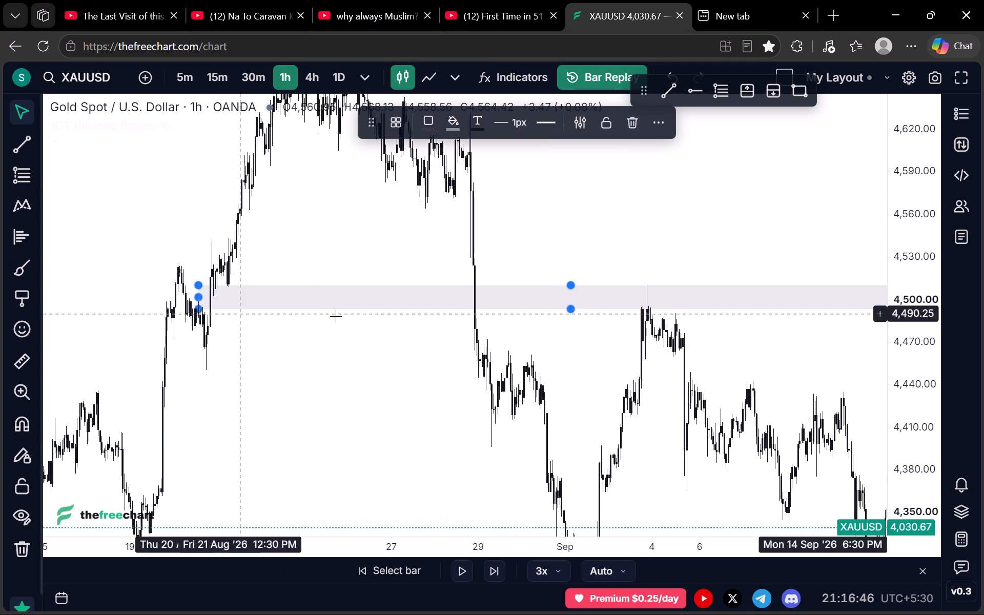
{"action": "left_click", "coordinate": [371, 317]}
{"action": "left_click_drag", "start_coordinate": [526, 353], "coordinate": [477, 334]}
{"action": "left_click_drag", "start_coordinate": [657, 343], "coordinate": [627, 344]}
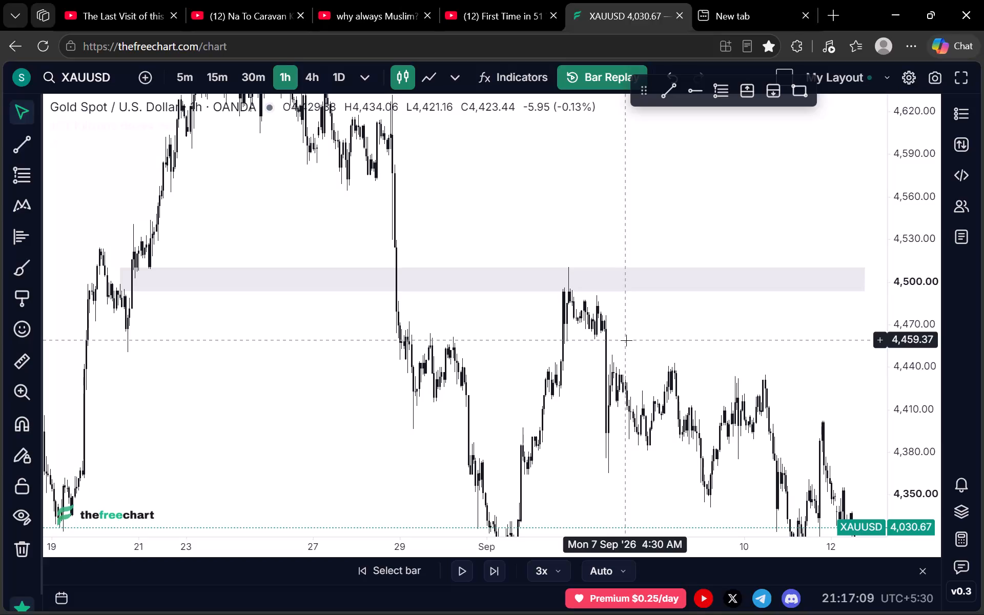
Narrow the second zone on the 1h chart to span about 4,496 to 4,504.
{"action": "scroll", "coordinate": [910, 323], "scroll_direction": "up", "scroll_amount": 8}
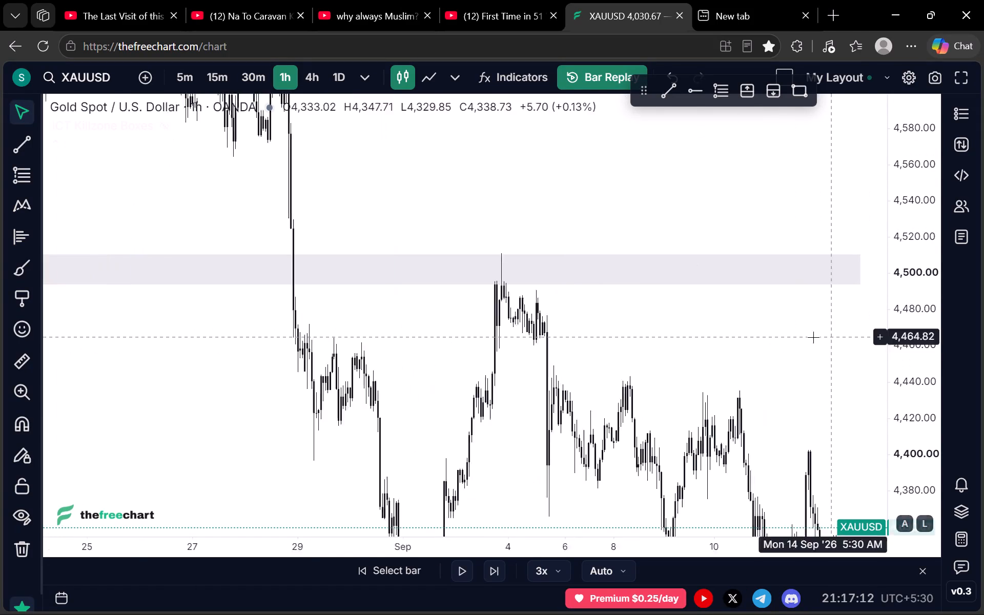
{"action": "scroll", "coordinate": [552, 335], "scroll_direction": "down", "scroll_amount": 2}
{"action": "scroll", "coordinate": [382, 314], "scroll_direction": "down", "scroll_amount": 2}
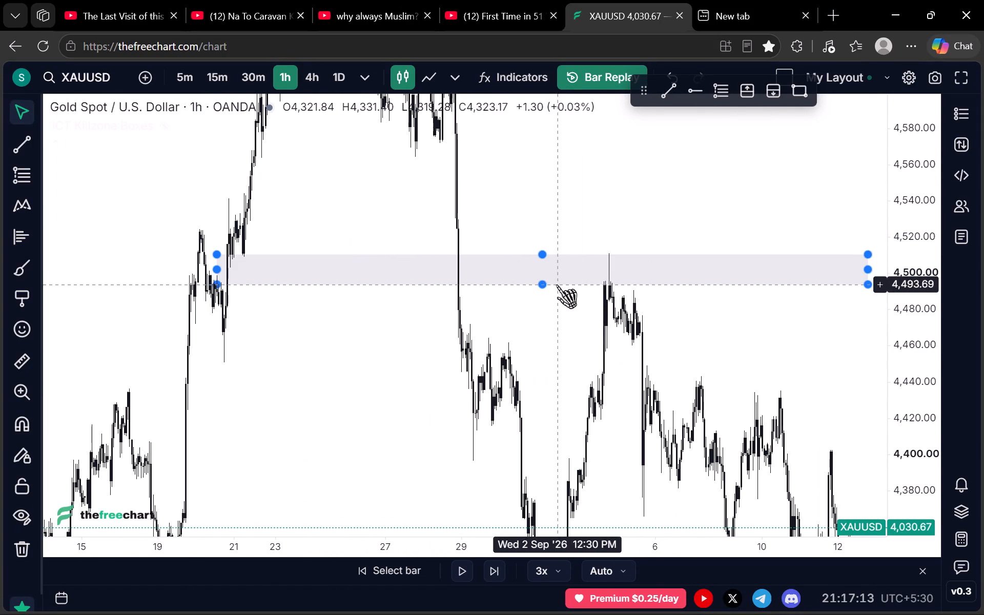
{"action": "left_click_drag", "start_coordinate": [543, 285], "coordinate": [541, 281]}
{"action": "left_click", "coordinate": [704, 307]}
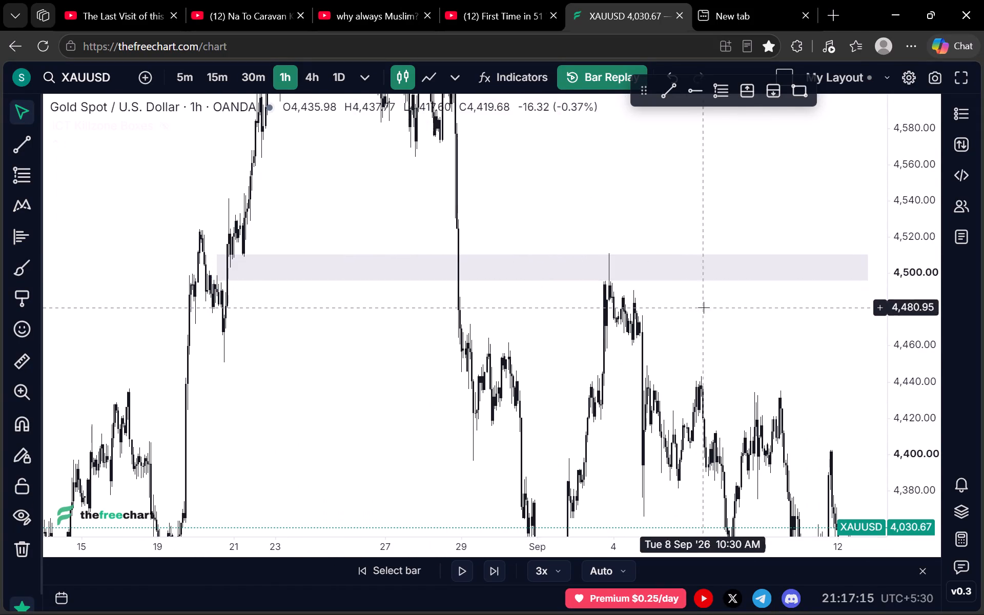
{"action": "left_click_drag", "start_coordinate": [539, 252], "coordinate": [542, 268]}
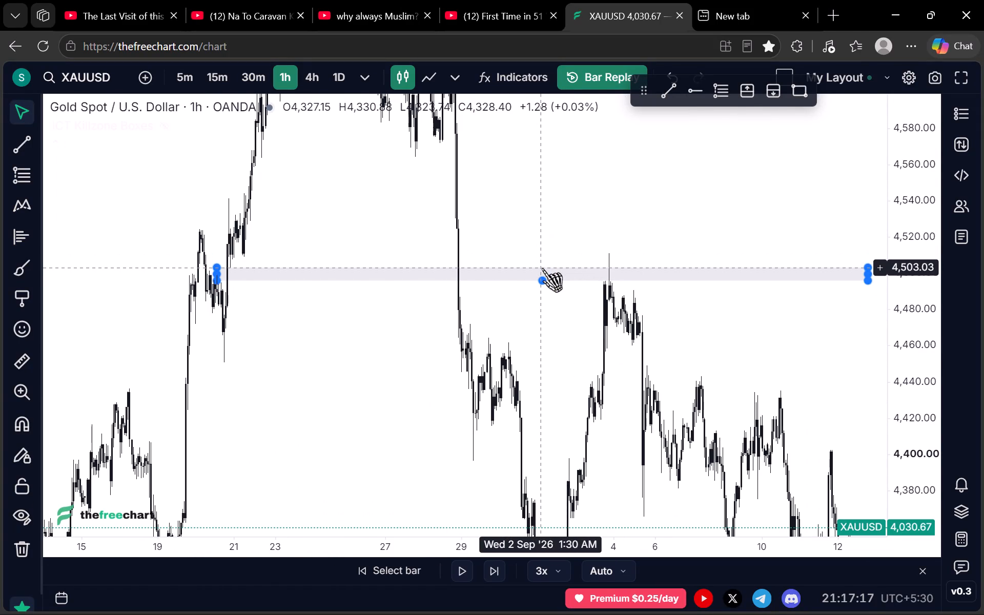
{"action": "left_click_drag", "start_coordinate": [542, 268], "coordinate": [542, 265]}
{"action": "left_click", "coordinate": [532, 236]}
Examine the 1h decline from the second zone through September to the replay's end on 23 October 2026.
{"action": "left_click_drag", "start_coordinate": [651, 339], "coordinate": [581, 254]}
{"action": "scroll", "coordinate": [895, 282], "scroll_direction": "down", "scroll_amount": 11}
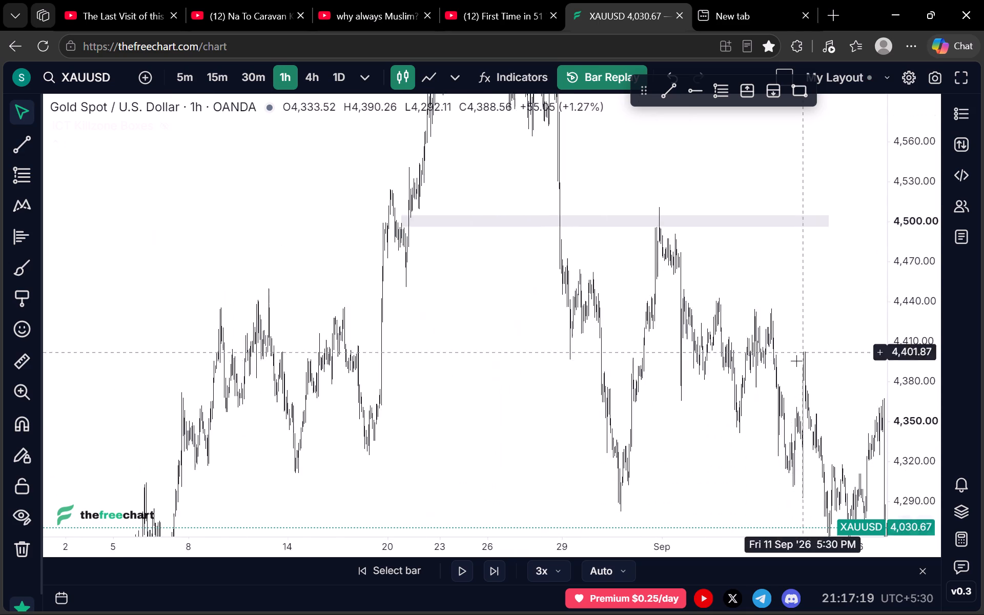
{"action": "left_click_drag", "start_coordinate": [777, 356], "coordinate": [517, 215]}
{"action": "scroll", "coordinate": [929, 299], "scroll_direction": "down", "scroll_amount": 16}
{"action": "left_click_drag", "start_coordinate": [646, 323], "coordinate": [399, 199]}
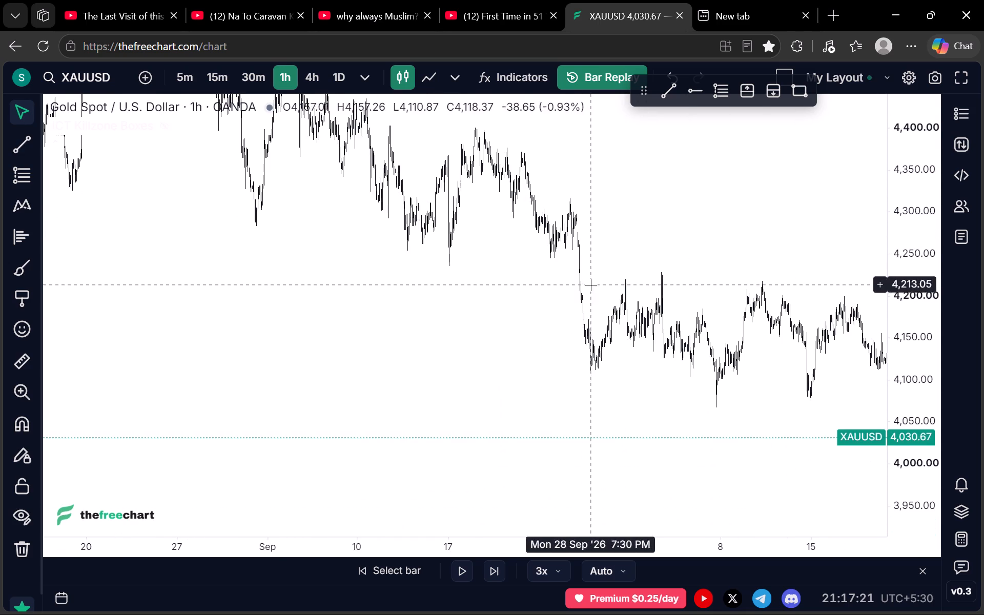
{"action": "left_click_drag", "start_coordinate": [591, 282], "coordinate": [328, 264]}
{"action": "scroll", "coordinate": [328, 264], "scroll_direction": "down", "scroll_amount": 6}
{"action": "left_click_drag", "start_coordinate": [406, 307], "coordinate": [570, 317]}
{"action": "scroll", "coordinate": [429, 255], "scroll_direction": "up", "scroll_amount": 2}
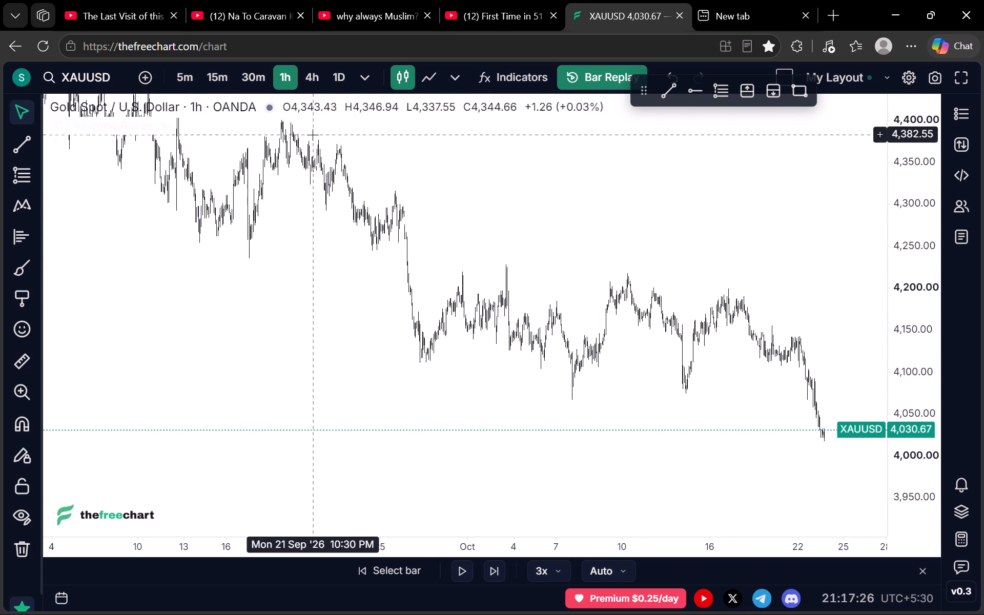
Examine the daily chart's August rally, September decline and October price action up to the replay's end.
{"action": "left_click", "coordinate": [260, 73]}
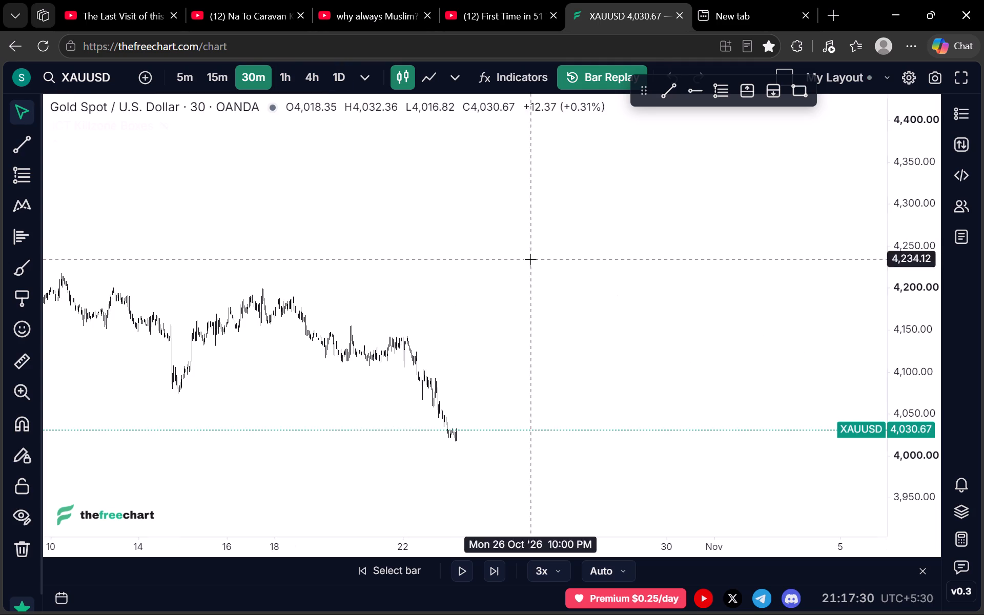
{"action": "left_click", "coordinate": [338, 83]}
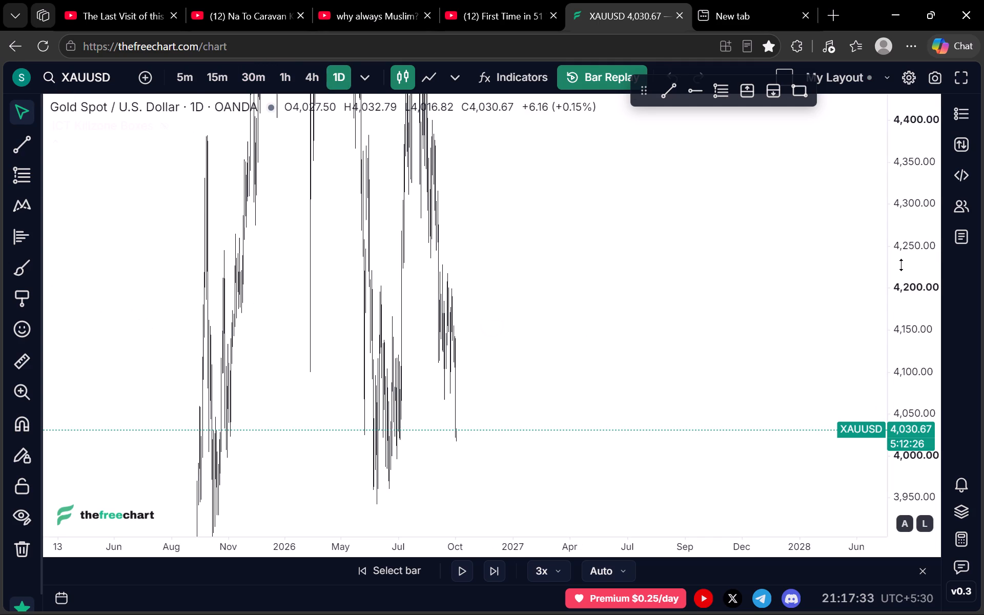
{"action": "scroll", "coordinate": [901, 271], "scroll_direction": "down", "scroll_amount": 13}
{"action": "scroll", "coordinate": [632, 389], "scroll_direction": "up", "scroll_amount": 20}
{"action": "scroll", "coordinate": [632, 389], "scroll_direction": "up", "scroll_amount": 1}
{"action": "left_click_drag", "start_coordinate": [523, 368], "coordinate": [520, 353]}
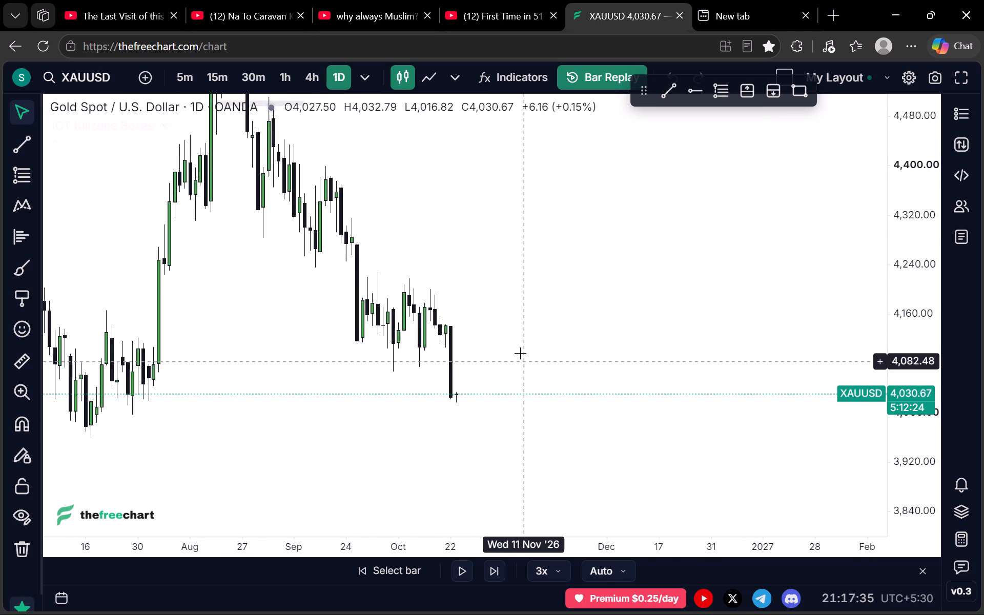
{"action": "left_click_drag", "start_coordinate": [520, 353], "coordinate": [512, 318]}
{"action": "scroll", "coordinate": [911, 334], "scroll_direction": "up", "scroll_amount": 7}
{"action": "scroll", "coordinate": [810, 326], "scroll_direction": "down", "scroll_amount": 6}
{"action": "scroll", "coordinate": [708, 340], "scroll_direction": "up", "scroll_amount": 5}
{"action": "scroll", "coordinate": [625, 292], "scroll_direction": "up", "scroll_amount": 1}
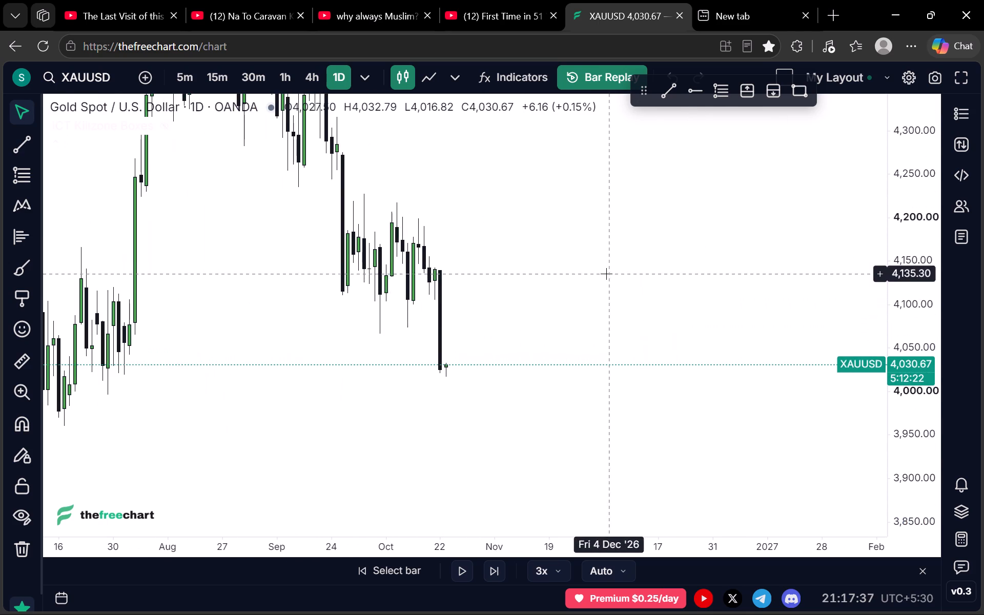
{"action": "left_click_drag", "start_coordinate": [480, 209], "coordinate": [478, 298]}
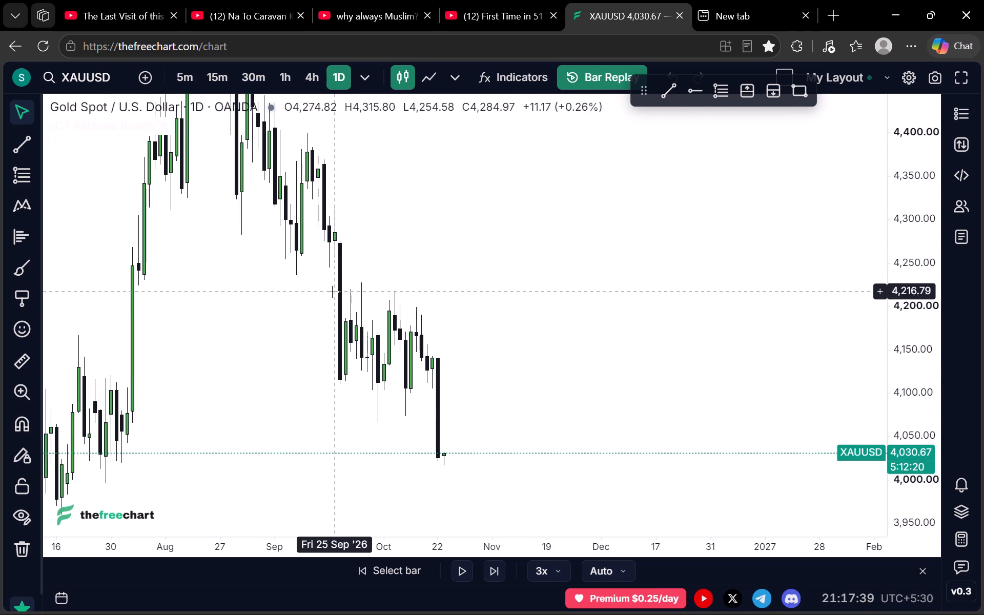
{"action": "scroll", "coordinate": [495, 292], "scroll_direction": "up", "scroll_amount": 4}
{"action": "left_click_drag", "start_coordinate": [417, 288], "coordinate": [859, 190]}
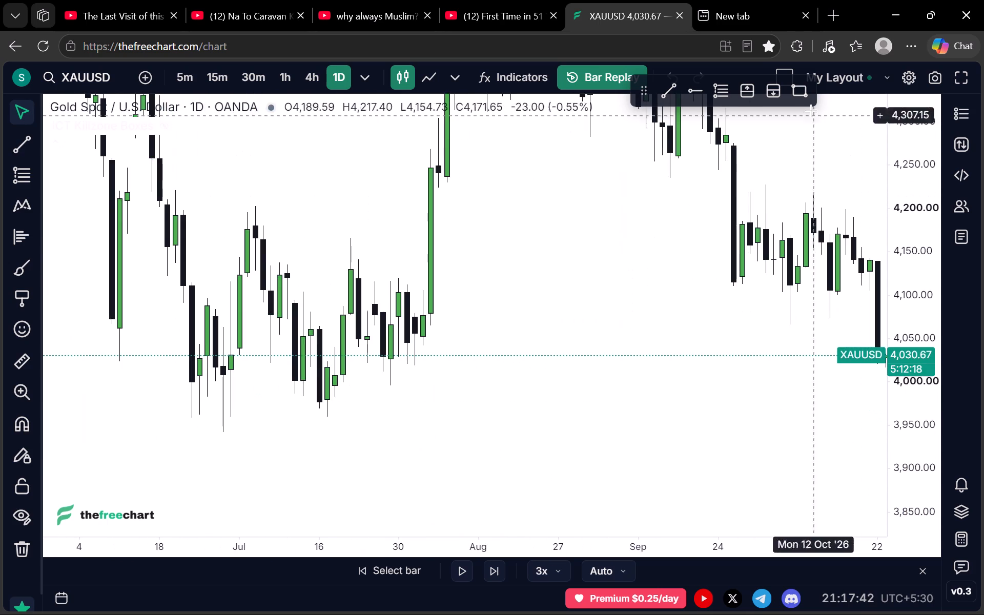
{"action": "left_click_drag", "start_coordinate": [749, 145], "coordinate": [464, 189]}
{"action": "scroll", "coordinate": [476, 202], "scroll_direction": "up", "scroll_amount": 2}
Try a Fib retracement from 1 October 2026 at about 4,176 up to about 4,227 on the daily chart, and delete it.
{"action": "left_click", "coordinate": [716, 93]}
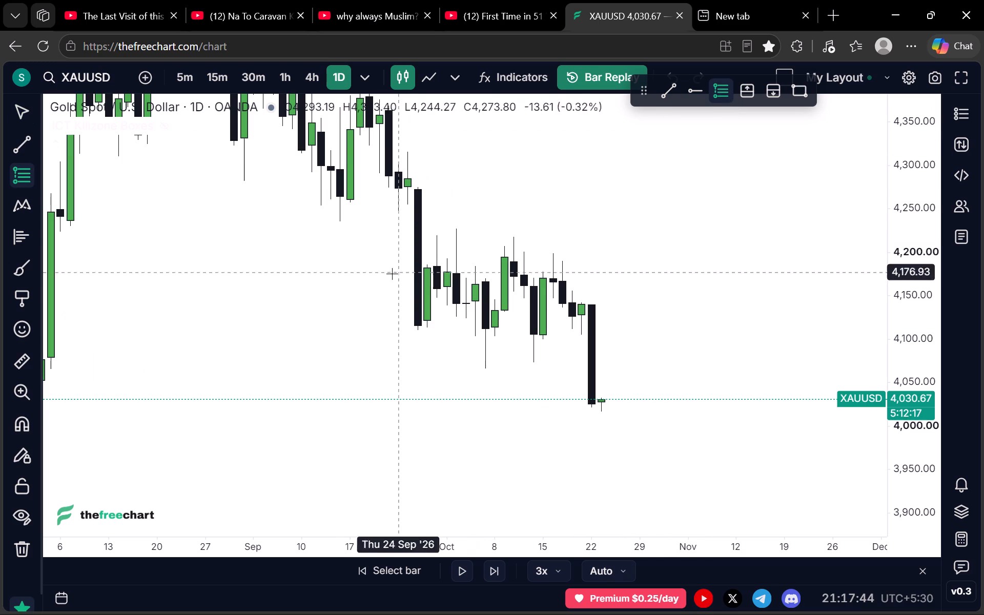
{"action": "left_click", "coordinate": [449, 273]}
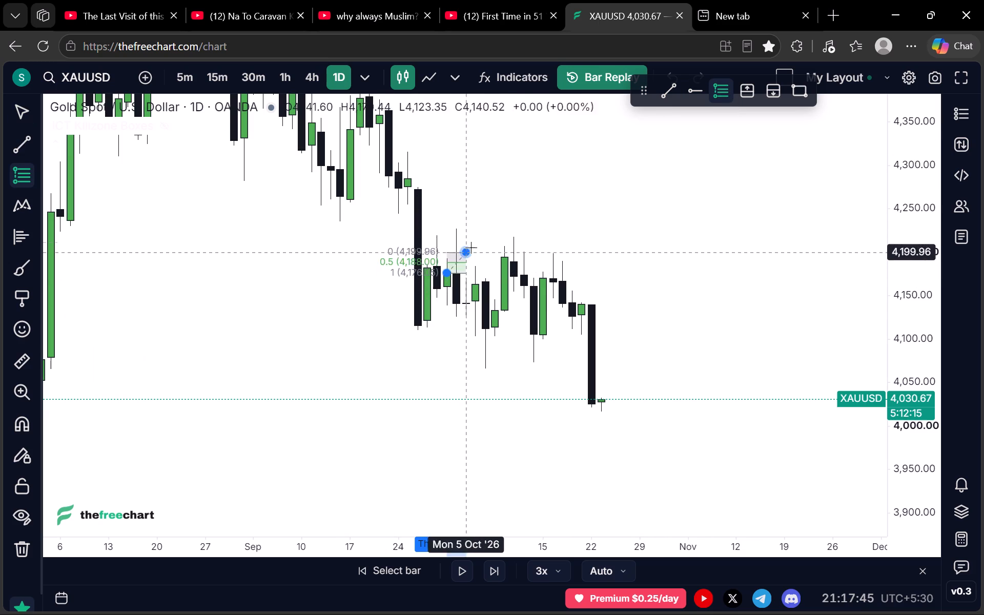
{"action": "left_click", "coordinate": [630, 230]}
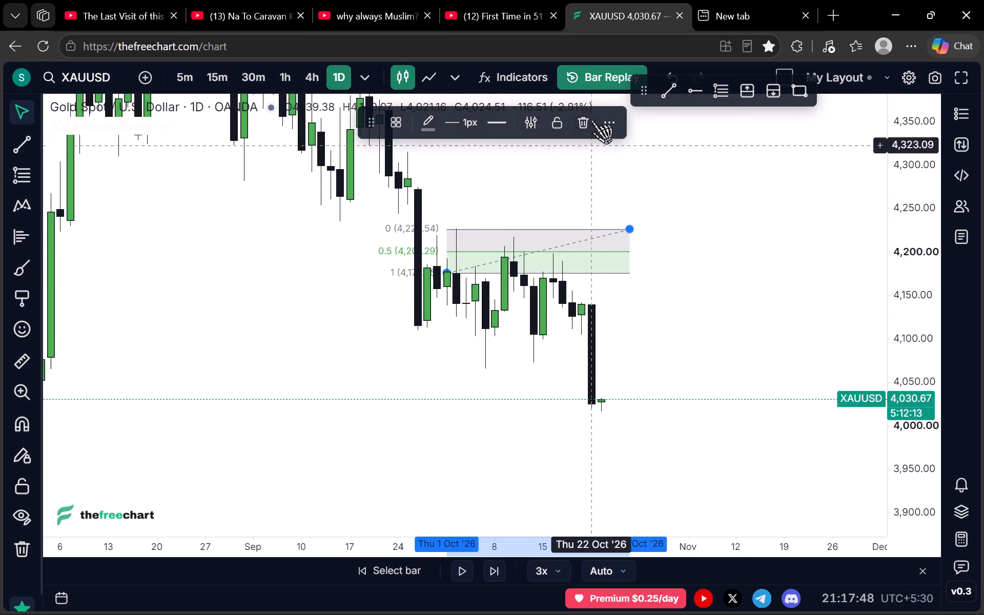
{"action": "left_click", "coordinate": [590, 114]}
Switch to the 4h timeframe and examine the August rally and September decline around the second zone.
{"action": "left_click", "coordinate": [305, 77]}
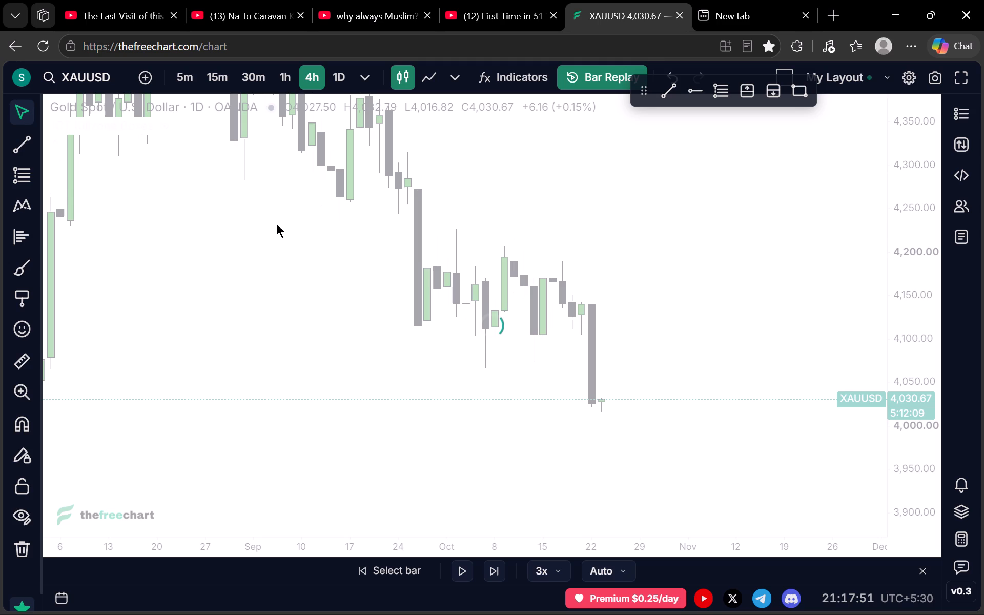
{"action": "scroll", "coordinate": [282, 244], "scroll_direction": "down", "scroll_amount": 18}
{"action": "left_click_drag", "start_coordinate": [254, 338], "coordinate": [579, 385]}
{"action": "left_click_drag", "start_coordinate": [384, 256], "coordinate": [608, 374]}
{"action": "scroll", "coordinate": [858, 273], "scroll_direction": "down", "scroll_amount": 13}
{"action": "scroll", "coordinate": [888, 339], "scroll_direction": "up", "scroll_amount": 13}
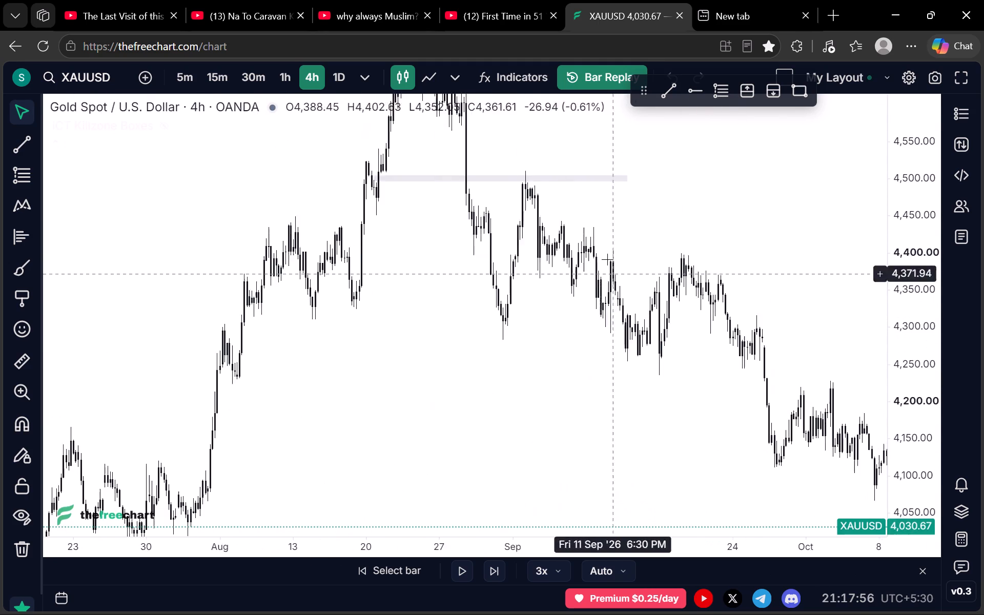
{"action": "left_click_drag", "start_coordinate": [600, 214], "coordinate": [599, 405]}
{"action": "scroll", "coordinate": [602, 224], "scroll_direction": "down", "scroll_amount": 1}
{"action": "scroll", "coordinate": [590, 403], "scroll_direction": "up", "scroll_amount": 4}
Reposition the second zone at about 4,500, spanning 20 August 2026 6:30 AM to 14 September 2:30 PM.
{"action": "left_click_drag", "start_coordinate": [471, 373], "coordinate": [753, 377]}
{"action": "scroll", "coordinate": [755, 377], "scroll_direction": "up", "scroll_amount": 4}
{"action": "left_click_drag", "start_coordinate": [567, 281], "coordinate": [782, 296]}
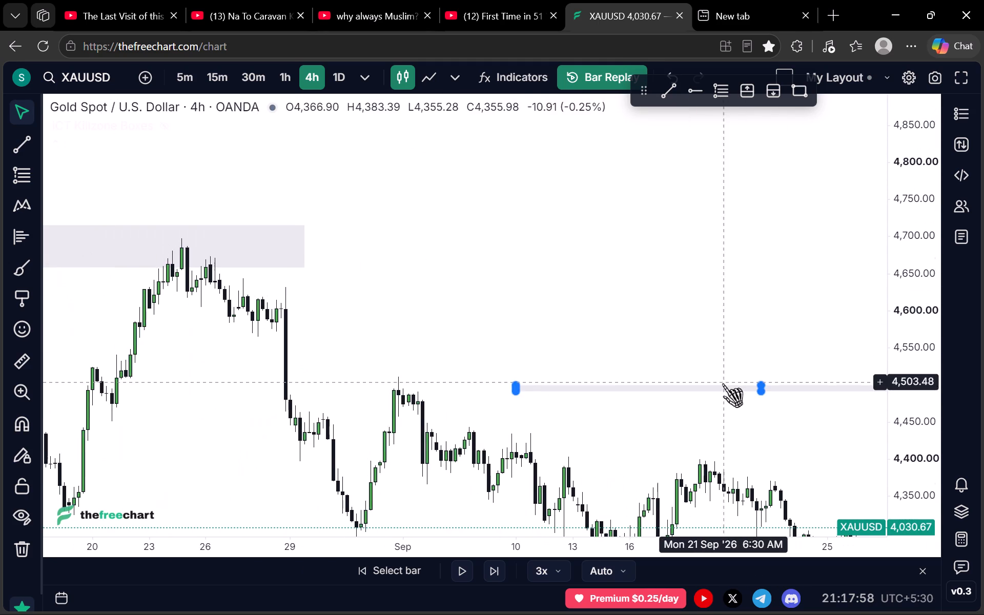
{"action": "left_click_drag", "start_coordinate": [721, 387], "coordinate": [305, 385]}
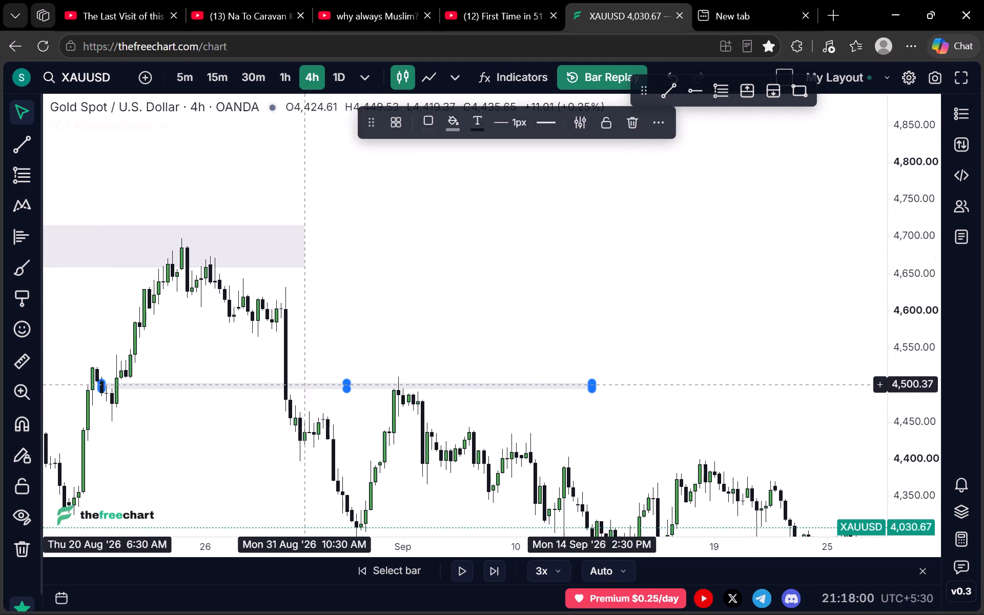
{"action": "left_click", "coordinate": [426, 333]}
Lock the second zone at about 4,500 against accidental movement.
{"action": "left_click_drag", "start_coordinate": [478, 347], "coordinate": [646, 250]}
{"action": "left_click", "coordinate": [657, 290]}
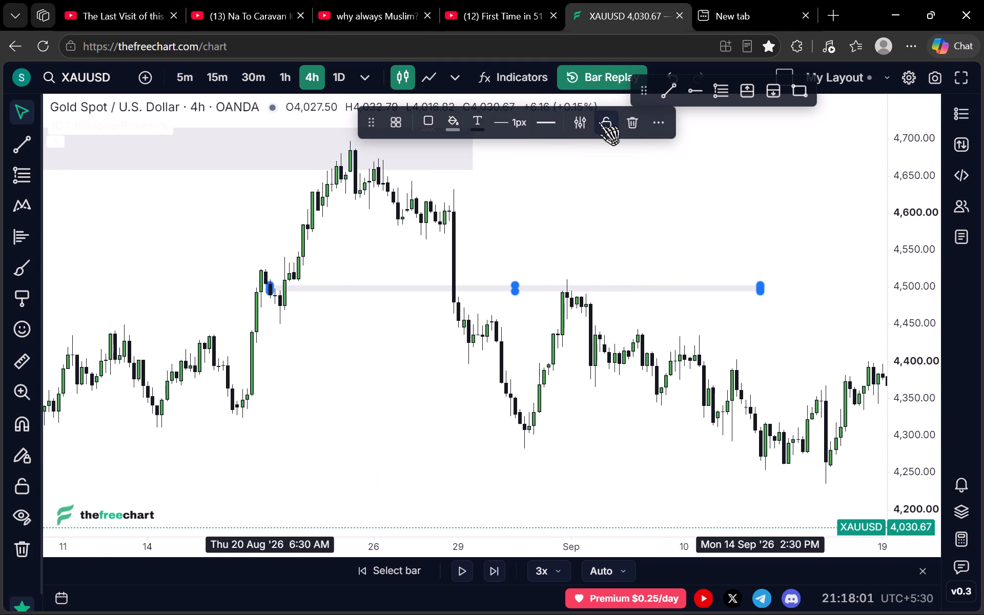
{"action": "left_click", "coordinate": [599, 121]}
Measure the 4h decline from the early September high at the second zone to the replay's last low.
{"action": "scroll", "coordinate": [621, 184], "scroll_direction": "down", "scroll_amount": 5}
{"action": "left_click_drag", "start_coordinate": [732, 253], "coordinate": [512, 174]}
{"action": "scroll", "coordinate": [514, 177], "scroll_direction": "down", "scroll_amount": 3}
{"action": "left_click_drag", "start_coordinate": [830, 282], "coordinate": [540, 186]}
{"action": "scroll", "coordinate": [915, 230], "scroll_direction": "down", "scroll_amount": 4}
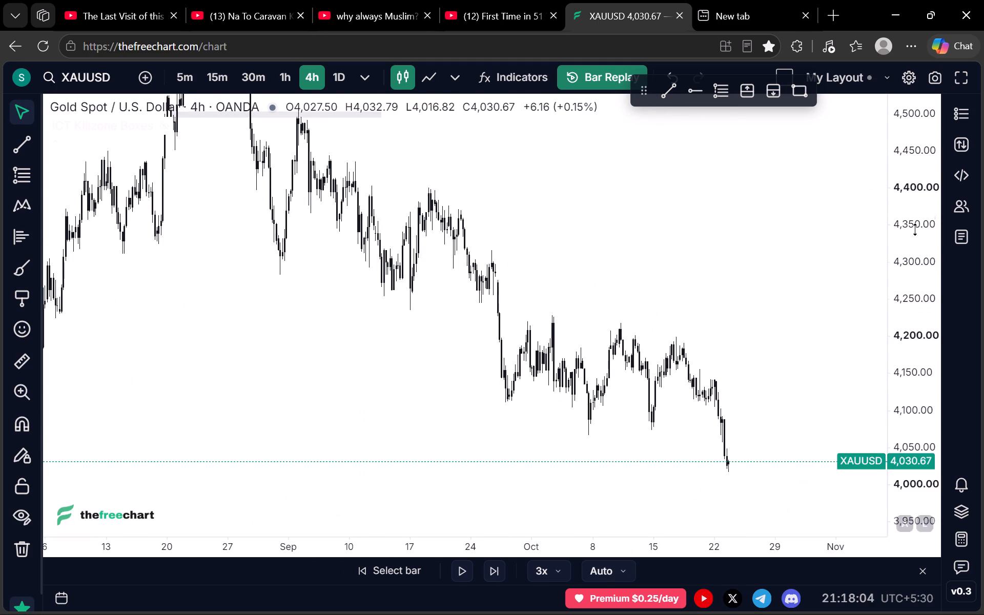
{"action": "scroll", "coordinate": [915, 230], "scroll_direction": "down", "scroll_amount": 3}
{"action": "scroll", "coordinate": [853, 297], "scroll_direction": "up", "scroll_amount": 1}
{"action": "scroll", "coordinate": [648, 291], "scroll_direction": "down", "scroll_amount": 3}
{"action": "left_click", "coordinate": [15, 366]}
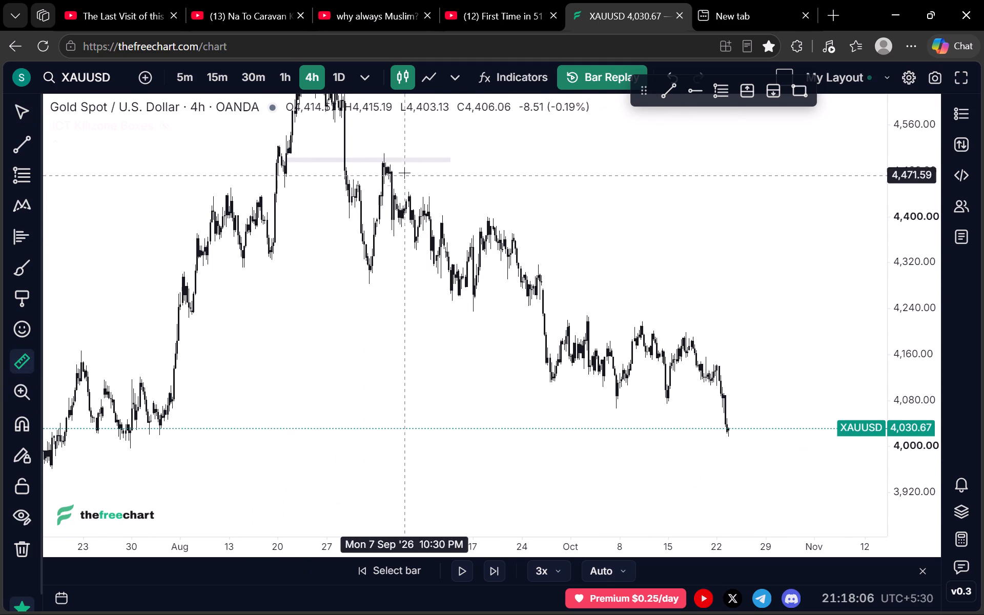
{"action": "left_click", "coordinate": [398, 153]}
{"action": "left_click", "coordinate": [730, 436]}
{"action": "left_click", "coordinate": [766, 318]}
Draw a rectangle zone from 7 September 2026 10:30 PM to about 14 September, spanning about 4,416 to 4,441.
{"action": "scroll", "coordinate": [565, 283], "scroll_direction": "up", "scroll_amount": 3}
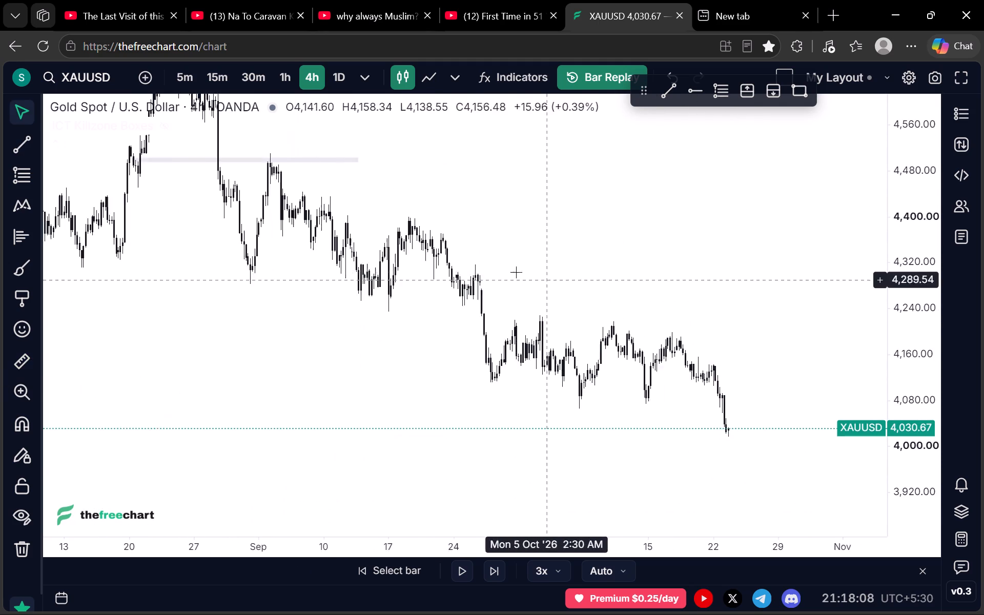
{"action": "left_click_drag", "start_coordinate": [354, 246], "coordinate": [589, 347]}
{"action": "scroll", "coordinate": [601, 352], "scroll_direction": "up", "scroll_amount": 4}
{"action": "left_click_drag", "start_coordinate": [515, 335], "coordinate": [571, 347]}
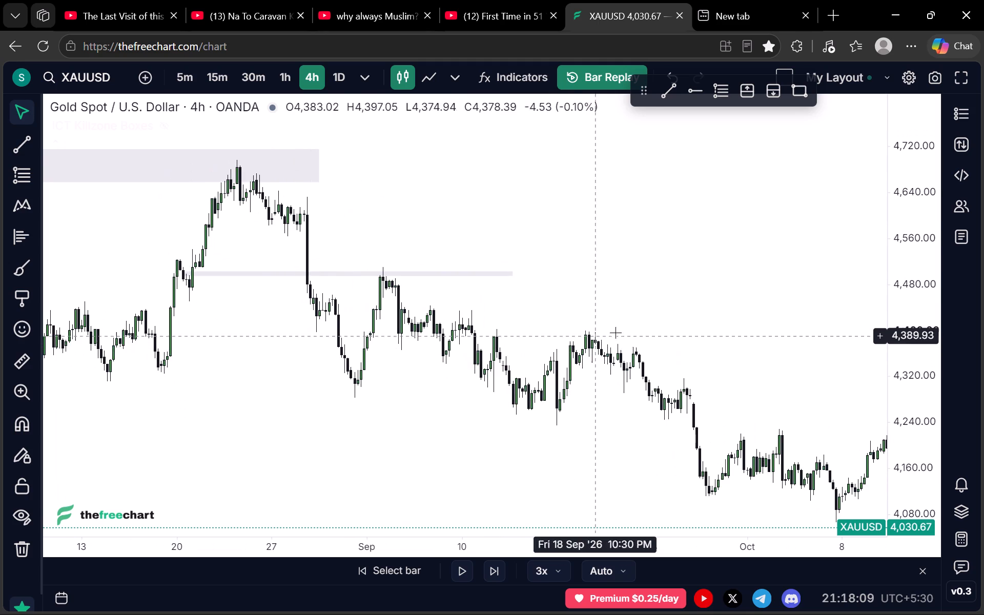
{"action": "scroll", "coordinate": [900, 334], "scroll_direction": "up", "scroll_amount": 19}
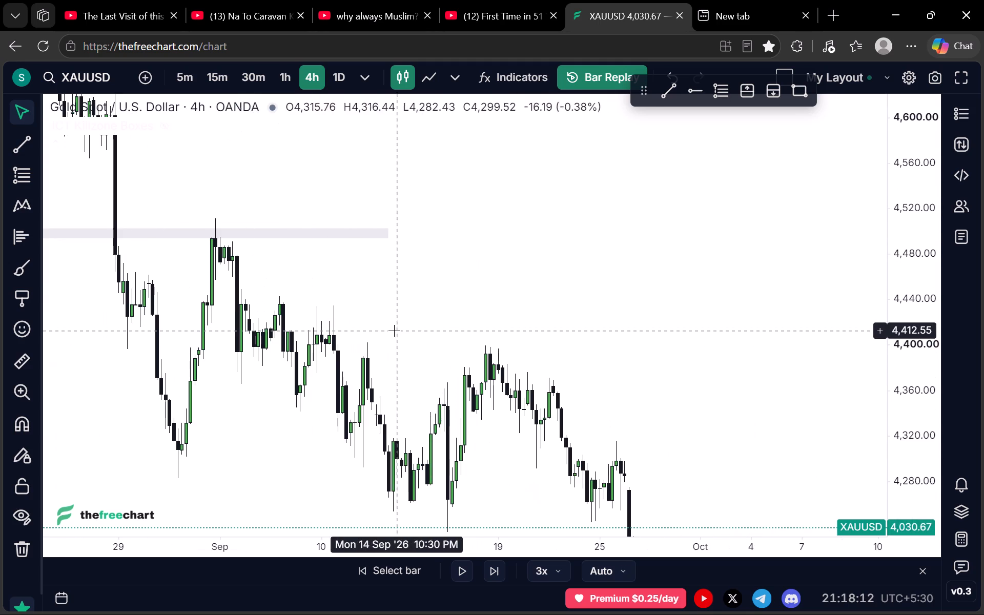
{"action": "left_click_drag", "start_coordinate": [357, 324], "coordinate": [353, 290]}
{"action": "scroll", "coordinate": [353, 290], "scroll_direction": "up", "scroll_amount": 3}
{"action": "left_click_drag", "start_coordinate": [363, 290], "coordinate": [415, 283]}
{"action": "scroll", "coordinate": [781, 143], "scroll_direction": "down", "scroll_amount": 2}
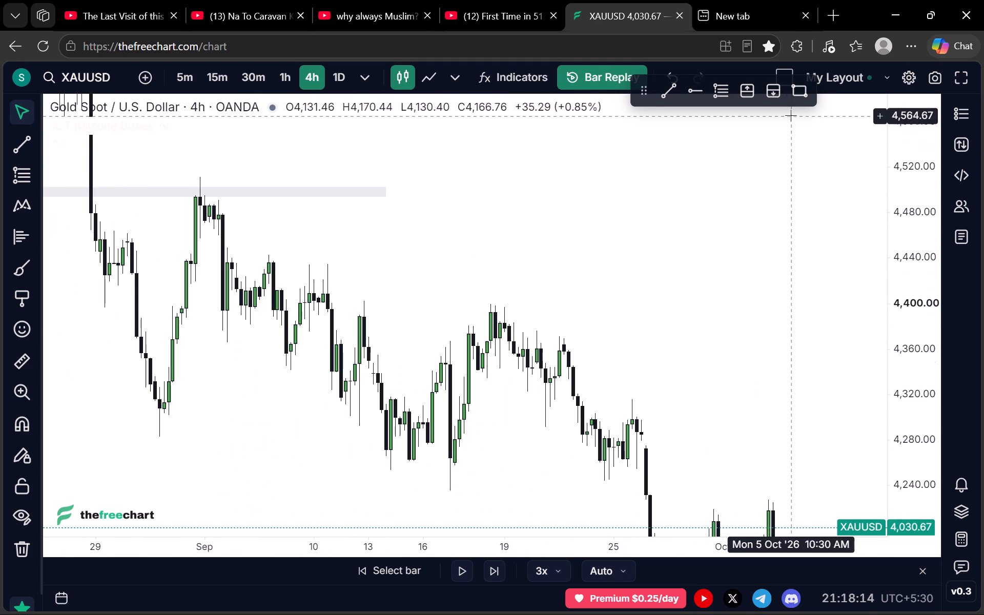
{"action": "left_click", "coordinate": [795, 94]}
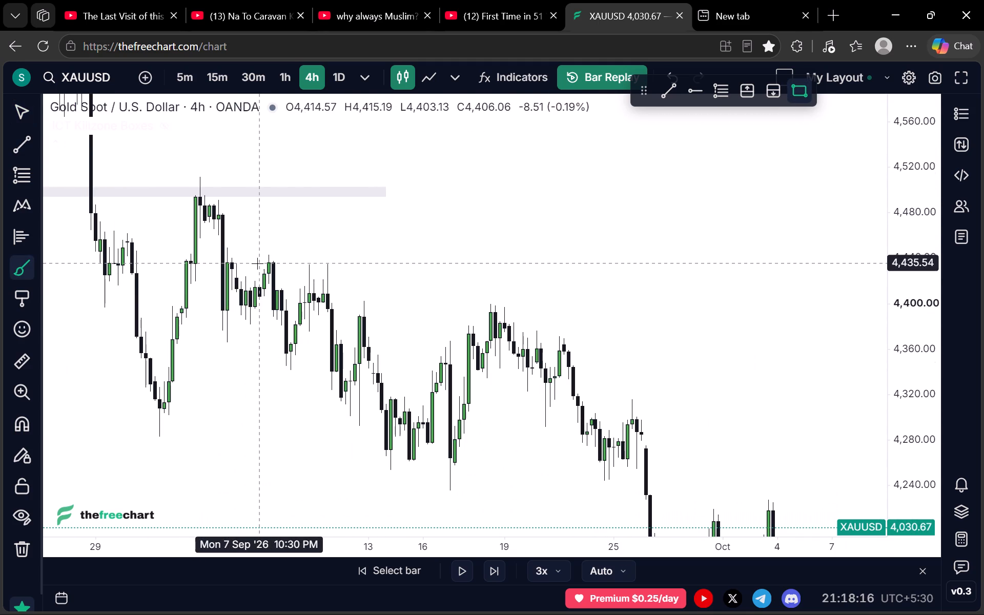
{"action": "left_click", "coordinate": [258, 256]}
{"action": "left_click", "coordinate": [374, 284]}
{"action": "left_click", "coordinate": [426, 276]}
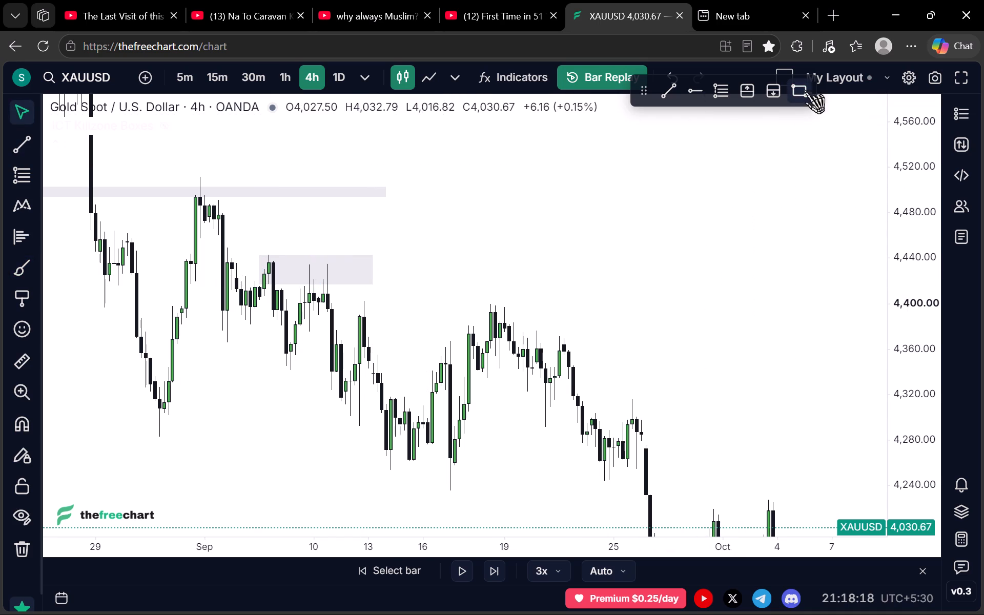
Draw an overlapping rectangle zone from about 10 to 14 September 2026, spanning about 4,384 to 4,433.
{"action": "left_click", "coordinate": [804, 90]}
{"action": "left_click", "coordinate": [320, 265]}
{"action": "left_click", "coordinate": [385, 322]}
{"action": "left_click", "coordinate": [512, 278]}
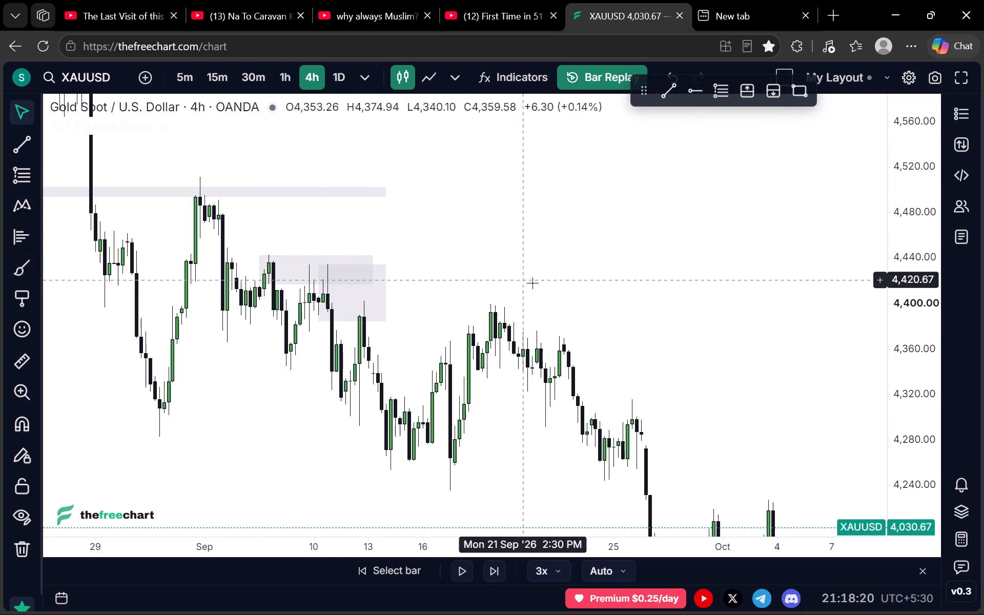
Draw a thin rectangle zone from 11 September 2026 2:30 PM to about 22 September, spanning about 4,394 to 4,400.
{"action": "left_click_drag", "start_coordinate": [576, 309], "coordinate": [520, 254]}
{"action": "scroll", "coordinate": [516, 325], "scroll_direction": "up", "scroll_amount": 2}
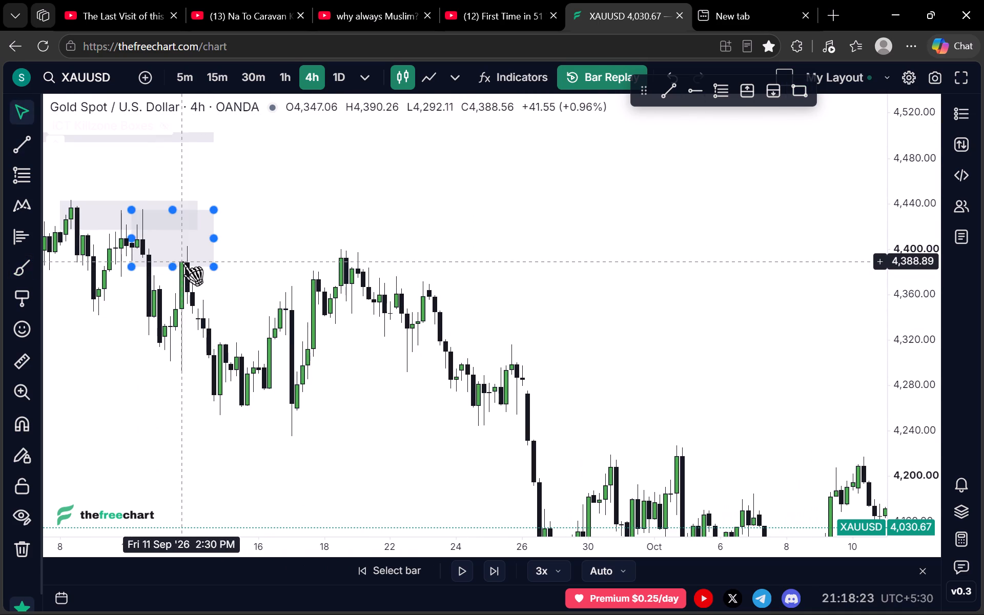
{"action": "left_click_drag", "start_coordinate": [435, 260], "coordinate": [525, 259]}
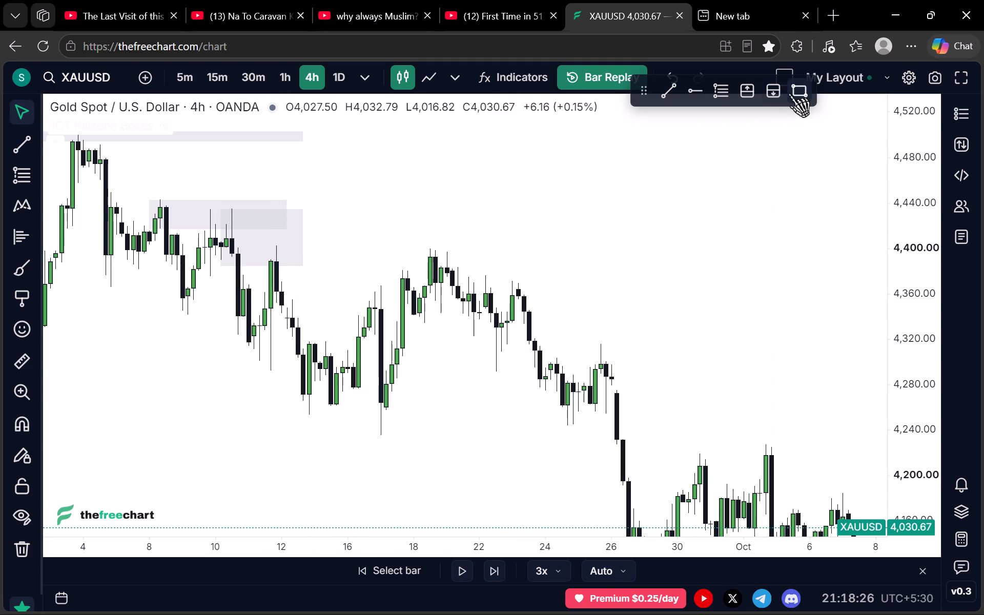
{"action": "left_click", "coordinate": [789, 93]}
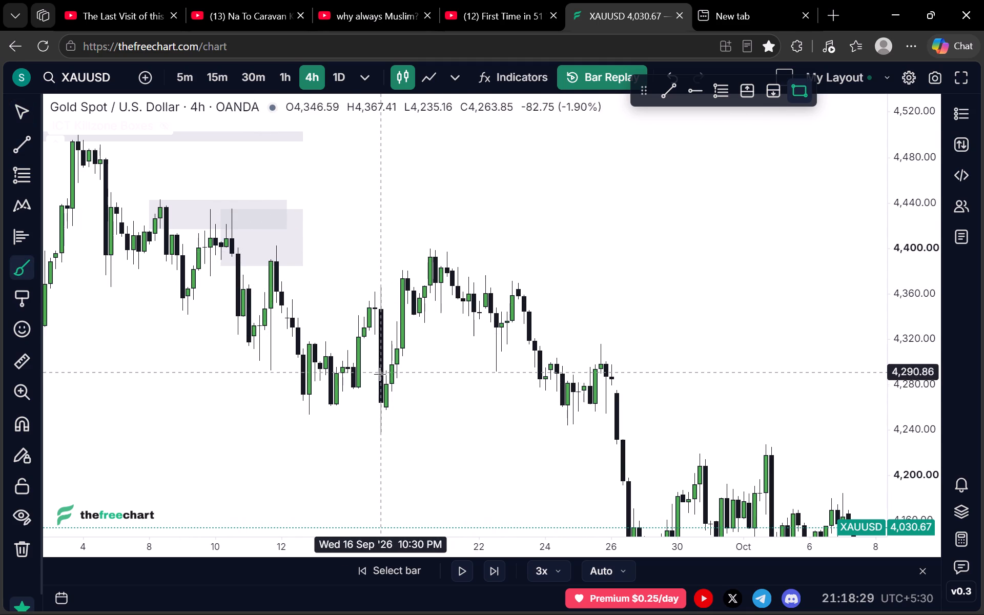
{"action": "scroll", "coordinate": [305, 426], "scroll_direction": "down", "scroll_amount": 4}
{"action": "scroll", "coordinate": [426, 436], "scroll_direction": "up", "scroll_amount": 2}
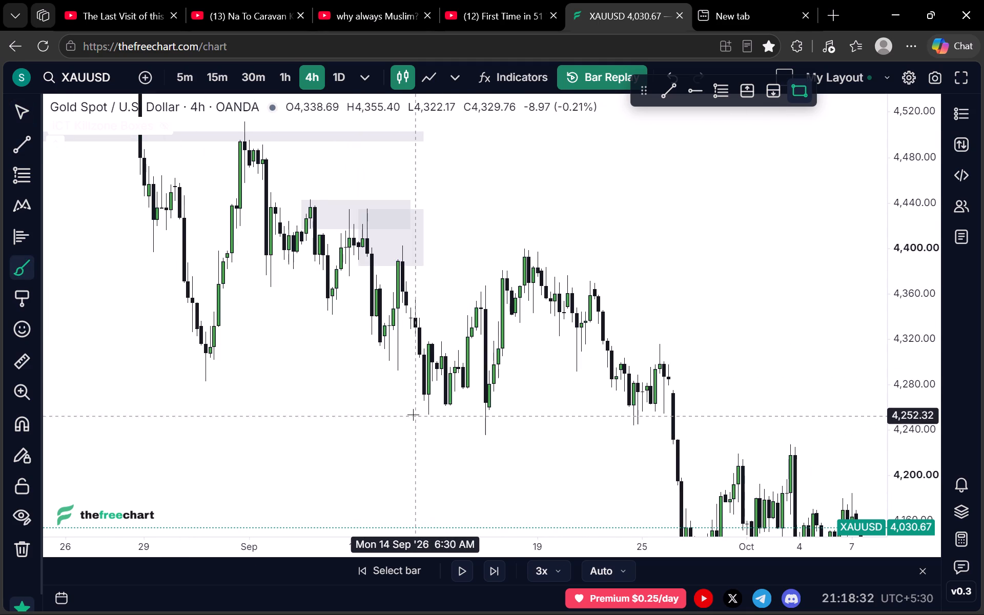
{"action": "left_click", "coordinate": [399, 248]}
{"action": "left_click", "coordinate": [573, 255]}
{"action": "left_click", "coordinate": [600, 260]}
Draw a thin rectangle zone across the early October highs, from about 29 September to 6 October 2026, spanning about 4,214 to 4,218.
{"action": "left_click_drag", "start_coordinate": [650, 330], "coordinate": [528, 271]}
{"action": "scroll", "coordinate": [508, 257], "scroll_direction": "down", "scroll_amount": 2}
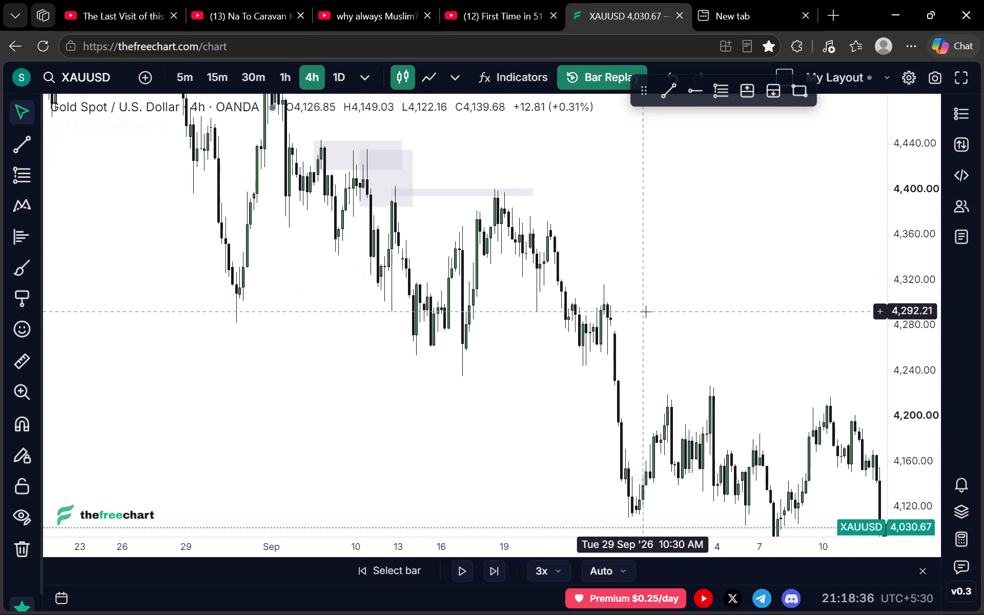
{"action": "left_click_drag", "start_coordinate": [638, 312], "coordinate": [542, 306]}
{"action": "left_click_drag", "start_coordinate": [530, 281], "coordinate": [395, 262]}
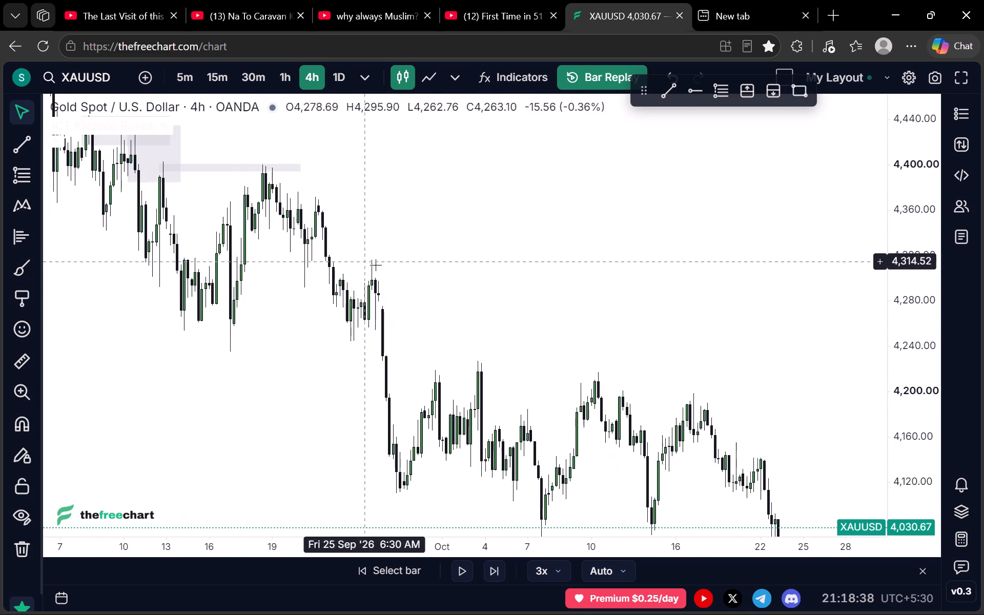
{"action": "scroll", "coordinate": [455, 291], "scroll_direction": "down", "scroll_amount": 2}
{"action": "left_click_drag", "start_coordinate": [534, 323], "coordinate": [346, 285]}
{"action": "left_click_drag", "start_coordinate": [372, 307], "coordinate": [496, 285]}
{"action": "scroll", "coordinate": [464, 292], "scroll_direction": "up", "scroll_amount": 1}
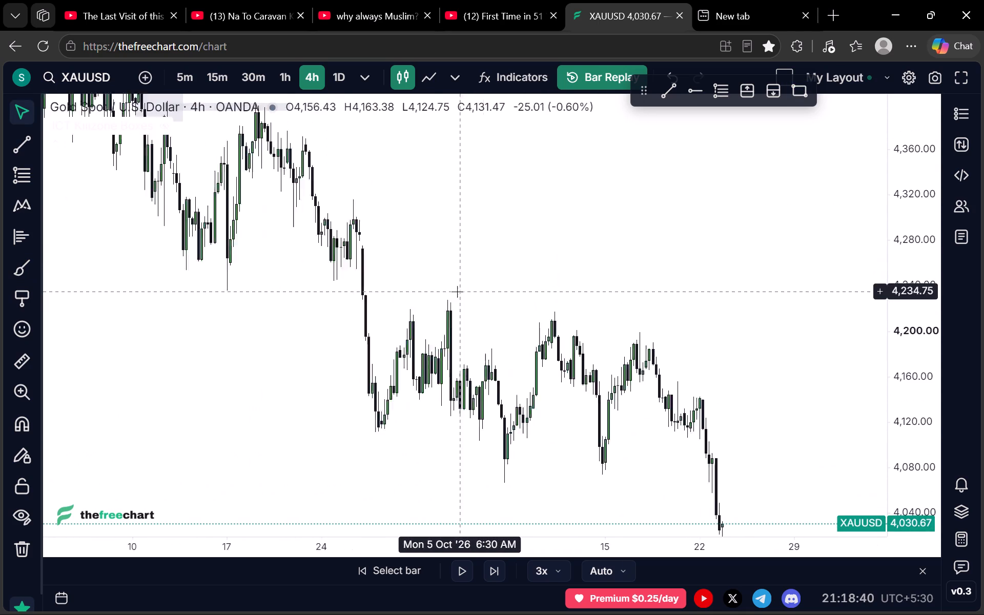
{"action": "scroll", "coordinate": [454, 292], "scroll_direction": "up", "scroll_amount": 1}
{"action": "left_click_drag", "start_coordinate": [364, 286], "coordinate": [481, 289]}
{"action": "scroll", "coordinate": [491, 290], "scroll_direction": "up", "scroll_amount": 2}
{"action": "left_click_drag", "start_coordinate": [460, 274], "coordinate": [416, 253]}
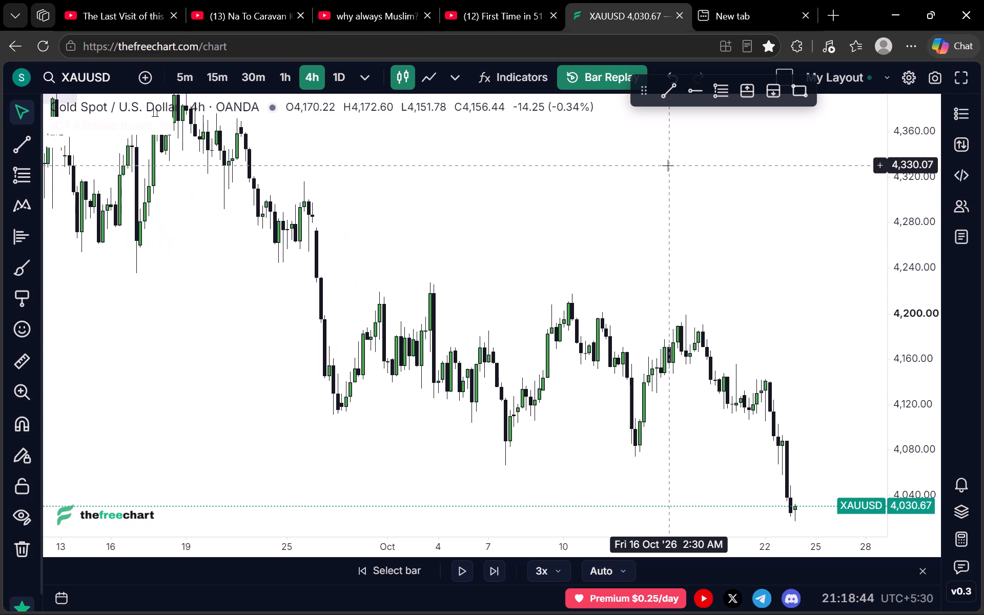
{"action": "left_click", "coordinate": [802, 94]}
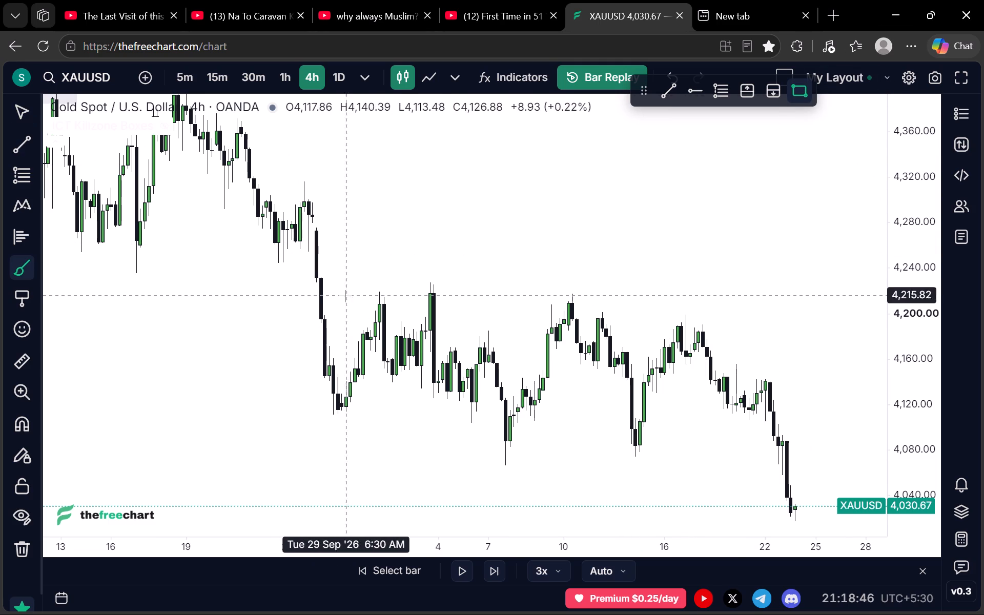
{"action": "left_click", "coordinate": [359, 293]}
{"action": "left_click", "coordinate": [469, 297]}
{"action": "left_click", "coordinate": [499, 282]}
Draw a thin rectangle zone from 8 October 2026 10:30 PM to about 19 October, spanning about 4,202 to 4,209.
{"action": "left_click_drag", "start_coordinate": [596, 241], "coordinate": [548, 208]}
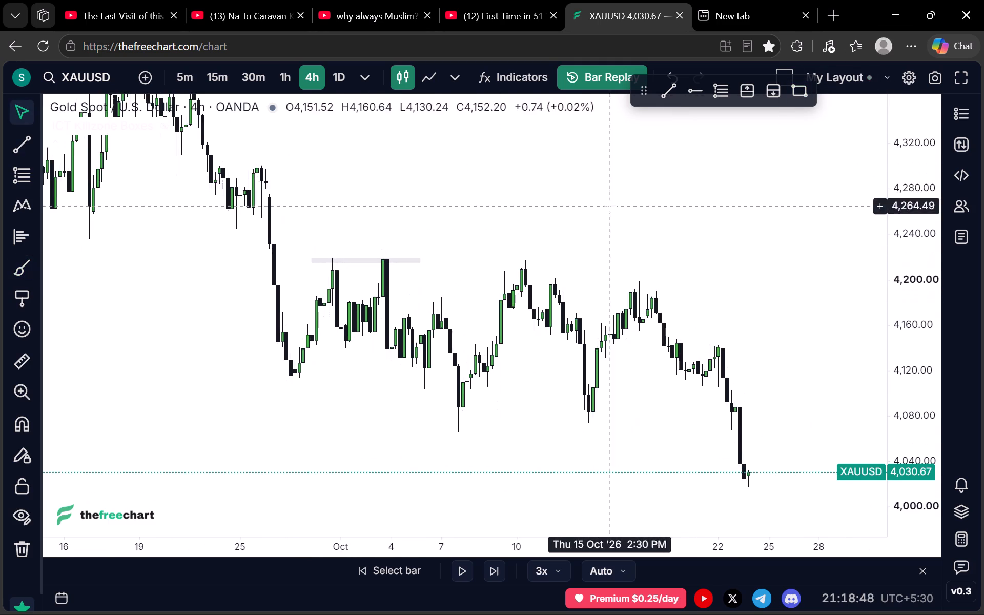
{"action": "left_click_drag", "start_coordinate": [626, 218], "coordinate": [545, 202]}
{"action": "left_click", "coordinate": [806, 90]}
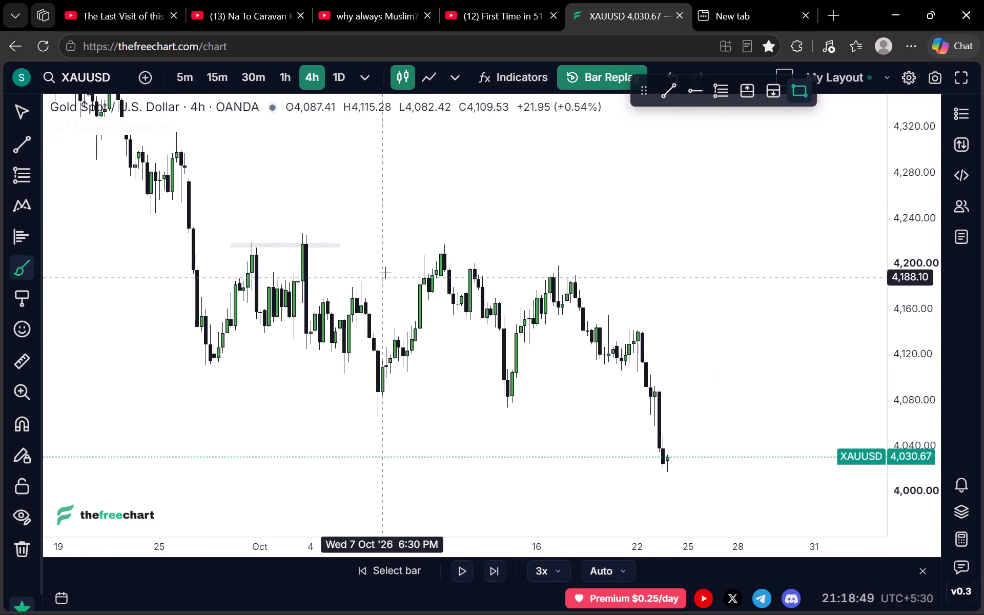
{"action": "left_click", "coordinate": [409, 253]}
{"action": "left_click", "coordinate": [586, 260]}
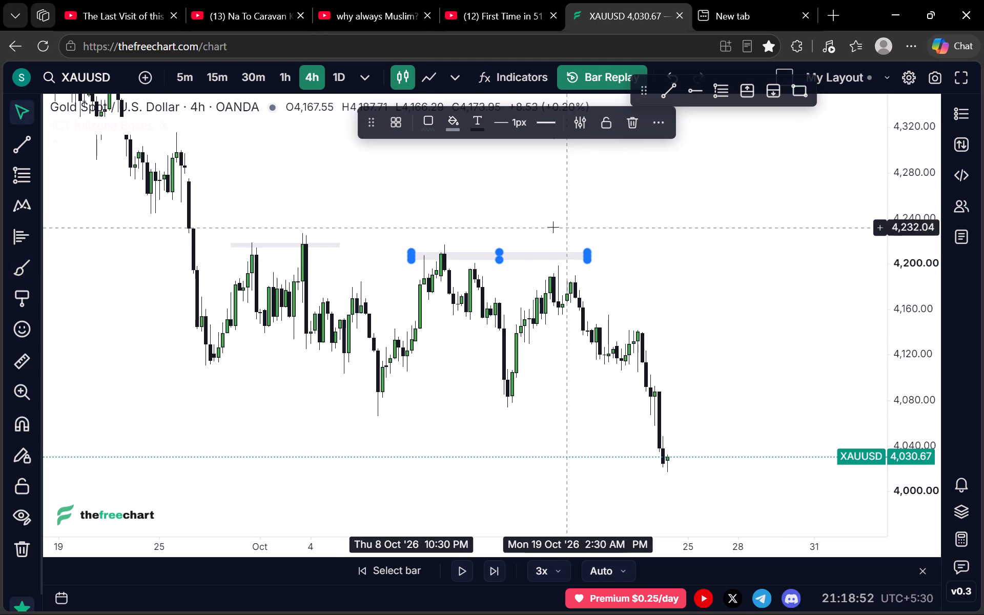
Reposition the 8 to 19 October 2026 rectangle zone to span about 4,206 to 4,214, ending 19 October 2:30 PM.
{"action": "left_click", "coordinate": [512, 243]}
{"action": "left_click_drag", "start_coordinate": [515, 251], "coordinate": [513, 241]}
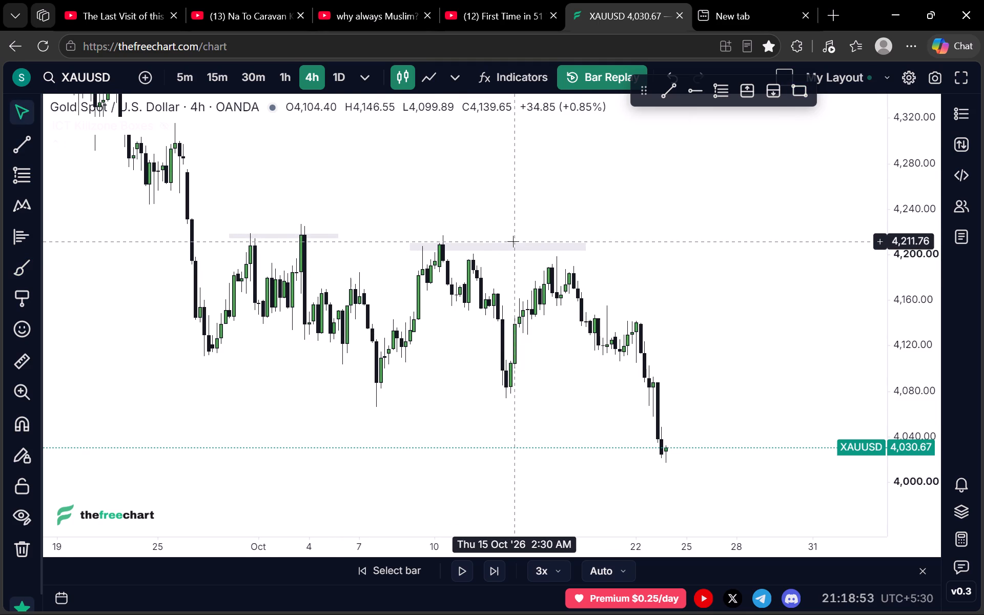
{"action": "left_click", "coordinate": [513, 242]}
{"action": "left_click_drag", "start_coordinate": [513, 246], "coordinate": [511, 241]}
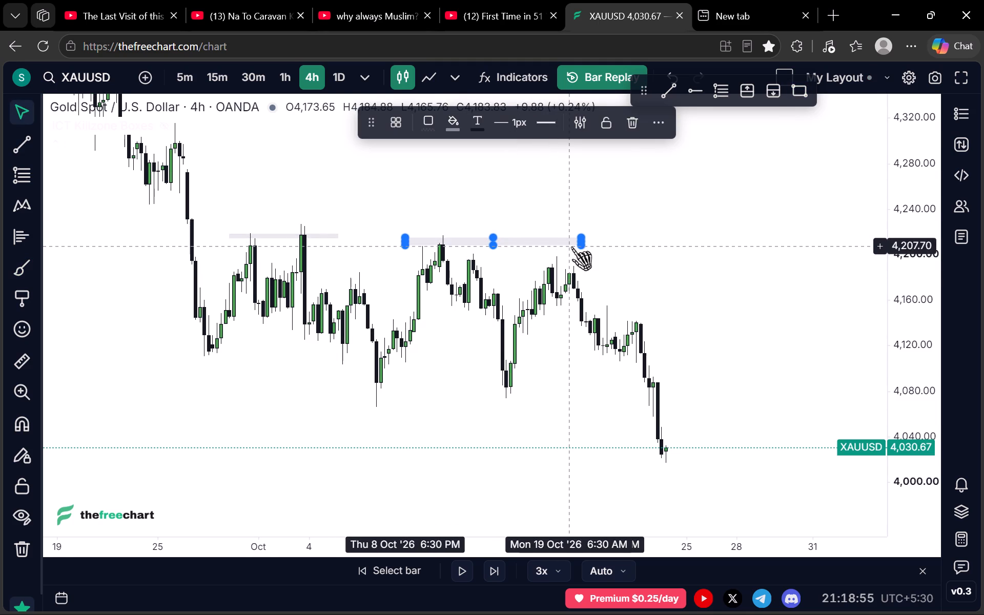
{"action": "left_click_drag", "start_coordinate": [575, 245], "coordinate": [578, 267]}
{"action": "left_click_drag", "start_coordinate": [497, 245], "coordinate": [490, 272]}
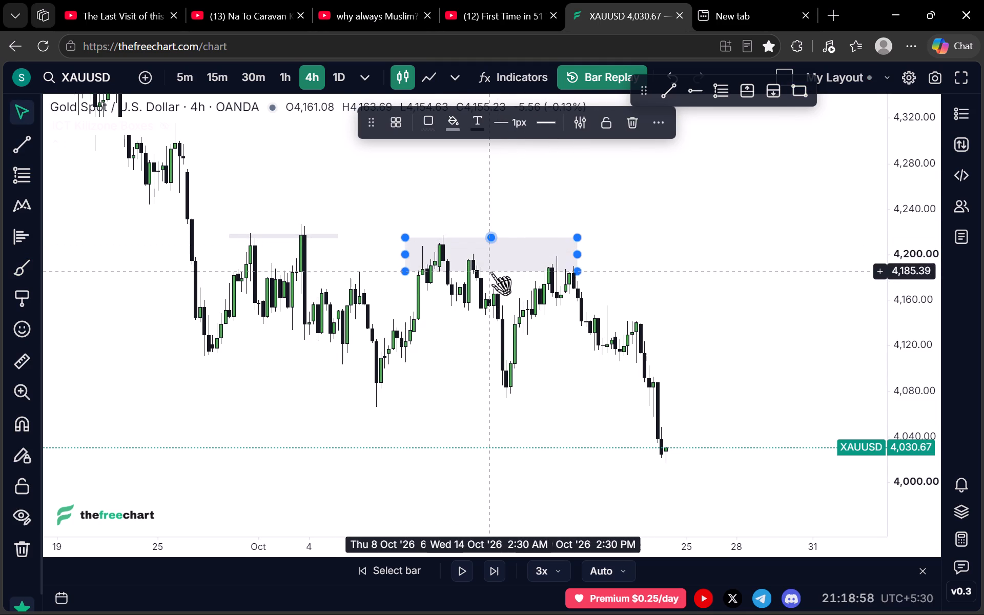
{"action": "left_click_drag", "start_coordinate": [490, 272], "coordinate": [489, 247]}
{"action": "left_click", "coordinate": [505, 246]}
Raise the rectangle zone over the early October highs so that it spans about 4,218 to 4,225.
{"action": "scroll", "coordinate": [490, 297], "scroll_direction": "down", "scroll_amount": 4}
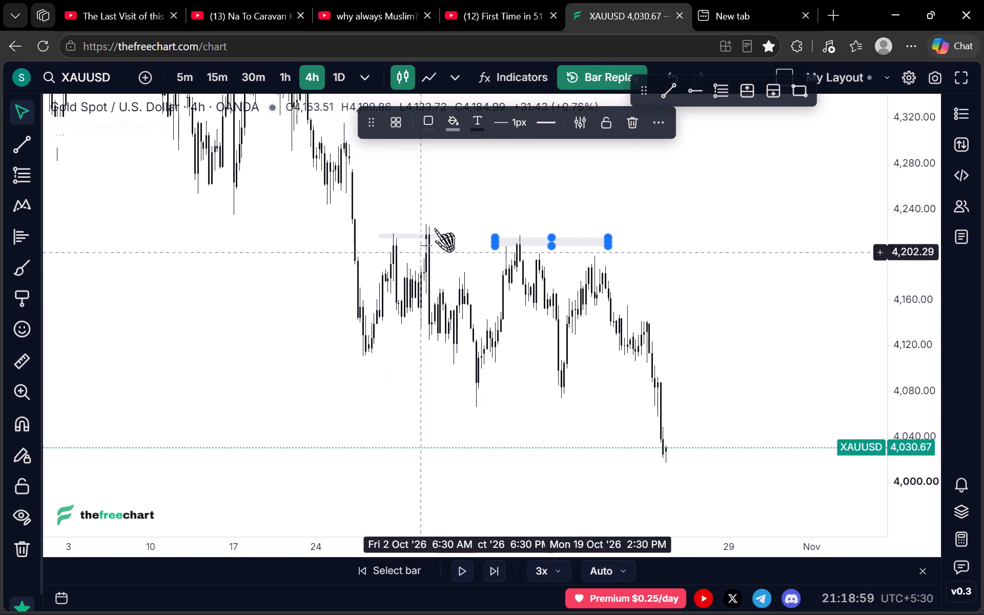
{"action": "left_click_drag", "start_coordinate": [441, 207], "coordinate": [474, 321]}
{"action": "scroll", "coordinate": [536, 315], "scroll_direction": "up", "scroll_amount": 2}
{"action": "left_click_drag", "start_coordinate": [494, 305], "coordinate": [706, 307]}
{"action": "scroll", "coordinate": [928, 346], "scroll_direction": "up", "scroll_amount": 4}
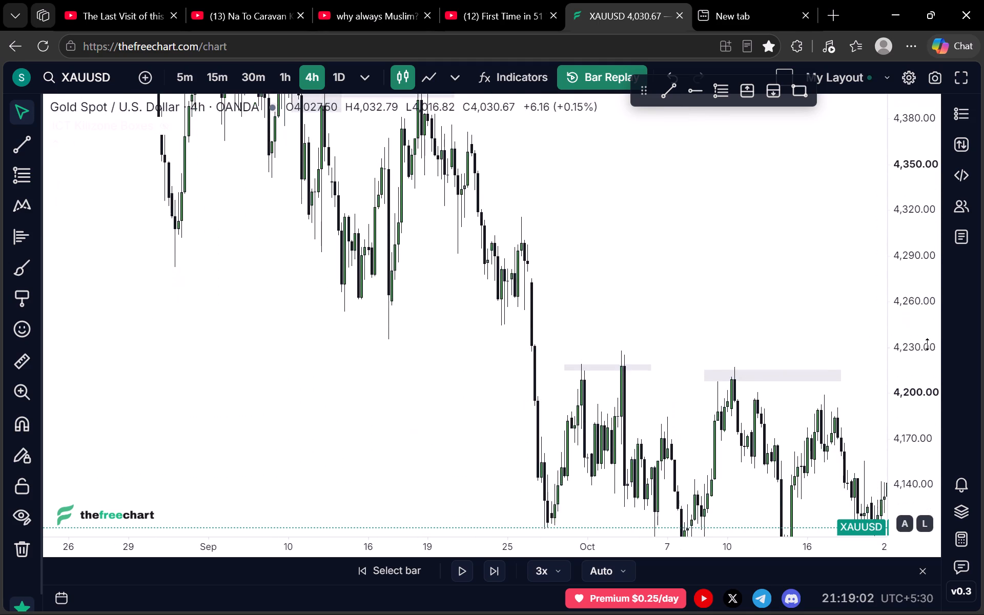
{"action": "scroll", "coordinate": [928, 344], "scroll_direction": "up", "scroll_amount": 10}
{"action": "scroll", "coordinate": [667, 346], "scroll_direction": "down", "scroll_amount": 3}
{"action": "left_click_drag", "start_coordinate": [686, 334], "coordinate": [571, 289]}
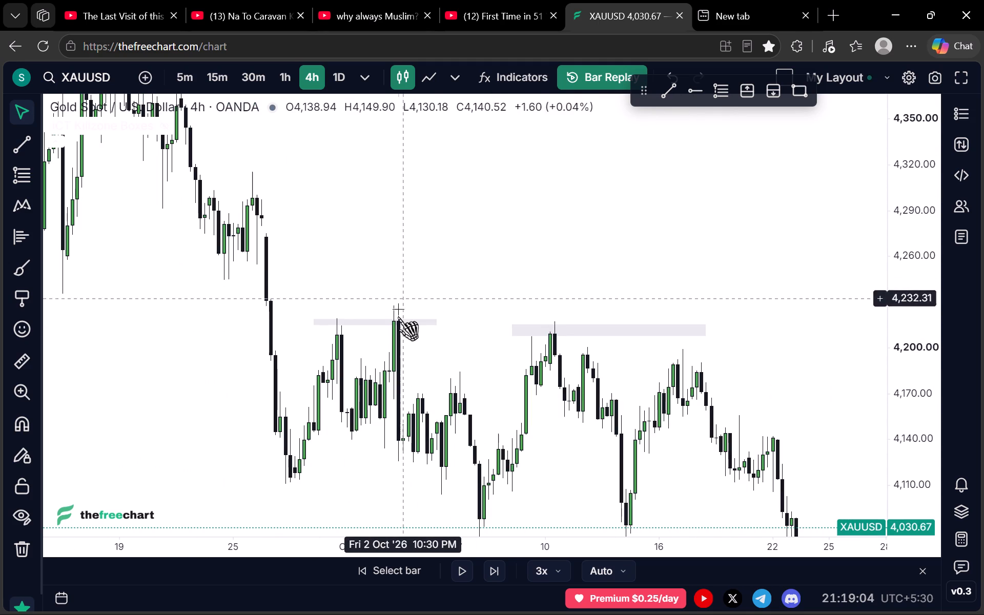
{"action": "left_click_drag", "start_coordinate": [371, 325], "coordinate": [375, 319]}
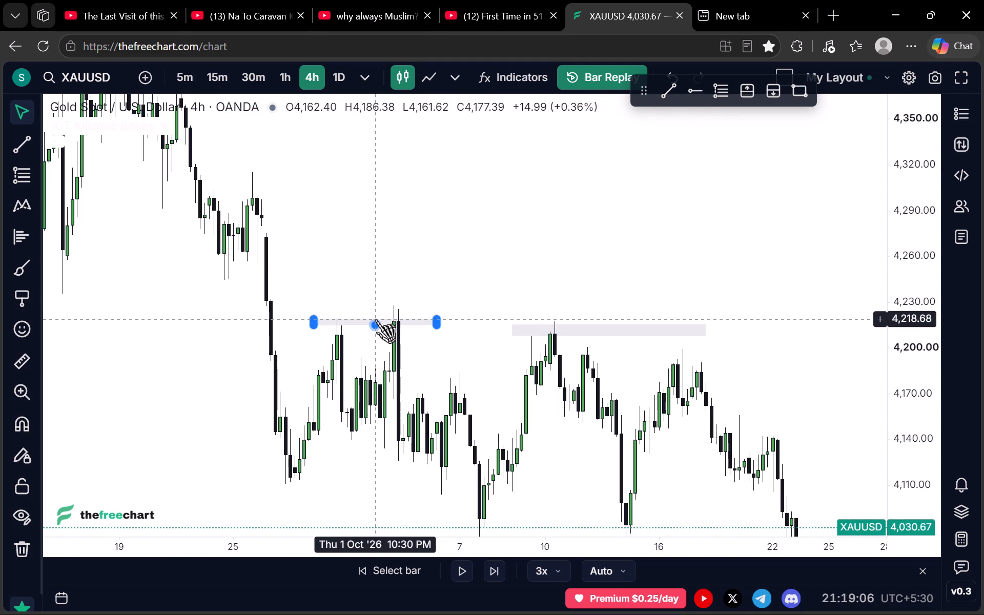
{"action": "left_click_drag", "start_coordinate": [375, 319], "coordinate": [375, 310]}
{"action": "left_click_drag", "start_coordinate": [376, 326], "coordinate": [377, 319]}
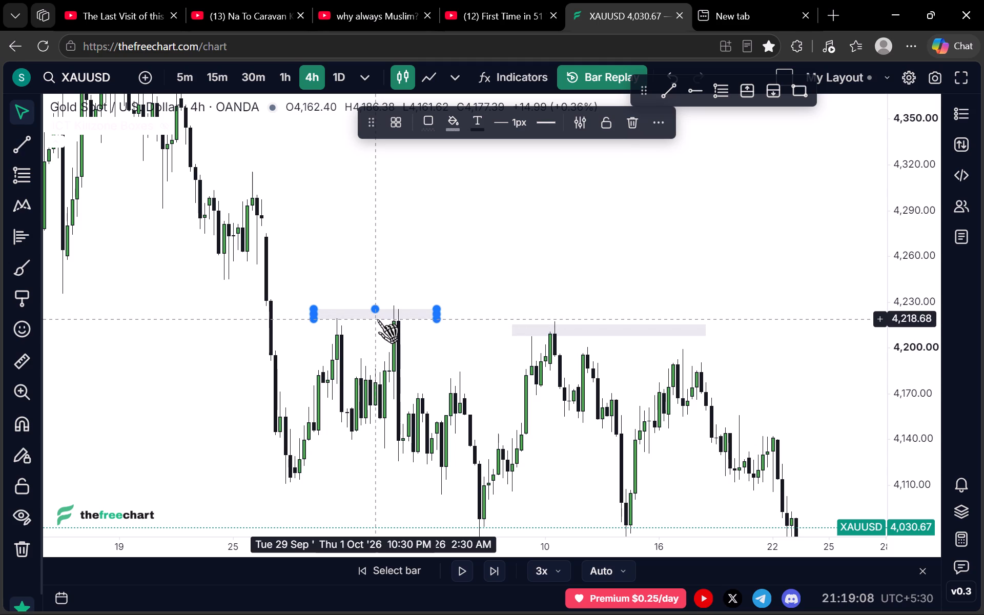
{"action": "left_click_drag", "start_coordinate": [377, 319], "coordinate": [377, 320]}
{"action": "left_click", "coordinate": [386, 278]}
Draw a rectangle zone from 23 September 2026 6:30 AM to about 29 September, spanning about 4,305 to 4,319.
{"action": "scroll", "coordinate": [464, 293], "scroll_direction": "down", "scroll_amount": 3}
{"action": "left_click_drag", "start_coordinate": [556, 232], "coordinate": [557, 278]}
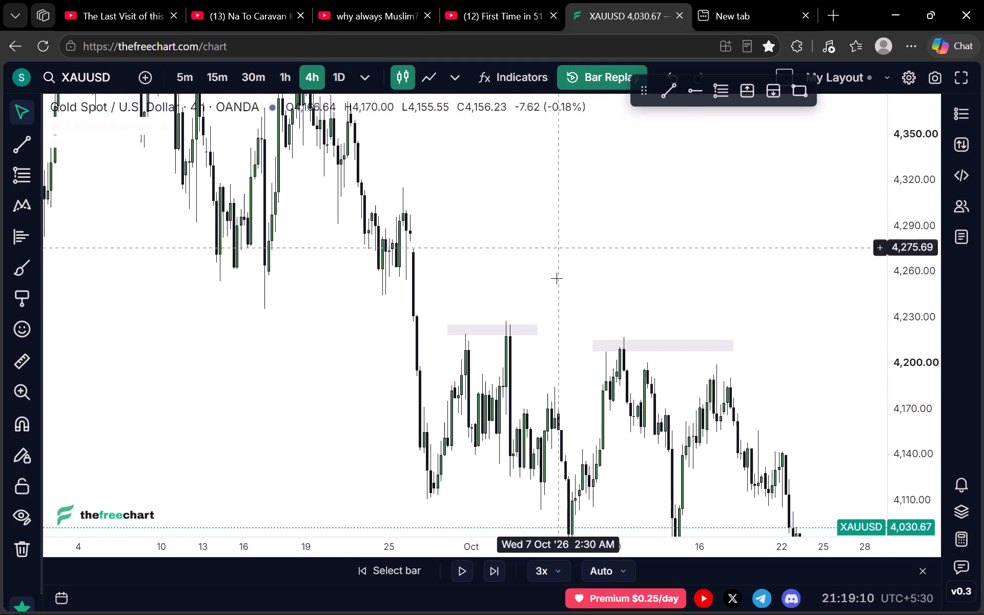
{"action": "left_click_drag", "start_coordinate": [557, 278], "coordinate": [550, 332]}
{"action": "scroll", "coordinate": [548, 328], "scroll_direction": "up", "scroll_amount": 1}
{"action": "scroll", "coordinate": [915, 293], "scroll_direction": "down", "scroll_amount": 14}
{"action": "left_click_drag", "start_coordinate": [549, 235], "coordinate": [548, 303]}
{"action": "scroll", "coordinate": [532, 307], "scroll_direction": "up", "scroll_amount": 2}
{"action": "left_click_drag", "start_coordinate": [553, 352], "coordinate": [502, 274]}
{"action": "scroll", "coordinate": [501, 299], "scroll_direction": "up", "scroll_amount": 3}
{"action": "scroll", "coordinate": [403, 285], "scroll_direction": "up", "scroll_amount": 2}
{"action": "left_click_drag", "start_coordinate": [386, 281], "coordinate": [683, 315]}
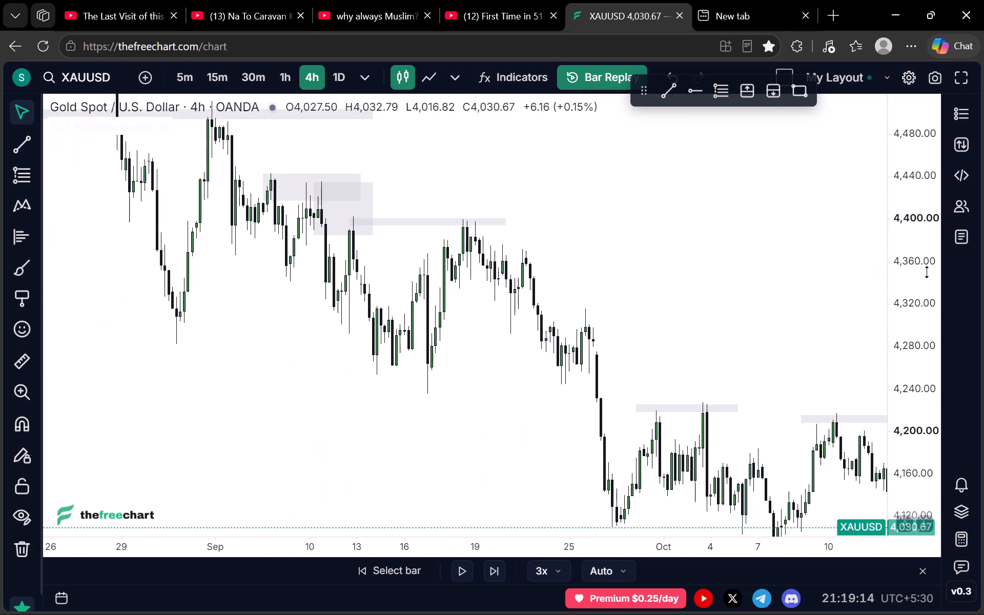
{"action": "scroll", "coordinate": [931, 273], "scroll_direction": "up", "scroll_amount": 16}
{"action": "left_click_drag", "start_coordinate": [499, 257], "coordinate": [606, 276]}
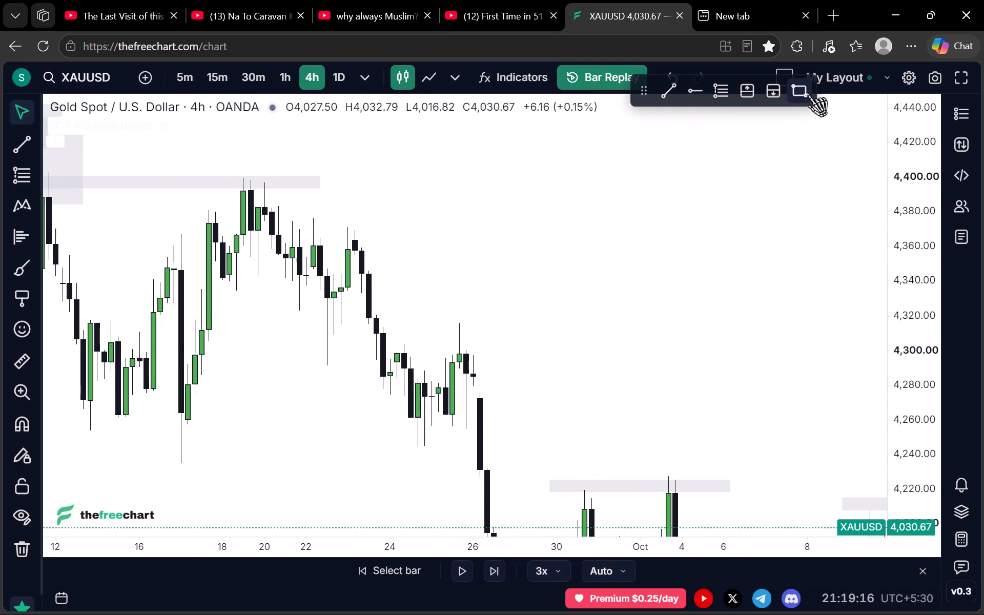
{"action": "left_click", "coordinate": [807, 93]}
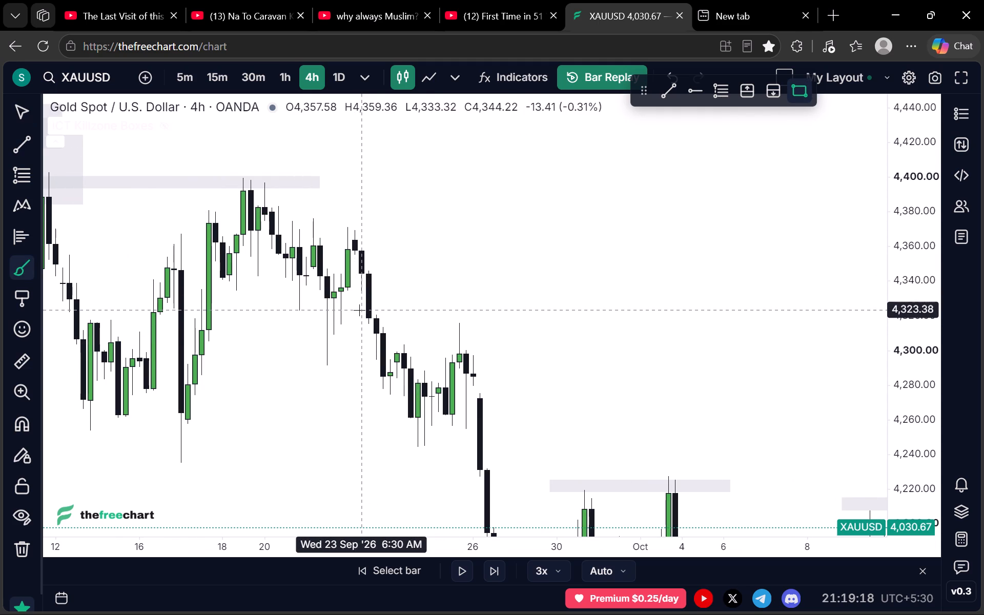
{"action": "left_click", "coordinate": [359, 310]}
{"action": "left_click", "coordinate": [517, 342]}
{"action": "left_click", "coordinate": [576, 336]}
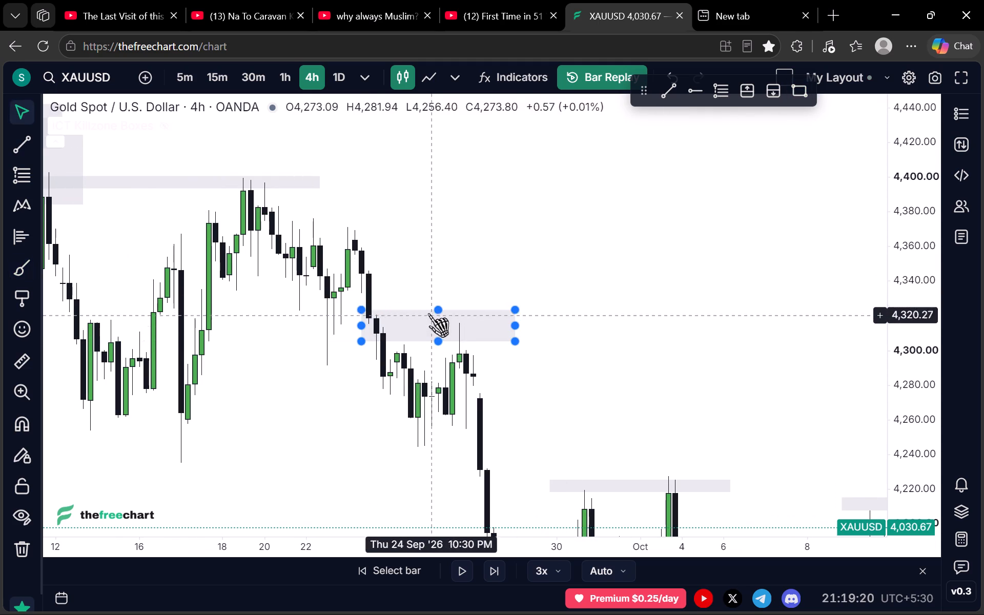
{"action": "left_click_drag", "start_coordinate": [436, 309], "coordinate": [438, 317]}
{"action": "left_click", "coordinate": [505, 300]}
Examine the 4h price decline and the marked zones from late September to 23 October 2026.
{"action": "scroll", "coordinate": [621, 306], "scroll_direction": "down", "scroll_amount": 4}
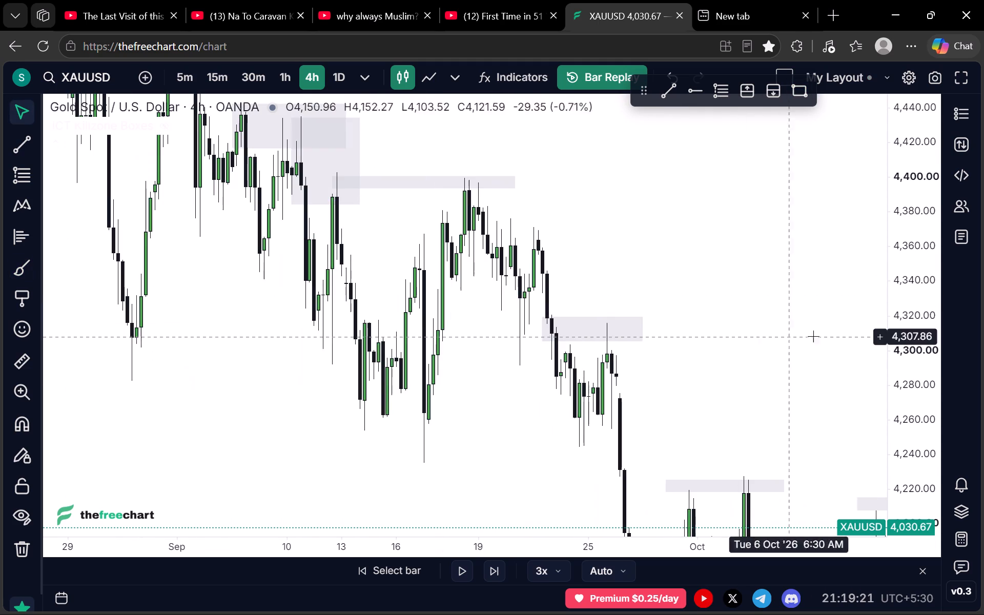
{"action": "scroll", "coordinate": [904, 284], "scroll_direction": "down", "scroll_amount": 6}
{"action": "scroll", "coordinate": [843, 350], "scroll_direction": "up", "scroll_amount": 5}
{"action": "scroll", "coordinate": [685, 328], "scroll_direction": "down", "scroll_amount": 5}
{"action": "left_click_drag", "start_coordinate": [735, 370], "coordinate": [529, 276]}
{"action": "scroll", "coordinate": [676, 287], "scroll_direction": "down", "scroll_amount": 2}
{"action": "left_click_drag", "start_coordinate": [655, 293], "coordinate": [476, 236]}
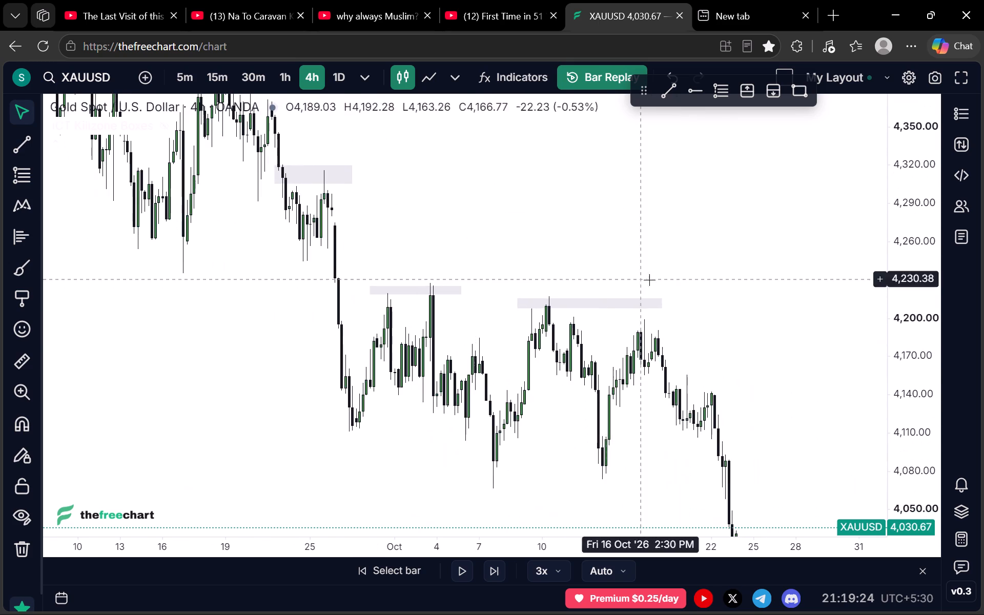
{"action": "scroll", "coordinate": [691, 338], "scroll_direction": "up", "scroll_amount": 2}
{"action": "left_click_drag", "start_coordinate": [671, 348], "coordinate": [668, 342]}
{"action": "left_click_drag", "start_coordinate": [697, 369], "coordinate": [555, 293]}
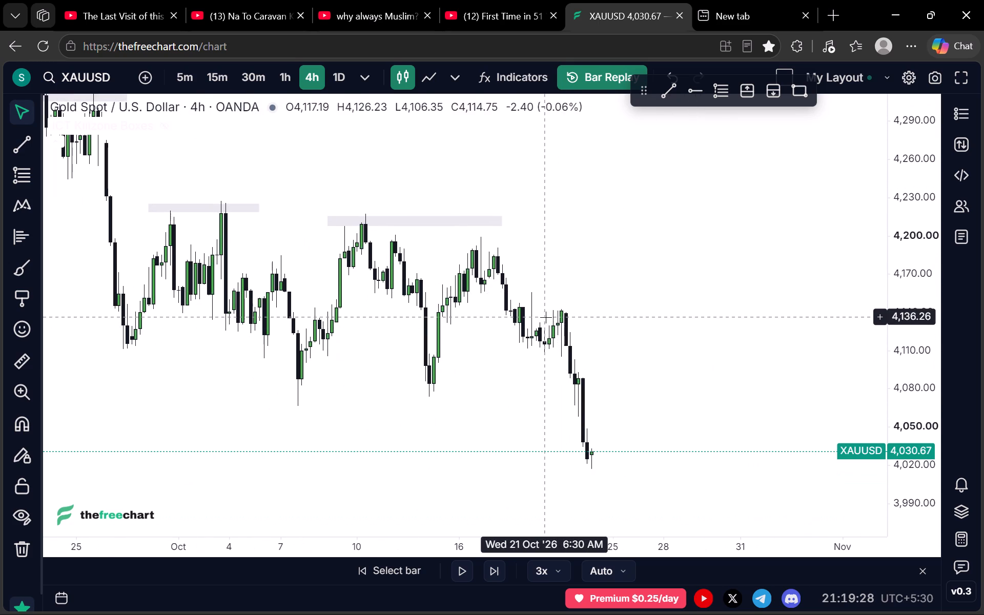
{"action": "scroll", "coordinate": [886, 293], "scroll_direction": "down", "scroll_amount": 7}
{"action": "scroll", "coordinate": [671, 305], "scroll_direction": "up", "scroll_amount": 4}
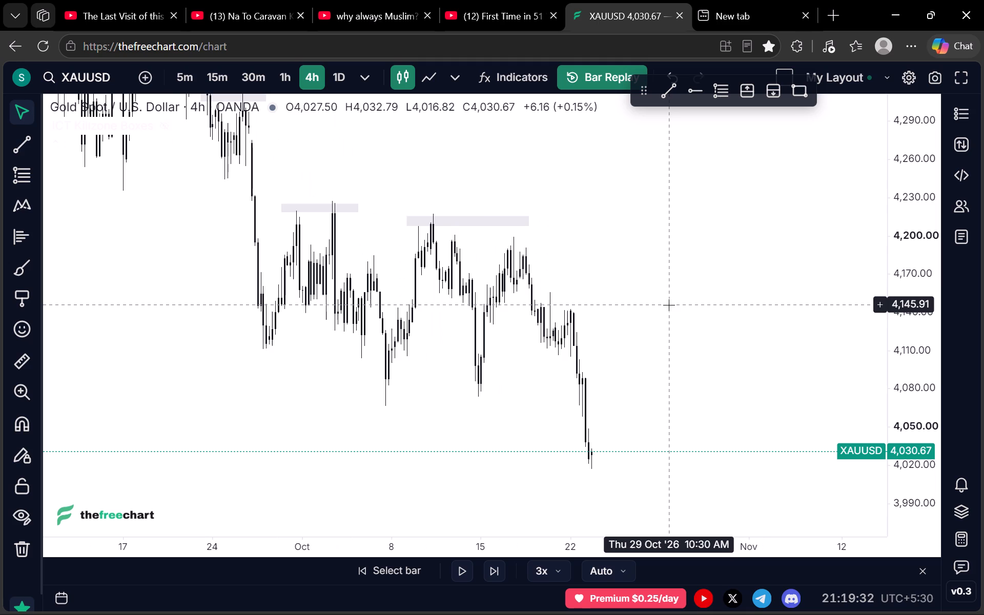
{"action": "scroll", "coordinate": [679, 327], "scroll_direction": "up", "scroll_amount": 3}
{"action": "scroll", "coordinate": [553, 327], "scroll_direction": "up", "scroll_amount": 2}
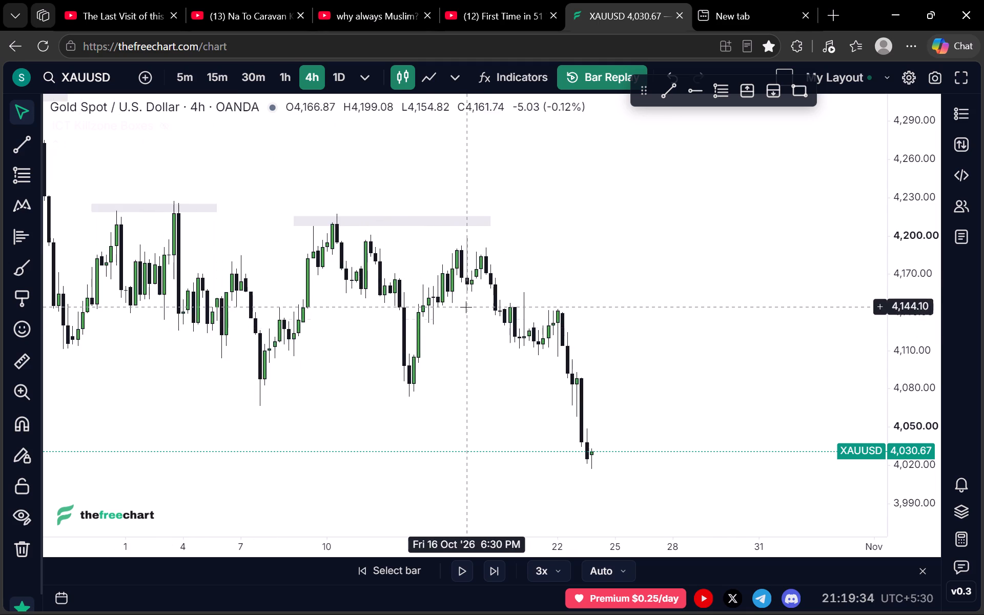
{"action": "scroll", "coordinate": [466, 322], "scroll_direction": "down", "scroll_amount": 3}
{"action": "scroll", "coordinate": [568, 339], "scroll_direction": "up", "scroll_amount": 2}
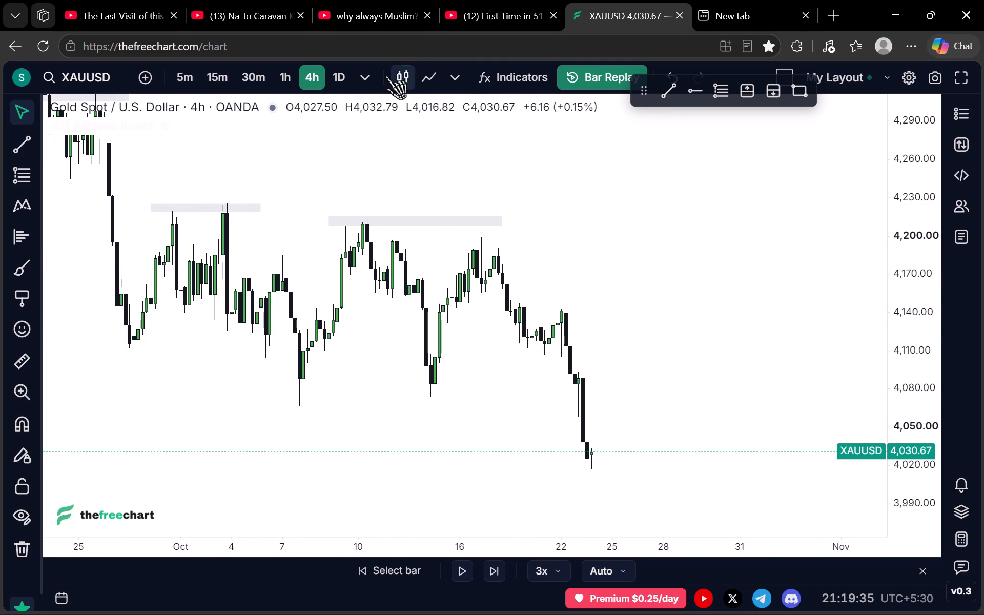
On the daily timeframe, draw a rectangle zone from 20 October to 25 November 2026, spanning about 4,106 to 4,157.
{"action": "left_click", "coordinate": [338, 84]}
{"action": "scroll", "coordinate": [983, 295], "scroll_direction": "down", "scroll_amount": 4}
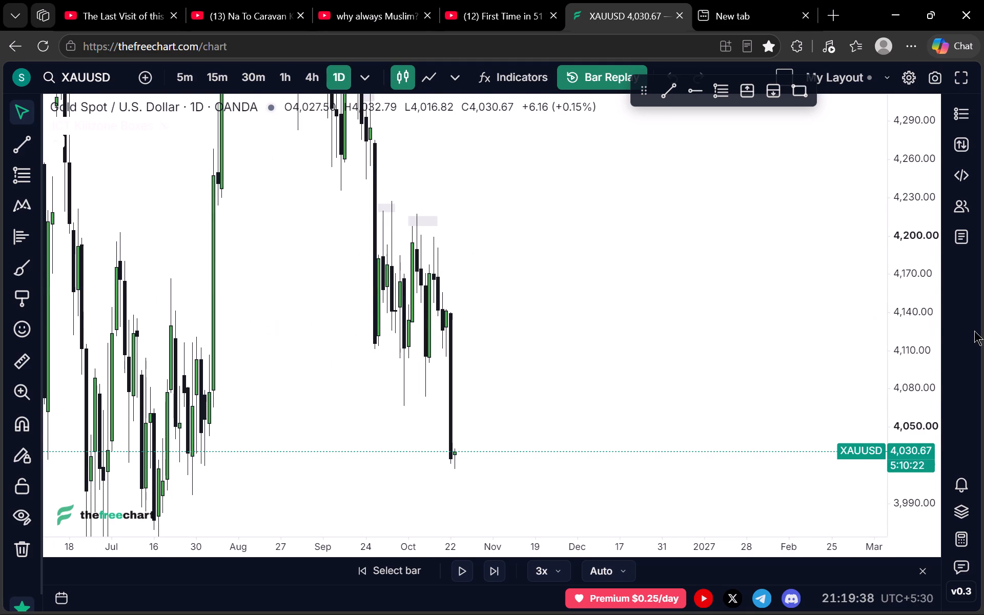
{"action": "scroll", "coordinate": [974, 331], "scroll_direction": "down", "scroll_amount": 8}
{"action": "scroll", "coordinate": [882, 337], "scroll_direction": "up", "scroll_amount": 4}
{"action": "scroll", "coordinate": [623, 342], "scroll_direction": "down", "scroll_amount": 3}
{"action": "left_click_drag", "start_coordinate": [627, 359], "coordinate": [658, 295]}
{"action": "scroll", "coordinate": [796, 282], "scroll_direction": "up", "scroll_amount": 1}
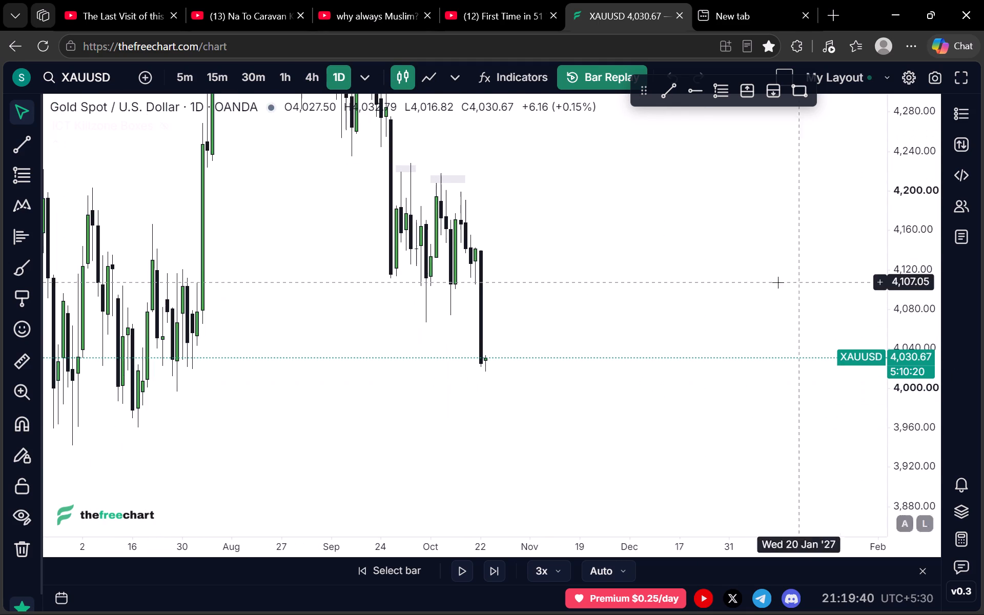
{"action": "left_click", "coordinate": [797, 93]}
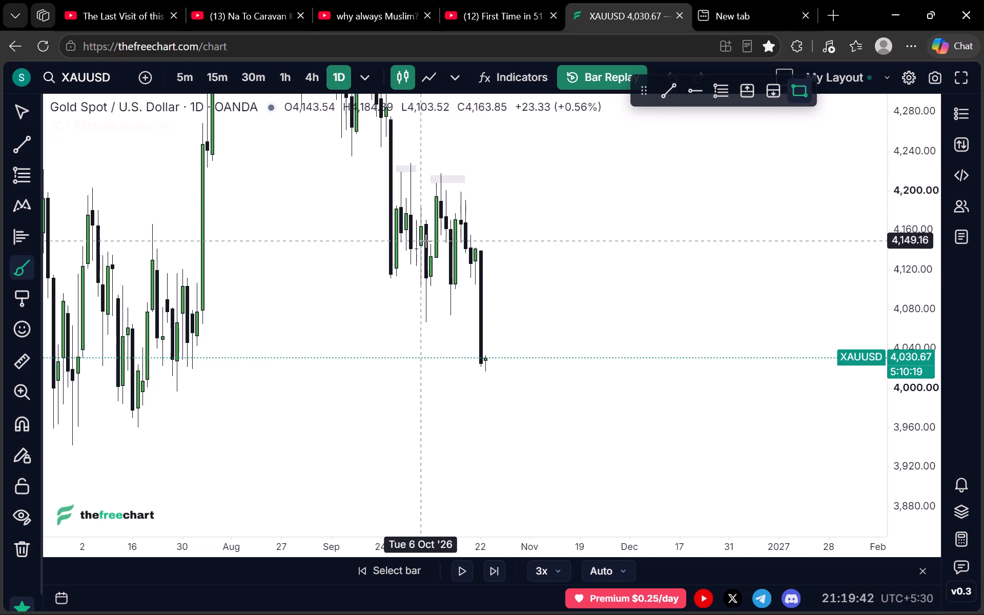
{"action": "left_click", "coordinate": [469, 233]}
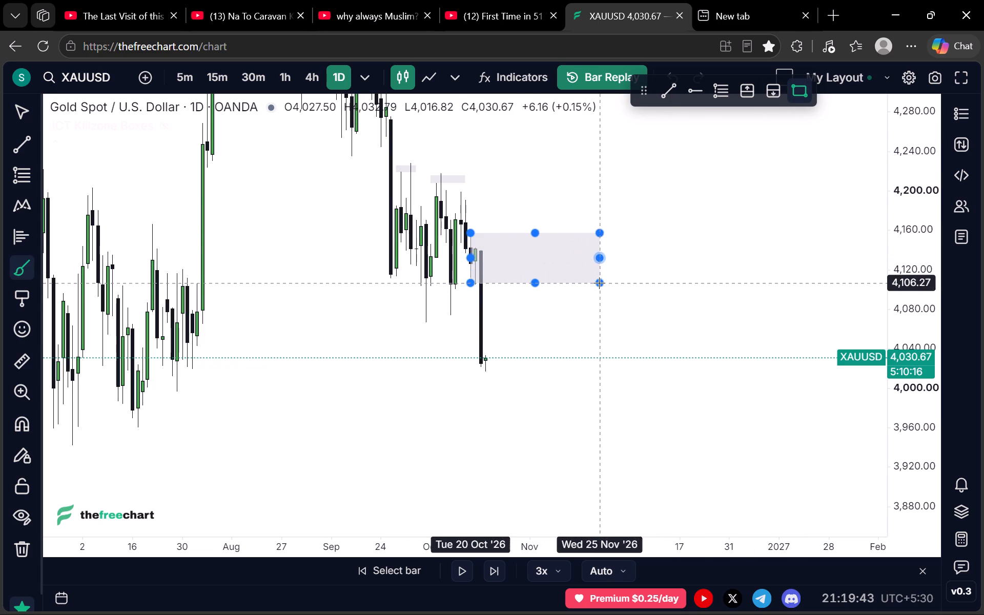
{"action": "left_click", "coordinate": [599, 283]}
{"action": "left_click", "coordinate": [641, 272]}
{"action": "left_click", "coordinate": [531, 231]}
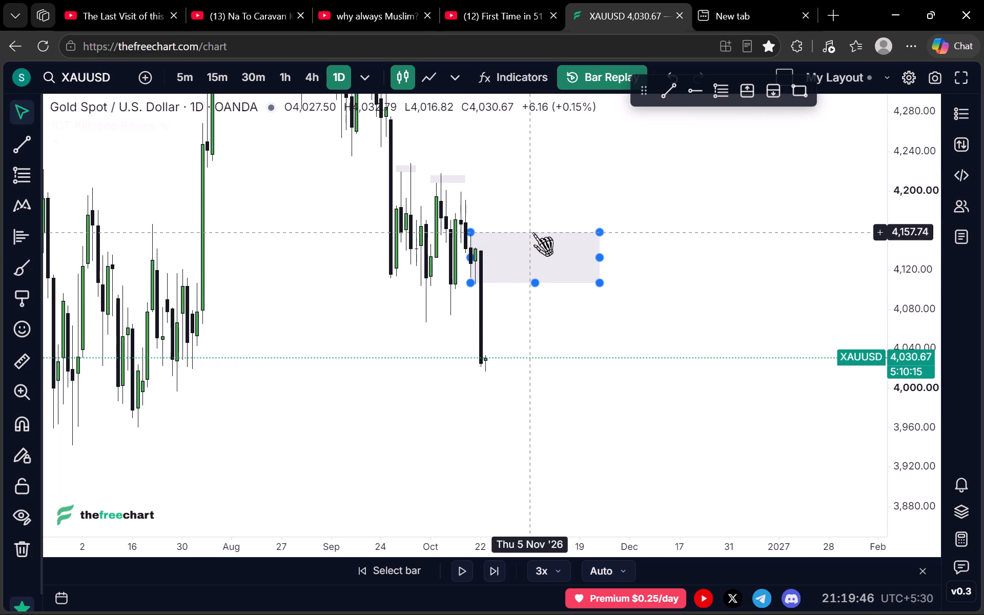
{"action": "left_click", "coordinate": [639, 245]}
Draw a second rectangle zone just below, from about 22 September to early December 2026, spanning about 4,074 to 4,102.
{"action": "scroll", "coordinate": [916, 294], "scroll_direction": "down", "scroll_amount": 16}
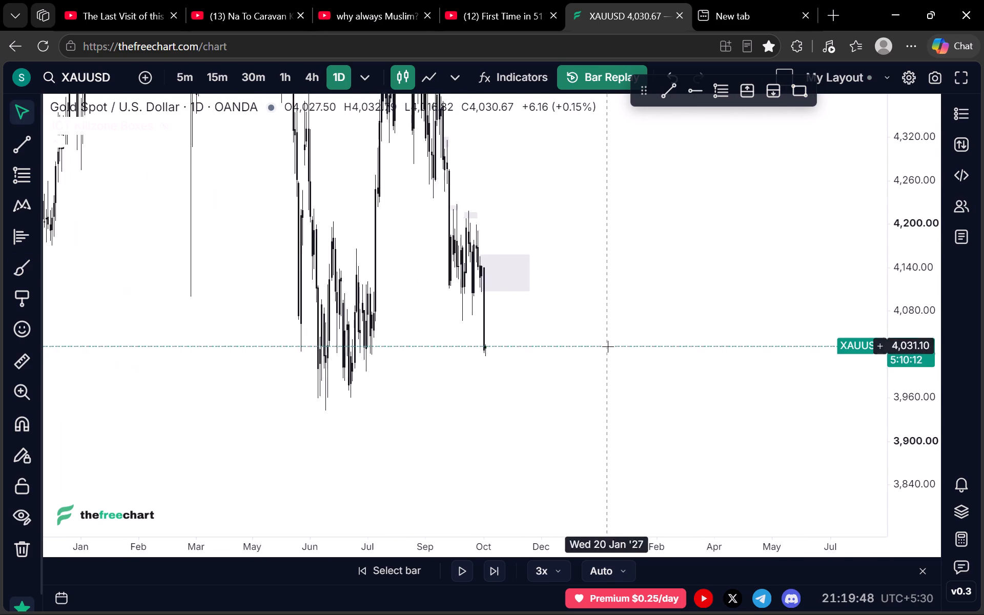
{"action": "scroll", "coordinate": [605, 347], "scroll_direction": "up", "scroll_amount": 5}
{"action": "scroll", "coordinate": [917, 339], "scroll_direction": "up", "scroll_amount": 10}
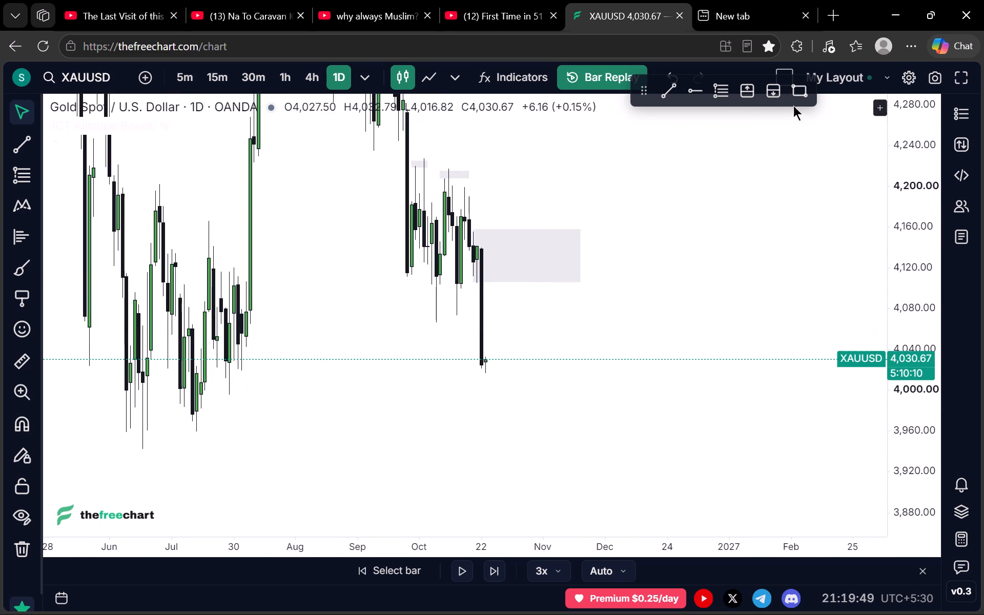
{"action": "left_click", "coordinate": [793, 96]}
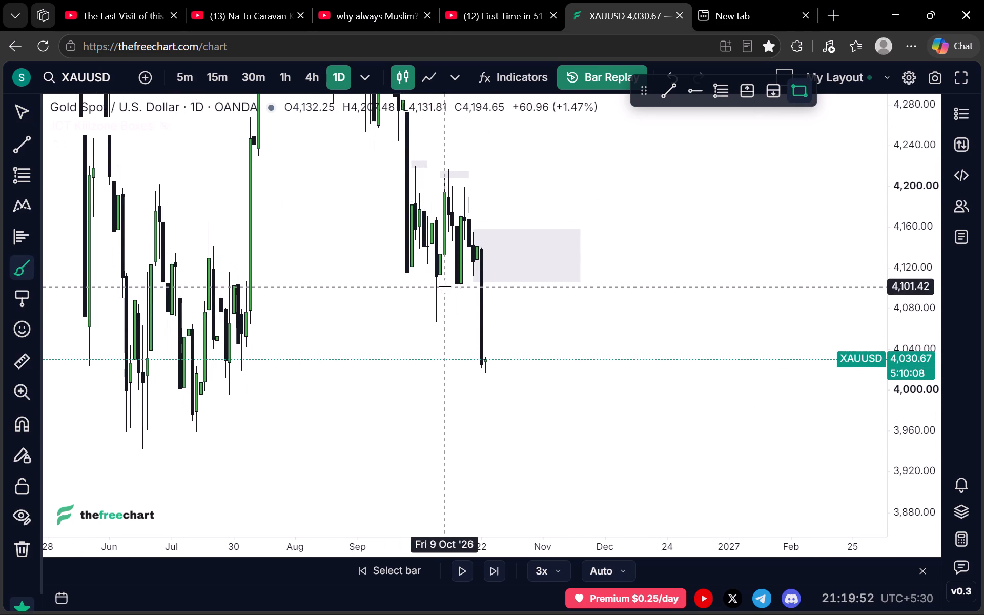
{"action": "left_click", "coordinate": [448, 282]}
{"action": "left_click", "coordinate": [603, 314]}
{"action": "left_click", "coordinate": [680, 304]}
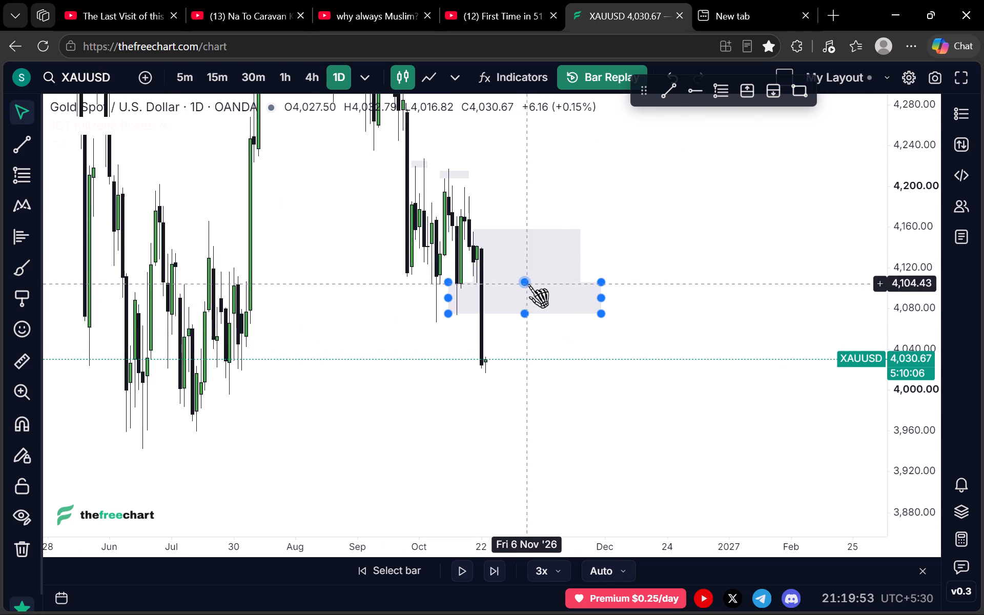
{"action": "left_click_drag", "start_coordinate": [528, 284], "coordinate": [530, 305]}
{"action": "left_click_drag", "start_coordinate": [528, 301], "coordinate": [526, 285]}
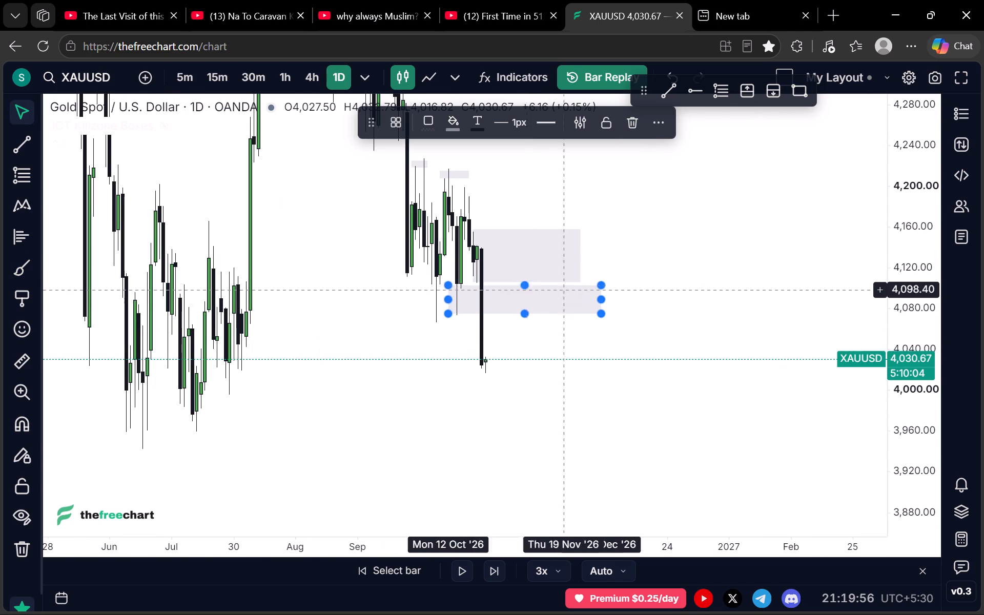
{"action": "left_click", "coordinate": [649, 285]}
{"action": "left_click_drag", "start_coordinate": [452, 296], "coordinate": [390, 297]}
{"action": "left_click", "coordinate": [690, 299]}
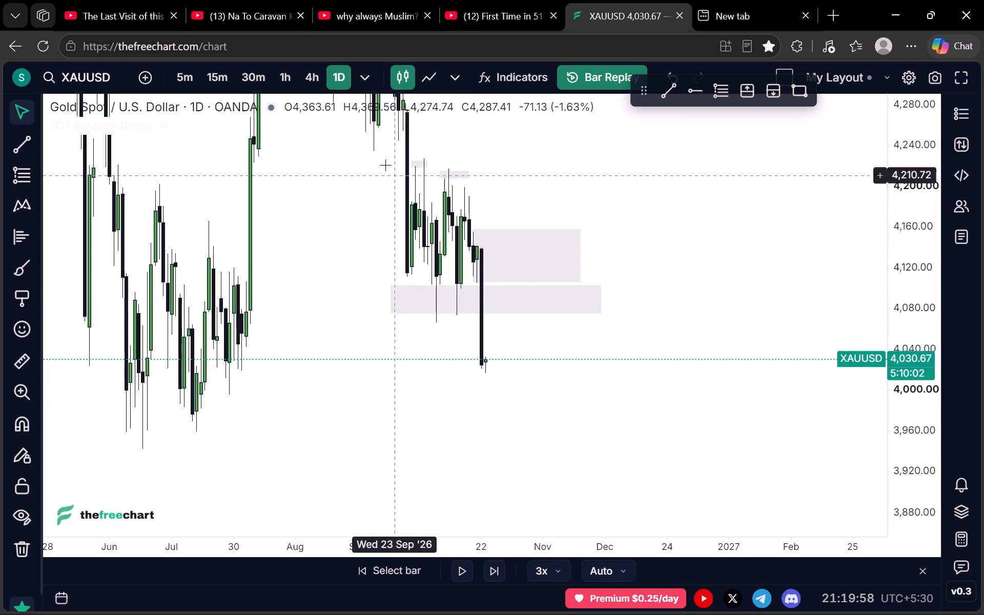
On the 4h timeframe, resize the lower rectangle zone to span about 4,062 to 4,094, starting around 22 October 2026.
{"action": "left_click", "coordinate": [317, 81]}
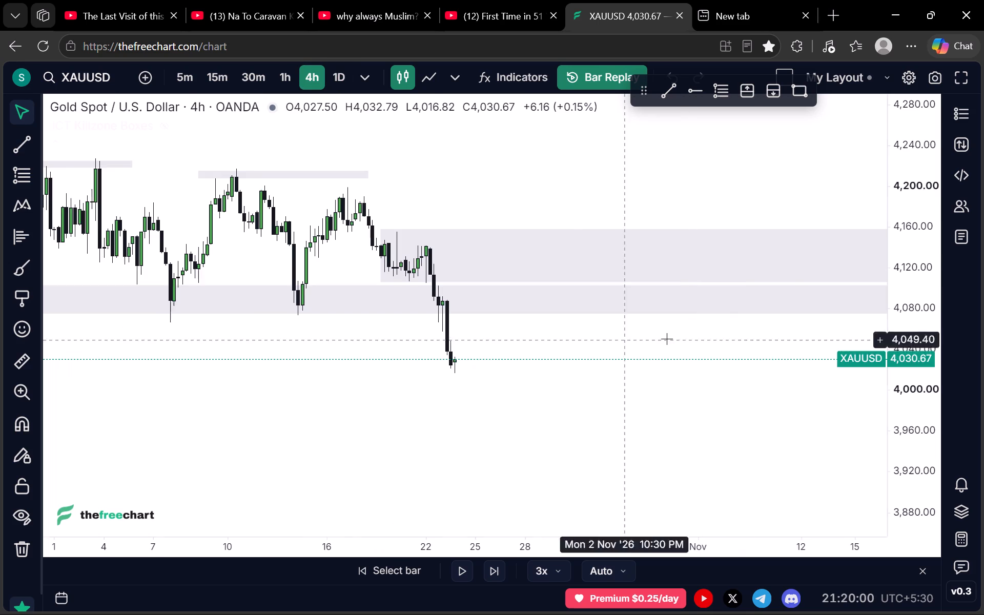
{"action": "scroll", "coordinate": [920, 368], "scroll_direction": "up", "scroll_amount": 7}
{"action": "scroll", "coordinate": [781, 346], "scroll_direction": "down", "scroll_amount": 4}
{"action": "scroll", "coordinate": [481, 338], "scroll_direction": "down", "scroll_amount": 1}
{"action": "scroll", "coordinate": [457, 326], "scroll_direction": "up", "scroll_amount": 2}
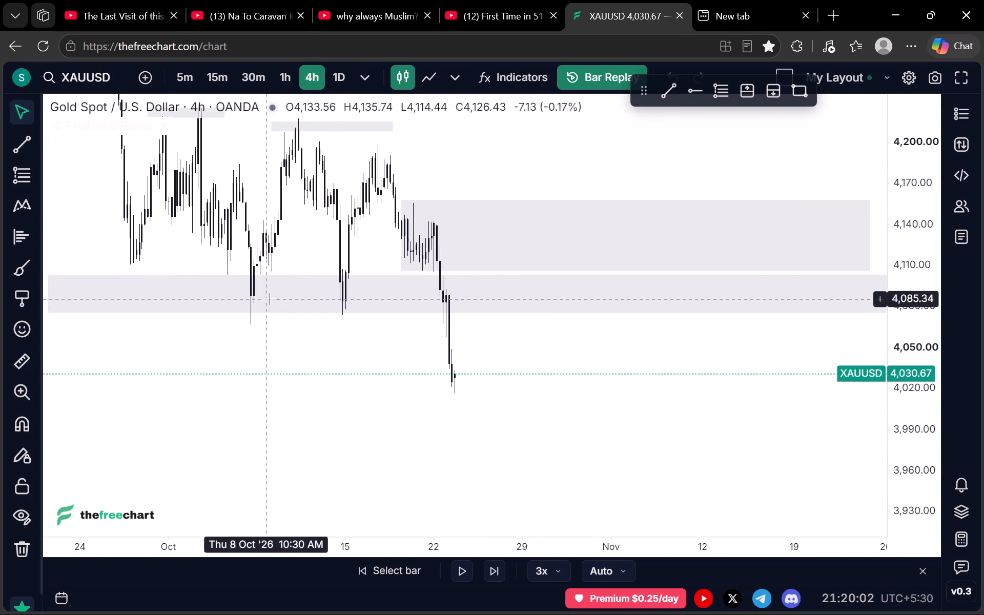
{"action": "scroll", "coordinate": [315, 312], "scroll_direction": "down", "scroll_amount": 2}
{"action": "left_click_drag", "start_coordinate": [496, 273], "coordinate": [496, 289]}
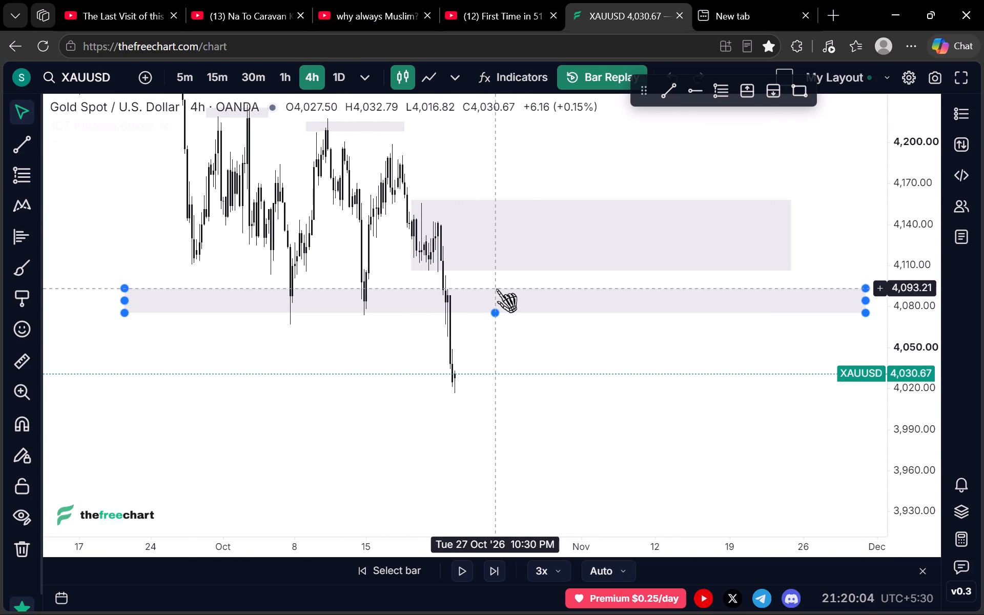
{"action": "left_click_drag", "start_coordinate": [496, 289], "coordinate": [497, 287]}
{"action": "left_click_drag", "start_coordinate": [492, 312], "coordinate": [495, 331]}
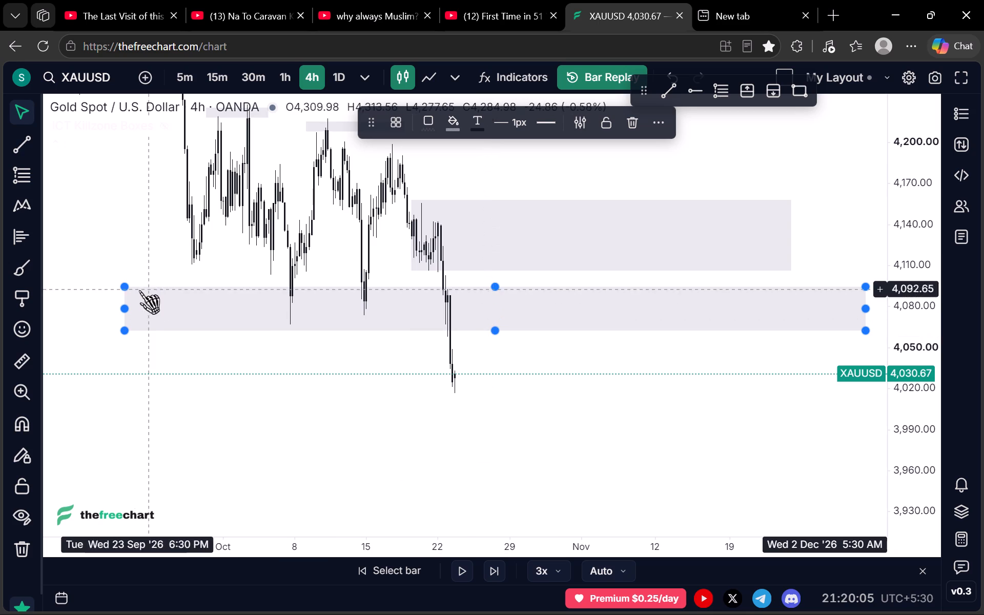
{"action": "left_click_drag", "start_coordinate": [126, 304], "coordinate": [439, 331]}
{"action": "left_click", "coordinate": [494, 379]}
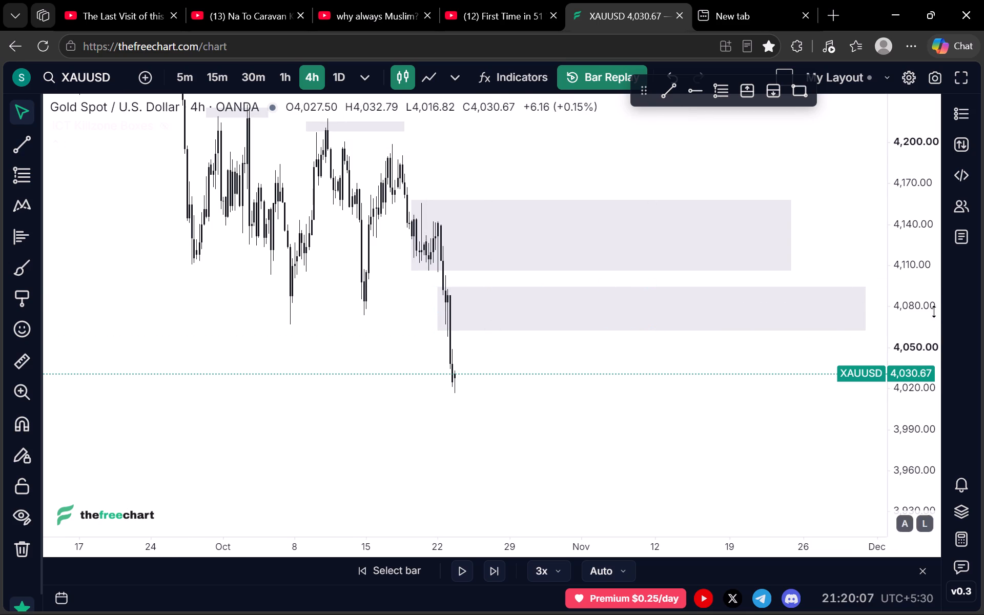
Shorten the lower rectangle zone so that it ends around early November 2026.
{"action": "left_click_drag", "start_coordinate": [864, 307], "coordinate": [575, 299]}
{"action": "left_click", "coordinate": [651, 314]}
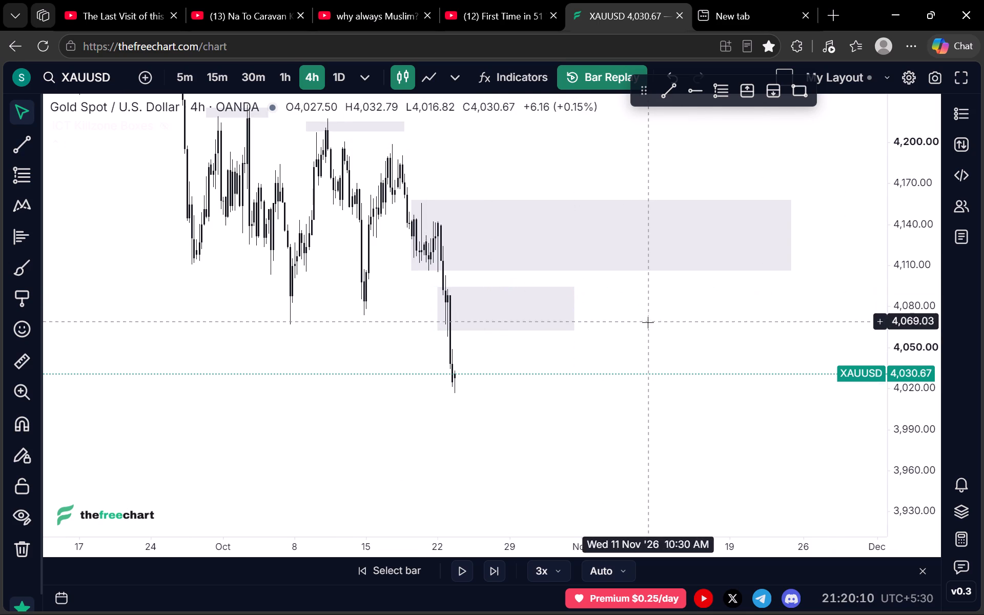
Examine the decline from 20 to 23 October 2026 and its two rectangle zones on the 1h timeframe.
{"action": "scroll", "coordinate": [610, 325], "scroll_direction": "up", "scroll_amount": 10}
{"action": "left_click_drag", "start_coordinate": [571, 358], "coordinate": [535, 349]}
{"action": "left_click", "coordinate": [281, 90]}
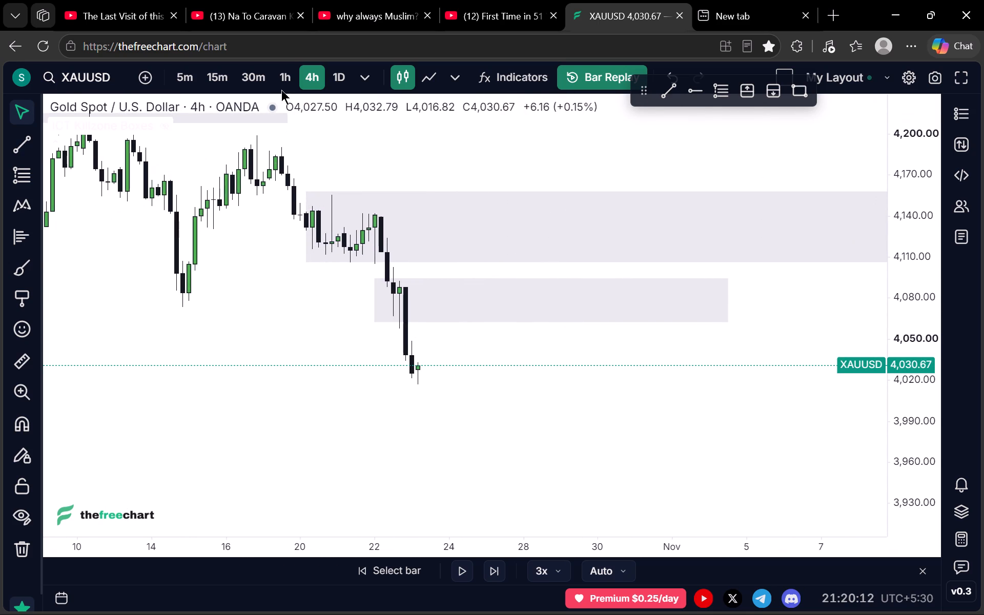
{"action": "left_click", "coordinate": [289, 80]}
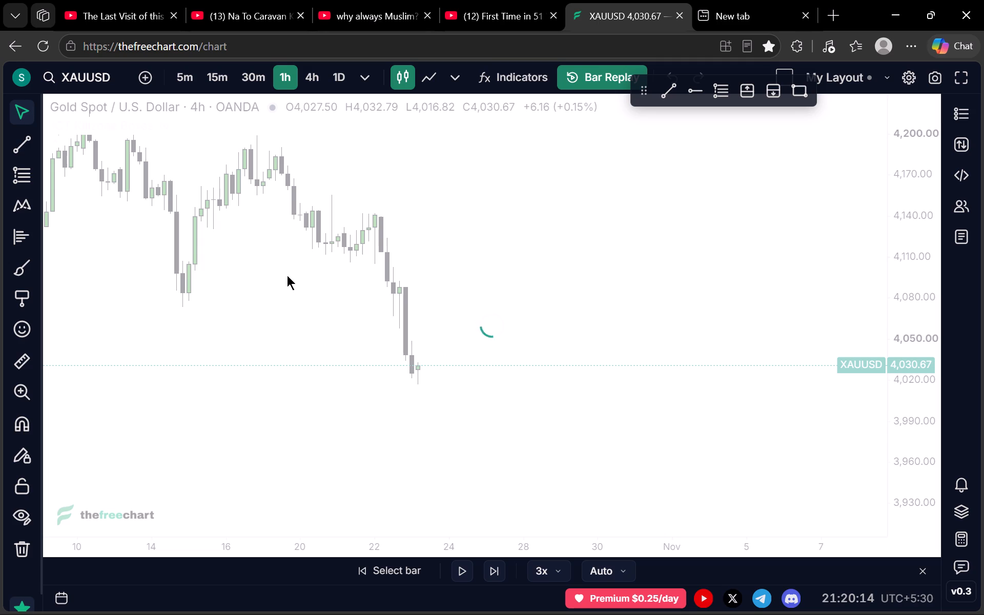
{"action": "scroll", "coordinate": [317, 283], "scroll_direction": "down", "scroll_amount": 4}
{"action": "scroll", "coordinate": [926, 371], "scroll_direction": "up", "scroll_amount": 6}
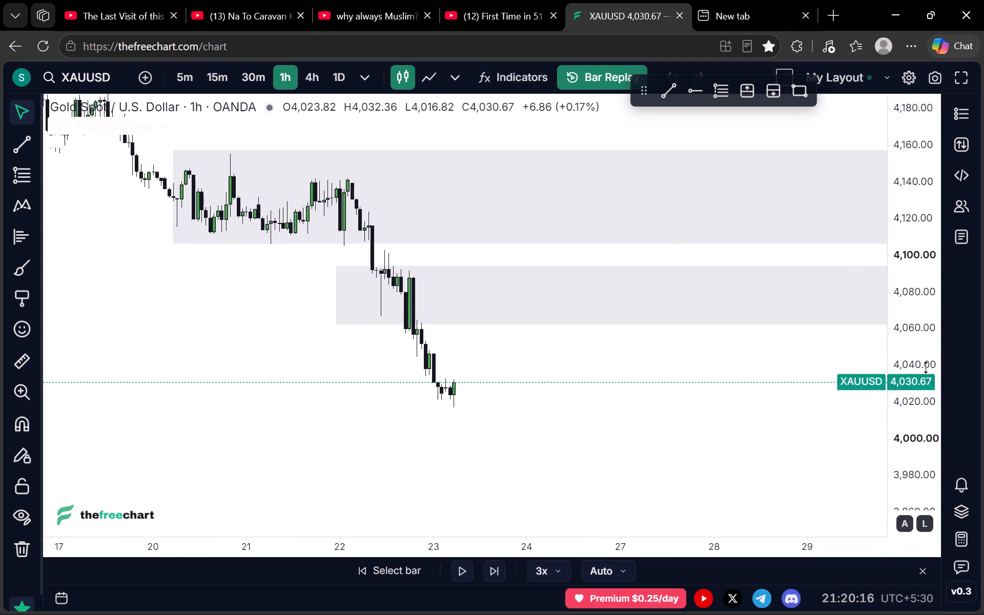
{"action": "scroll", "coordinate": [926, 367], "scroll_direction": "up", "scroll_amount": 7}
{"action": "scroll", "coordinate": [579, 327], "scroll_direction": "down", "scroll_amount": 2}
On the 4h timeframe, extend the lower rectangle zone's bottom edge down to about 4,059.
{"action": "left_click", "coordinate": [305, 75]}
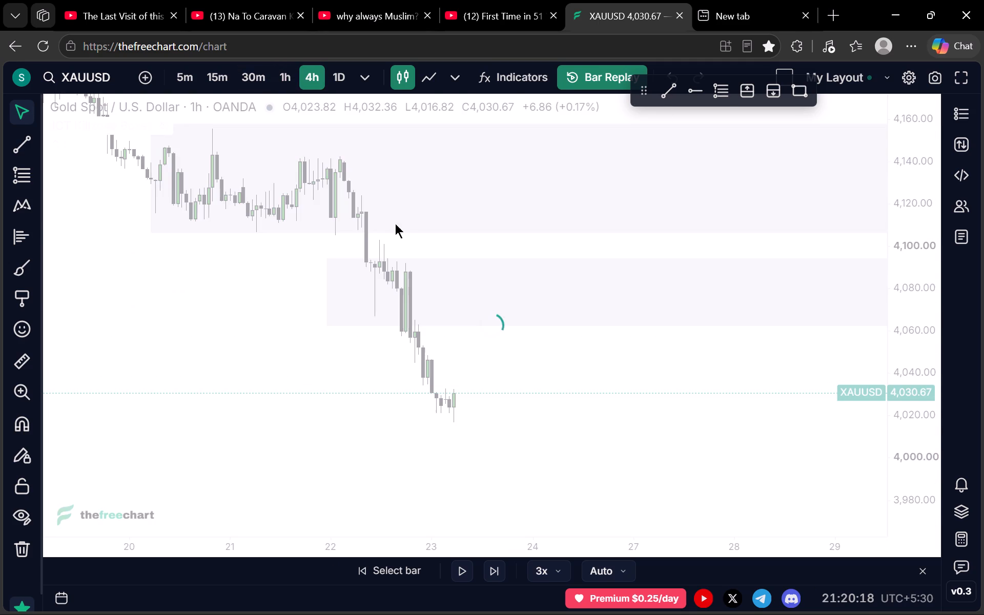
{"action": "scroll", "coordinate": [892, 297], "scroll_direction": "down", "scroll_amount": 7}
{"action": "scroll", "coordinate": [833, 338], "scroll_direction": "up", "scroll_amount": 6}
{"action": "scroll", "coordinate": [627, 339], "scroll_direction": "down", "scroll_amount": 3}
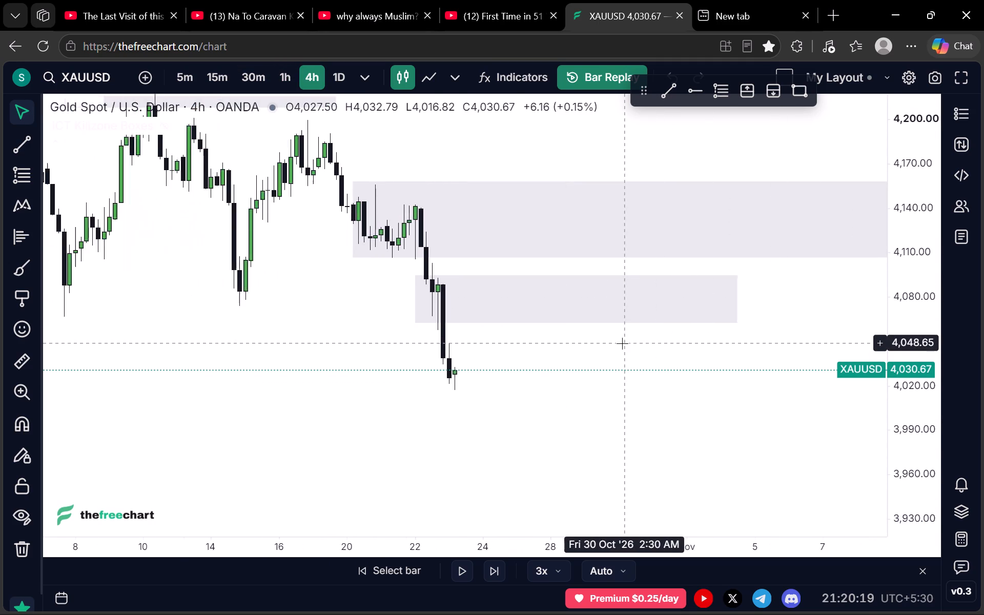
{"action": "left_click_drag", "start_coordinate": [622, 343], "coordinate": [523, 325]}
{"action": "left_click_drag", "start_coordinate": [480, 303], "coordinate": [482, 310]}
{"action": "left_click", "coordinate": [497, 333]}
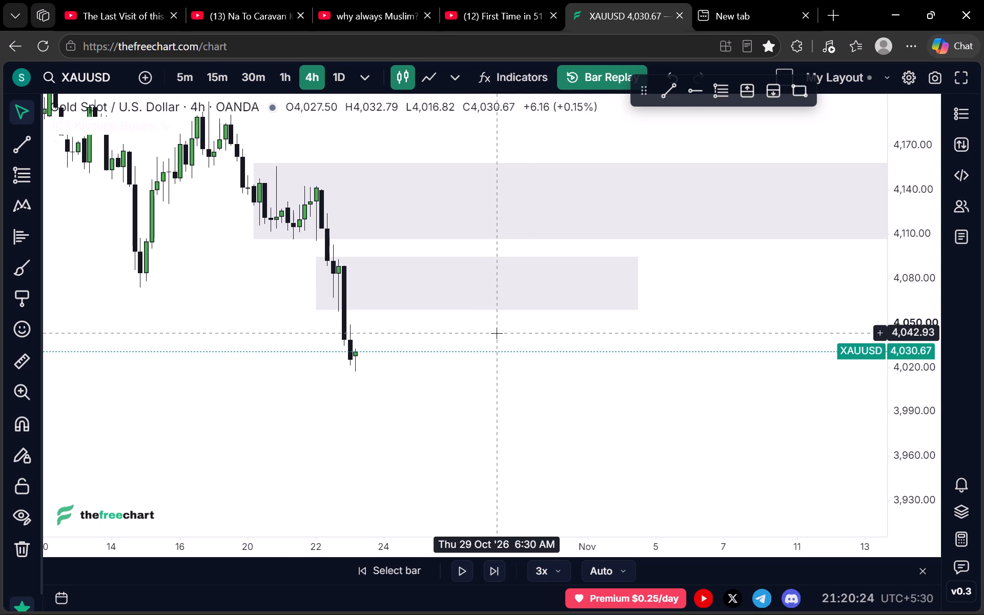
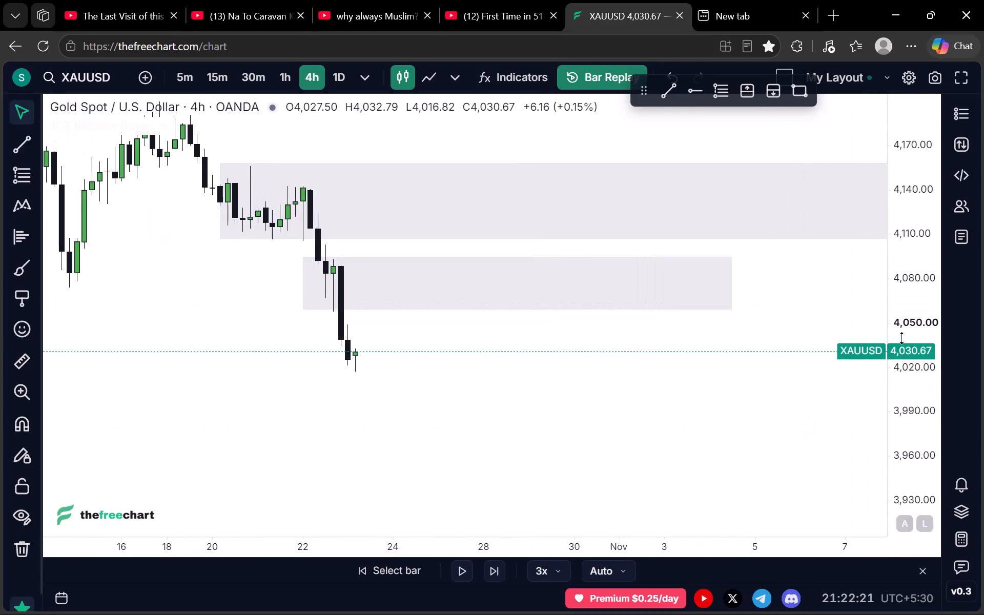
Switch the XAUUSD chart to the daily timeframe and examine price around the two shaded zones and the summer lows.
{"action": "scroll", "coordinate": [915, 330], "scroll_direction": "down", "scroll_amount": 6}
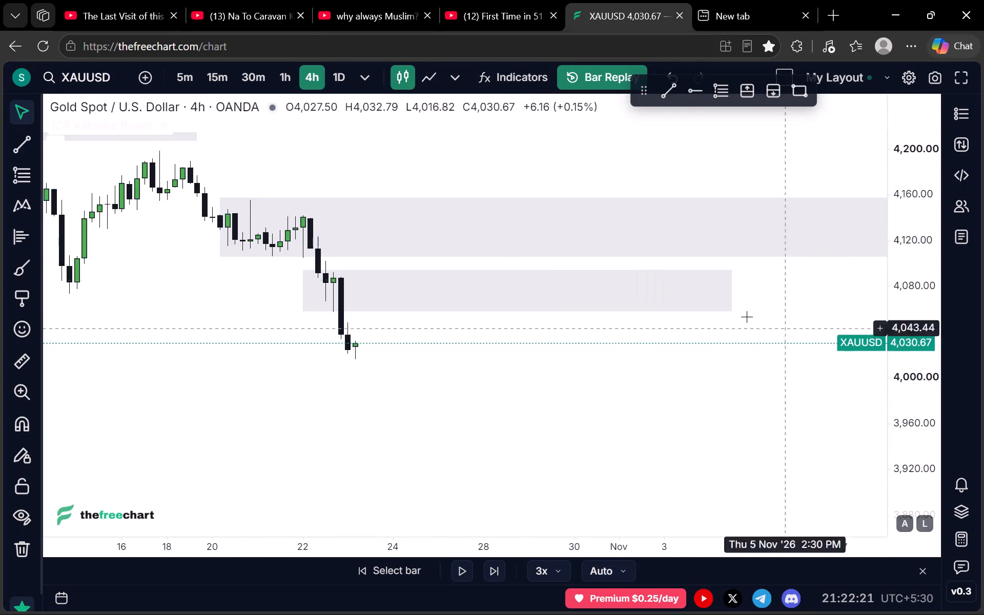
{"action": "scroll", "coordinate": [747, 317], "scroll_direction": "down", "scroll_amount": 4}
{"action": "left_click", "coordinate": [337, 64]}
{"action": "left_click", "coordinate": [336, 72]}
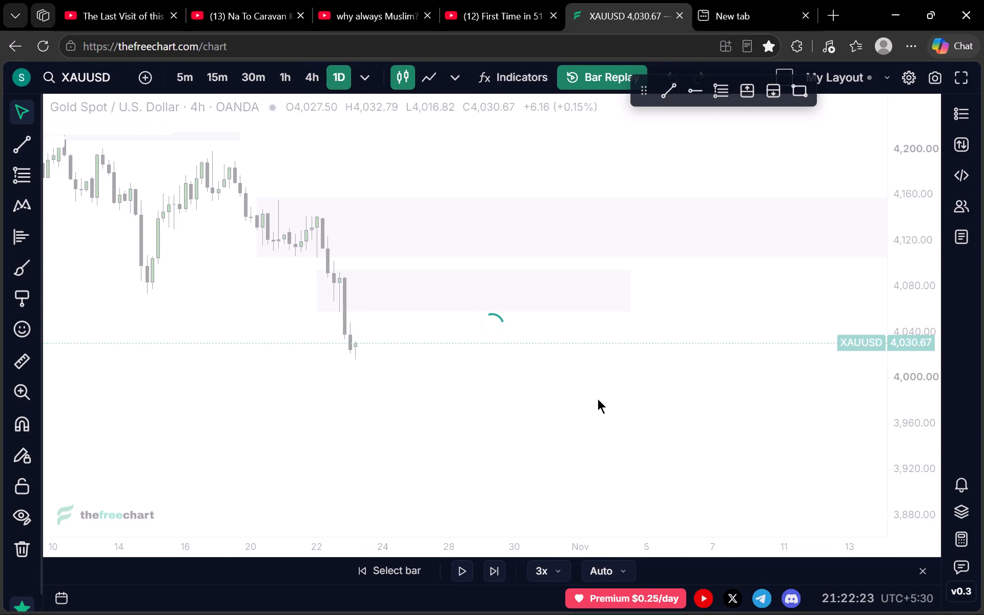
{"action": "scroll", "coordinate": [930, 379], "scroll_direction": "up", "scroll_amount": 5}
{"action": "scroll", "coordinate": [869, 379], "scroll_direction": "down", "scroll_amount": 9}
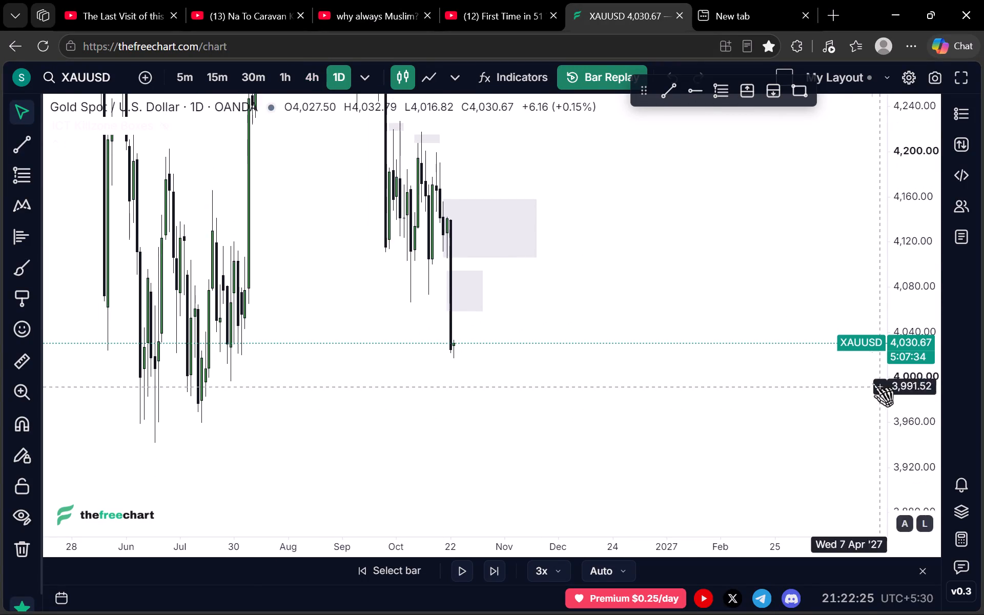
{"action": "scroll", "coordinate": [720, 377], "scroll_direction": "up", "scroll_amount": 5}
{"action": "scroll", "coordinate": [905, 311], "scroll_direction": "down", "scroll_amount": 3}
{"action": "scroll", "coordinate": [908, 330], "scroll_direction": "up", "scroll_amount": 6}
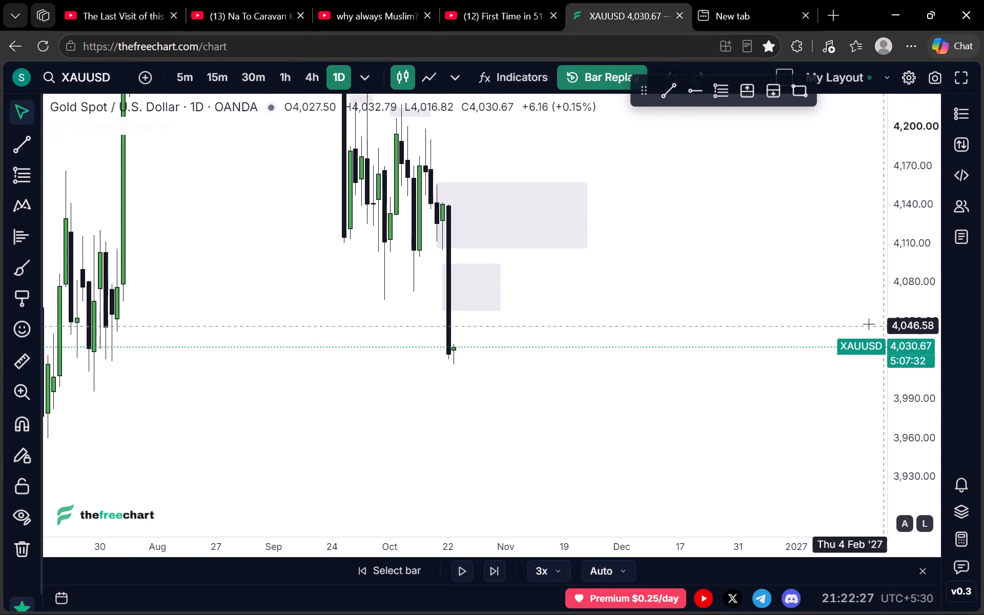
{"action": "scroll", "coordinate": [869, 324], "scroll_direction": "up", "scroll_amount": 2}
{"action": "scroll", "coordinate": [476, 336], "scroll_direction": "down", "scroll_amount": 2}
{"action": "scroll", "coordinate": [404, 377], "scroll_direction": "down", "scroll_amount": 3}
{"action": "scroll", "coordinate": [322, 368], "scroll_direction": "up", "scroll_amount": 3}
{"action": "scroll", "coordinate": [263, 361], "scroll_direction": "down", "scroll_amount": 3}
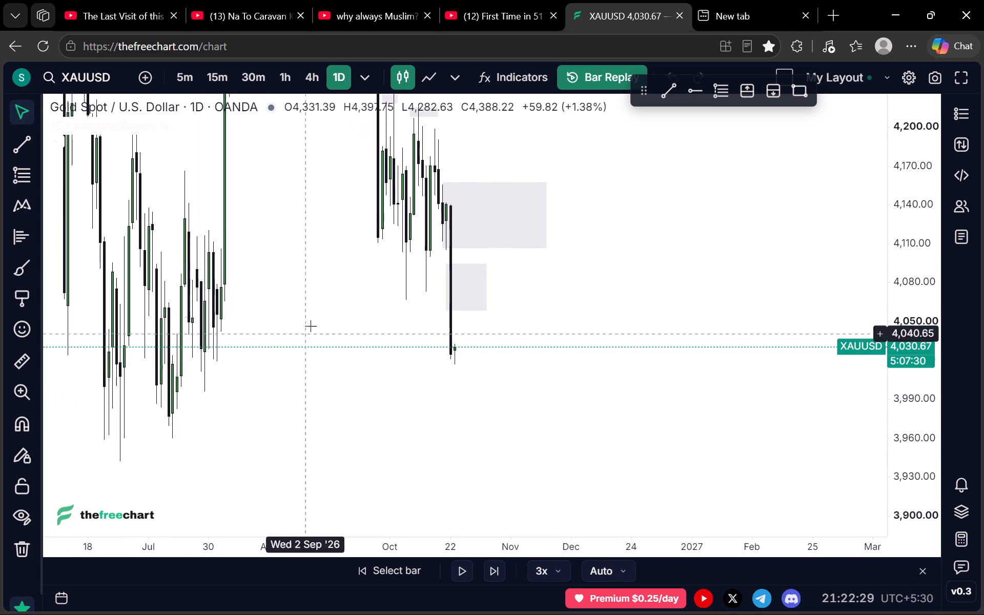
{"action": "left_click_drag", "start_coordinate": [323, 310], "coordinate": [393, 298]}
{"action": "scroll", "coordinate": [406, 259], "scroll_direction": "up", "scroll_amount": 3}
{"action": "scroll", "coordinate": [500, 201], "scroll_direction": "down", "scroll_amount": 1}
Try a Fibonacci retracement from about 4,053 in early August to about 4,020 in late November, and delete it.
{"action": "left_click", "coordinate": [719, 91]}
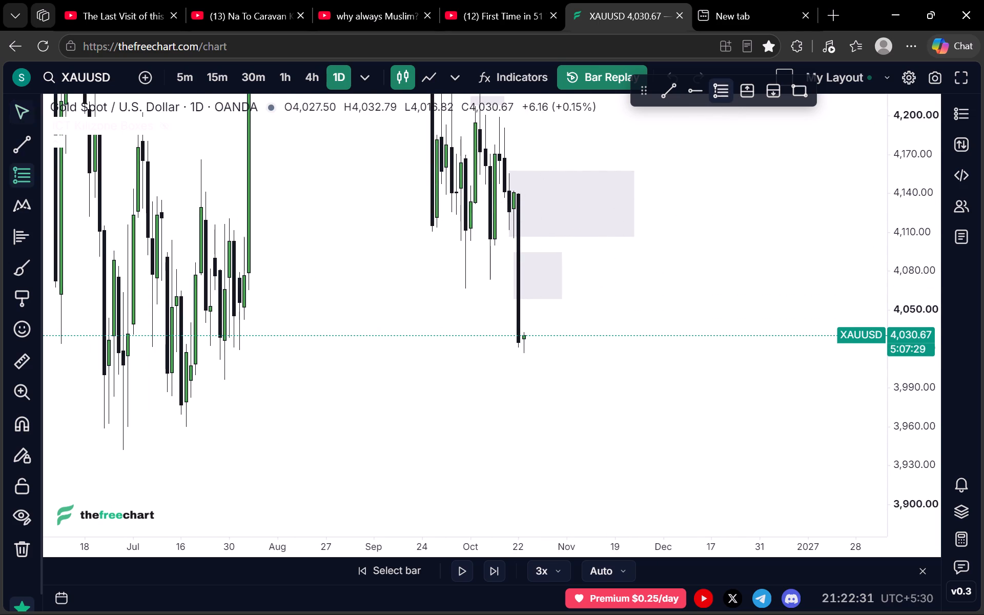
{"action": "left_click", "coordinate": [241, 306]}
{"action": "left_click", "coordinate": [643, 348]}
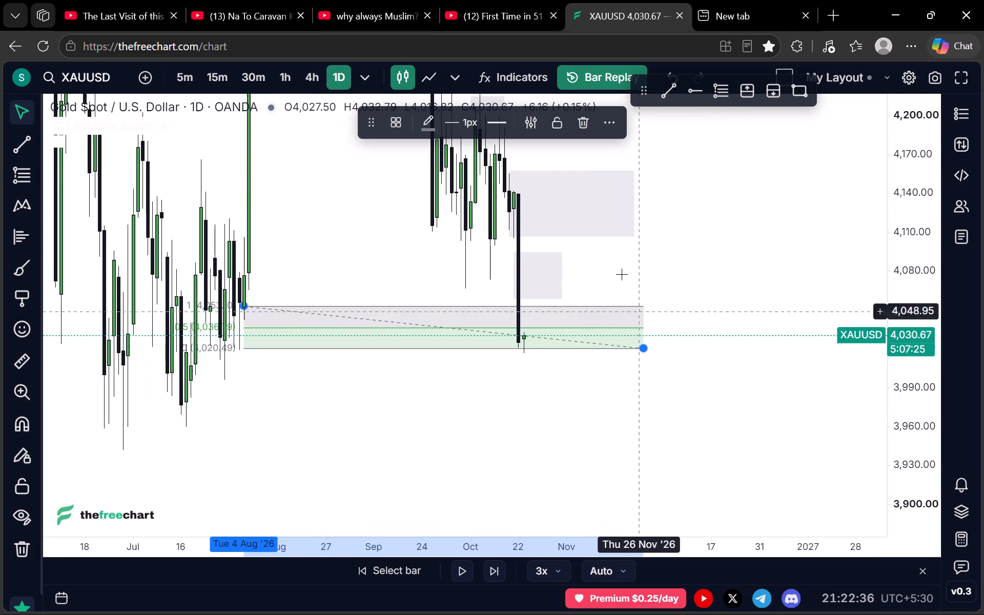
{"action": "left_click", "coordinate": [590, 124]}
Compare the recent gold decline on the 4-hour and daily timeframes.
{"action": "scroll", "coordinate": [884, 252], "scroll_direction": "down", "scroll_amount": 6}
{"action": "scroll", "coordinate": [858, 297], "scroll_direction": "up", "scroll_amount": 4}
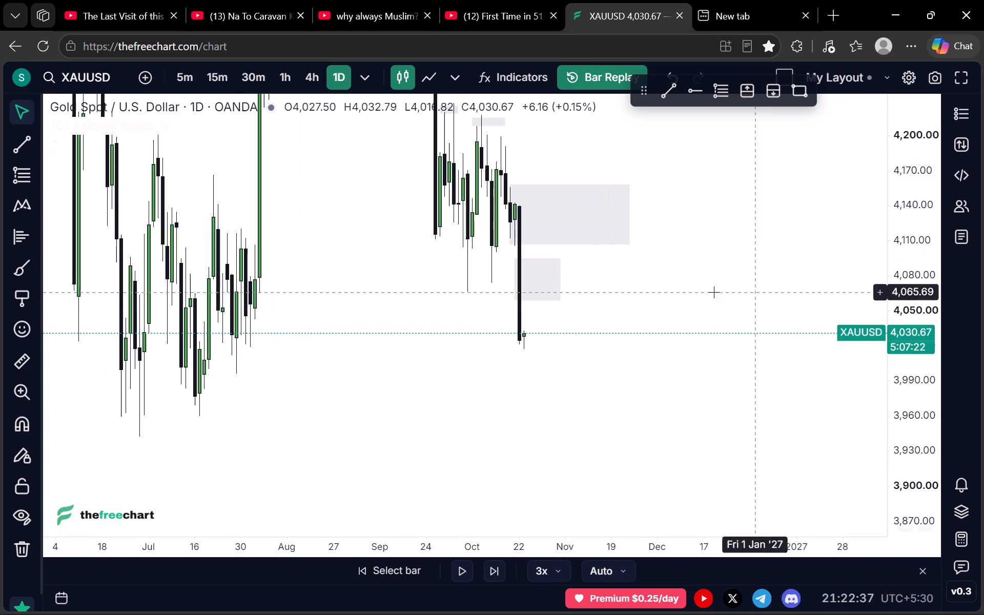
{"action": "scroll", "coordinate": [364, 201], "scroll_direction": "up", "scroll_amount": 1}
{"action": "left_click", "coordinate": [315, 70]}
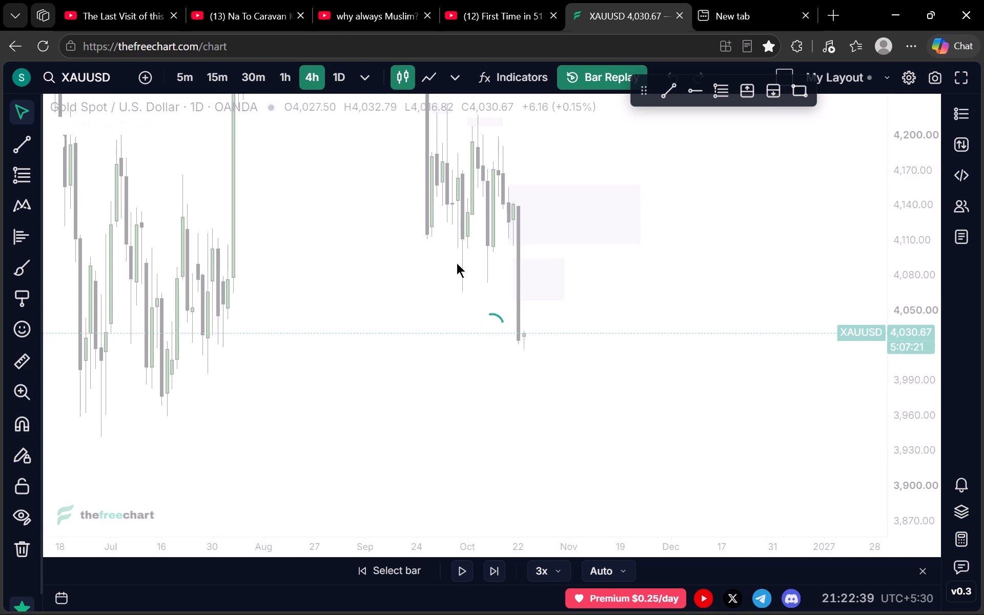
{"action": "scroll", "coordinate": [912, 313], "scroll_direction": "up", "scroll_amount": 5}
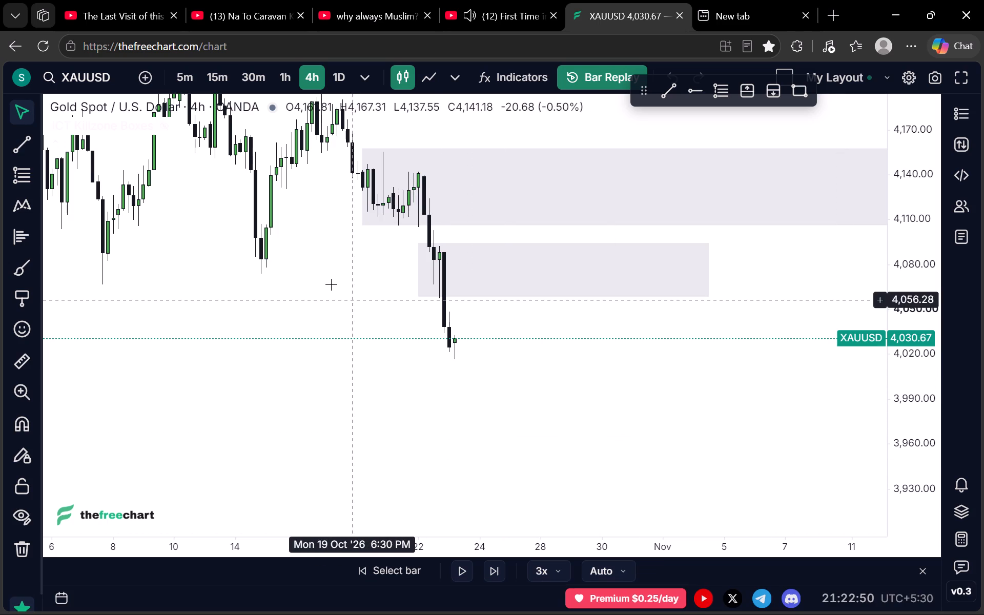
{"action": "left_click", "coordinate": [338, 77]}
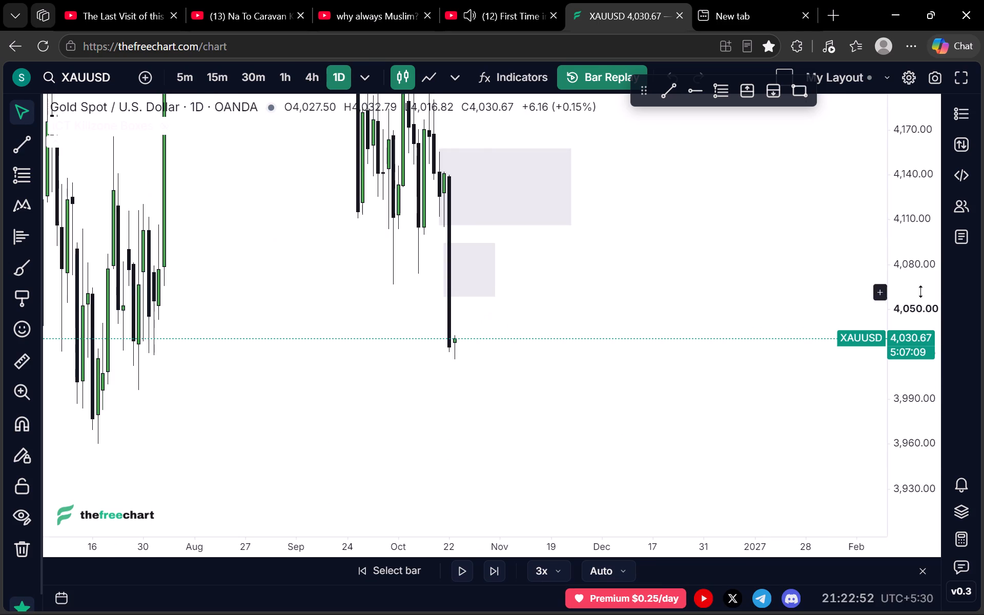
{"action": "scroll", "coordinate": [962, 275], "scroll_direction": "down", "scroll_amount": 13}
{"action": "scroll", "coordinate": [908, 344], "scroll_direction": "up", "scroll_amount": 6}
{"action": "scroll", "coordinate": [607, 266], "scroll_direction": "down", "scroll_amount": 1}
{"action": "scroll", "coordinate": [618, 268], "scroll_direction": "up", "scroll_amount": 5}
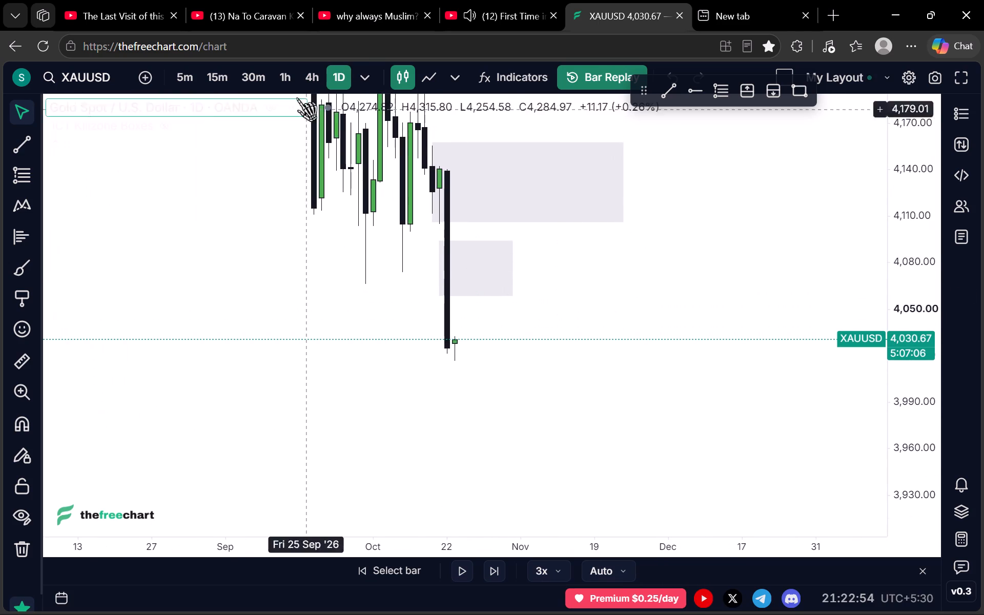
Switch to the 1-hour timeframe and examine the latest candles below the two shaded zones.
{"action": "left_click", "coordinate": [280, 80]}
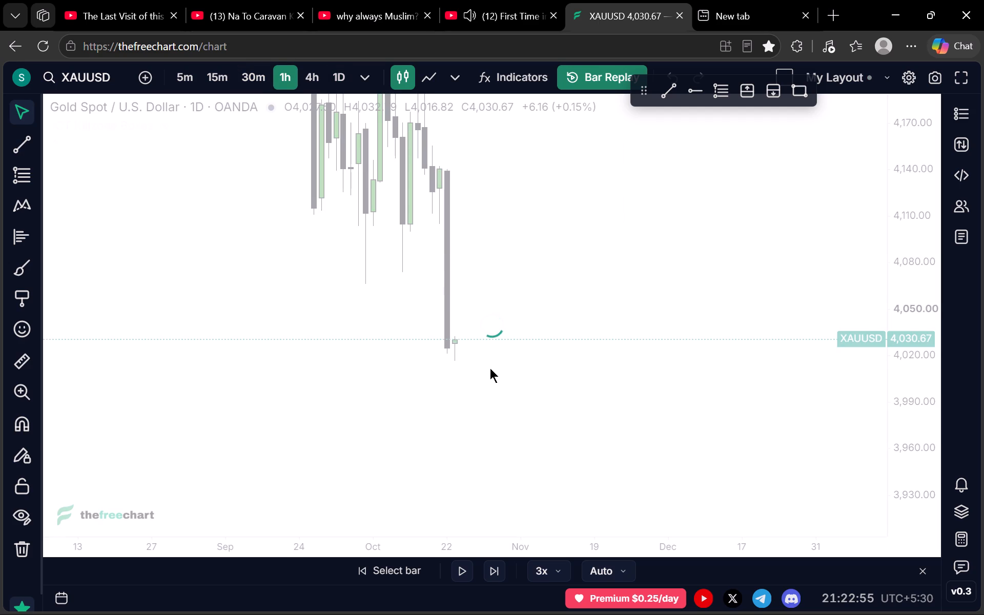
{"action": "scroll", "coordinate": [551, 351], "scroll_direction": "down", "scroll_amount": 6}
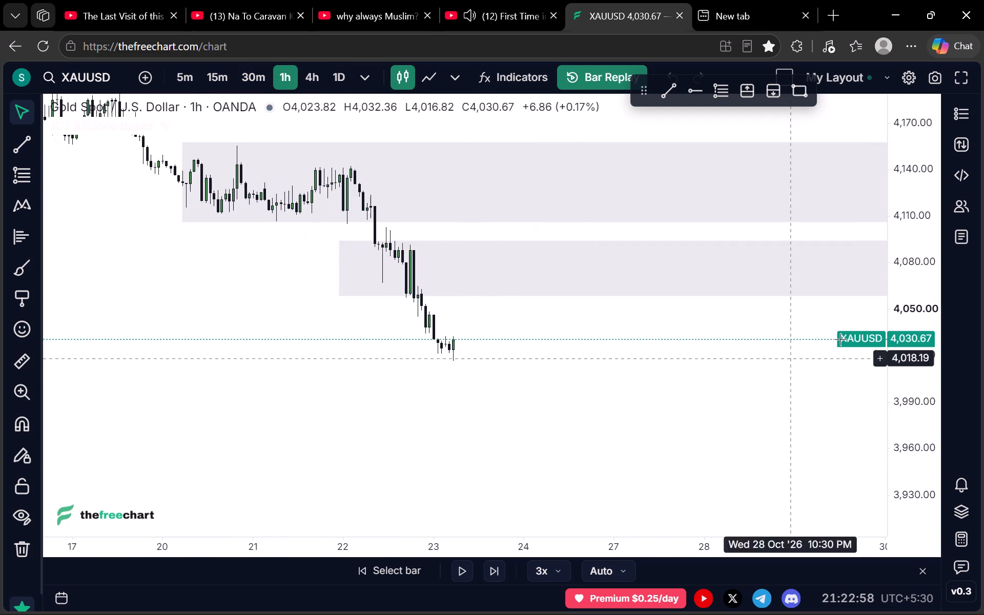
{"action": "scroll", "coordinate": [891, 329], "scroll_direction": "up", "scroll_amount": 5}
{"action": "scroll", "coordinate": [894, 330], "scroll_direction": "down", "scroll_amount": 6}
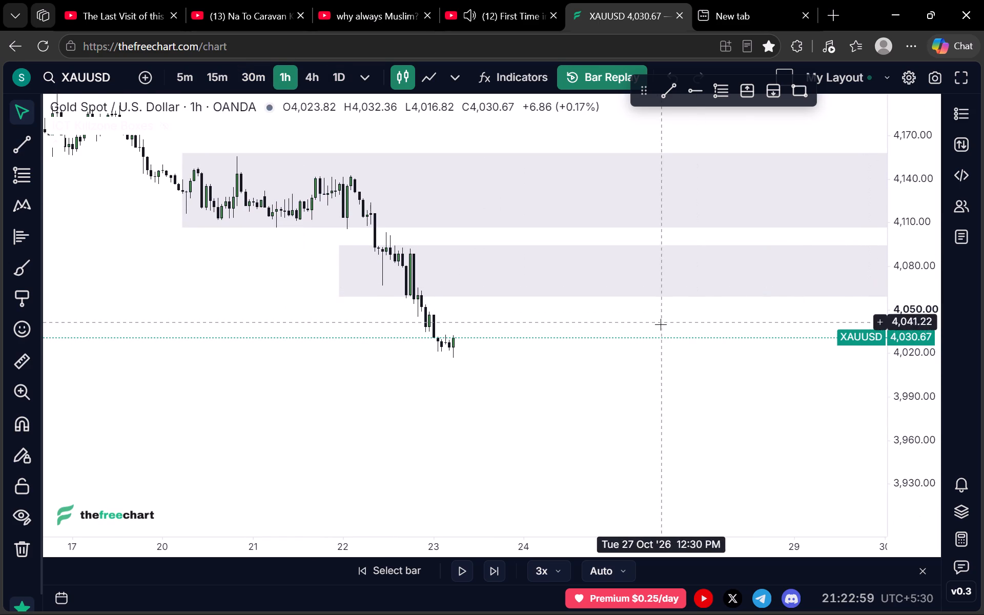
{"action": "scroll", "coordinate": [884, 337], "scroll_direction": "up", "scroll_amount": 9}
{"action": "scroll", "coordinate": [878, 350], "scroll_direction": "down", "scroll_amount": 6}
{"action": "scroll", "coordinate": [896, 370], "scroll_direction": "up", "scroll_amount": 13}
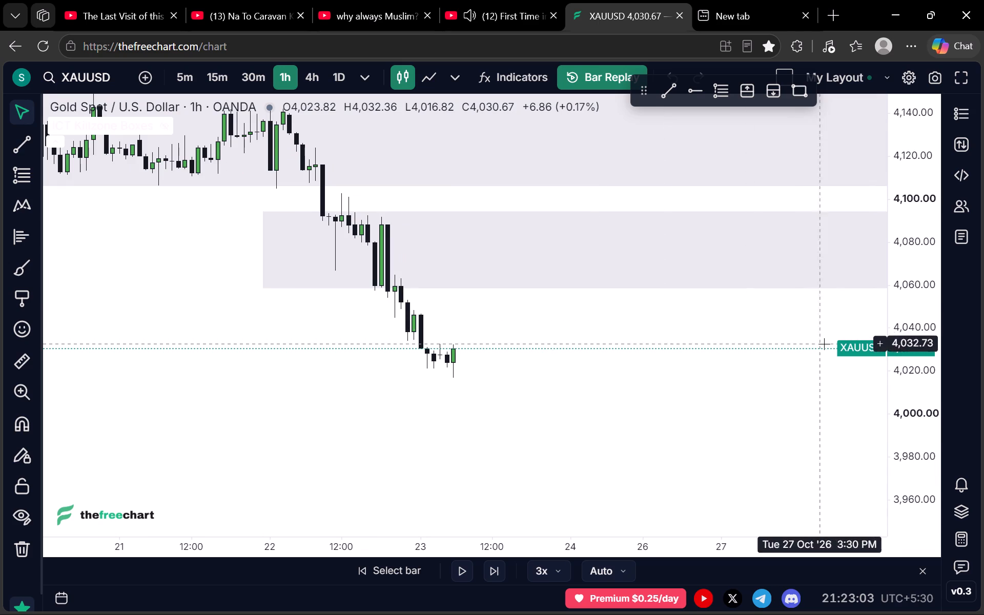
{"action": "scroll", "coordinate": [912, 333], "scroll_direction": "up", "scroll_amount": 7}
{"action": "scroll", "coordinate": [642, 335], "scroll_direction": "down", "scroll_amount": 7}
Shorten the lower shaded rectangle so that its far edge ends at about 28 October.
{"action": "left_click_drag", "start_coordinate": [669, 320], "coordinate": [483, 368]}
{"action": "scroll", "coordinate": [918, 330], "scroll_direction": "down", "scroll_amount": 14}
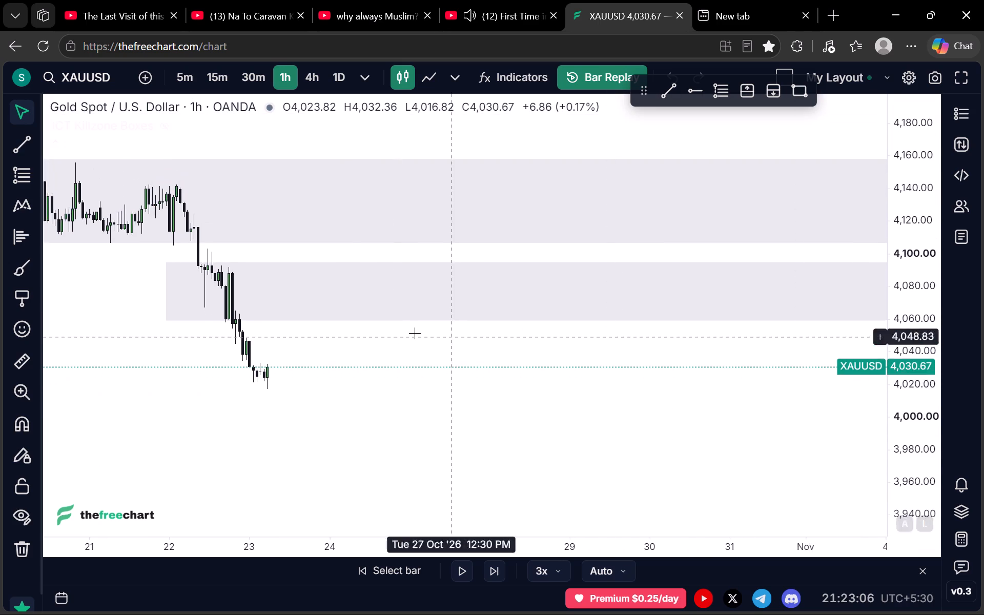
{"action": "scroll", "coordinate": [415, 333], "scroll_direction": "down", "scroll_amount": 3}
{"action": "scroll", "coordinate": [226, 346], "scroll_direction": "down", "scroll_amount": 3}
{"action": "left_click_drag", "start_coordinate": [549, 291], "coordinate": [373, 298]}
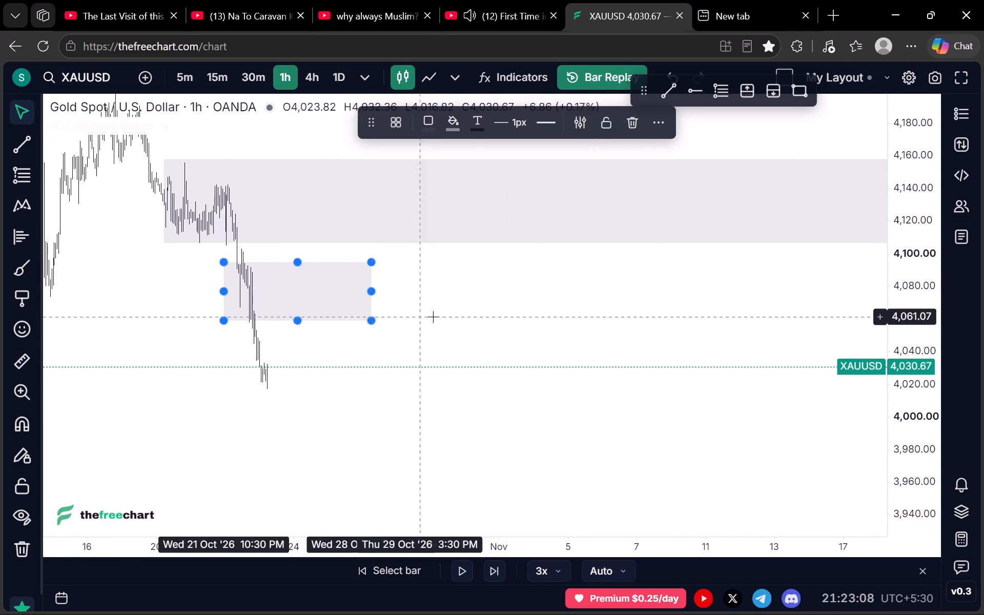
{"action": "left_click", "coordinate": [433, 317]}
Examine the hourly decline through the shortened zone and the most recent candles.
{"action": "scroll", "coordinate": [348, 371], "scroll_direction": "up", "scroll_amount": 8}
{"action": "left_click_drag", "start_coordinate": [296, 370], "coordinate": [497, 376]}
{"action": "scroll", "coordinate": [493, 376], "scroll_direction": "up", "scroll_amount": 4}
{"action": "left_click_drag", "start_coordinate": [408, 375], "coordinate": [535, 363]}
{"action": "left_click_drag", "start_coordinate": [693, 362], "coordinate": [564, 360]}
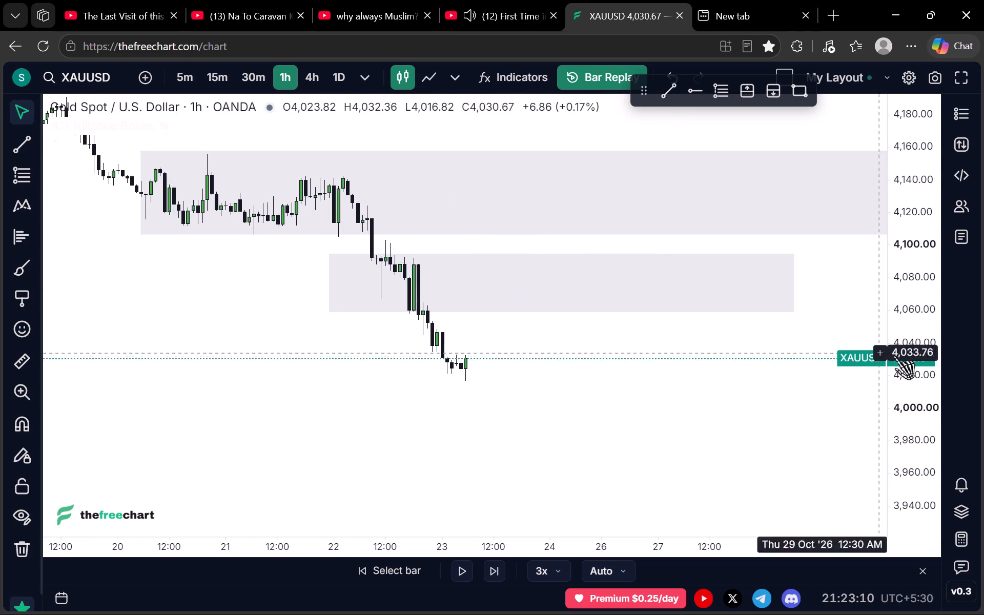
{"action": "scroll", "coordinate": [906, 358], "scroll_direction": "up", "scroll_amount": 12}
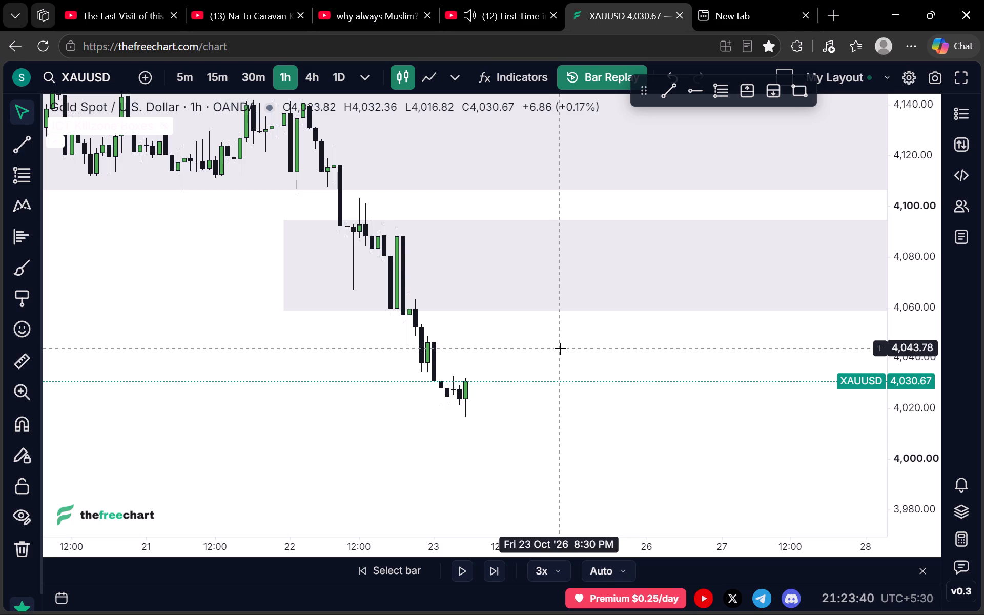
{"action": "scroll", "coordinate": [891, 296], "scroll_direction": "down", "scroll_amount": 4}
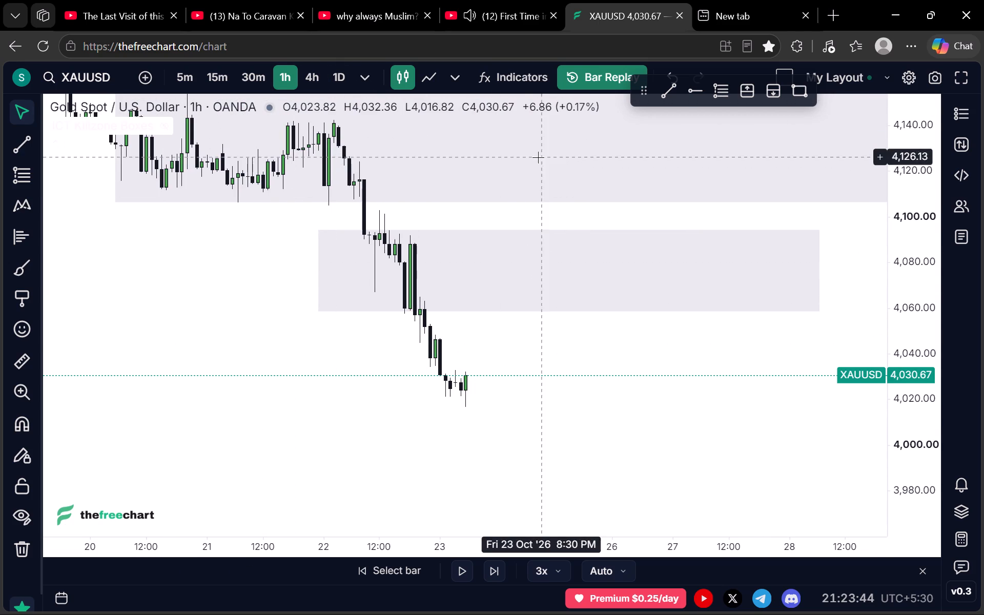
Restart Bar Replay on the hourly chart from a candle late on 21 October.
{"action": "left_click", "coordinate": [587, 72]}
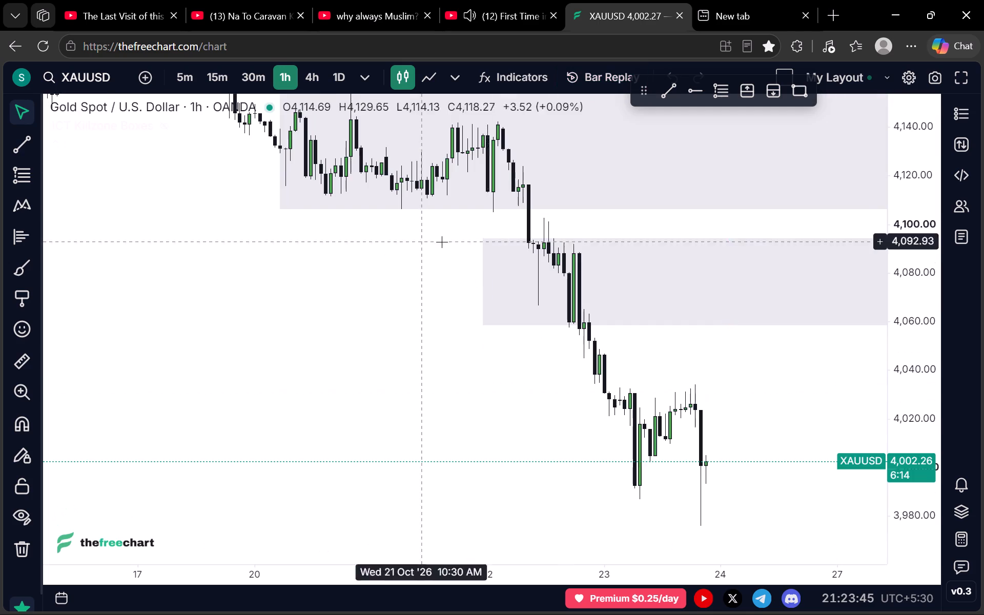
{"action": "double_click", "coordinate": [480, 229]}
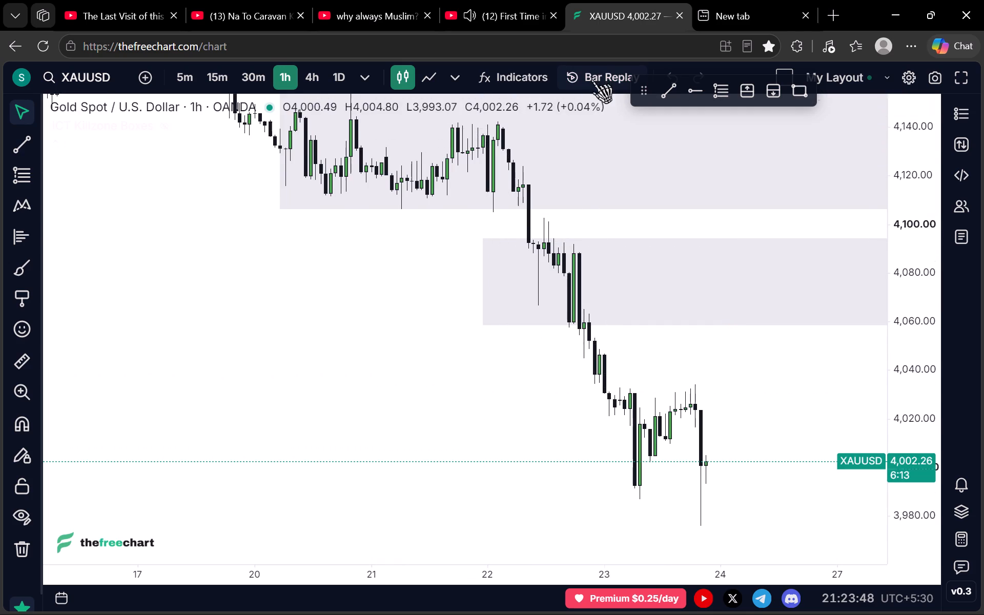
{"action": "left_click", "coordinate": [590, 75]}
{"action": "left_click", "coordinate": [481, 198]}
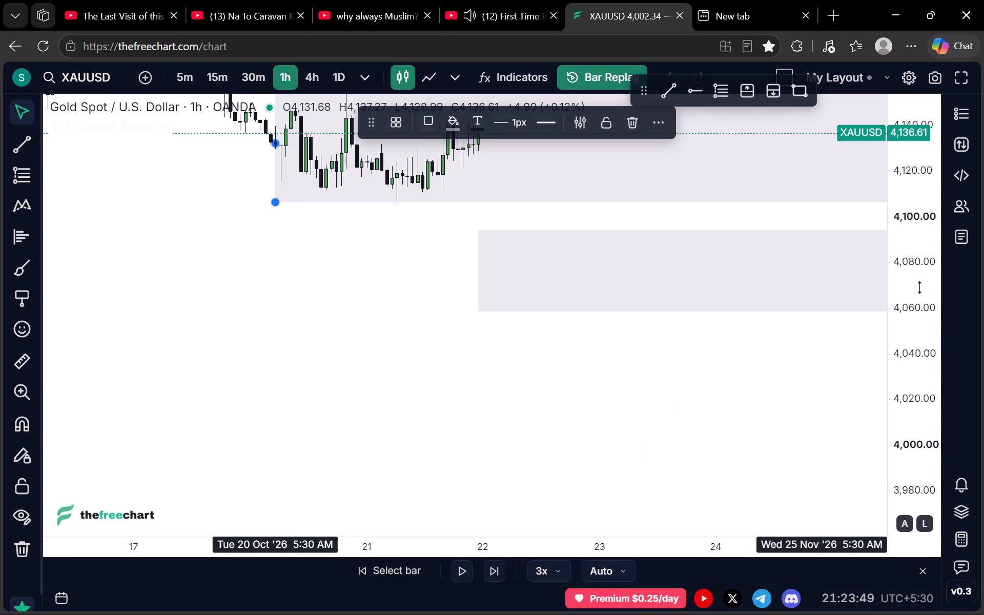
Examine the replayed price around the upper shaded zone on the hourly timeframe, and again on the daily timeframe.
{"action": "scroll", "coordinate": [921, 288], "scroll_direction": "up", "scroll_amount": 6}
{"action": "scroll", "coordinate": [772, 262], "scroll_direction": "down", "scroll_amount": 7}
{"action": "left_click_drag", "start_coordinate": [641, 252], "coordinate": [496, 455]}
{"action": "scroll", "coordinate": [936, 310], "scroll_direction": "down", "scroll_amount": 11}
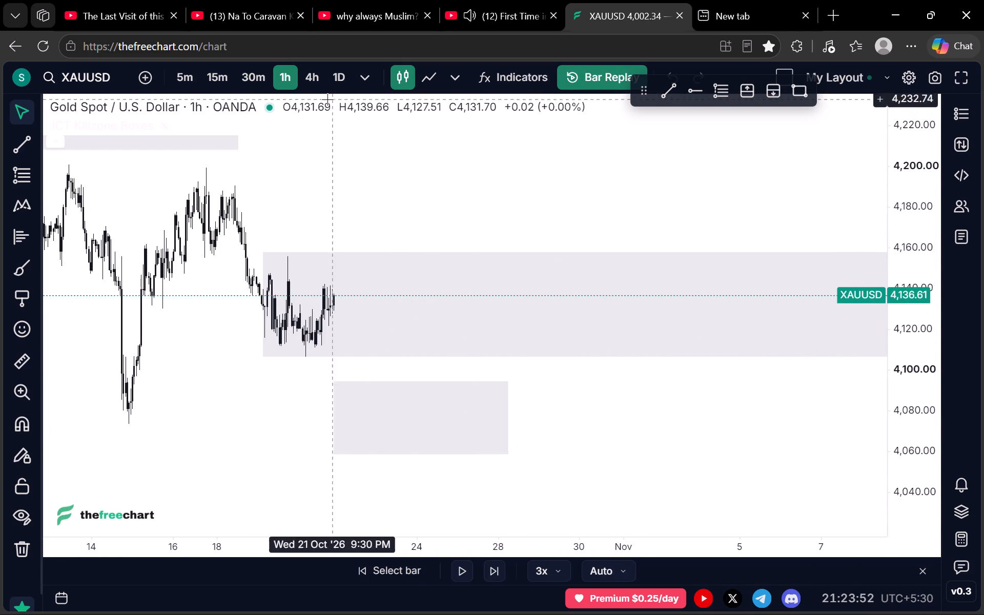
{"action": "left_click", "coordinate": [329, 79]}
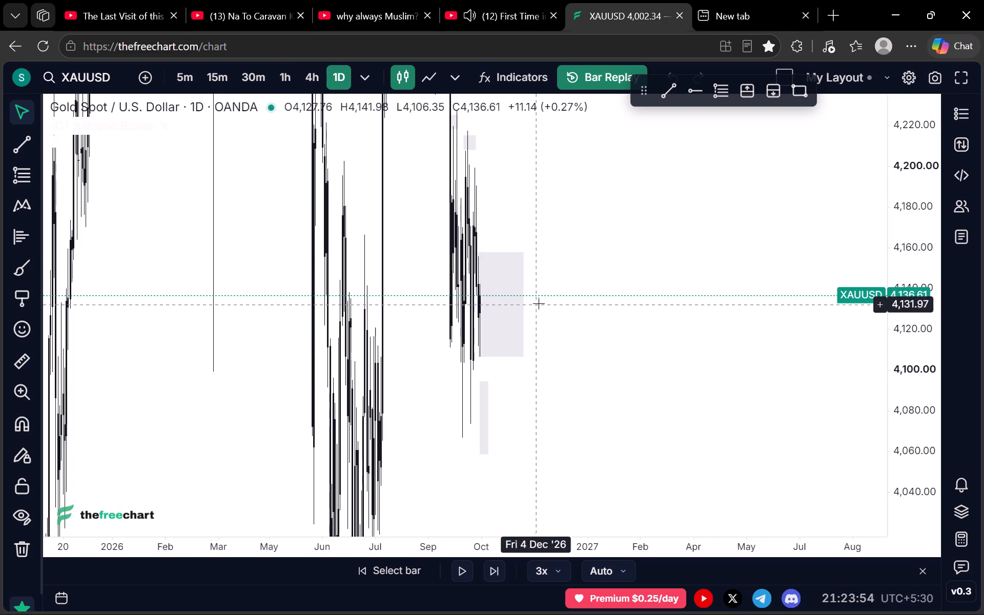
{"action": "scroll", "coordinate": [621, 303], "scroll_direction": "up", "scroll_amount": 6}
{"action": "scroll", "coordinate": [973, 287], "scroll_direction": "down", "scroll_amount": 7}
{"action": "scroll", "coordinate": [907, 342], "scroll_direction": "up", "scroll_amount": 8}
{"action": "scroll", "coordinate": [905, 316], "scroll_direction": "down", "scroll_amount": 8}
{"action": "scroll", "coordinate": [879, 377], "scroll_direction": "up", "scroll_amount": 9}
{"action": "scroll", "coordinate": [627, 291], "scroll_direction": "down", "scroll_amount": 6}
{"action": "left_click_drag", "start_coordinate": [658, 198], "coordinate": [654, 198]}
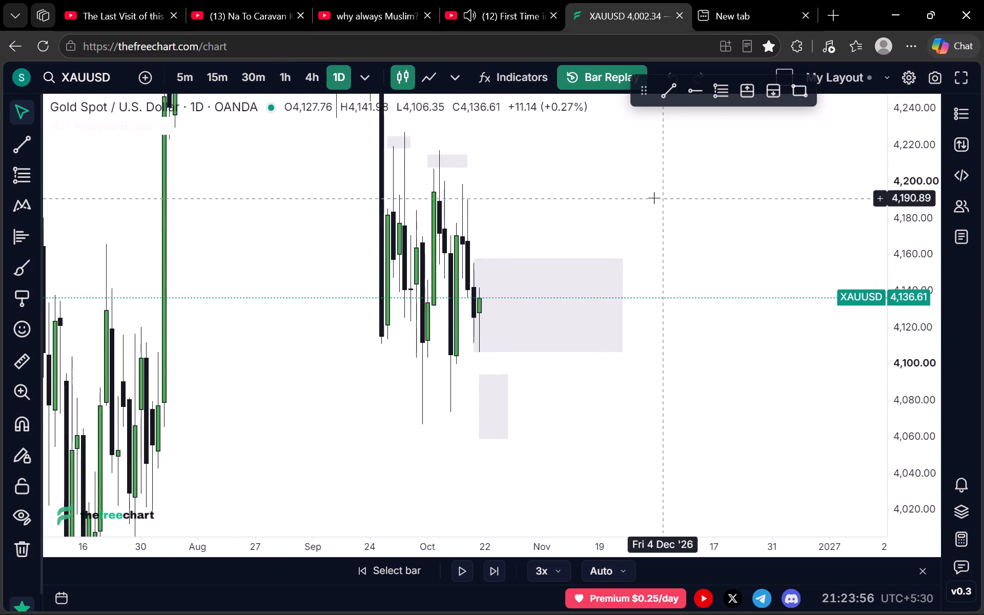
{"action": "left_click_drag", "start_coordinate": [654, 198], "coordinate": [473, 199]}
{"action": "scroll", "coordinate": [556, 194], "scroll_direction": "down", "scroll_amount": 1}
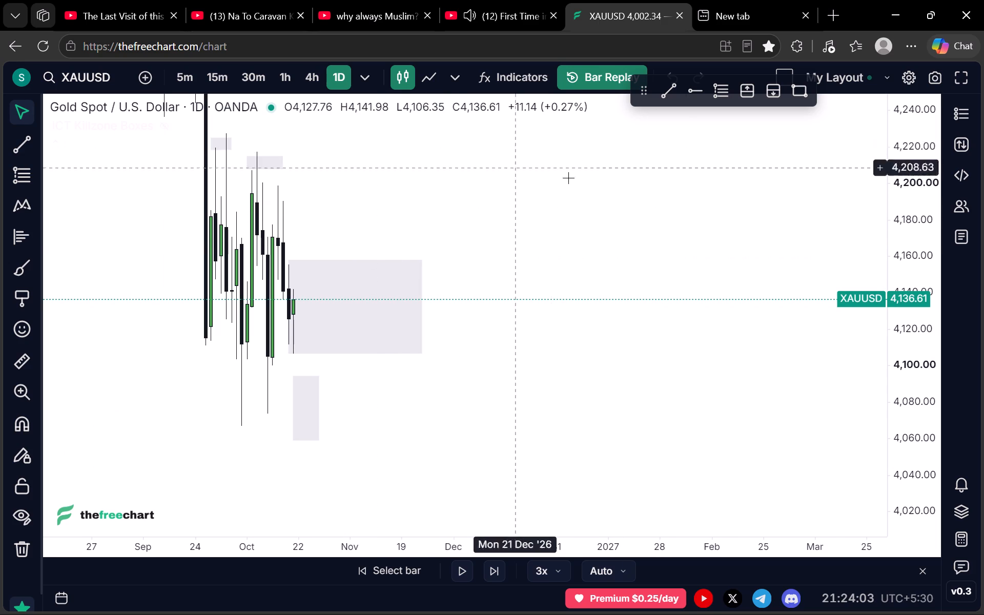
Leave Bar Replay and examine the live daily chart's wider price structure, including the earlier supply zones.
{"action": "left_click", "coordinate": [581, 81]}
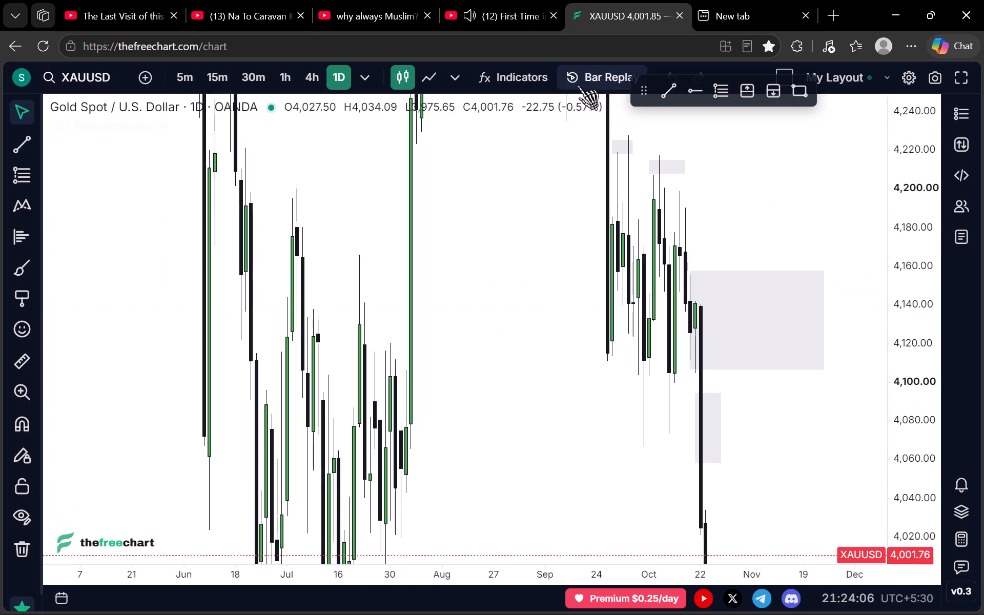
{"action": "scroll", "coordinate": [924, 289], "scroll_direction": "down", "scroll_amount": 16}
{"action": "left_click_drag", "start_coordinate": [568, 389], "coordinate": [521, 329]}
{"action": "scroll", "coordinate": [529, 340], "scroll_direction": "up", "scroll_amount": 1}
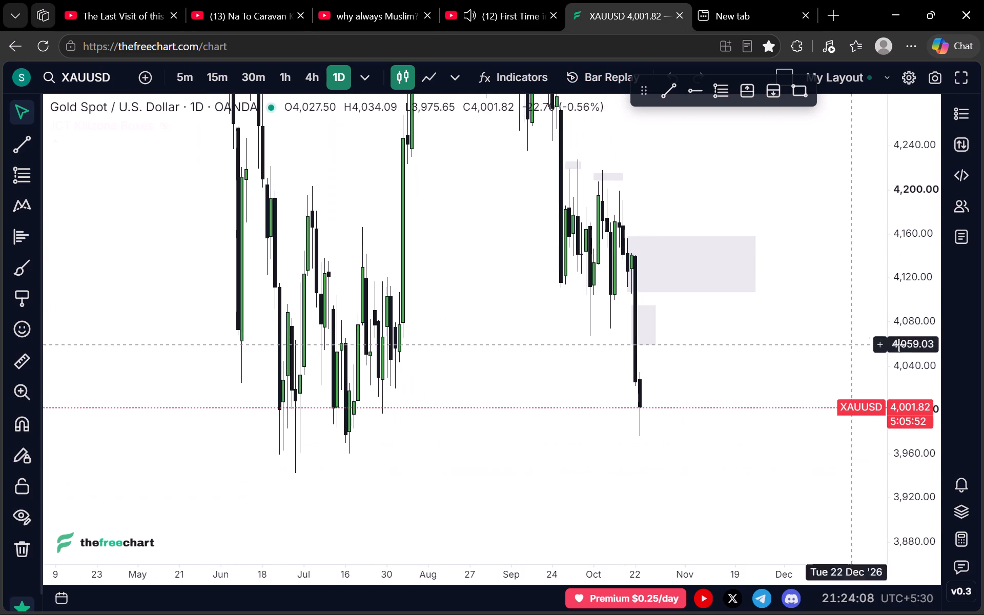
{"action": "scroll", "coordinate": [940, 323], "scroll_direction": "down", "scroll_amount": 10}
{"action": "scroll", "coordinate": [885, 371], "scroll_direction": "up", "scroll_amount": 6}
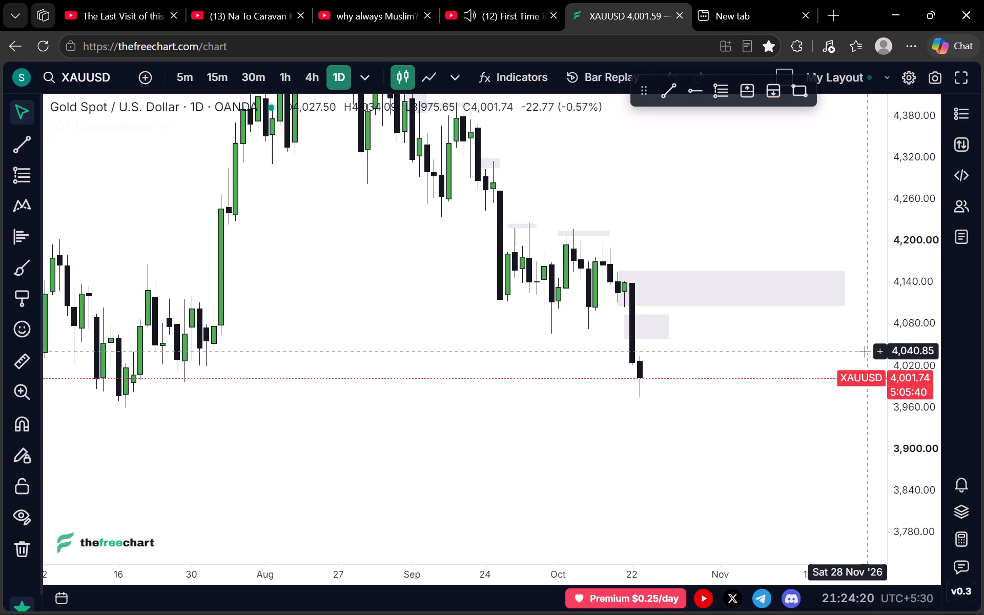
{"action": "scroll", "coordinate": [696, 239], "scroll_direction": "down", "scroll_amount": 4}
{"action": "left_click_drag", "start_coordinate": [627, 178], "coordinate": [589, 230]}
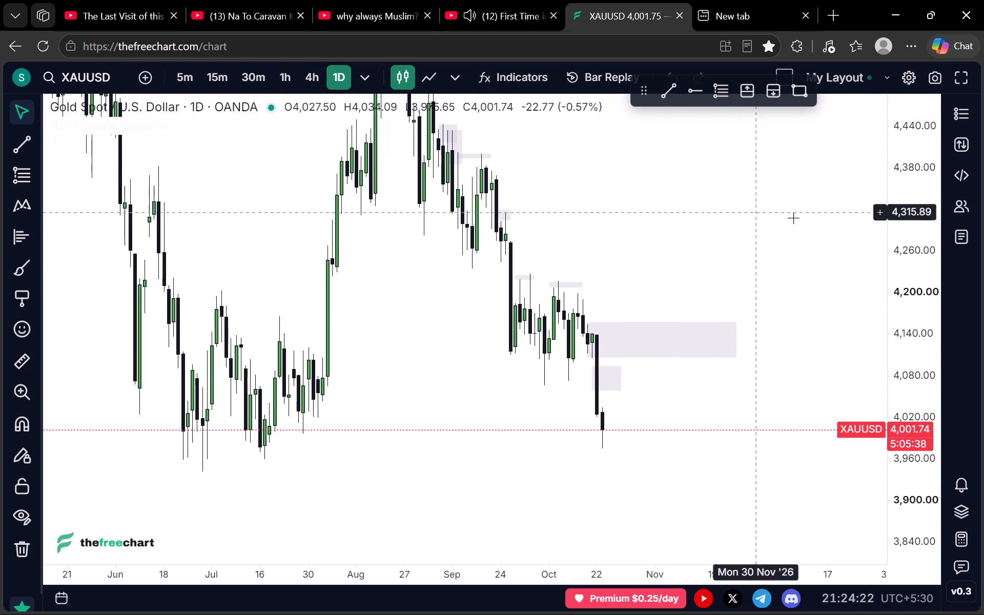
{"action": "scroll", "coordinate": [926, 239], "scroll_direction": "down", "scroll_amount": 20}
{"action": "scroll", "coordinate": [926, 239], "scroll_direction": "down", "scroll_amount": 1}
{"action": "left_click_drag", "start_coordinate": [704, 216], "coordinate": [697, 240]}
{"action": "scroll", "coordinate": [693, 189], "scroll_direction": "down", "scroll_amount": 3}
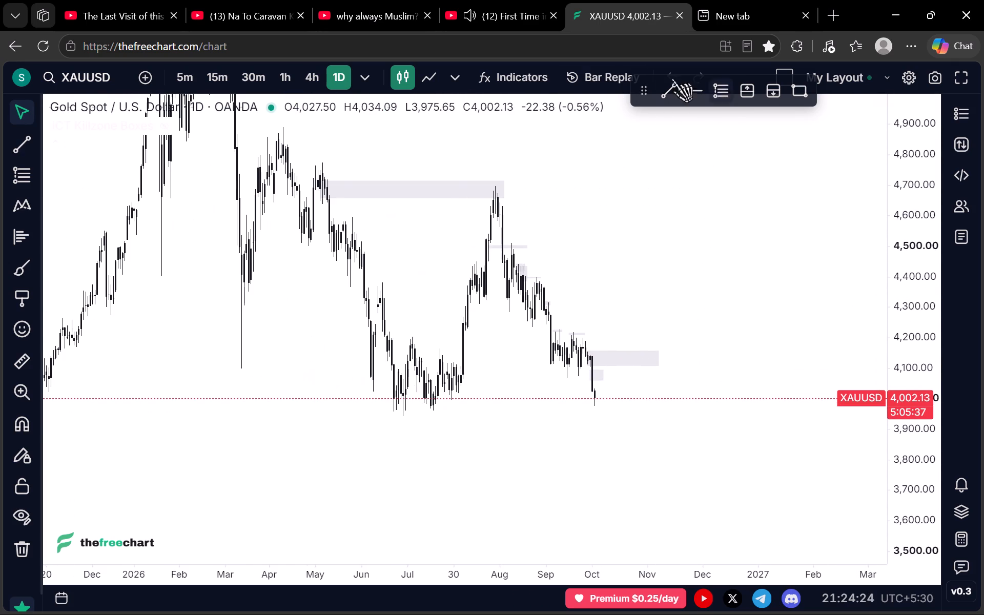
Move the floating drawing toolbar clear of the Bar Replay and layout controls.
{"action": "left_click_drag", "start_coordinate": [644, 89], "coordinate": [689, 117]}
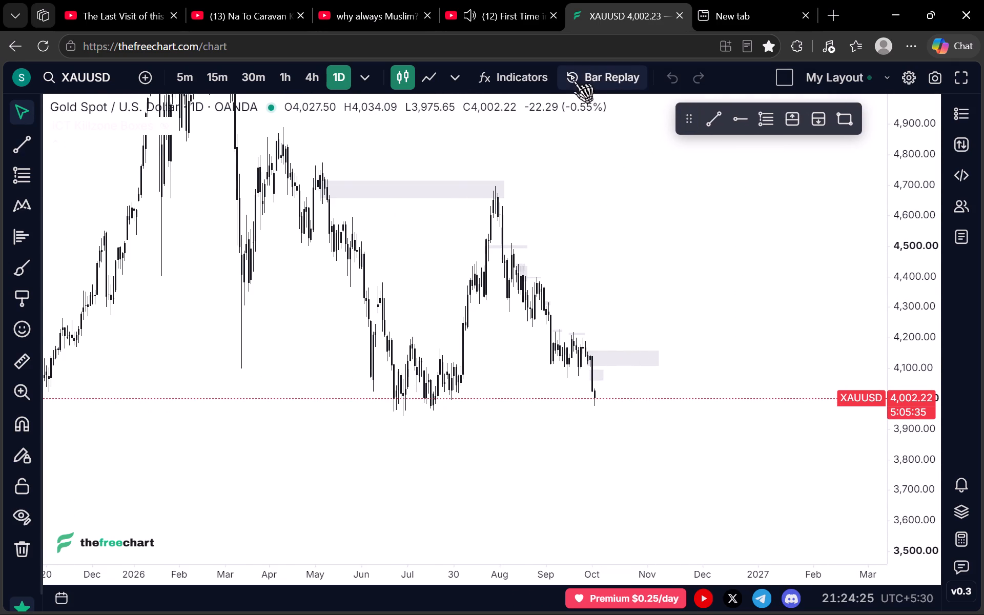
Start Bar Replay on the daily chart from a candle on the rise before the August peak.
{"action": "left_click", "coordinate": [571, 76]}
{"action": "double_click", "coordinate": [475, 290]}
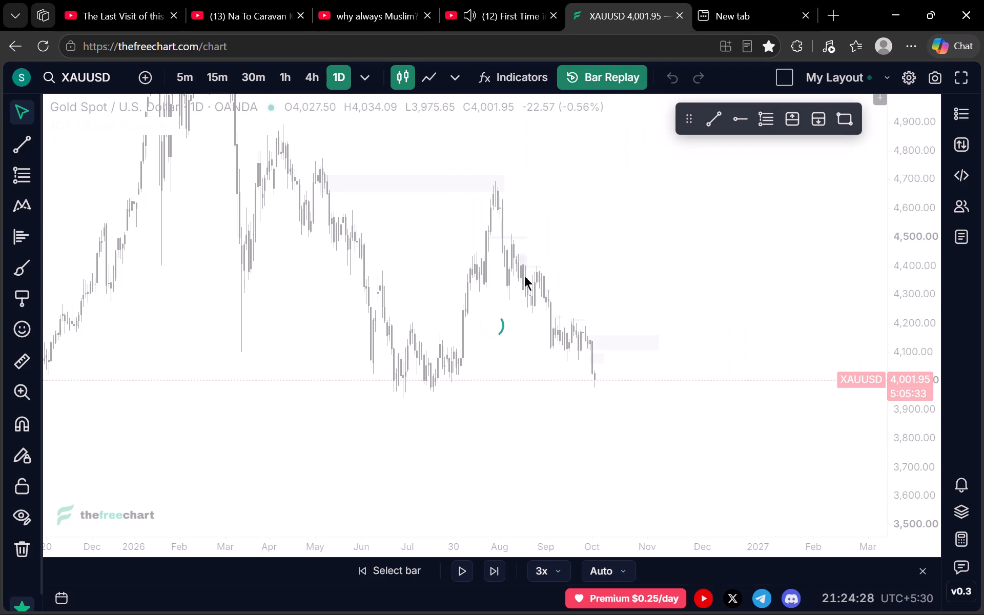
Delete the thin shaded zone just below 4,400, ahead of the last replayed daily candle.
{"action": "scroll", "coordinate": [906, 237], "scroll_direction": "up", "scroll_amount": 14}
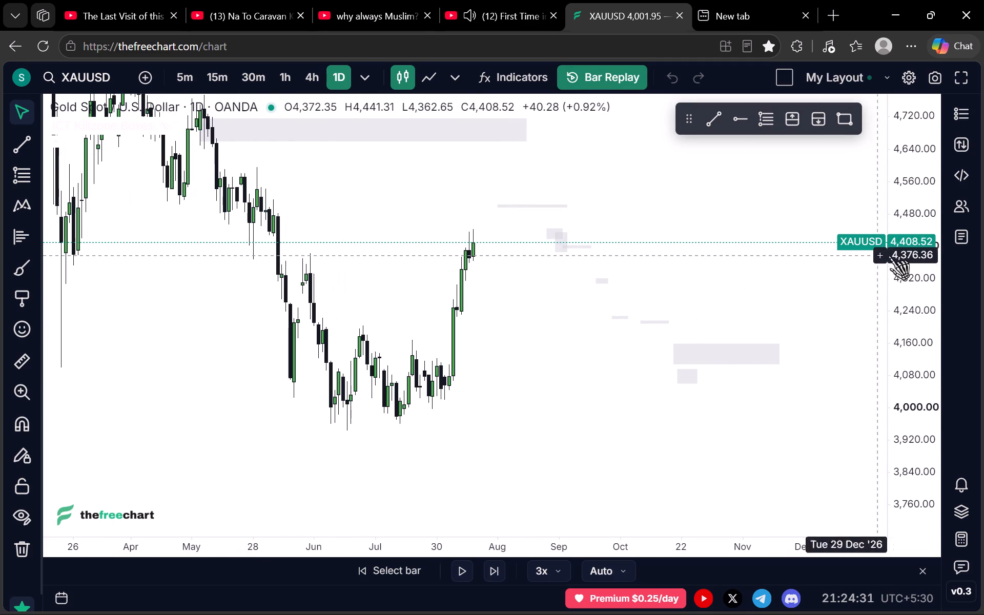
{"action": "scroll", "coordinate": [904, 261], "scroll_direction": "up", "scroll_amount": 9}
{"action": "left_click_drag", "start_coordinate": [618, 219], "coordinate": [549, 309]}
{"action": "scroll", "coordinate": [548, 309], "scroll_direction": "down", "scroll_amount": 3}
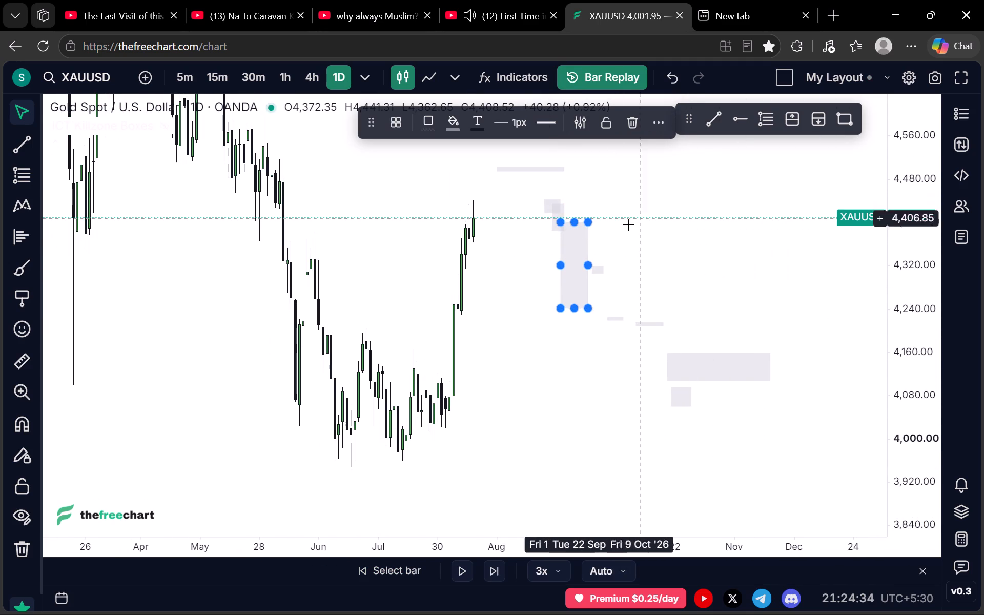
{"action": "left_click_drag", "start_coordinate": [591, 221], "coordinate": [582, 247]}
{"action": "left_click", "coordinate": [633, 120]}
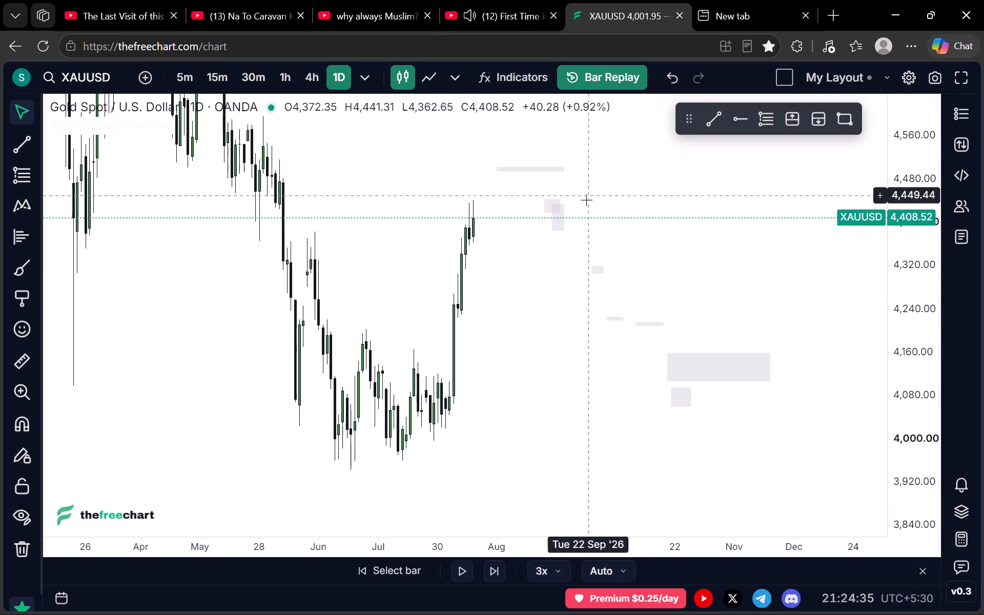
Delete all the remaining small shaded zones ahead of the replayed price, from about 4,500 down to 4,060, in one selection.
{"action": "left_click_drag", "start_coordinate": [591, 189], "coordinate": [591, 235]}
{"action": "left_click_drag", "start_coordinate": [527, 182], "coordinate": [503, 246]}
{"action": "left_click_drag", "start_coordinate": [605, 281], "coordinate": [543, 241]}
{"action": "scroll", "coordinate": [602, 274], "scroll_direction": "down", "scroll_amount": 1}
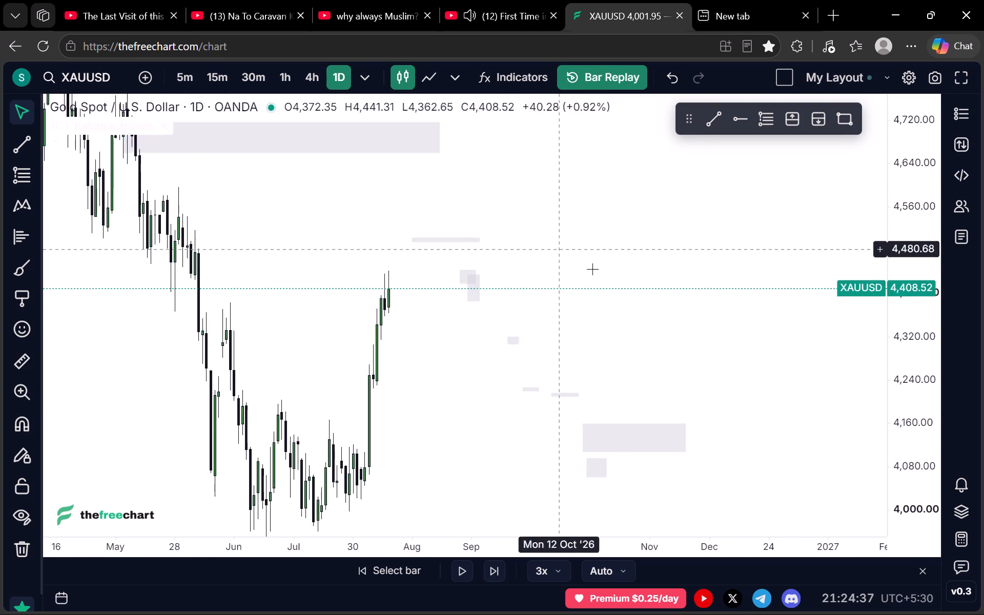
{"action": "scroll", "coordinate": [610, 279], "scroll_direction": "down", "scroll_amount": 1}
{"action": "left_click_drag", "start_coordinate": [645, 269], "coordinate": [551, 237]}
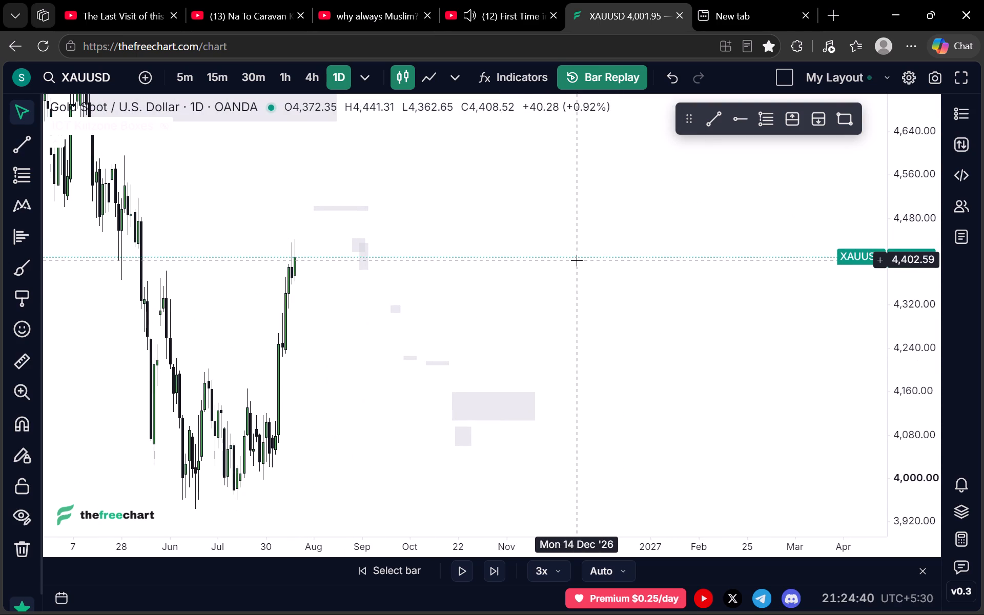
{"action": "scroll", "coordinate": [595, 277], "scroll_direction": "up", "scroll_amount": 4}
{"action": "scroll", "coordinate": [884, 258], "scroll_direction": "down", "scroll_amount": 10}
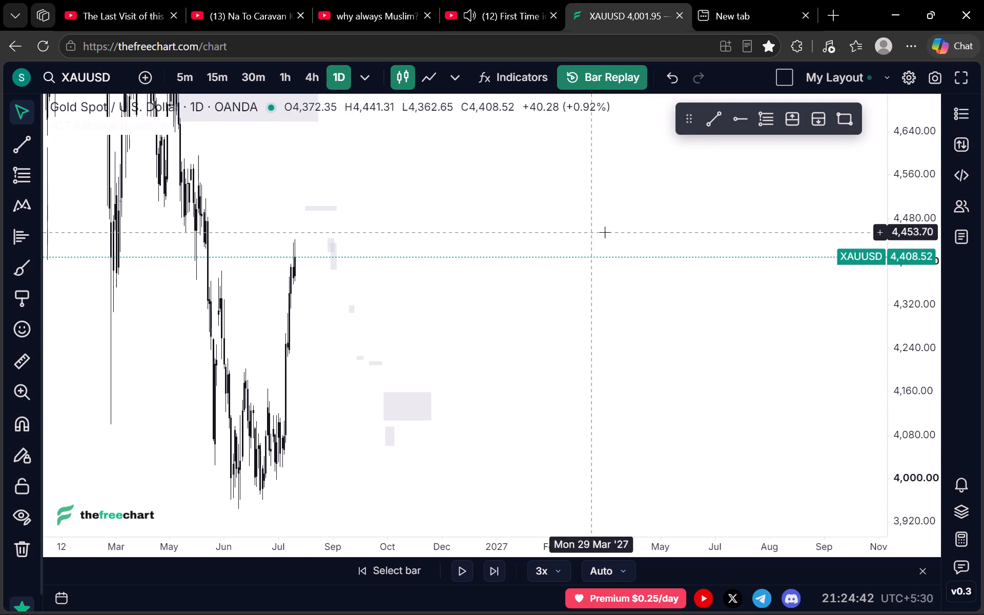
{"action": "scroll", "coordinate": [832, 274], "scroll_direction": "down", "scroll_amount": 6}
{"action": "scroll", "coordinate": [709, 344], "scroll_direction": "up", "scroll_amount": 10}
{"action": "scroll", "coordinate": [494, 310], "scroll_direction": "up", "scroll_amount": 2}
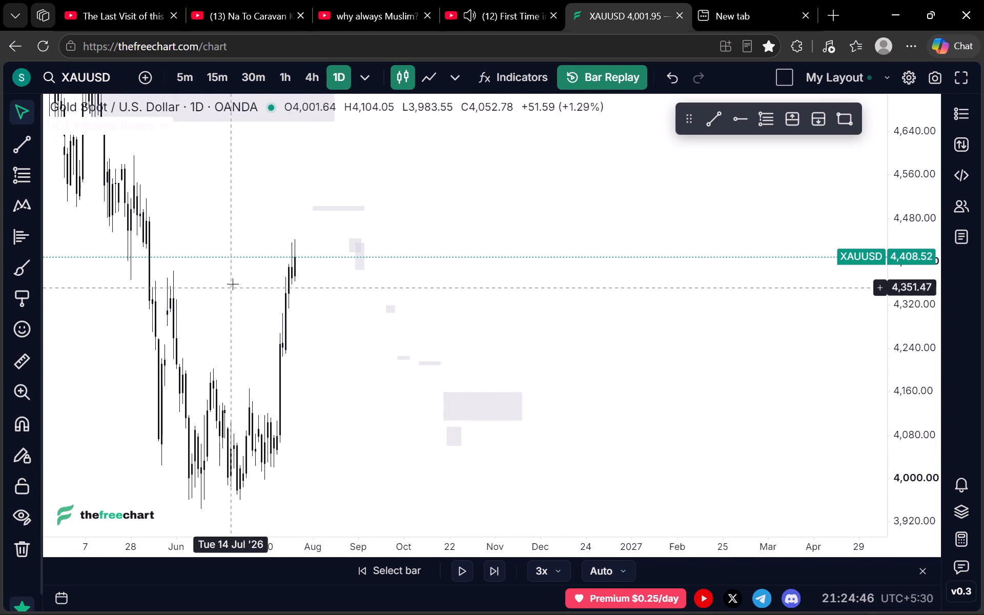
{"action": "left_click_drag", "start_coordinate": [306, 184], "coordinate": [541, 454], "text": "ctrl"}
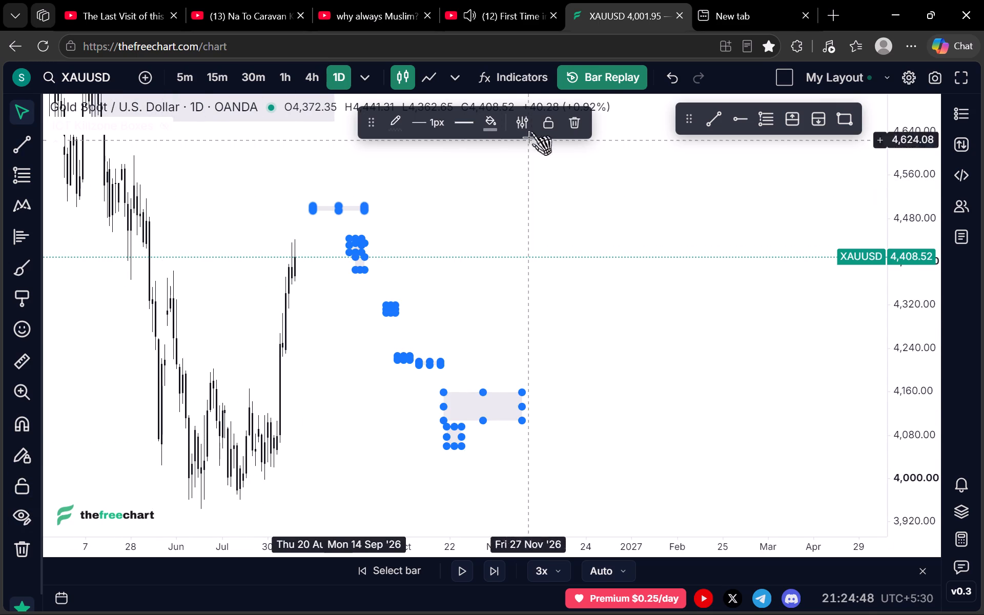
{"action": "left_click", "coordinate": [573, 122]}
Enlarge the upper supply zone by lowering its bottom edge to about 4,610 and extending its end to about early December.
{"action": "scroll", "coordinate": [496, 222], "scroll_direction": "down", "scroll_amount": 3}
{"action": "left_click_drag", "start_coordinate": [515, 202], "coordinate": [514, 404]}
{"action": "scroll", "coordinate": [431, 362], "scroll_direction": "up", "scroll_amount": 3}
{"action": "left_click_drag", "start_coordinate": [361, 367], "coordinate": [478, 271]}
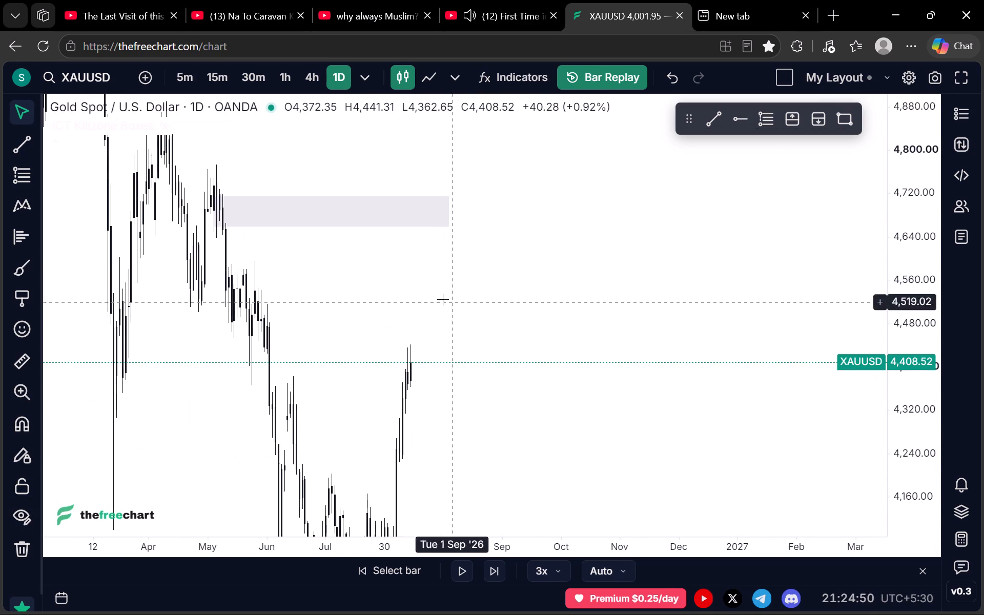
{"action": "scroll", "coordinate": [432, 293], "scroll_direction": "up", "scroll_amount": 2}
{"action": "left_click_drag", "start_coordinate": [322, 231], "coordinate": [322, 247]}
{"action": "left_click_drag", "start_coordinate": [313, 220], "coordinate": [313, 243]}
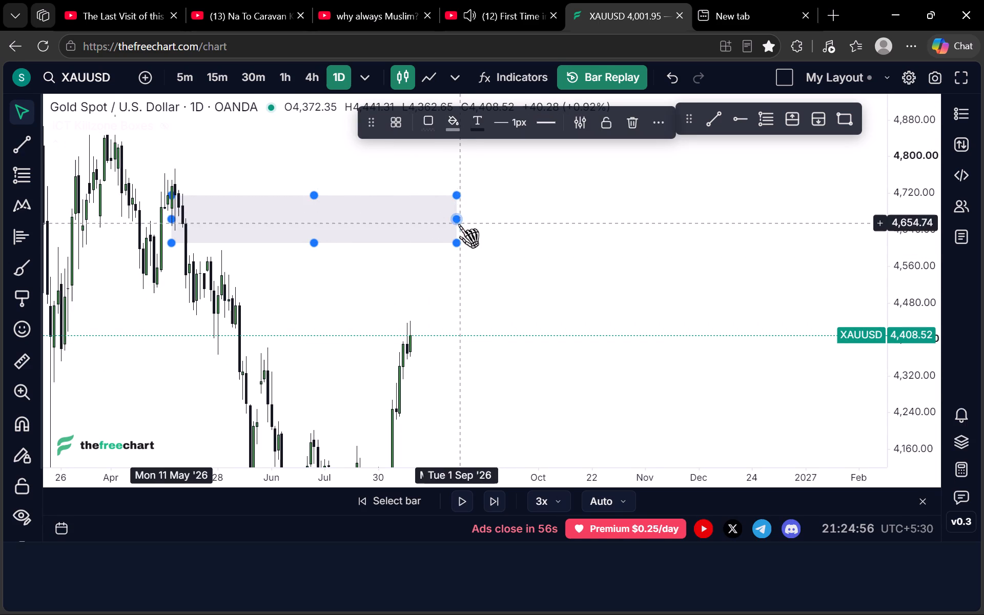
{"action": "left_click_drag", "start_coordinate": [458, 221], "coordinate": [707, 226]}
{"action": "left_click", "coordinate": [666, 285]}
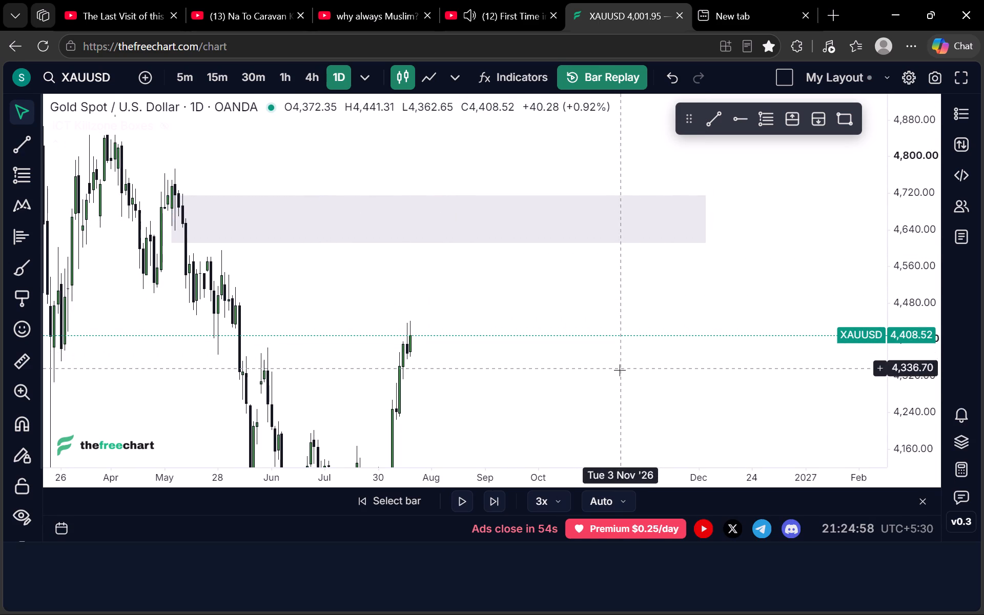
Leave Bar Replay and examine the live daily chart's decline from the August peak through October.
{"action": "left_click", "coordinate": [931, 498]}
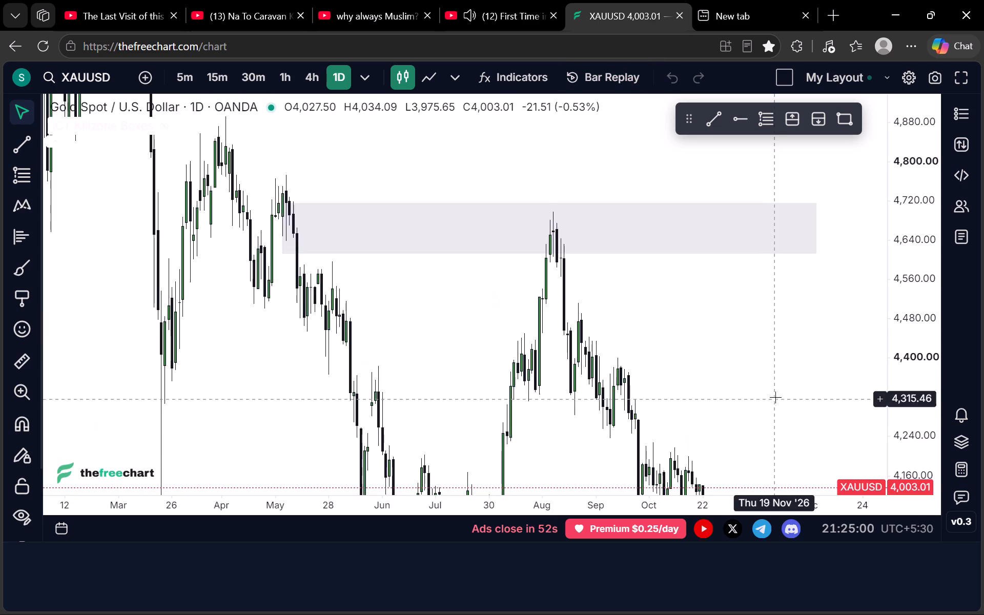
{"action": "scroll", "coordinate": [768, 396], "scroll_direction": "down", "scroll_amount": 2}
{"action": "left_click_drag", "start_coordinate": [729, 380], "coordinate": [561, 245]}
{"action": "scroll", "coordinate": [928, 284], "scroll_direction": "down", "scroll_amount": 6}
{"action": "scroll", "coordinate": [672, 290], "scroll_direction": "down", "scroll_amount": 5}
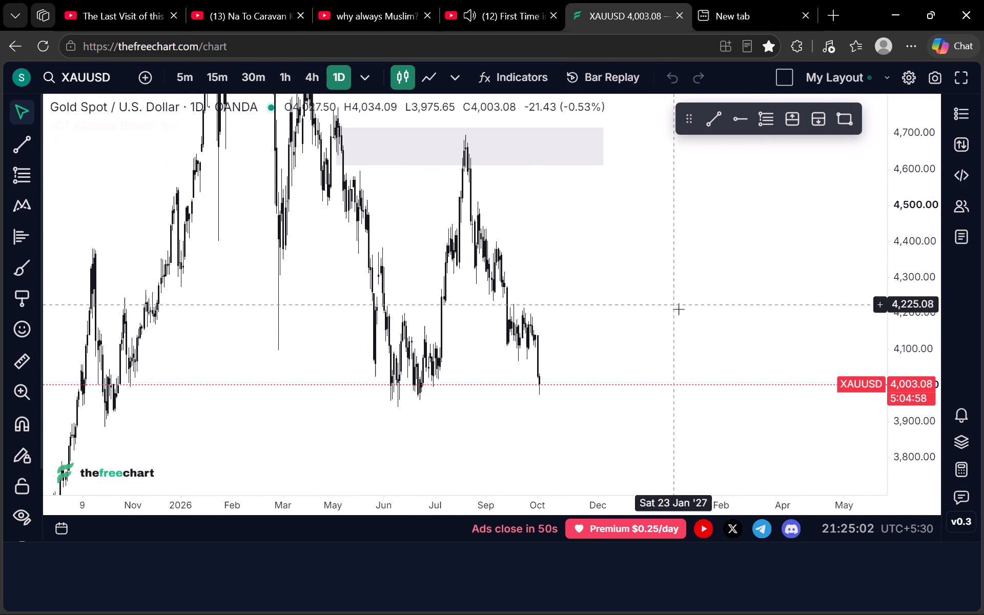
{"action": "scroll", "coordinate": [903, 313], "scroll_direction": "up", "scroll_amount": 6}
{"action": "scroll", "coordinate": [393, 344], "scroll_direction": "up", "scroll_amount": 1}
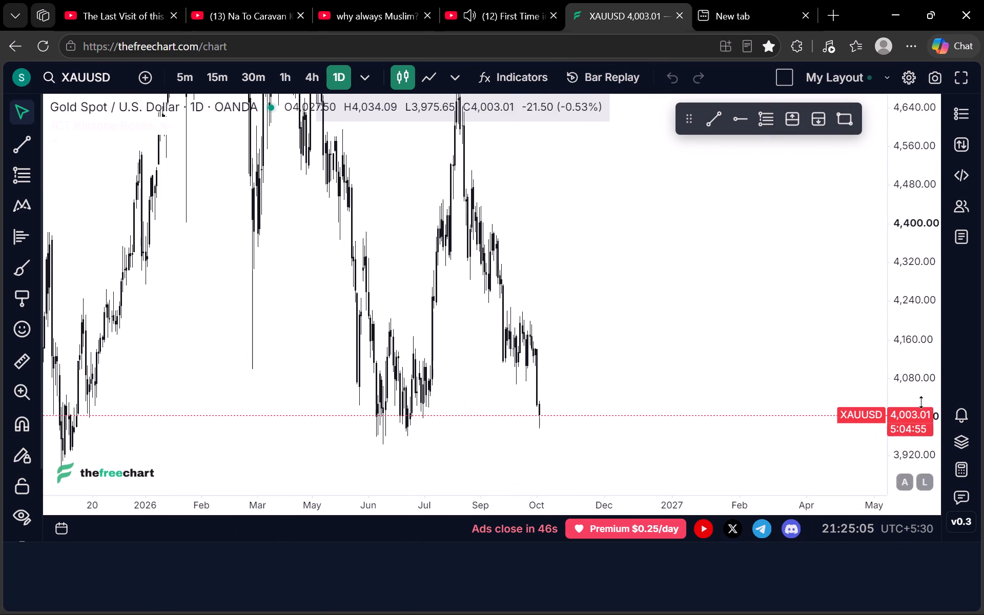
{"action": "scroll", "coordinate": [892, 324], "scroll_direction": "down", "scroll_amount": 5}
{"action": "scroll", "coordinate": [809, 345], "scroll_direction": "up", "scroll_amount": 6}
{"action": "scroll", "coordinate": [645, 335], "scroll_direction": "down", "scroll_amount": 5}
Draw a shaded rectangle over the October lows on the daily chart, from about 4,105 to 4,072, extending into early December.
{"action": "left_click_drag", "start_coordinate": [624, 319], "coordinate": [549, 266]}
{"action": "scroll", "coordinate": [894, 290], "scroll_direction": "up", "scroll_amount": 12}
{"action": "left_click", "coordinate": [842, 125]}
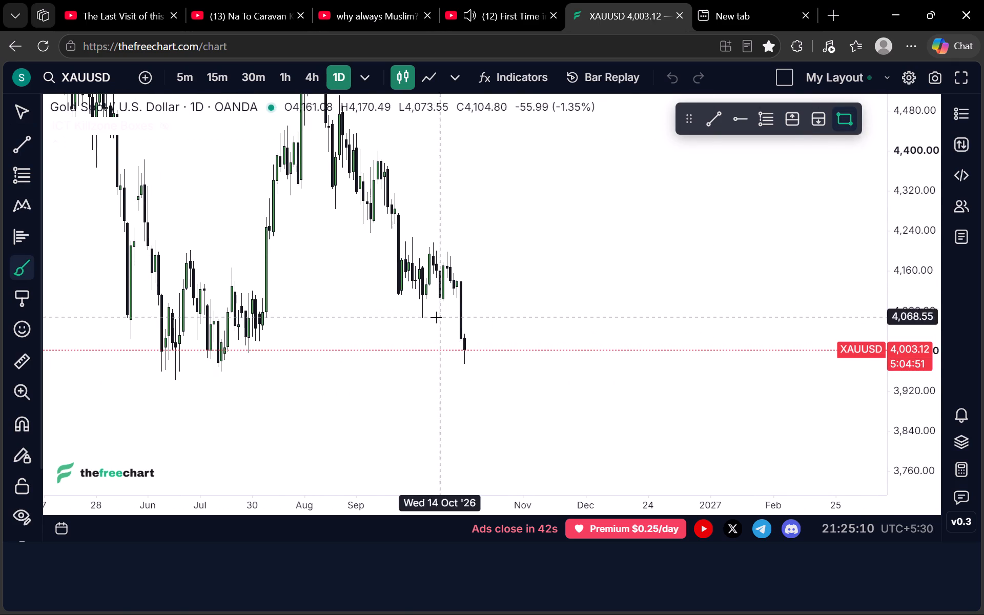
{"action": "left_click", "coordinate": [417, 298]}
{"action": "left_click", "coordinate": [591, 314]}
{"action": "left_click", "coordinate": [638, 291]}
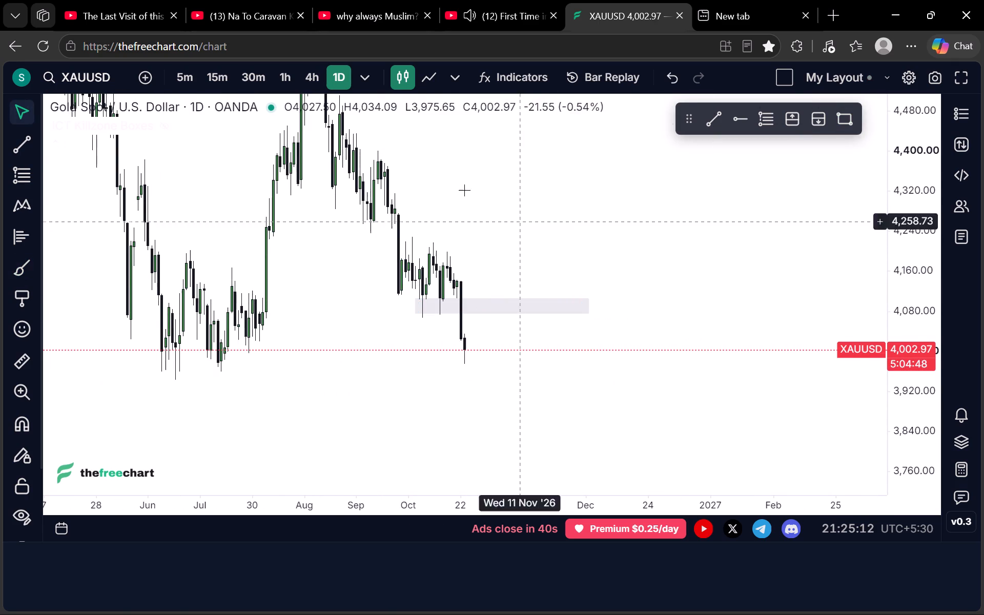
Examine price around the new shaded zone on the 4-hour timeframe, and again on the hourly timeframe.
{"action": "left_click", "coordinate": [312, 82]}
{"action": "scroll", "coordinate": [531, 246], "scroll_direction": "down", "scroll_amount": 3}
{"action": "left_click_drag", "start_coordinate": [752, 250], "coordinate": [543, 238]}
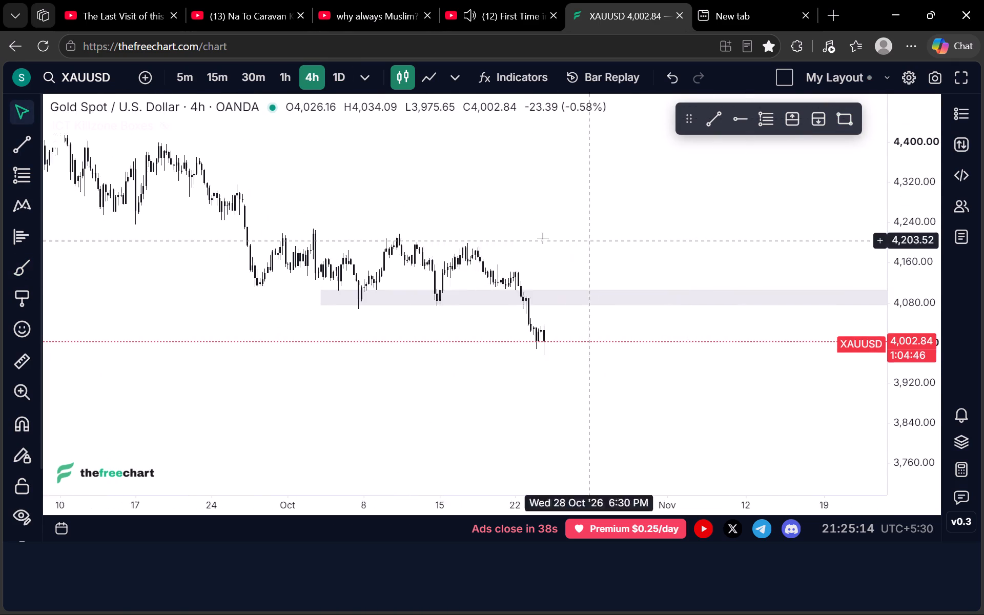
{"action": "left_click_drag", "start_coordinate": [543, 238], "coordinate": [404, 233]}
{"action": "scroll", "coordinate": [938, 313], "scroll_direction": "up", "scroll_amount": 15}
{"action": "scroll", "coordinate": [555, 290], "scroll_direction": "down", "scroll_amount": 3}
{"action": "scroll", "coordinate": [414, 309], "scroll_direction": "up", "scroll_amount": 8}
{"action": "left_click_drag", "start_coordinate": [395, 329], "coordinate": [396, 304]}
{"action": "left_click", "coordinate": [294, 76]}
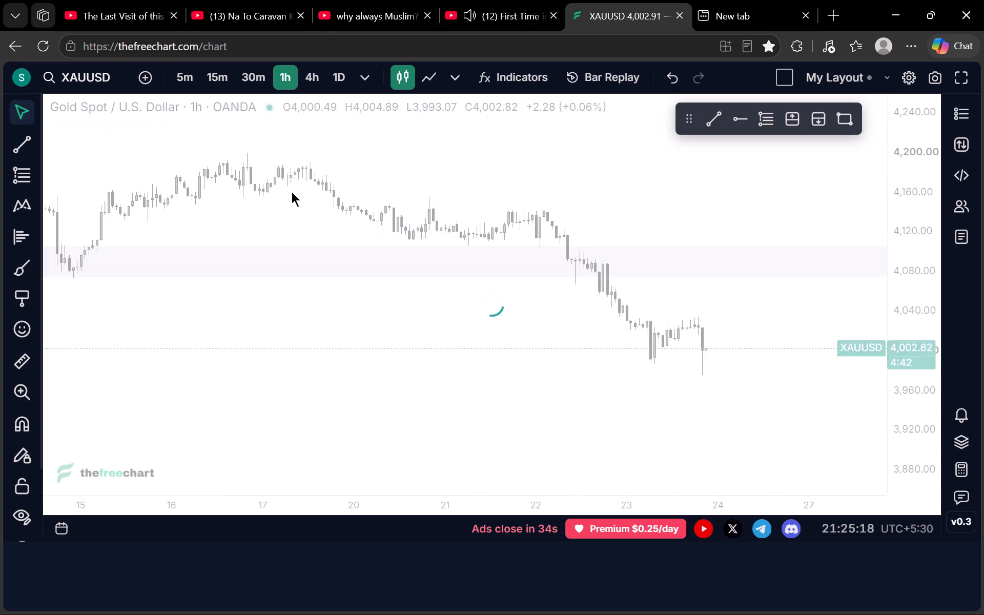
{"action": "scroll", "coordinate": [593, 292], "scroll_direction": "down", "scroll_amount": 2}
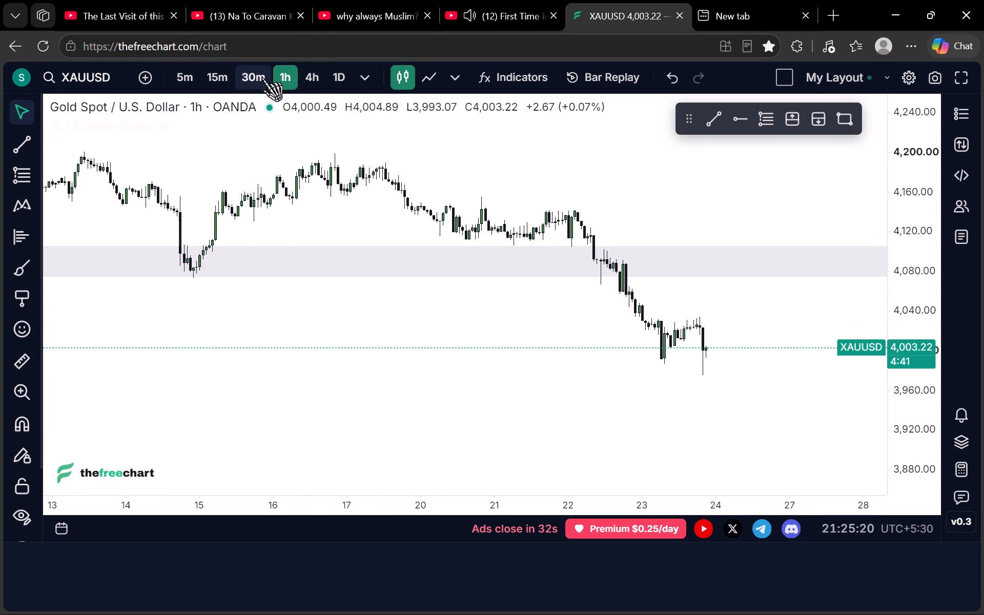
Examine the recent price swings below the shaded zone on the 30-minute timeframe.
{"action": "left_click", "coordinate": [262, 77]}
{"action": "scroll", "coordinate": [678, 327], "scroll_direction": "down", "scroll_amount": 2}
{"action": "left_click_drag", "start_coordinate": [739, 335], "coordinate": [372, 319]}
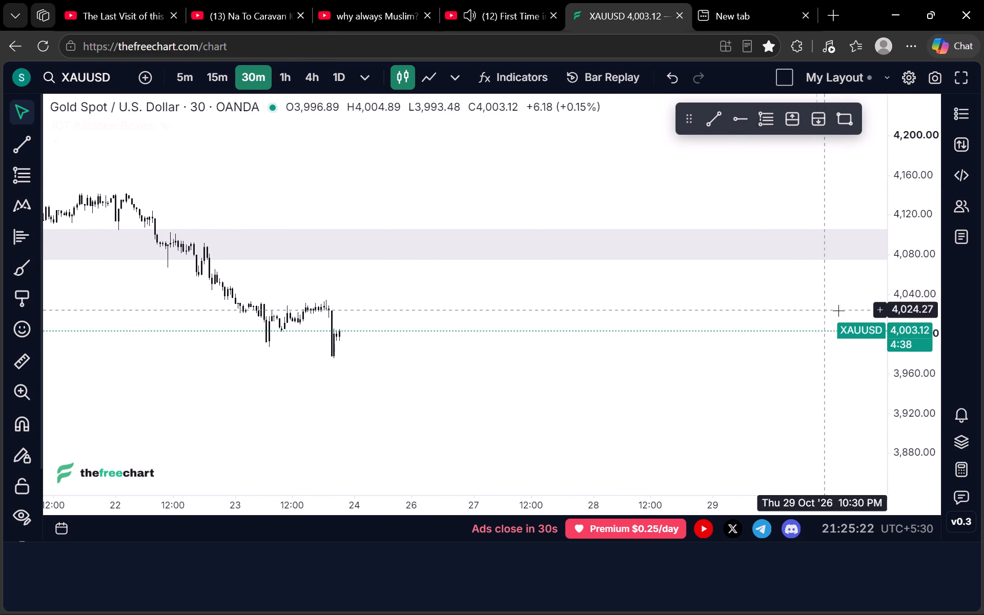
{"action": "scroll", "coordinate": [896, 318], "scroll_direction": "up", "scroll_amount": 17}
{"action": "left_click_drag", "start_coordinate": [463, 332], "coordinate": [486, 264]}
{"action": "scroll", "coordinate": [468, 272], "scroll_direction": "up", "scroll_amount": 1}
{"action": "scroll", "coordinate": [405, 261], "scroll_direction": "down", "scroll_amount": 3}
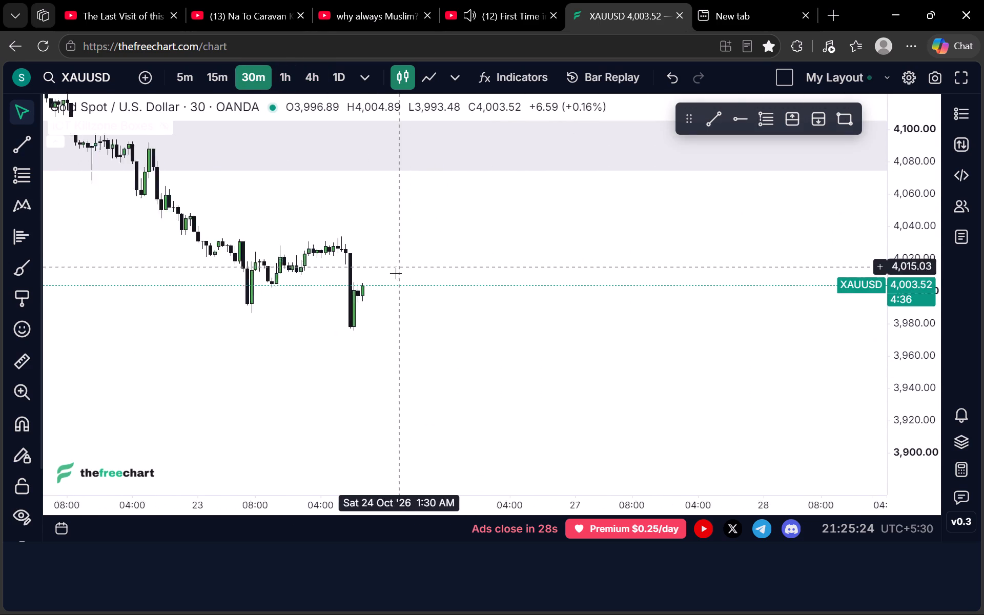
{"action": "scroll", "coordinate": [396, 273], "scroll_direction": "down", "scroll_amount": 2}
{"action": "left_click_drag", "start_coordinate": [661, 248], "coordinate": [817, 249]}
{"action": "scroll", "coordinate": [899, 259], "scroll_direction": "up", "scroll_amount": 10}
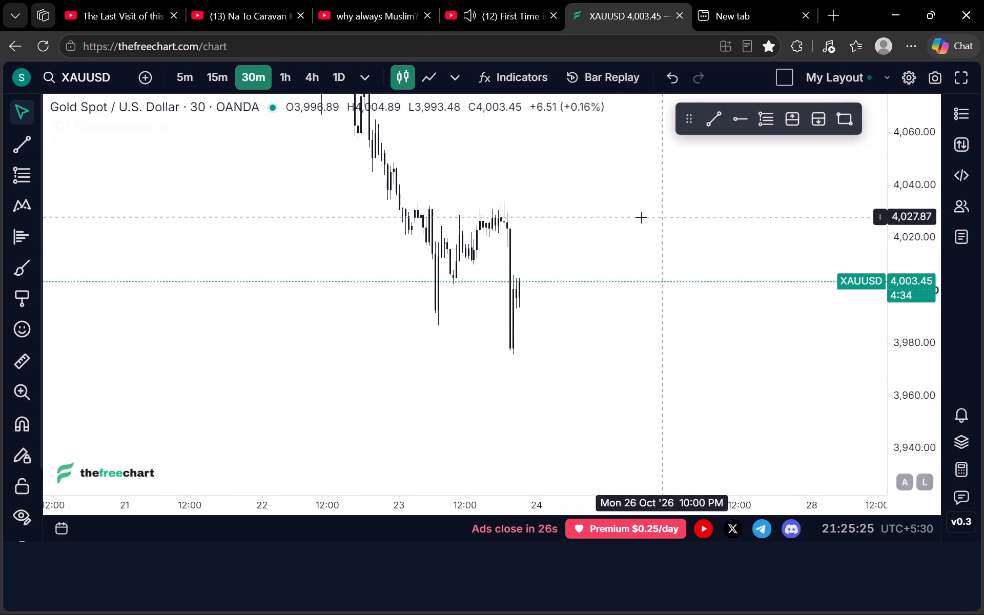
{"action": "scroll", "coordinate": [641, 217], "scroll_direction": "up", "scroll_amount": 4}
{"action": "left_click_drag", "start_coordinate": [562, 206], "coordinate": [609, 347]}
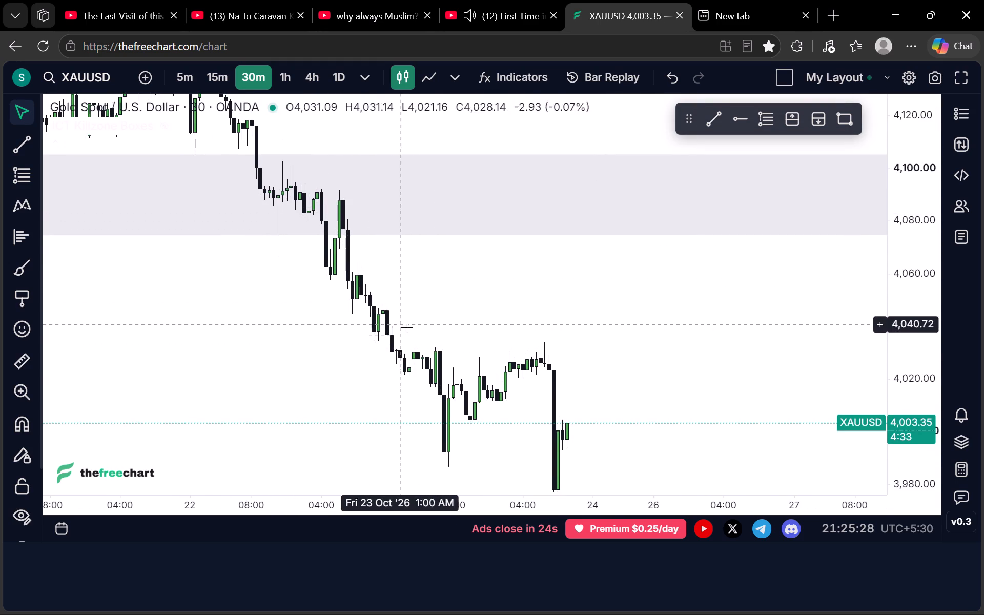
Draw a horizontal trend line at about 4,032 across the 23 October highs, from 5:30 AM to 1:30 AM on 24 October.
{"action": "left_click_drag", "start_coordinate": [442, 336], "coordinate": [412, 255]}
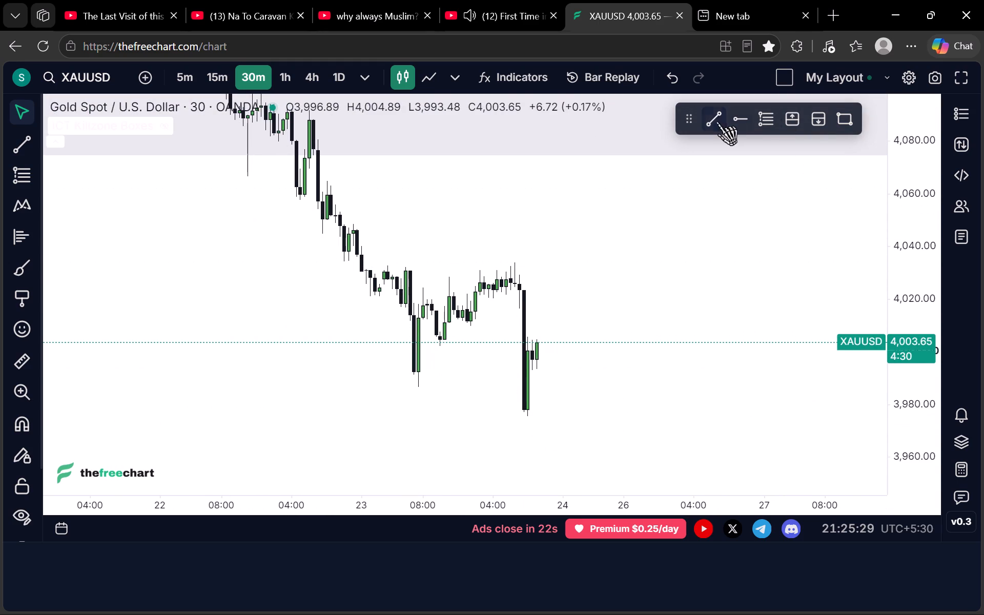
{"action": "left_click", "coordinate": [716, 121]}
{"action": "left_click", "coordinate": [399, 268]}
{"action": "left_click", "coordinate": [578, 268]}
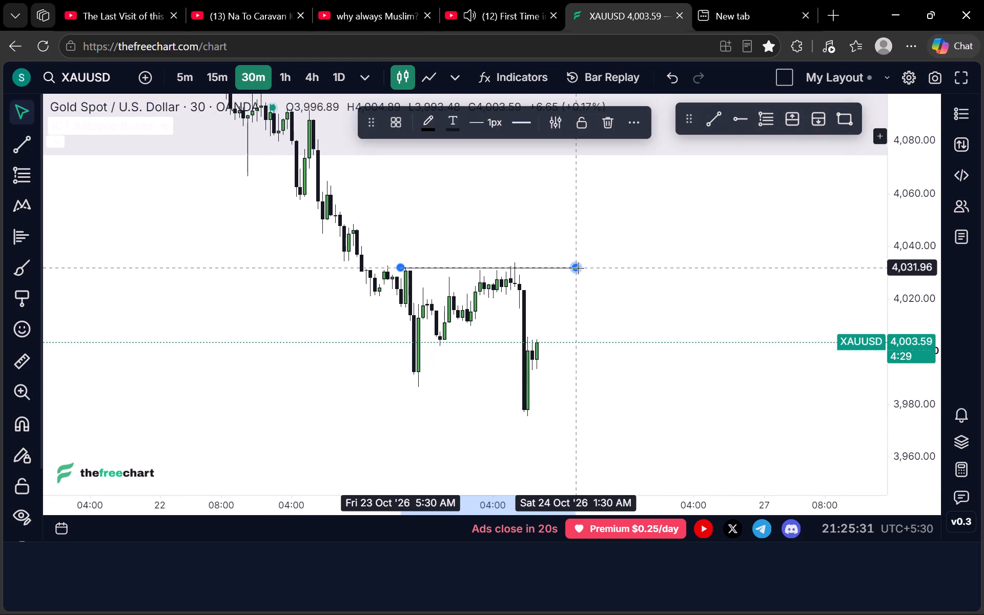
{"action": "left_click", "coordinate": [638, 247]}
Examine price around the horizontal line on the 15-minute timeframe, and again on the 5-minute timeframe.
{"action": "left_click", "coordinate": [219, 75]}
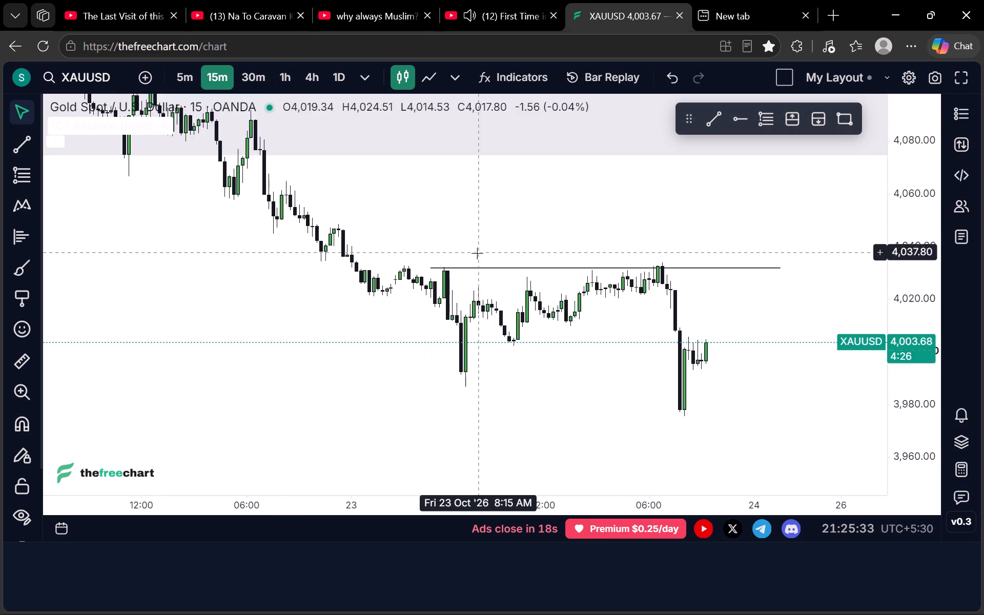
{"action": "scroll", "coordinate": [478, 278], "scroll_direction": "down", "scroll_amount": 4}
{"action": "scroll", "coordinate": [482, 313], "scroll_direction": "up", "scroll_amount": 4}
{"action": "scroll", "coordinate": [420, 243], "scroll_direction": "down", "scroll_amount": 2}
{"action": "left_click_drag", "start_coordinate": [505, 224], "coordinate": [435, 179]}
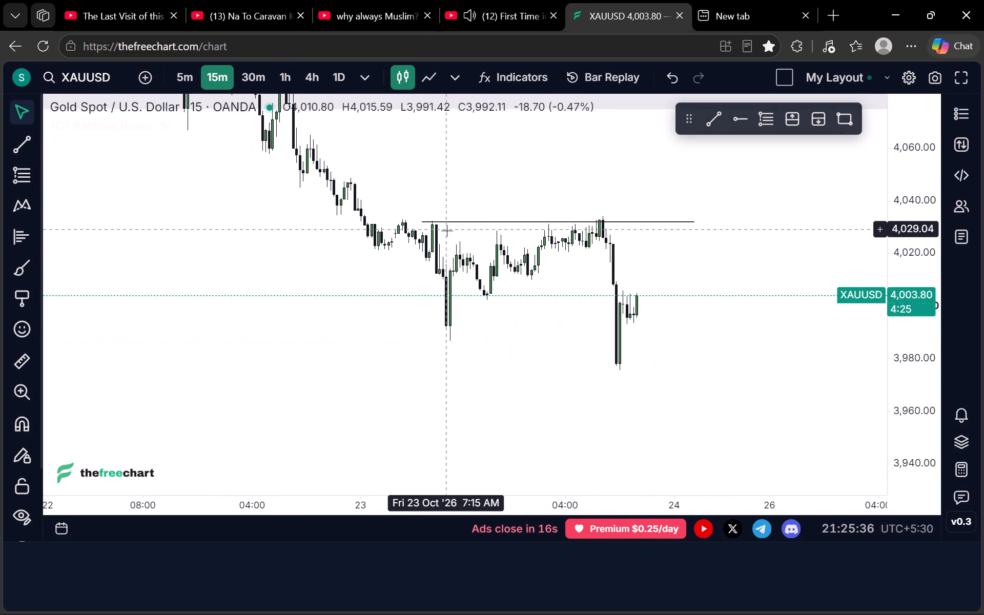
{"action": "left_click", "coordinate": [184, 83]}
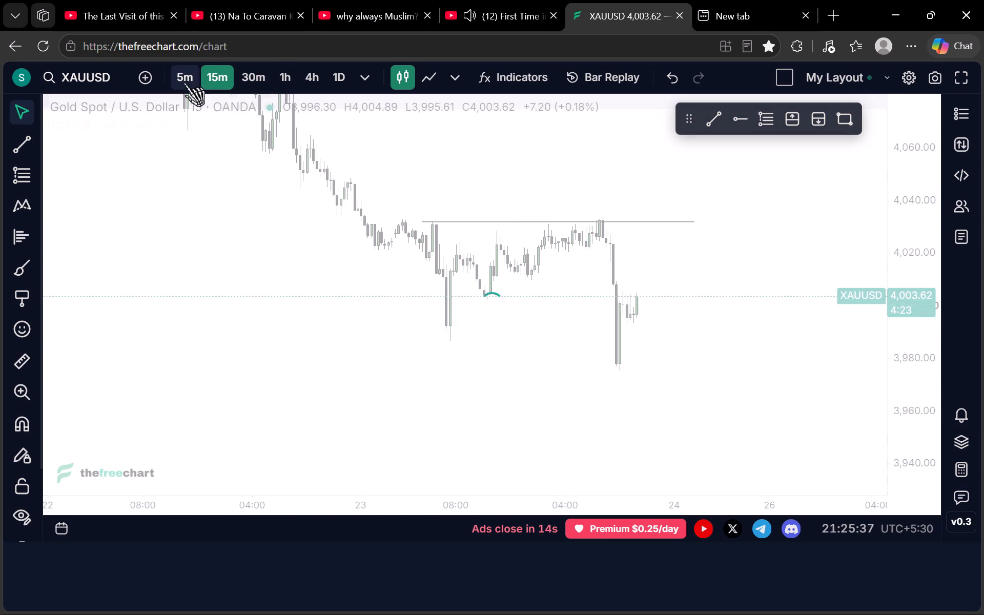
{"action": "scroll", "coordinate": [393, 297], "scroll_direction": "down", "scroll_amount": 6}
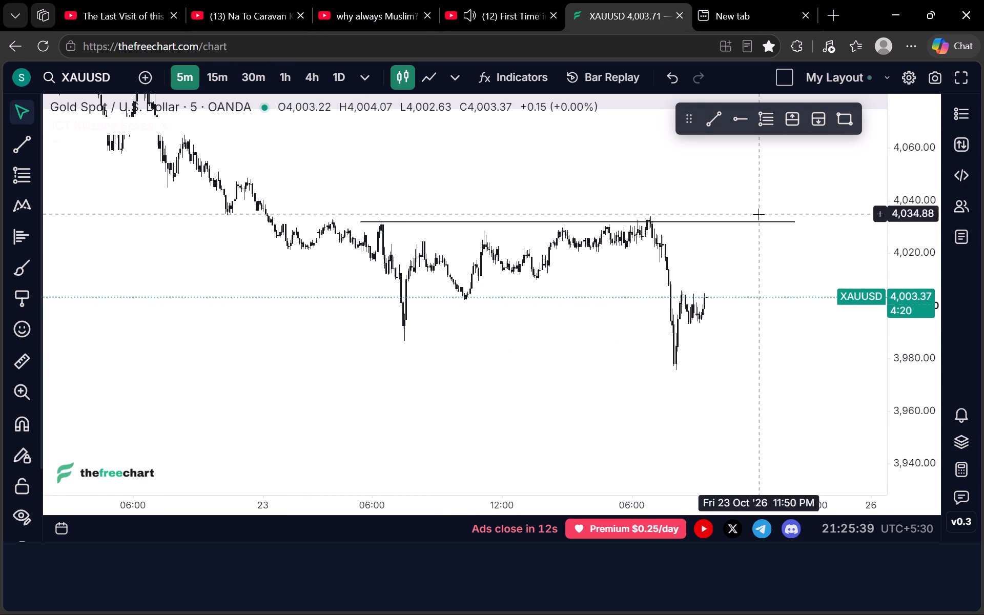
{"action": "scroll", "coordinate": [960, 266], "scroll_direction": "up", "scroll_amount": 20}
{"action": "scroll", "coordinate": [960, 266], "scroll_direction": "up", "scroll_amount": 3}
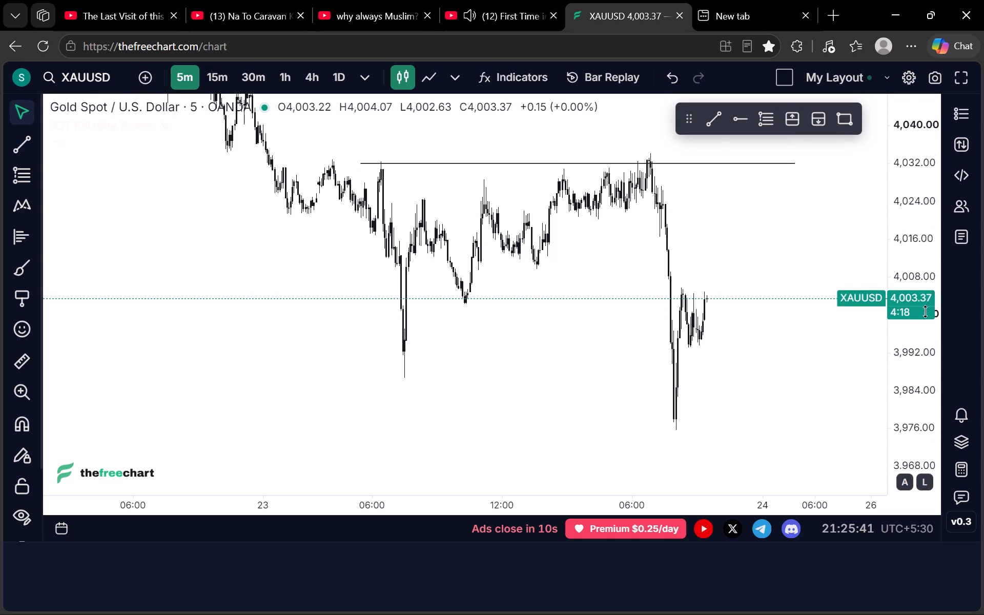
{"action": "scroll", "coordinate": [926, 312], "scroll_direction": "up", "scroll_amount": 7}
{"action": "left_click_drag", "start_coordinate": [570, 251], "coordinate": [575, 357]}
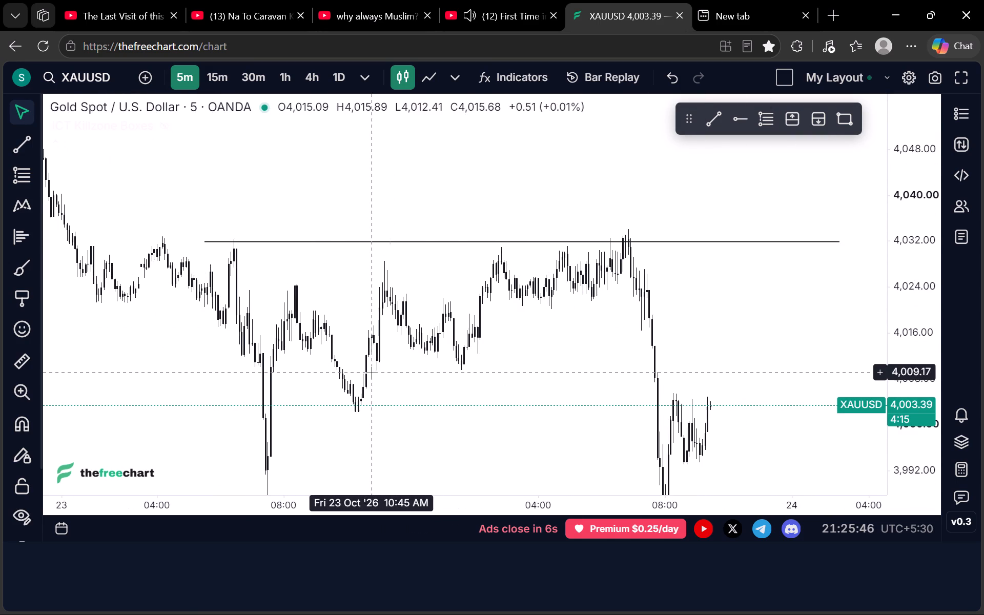
{"action": "left_click_drag", "start_coordinate": [480, 366], "coordinate": [470, 321]}
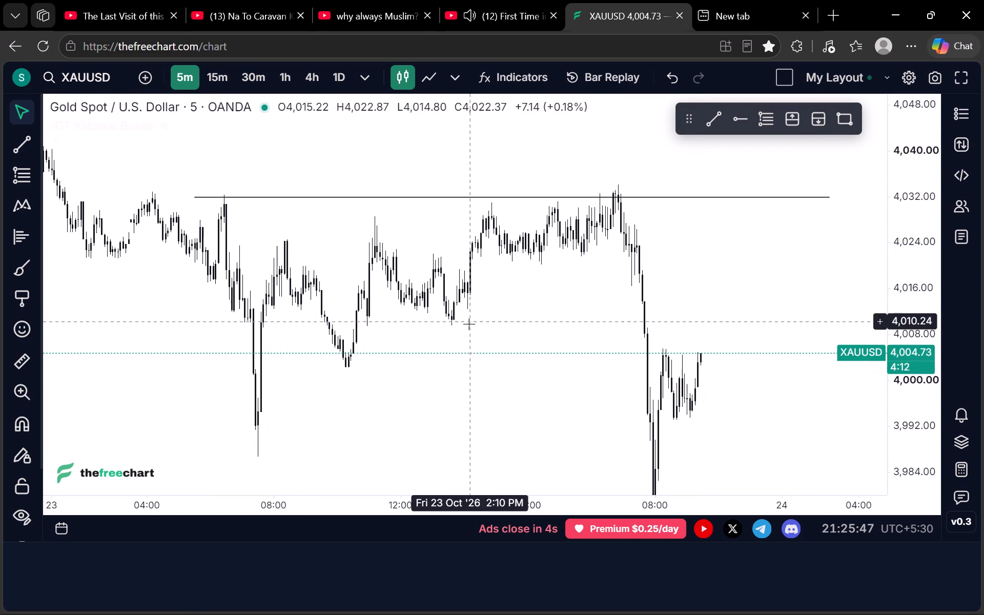
Measure the 5-minute move from the swing low near 4,010 to the final high just above the horizontal line.
{"action": "left_click", "coordinate": [19, 361]}
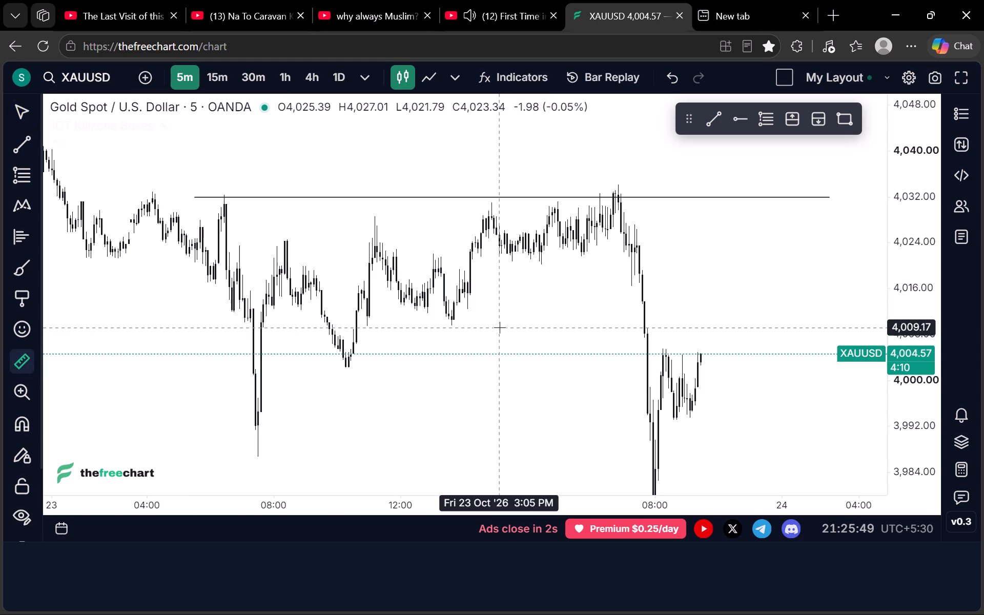
{"action": "left_click", "coordinate": [448, 320]}
{"action": "left_click", "coordinate": [624, 189]}
{"action": "left_click", "coordinate": [693, 216]}
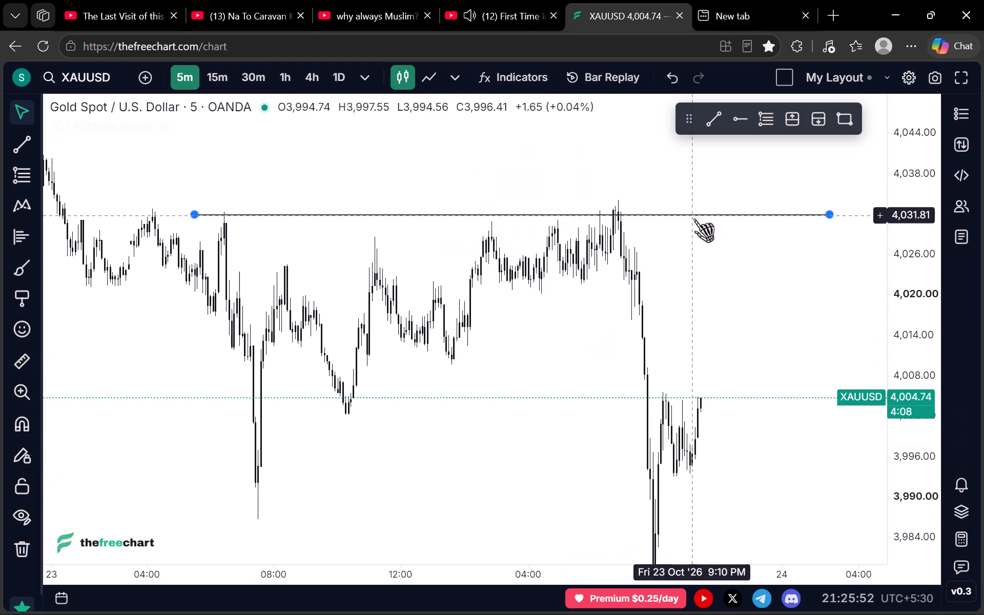
Examine the 5-minute drop from the horizontal line and the price action after the swing low.
{"action": "scroll", "coordinate": [931, 309], "scroll_direction": "up", "scroll_amount": 13}
{"action": "left_click_drag", "start_coordinate": [665, 271], "coordinate": [591, 317]}
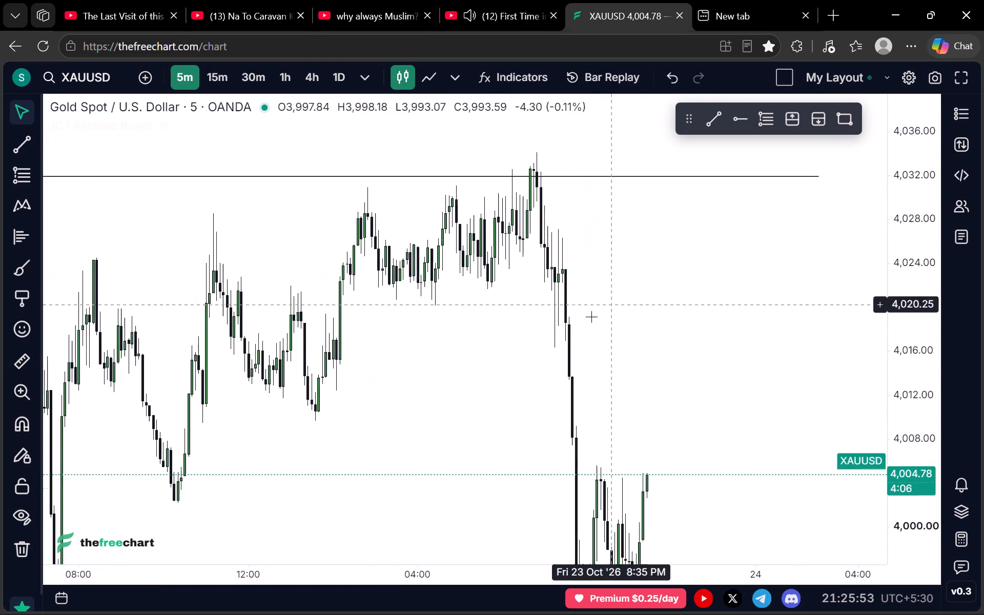
{"action": "left_click_drag", "start_coordinate": [591, 317], "coordinate": [588, 318]}
{"action": "scroll", "coordinate": [684, 311], "scroll_direction": "down", "scroll_amount": 3}
{"action": "scroll", "coordinate": [909, 290], "scroll_direction": "down", "scroll_amount": 16}
{"action": "left_click_drag", "start_coordinate": [671, 397], "coordinate": [655, 282]}
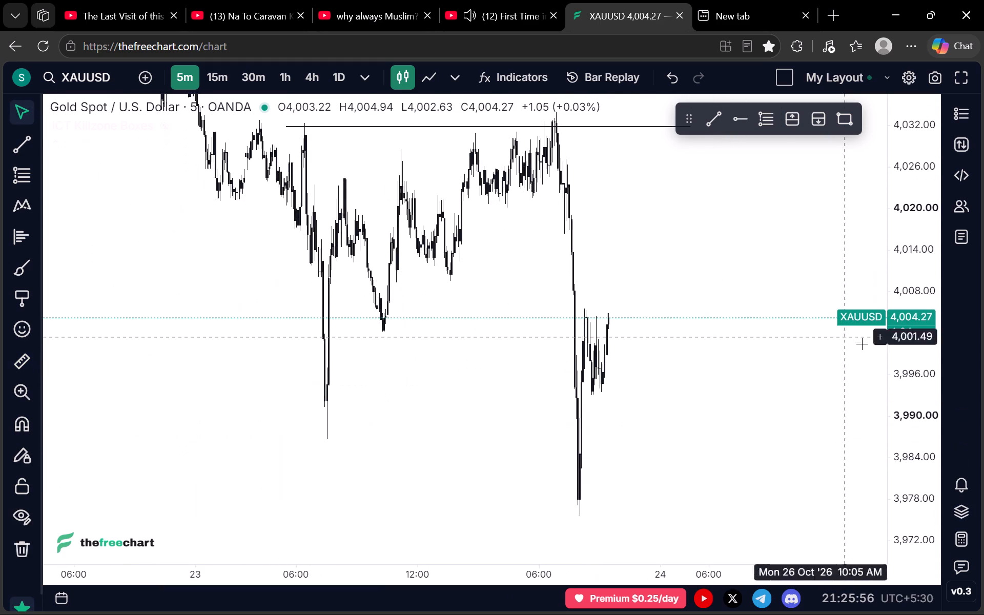
{"action": "scroll", "coordinate": [898, 309], "scroll_direction": "down", "scroll_amount": 7}
{"action": "scroll", "coordinate": [824, 351], "scroll_direction": "up", "scroll_amount": 7}
{"action": "scroll", "coordinate": [721, 344], "scroll_direction": "down", "scroll_amount": 3}
{"action": "scroll", "coordinate": [905, 297], "scroll_direction": "down", "scroll_amount": 6}
{"action": "scroll", "coordinate": [810, 322], "scroll_direction": "up", "scroll_amount": 4}
{"action": "scroll", "coordinate": [727, 337], "scroll_direction": "down", "scroll_amount": 3}
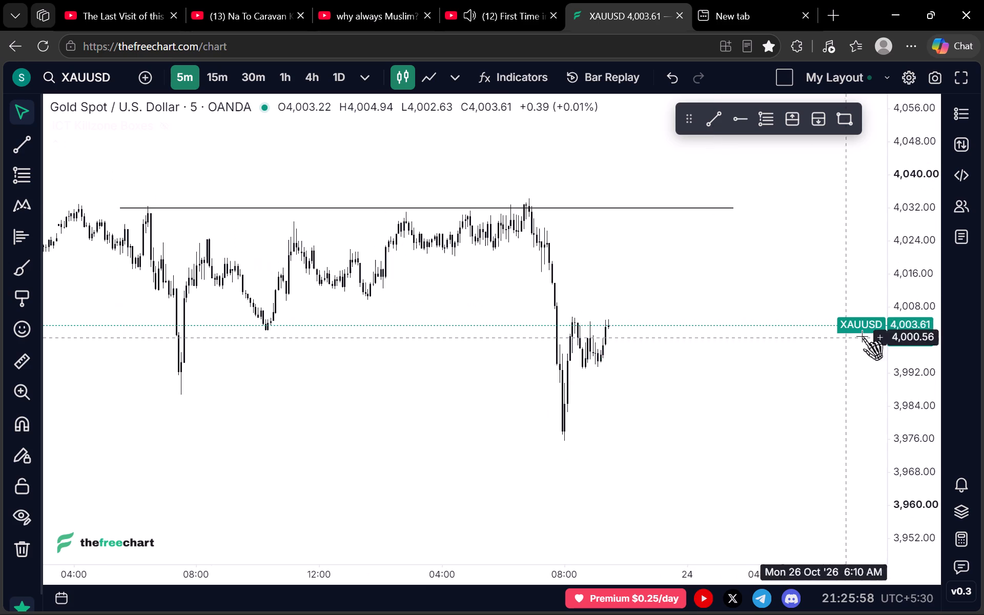
{"action": "scroll", "coordinate": [894, 325], "scroll_direction": "up", "scroll_amount": 6}
{"action": "scroll", "coordinate": [894, 325], "scroll_direction": "down", "scroll_amount": 3}
{"action": "scroll", "coordinate": [890, 325], "scroll_direction": "up", "scroll_amount": 7}
{"action": "scroll", "coordinate": [695, 284], "scroll_direction": "down", "scroll_amount": 6}
{"action": "scroll", "coordinate": [873, 335], "scroll_direction": "up", "scroll_amount": 6}
{"action": "scroll", "coordinate": [916, 330], "scroll_direction": "up", "scroll_amount": 12}
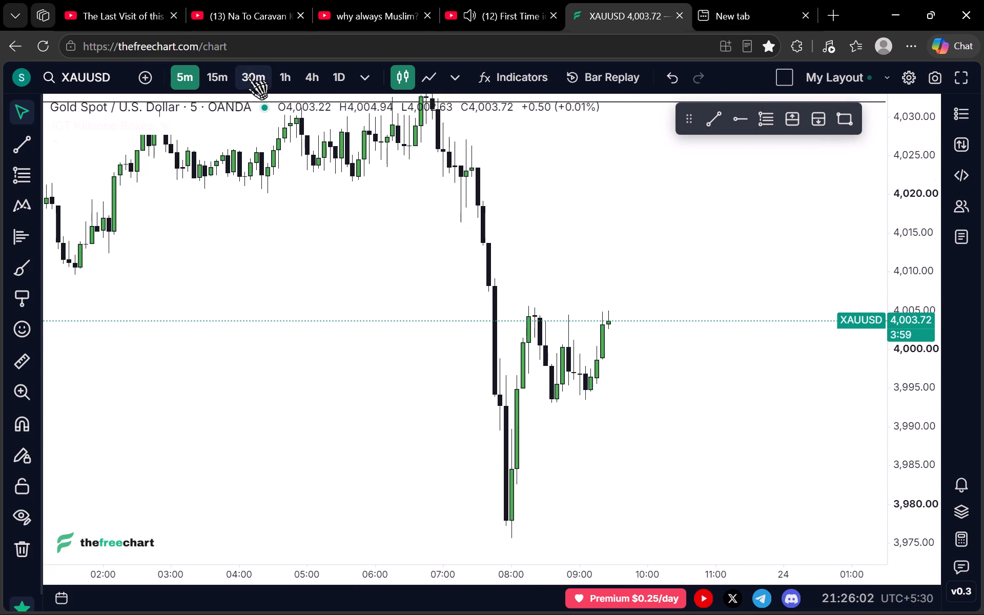
Examine the rejection from the horizontal line on the 1-hour timeframe.
{"action": "left_click", "coordinate": [247, 76]}
{"action": "left_click", "coordinate": [287, 80]}
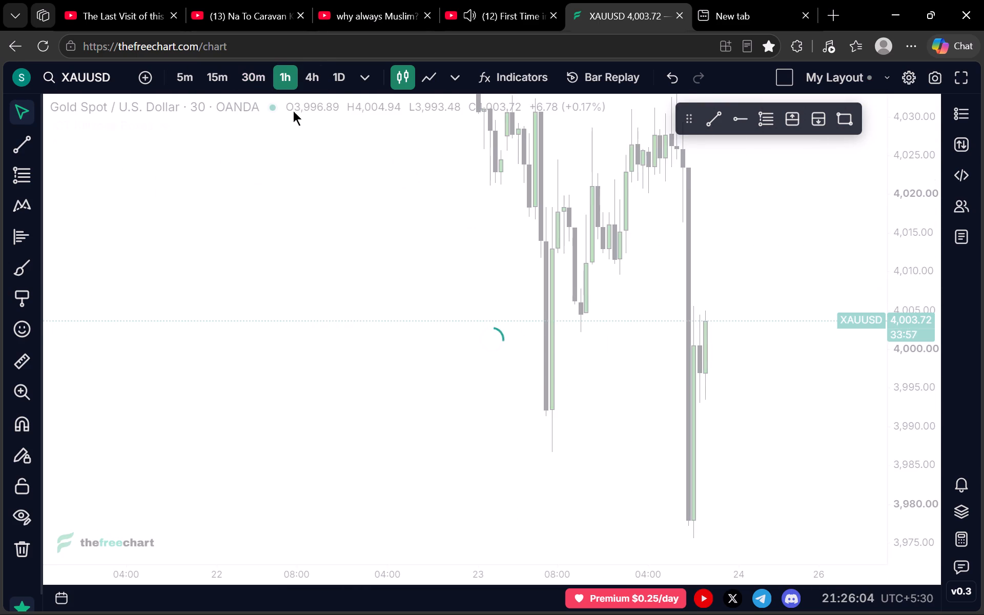
{"action": "scroll", "coordinate": [630, 215], "scroll_direction": "up", "scroll_amount": 6}
{"action": "scroll", "coordinate": [912, 249], "scroll_direction": "down", "scroll_amount": 18}
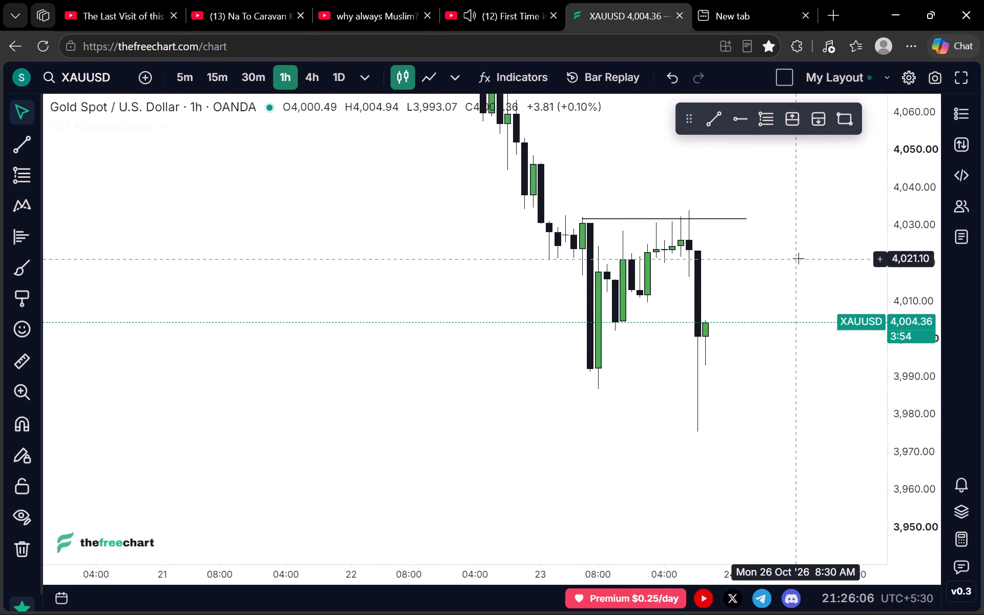
{"action": "left_click_drag", "start_coordinate": [795, 260], "coordinate": [563, 282]}
{"action": "scroll", "coordinate": [898, 310], "scroll_direction": "up", "scroll_amount": 6}
{"action": "scroll", "coordinate": [737, 298], "scroll_direction": "down", "scroll_amount": 3}
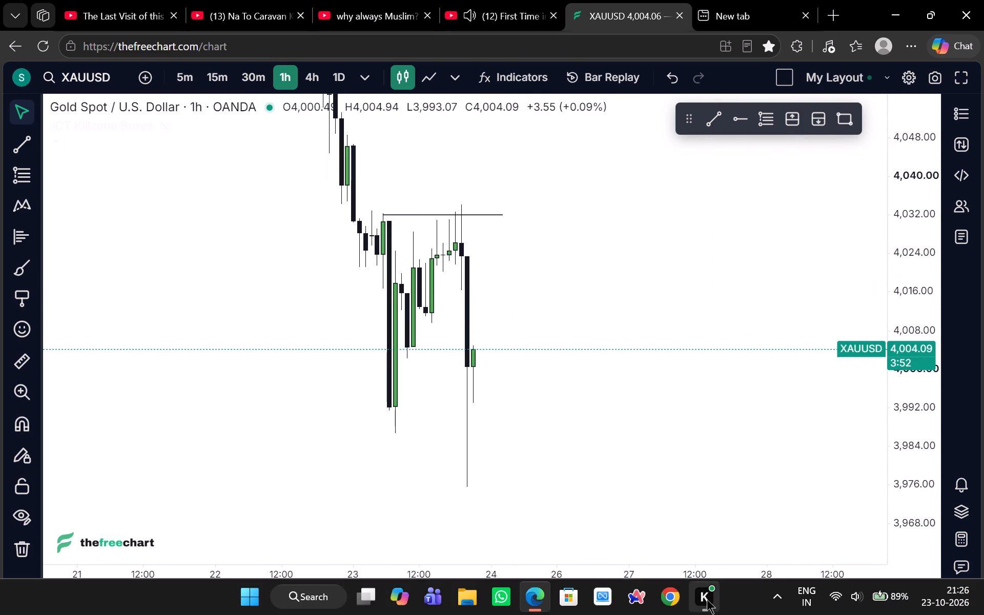
{"action": "left_click_drag", "start_coordinate": [518, 272], "coordinate": [599, 291]}
Start Bar Replay on the 15-minute timeframe from the late 23 October candle that closes just above the horizontal line.
{"action": "left_click", "coordinate": [256, 80]}
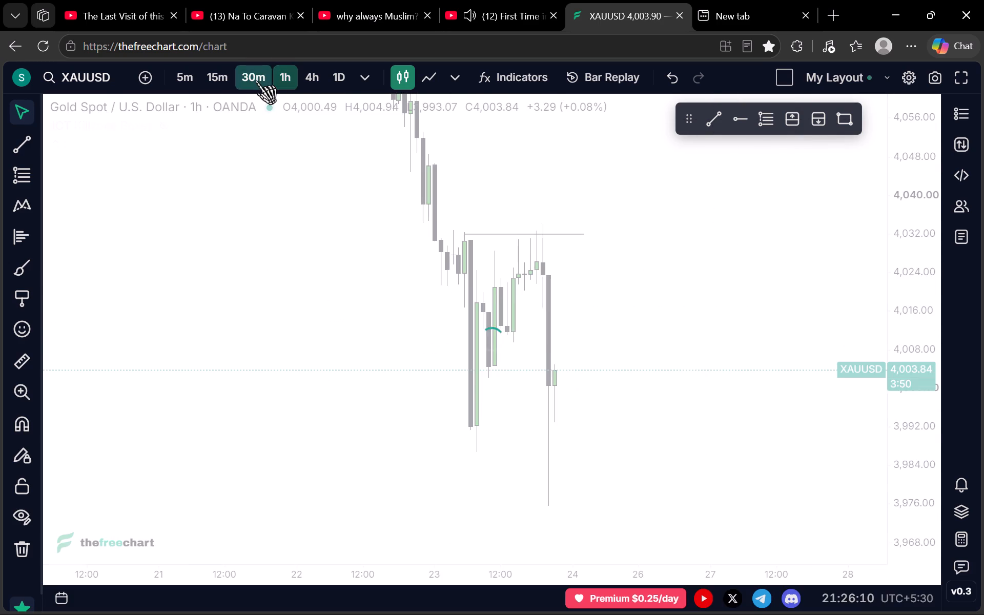
{"action": "left_click", "coordinate": [240, 77]}
{"action": "left_click", "coordinate": [221, 77]}
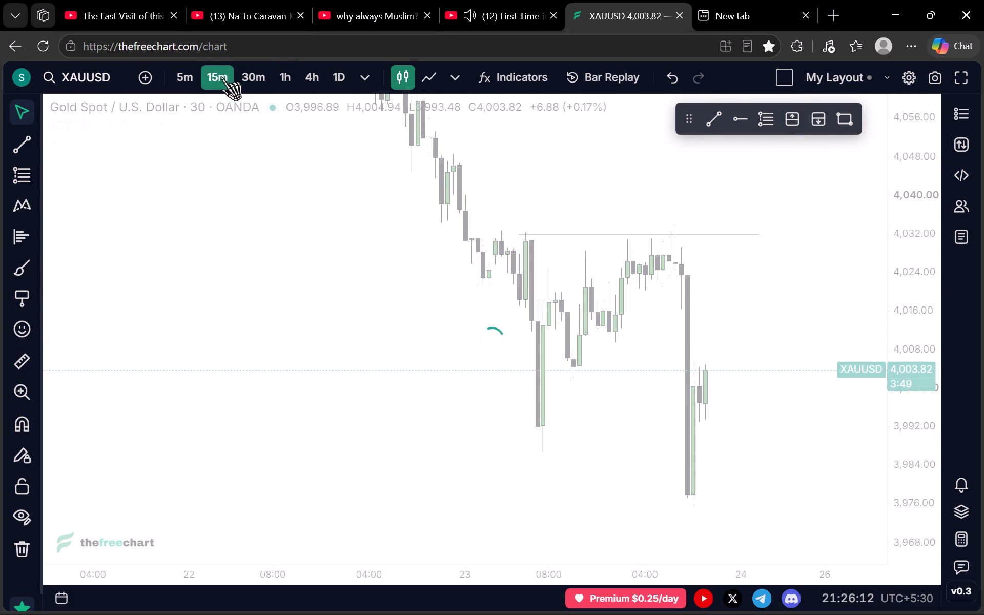
{"action": "scroll", "coordinate": [903, 290], "scroll_direction": "down", "scroll_amount": 9}
{"action": "left_click_drag", "start_coordinate": [782, 285], "coordinate": [669, 281]}
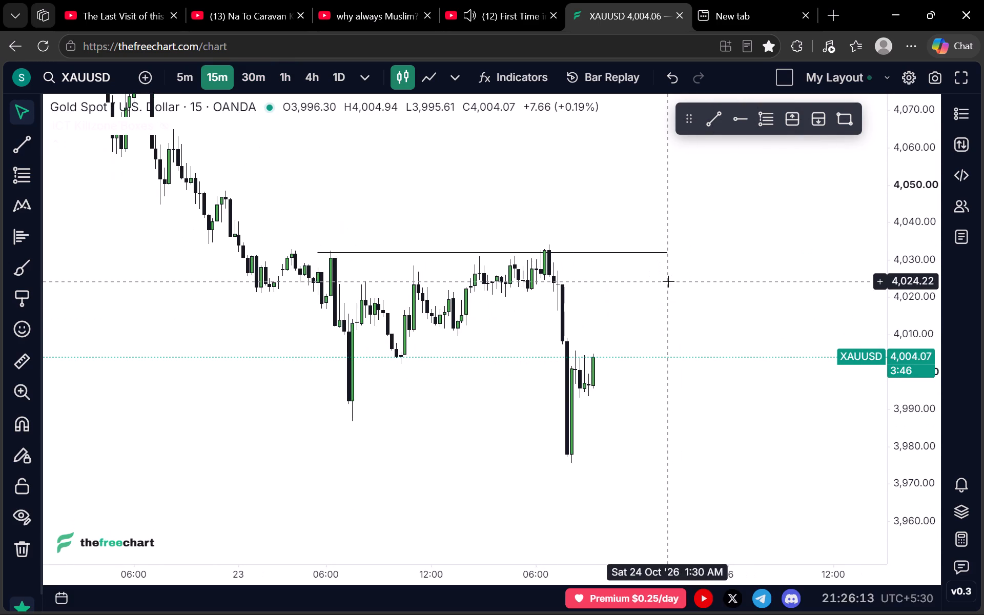
{"action": "left_click", "coordinate": [586, 67]}
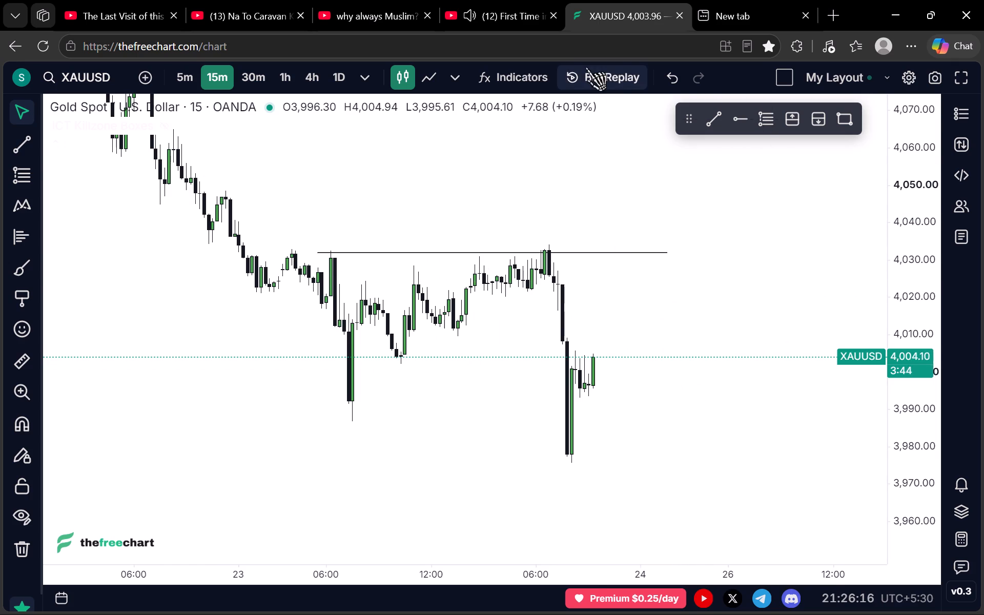
{"action": "left_click", "coordinate": [546, 252]}
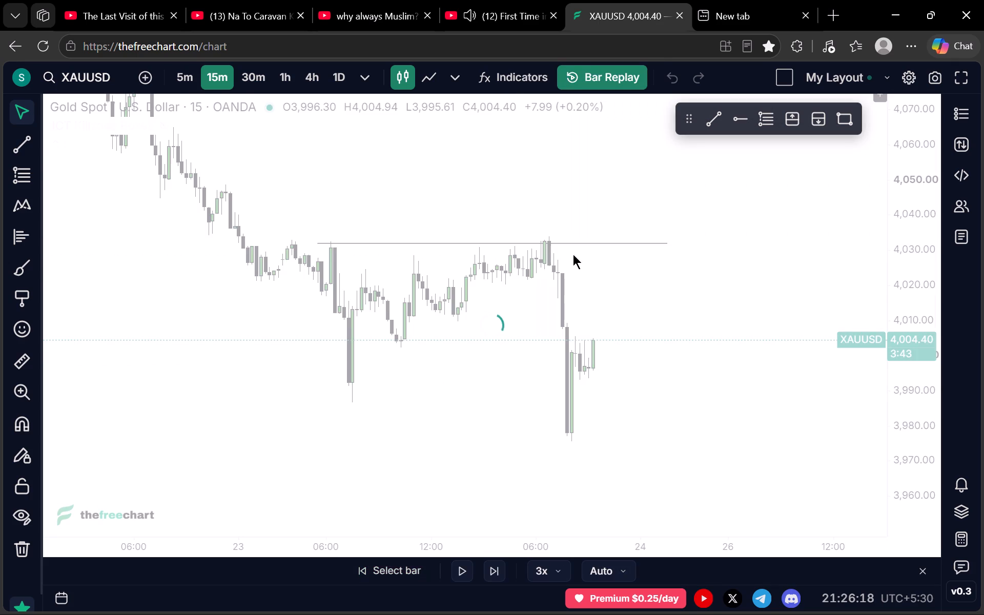
{"action": "scroll", "coordinate": [904, 306], "scroll_direction": "up", "scroll_amount": 7}
{"action": "scroll", "coordinate": [712, 298], "scroll_direction": "down", "scroll_amount": 5}
{"action": "scroll", "coordinate": [878, 304], "scroll_direction": "up", "scroll_amount": 10}
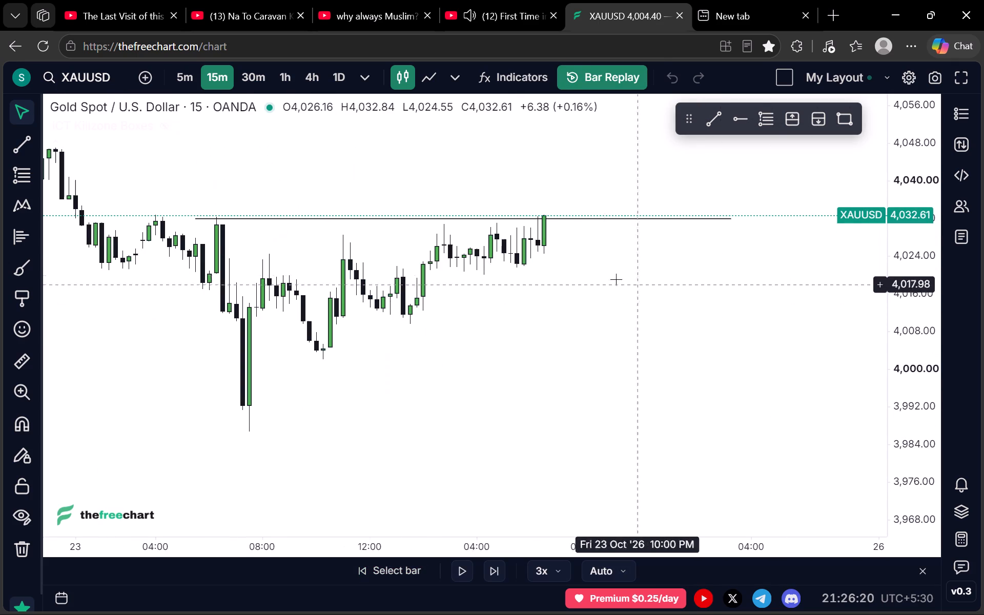
Play the replay forward on the 5-minute timeframe, pausing along the way, until price falls to about 4,008.
{"action": "left_click", "coordinate": [186, 73]}
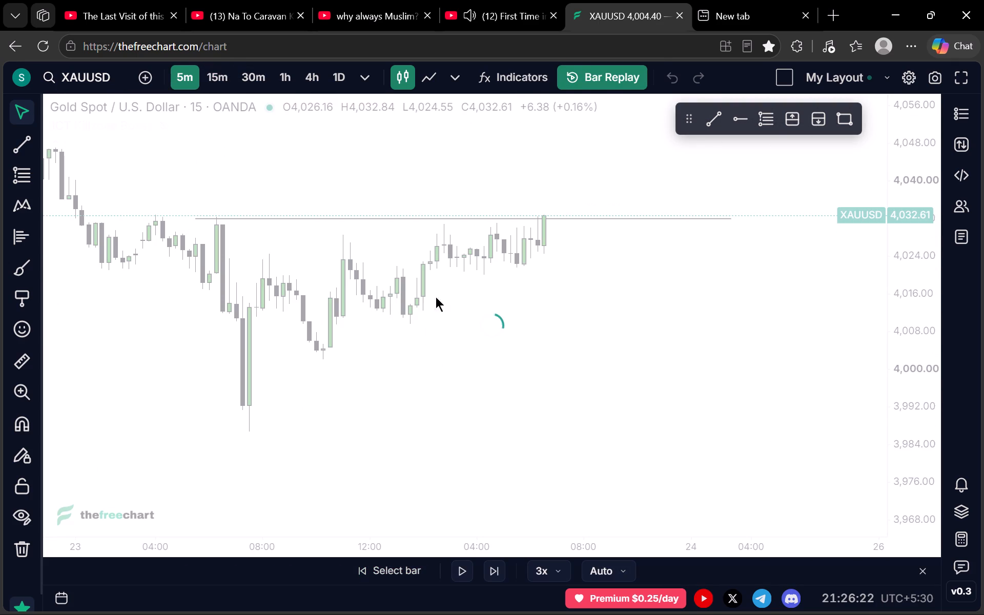
{"action": "scroll", "coordinate": [459, 283], "scroll_direction": "down", "scroll_amount": 8}
{"action": "scroll", "coordinate": [919, 318], "scroll_direction": "up", "scroll_amount": 12}
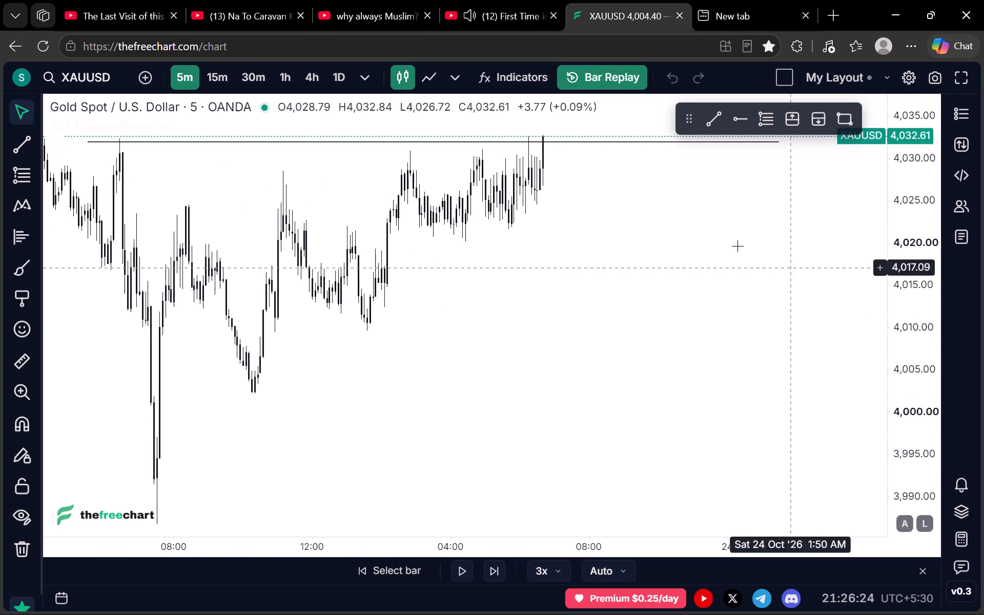
{"action": "left_click_drag", "start_coordinate": [633, 241], "coordinate": [623, 410]}
{"action": "scroll", "coordinate": [616, 400], "scroll_direction": "up", "scroll_amount": 1}
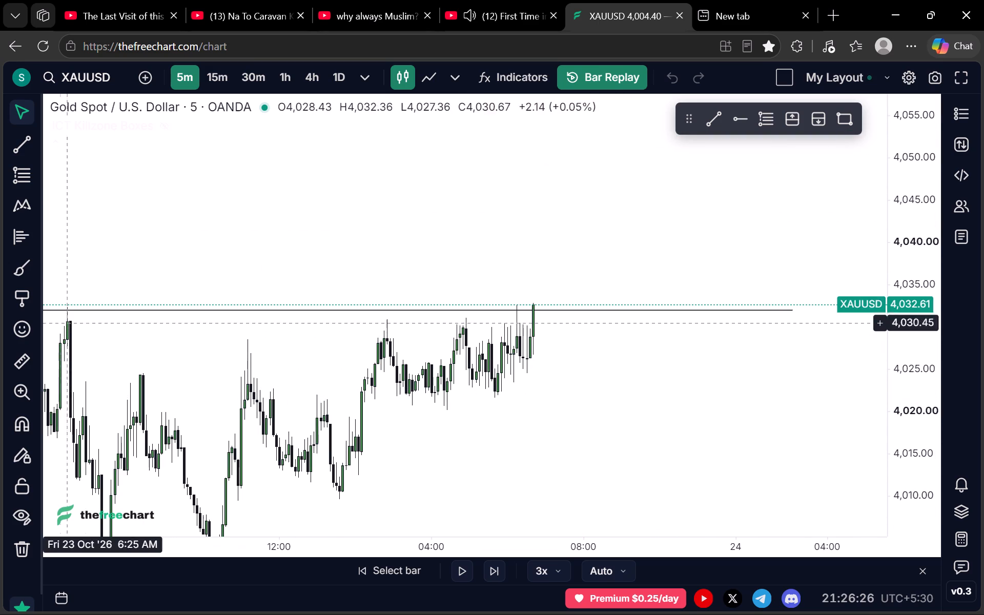
{"action": "left_click_drag", "start_coordinate": [541, 363], "coordinate": [538, 328]}
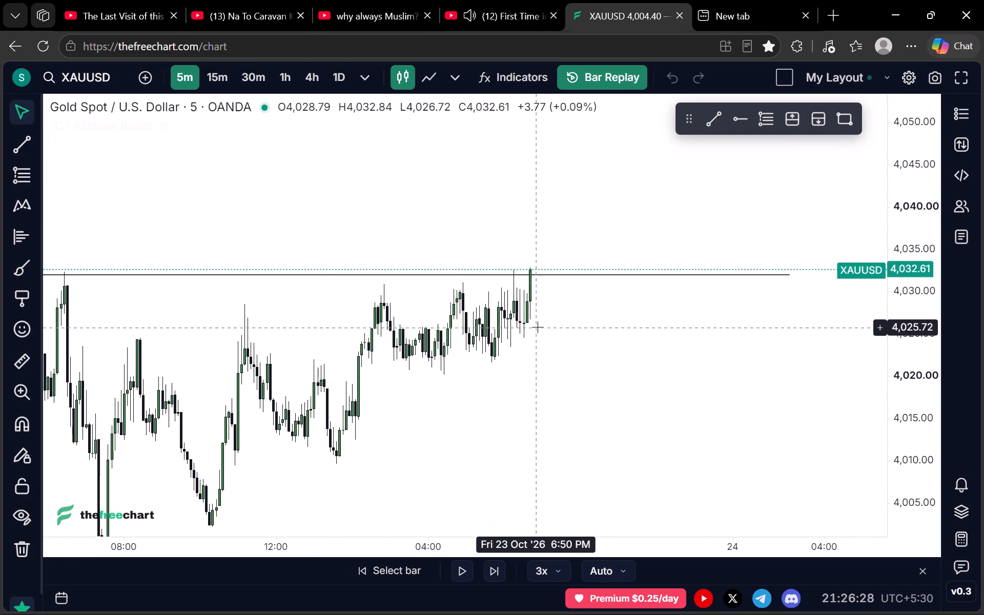
{"action": "left_click", "coordinate": [466, 569]}
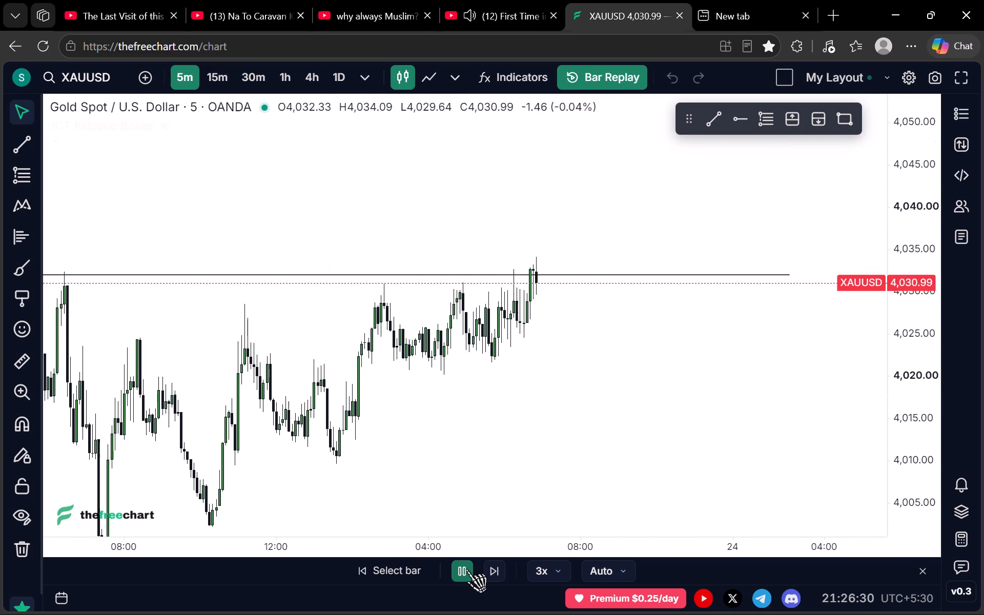
{"action": "left_click", "coordinate": [466, 569]}
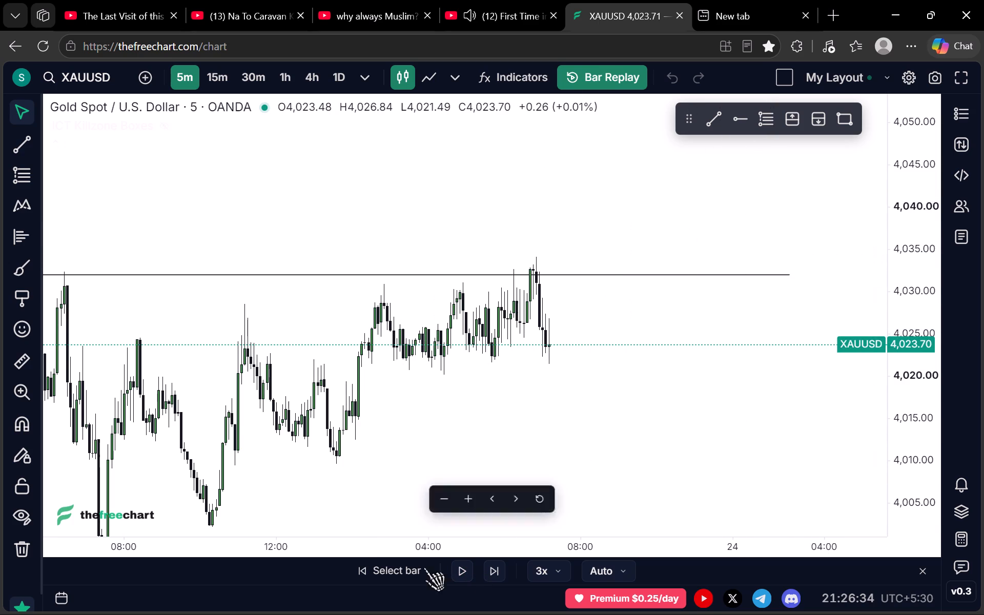
{"action": "left_click", "coordinate": [458, 572]}
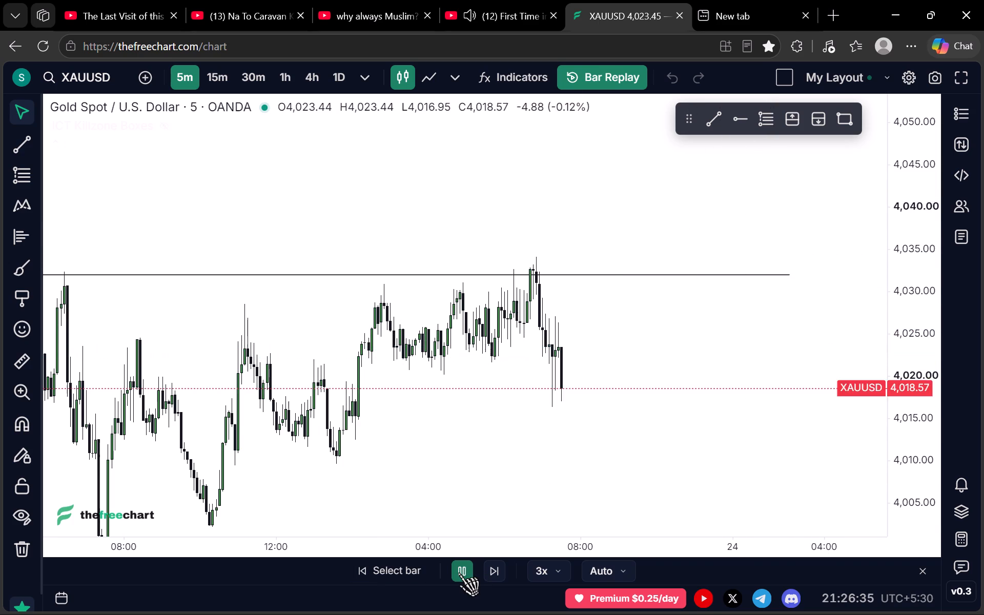
{"action": "left_click", "coordinate": [458, 572]}
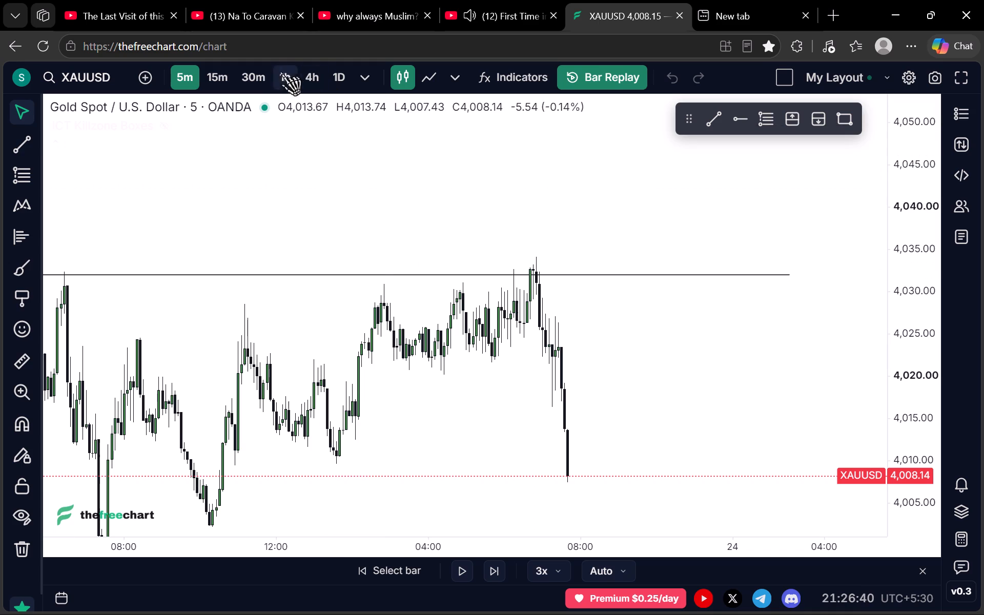
Examine the replayed decline from the horizontal line on the 3-minute timeframe, and again on the 1-minute timeframe.
{"action": "left_click", "coordinate": [362, 81]}
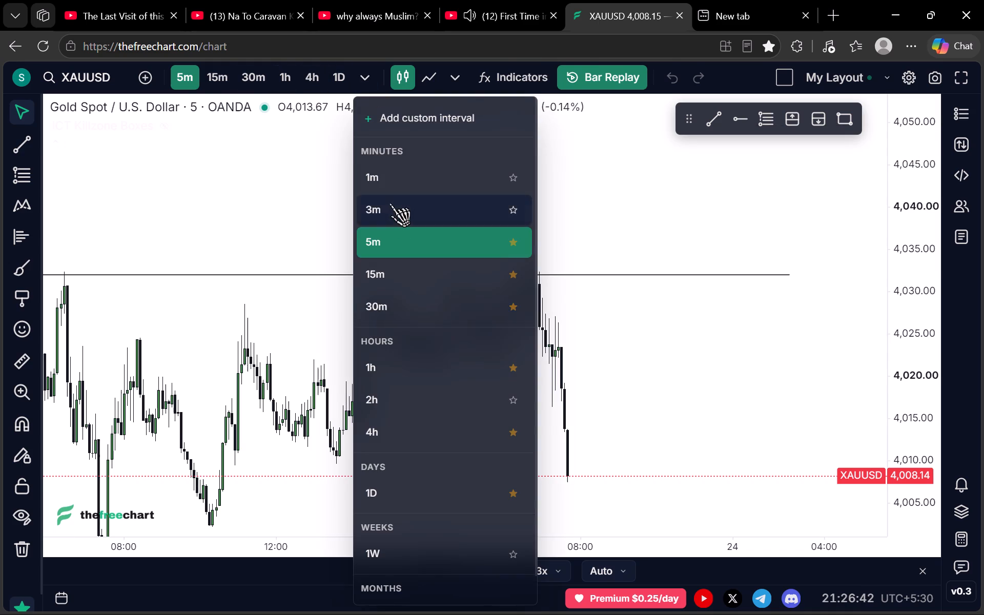
{"action": "left_click", "coordinate": [389, 203]}
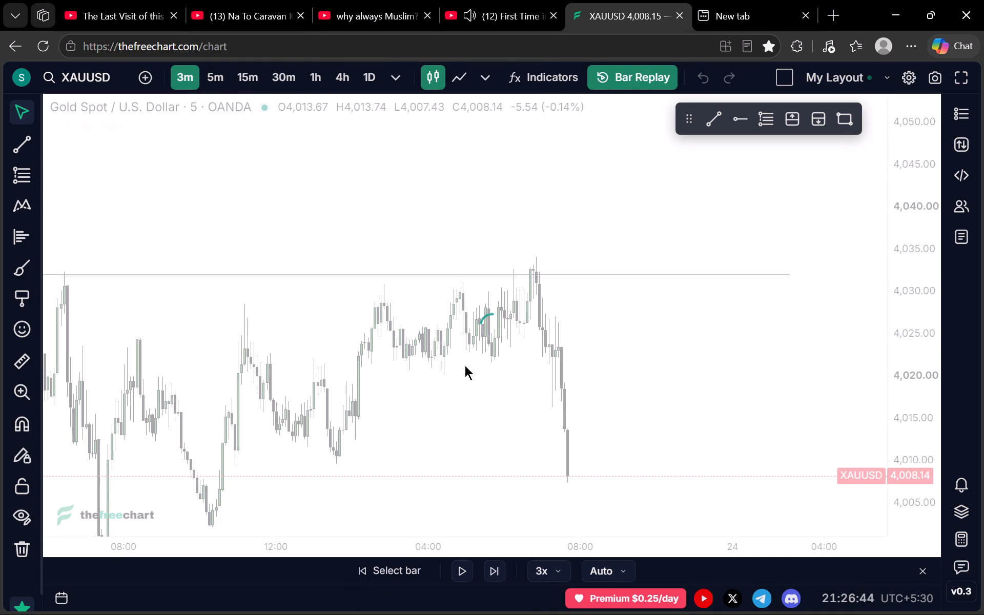
{"action": "scroll", "coordinate": [536, 348], "scroll_direction": "up", "scroll_amount": 4}
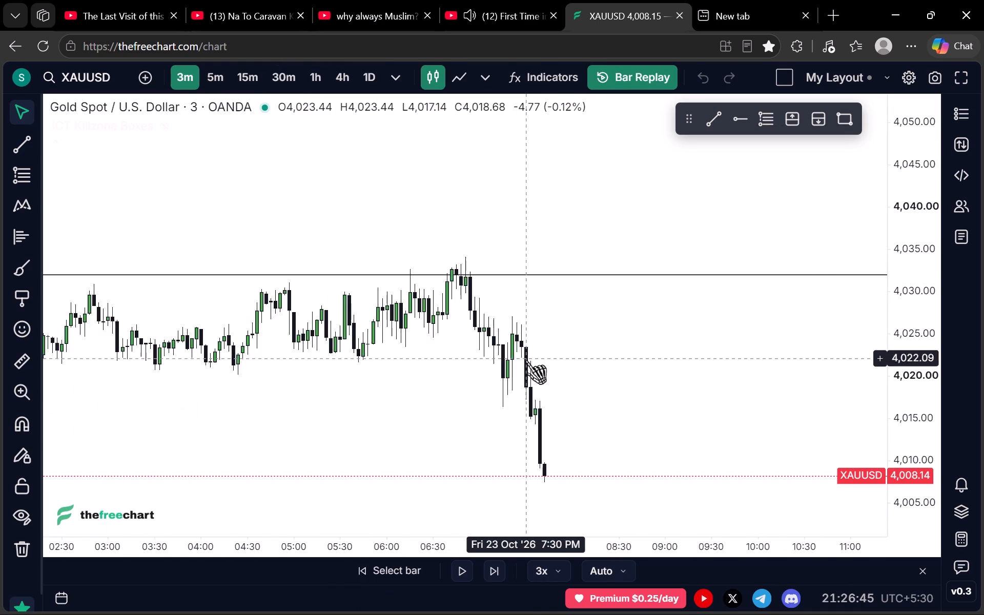
{"action": "scroll", "coordinate": [526, 360], "scroll_direction": "up", "scroll_amount": 3}
{"action": "left_click", "coordinate": [387, 80]}
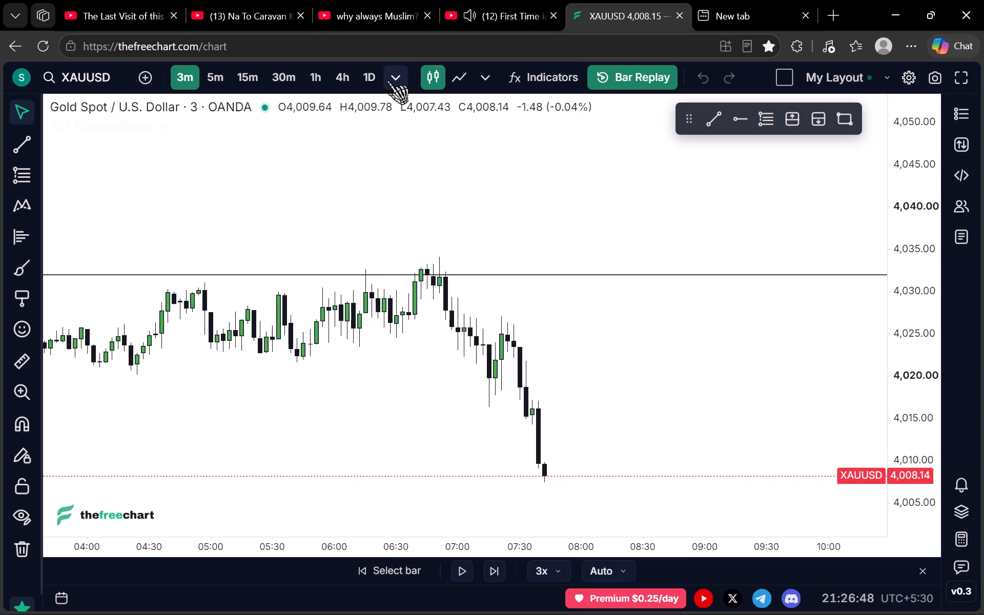
{"action": "left_click", "coordinate": [411, 185]}
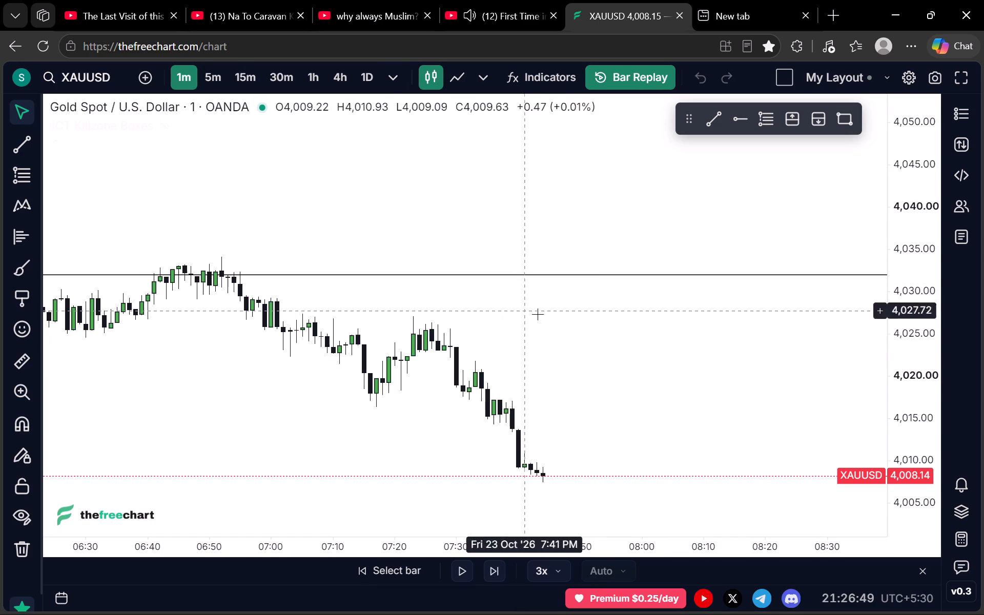
{"action": "scroll", "coordinate": [943, 353], "scroll_direction": "up", "scroll_amount": 20}
{"action": "scroll", "coordinate": [943, 353], "scroll_direction": "up", "scroll_amount": 4}
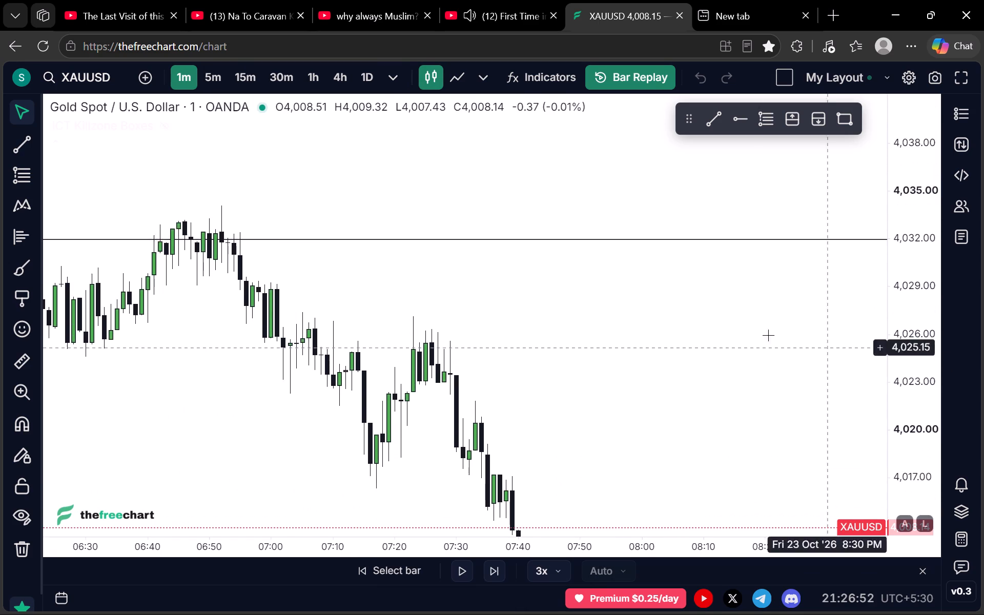
Draw a shaded rectangle over the 1-minute pullback from about 4,023.5 to 4,025.35, spanning 7:14 PM to 7:46 PM on 23 October.
{"action": "scroll", "coordinate": [722, 338], "scroll_direction": "down", "scroll_amount": 5}
{"action": "left_click_drag", "start_coordinate": [673, 431], "coordinate": [671, 357]}
{"action": "scroll", "coordinate": [606, 365], "scroll_direction": "up", "scroll_amount": 2}
{"action": "scroll", "coordinate": [472, 294], "scroll_direction": "up", "scroll_amount": 2}
{"action": "left_click_drag", "start_coordinate": [471, 277], "coordinate": [540, 295]}
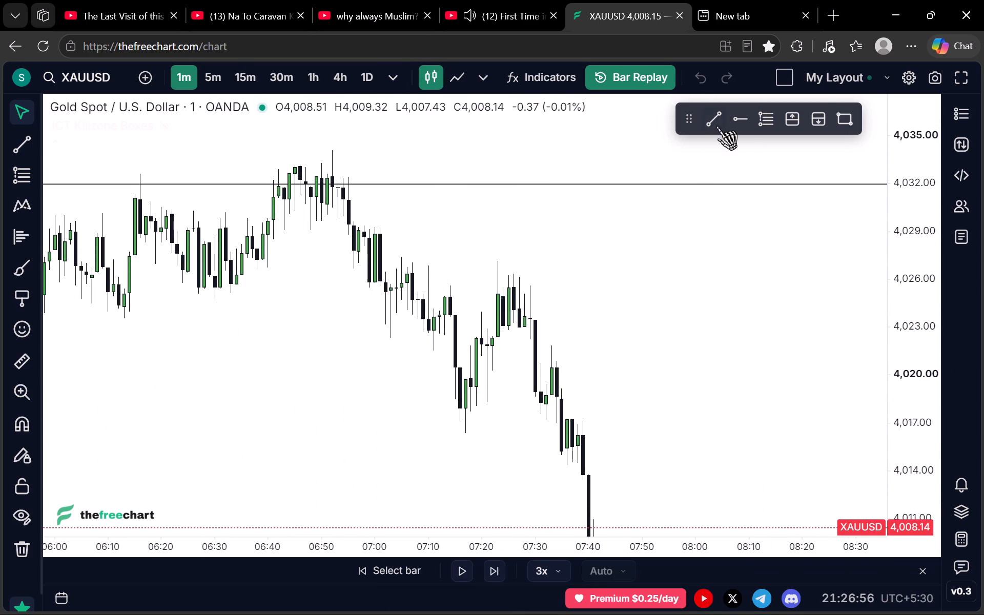
{"action": "left_click", "coordinate": [842, 117]}
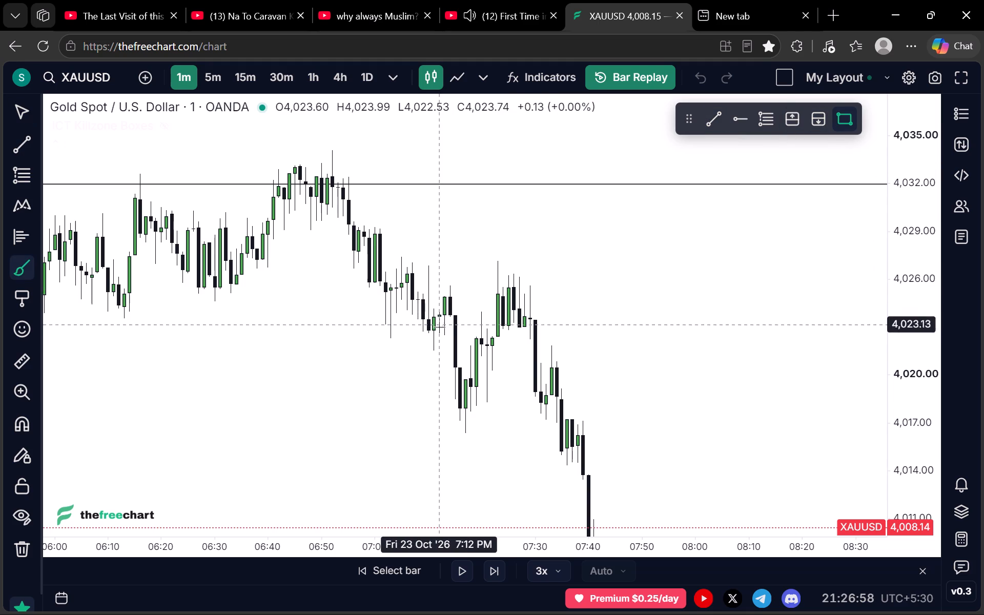
{"action": "left_click", "coordinate": [448, 318]}
{"action": "left_click", "coordinate": [618, 290]}
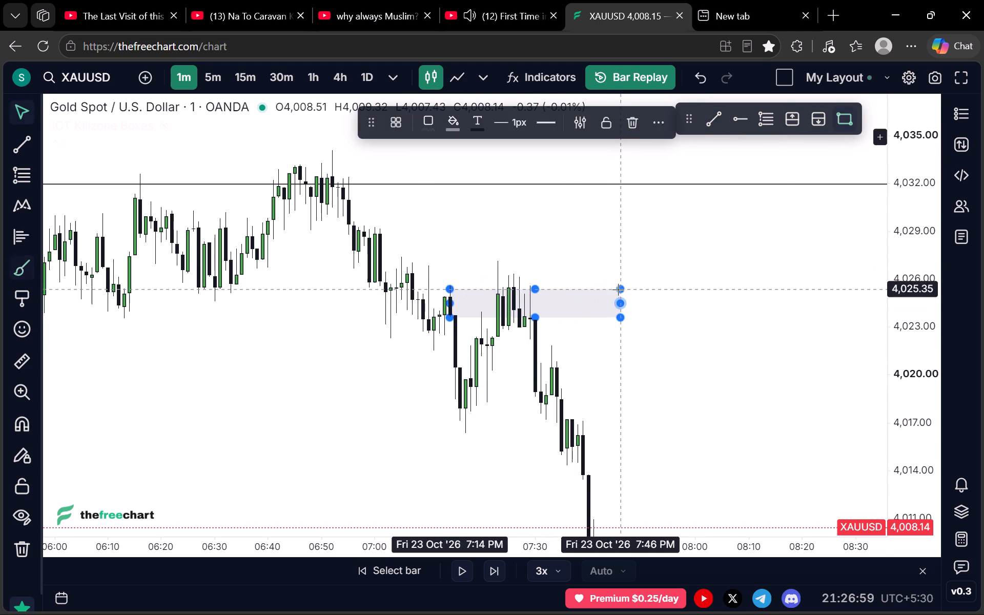
{"action": "left_click", "coordinate": [635, 286]}
Adjust the shaded 1-minute zone to cover about 4,023.5 to 4,025.5, from 7:13 PM to 7:45 PM.
{"action": "scroll", "coordinate": [938, 338], "scroll_direction": "up", "scroll_amount": 20}
{"action": "scroll", "coordinate": [938, 338], "scroll_direction": "up", "scroll_amount": 6}
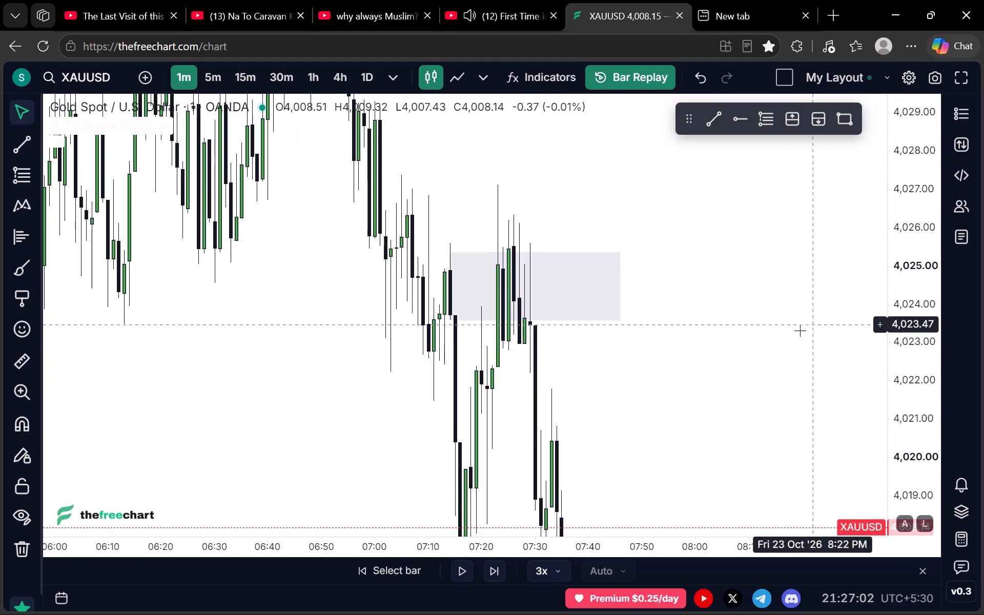
{"action": "scroll", "coordinate": [798, 332], "scroll_direction": "up", "scroll_amount": 2}
{"action": "scroll", "coordinate": [652, 300], "scroll_direction": "down", "scroll_amount": 1}
{"action": "scroll", "coordinate": [644, 307], "scroll_direction": "up", "scroll_amount": 4}
{"action": "left_click_drag", "start_coordinate": [630, 305], "coordinate": [734, 428]}
{"action": "left_click_drag", "start_coordinate": [530, 412], "coordinate": [662, 464]}
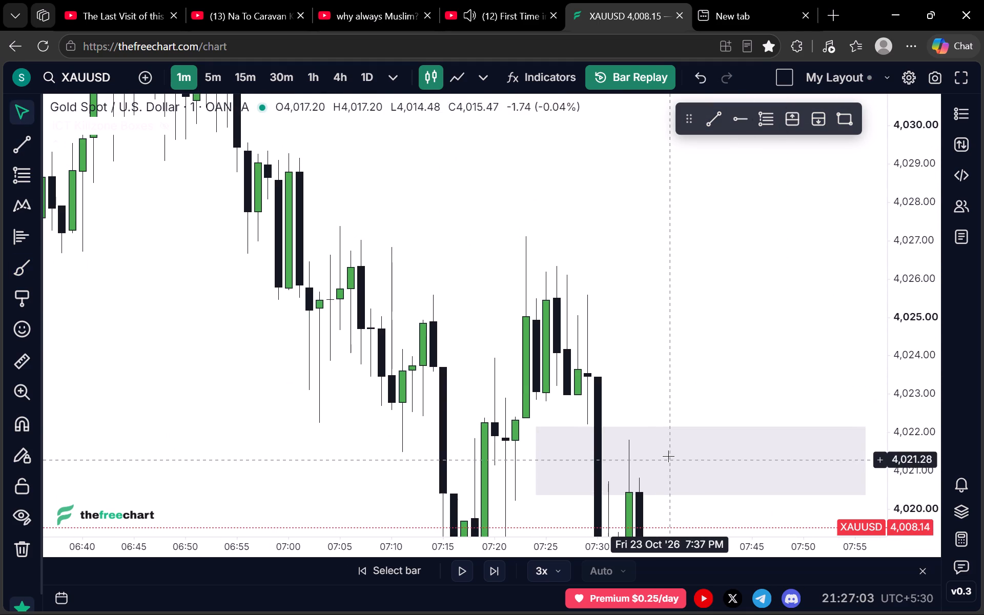
{"action": "left_click_drag", "start_coordinate": [670, 426], "coordinate": [561, 297]}
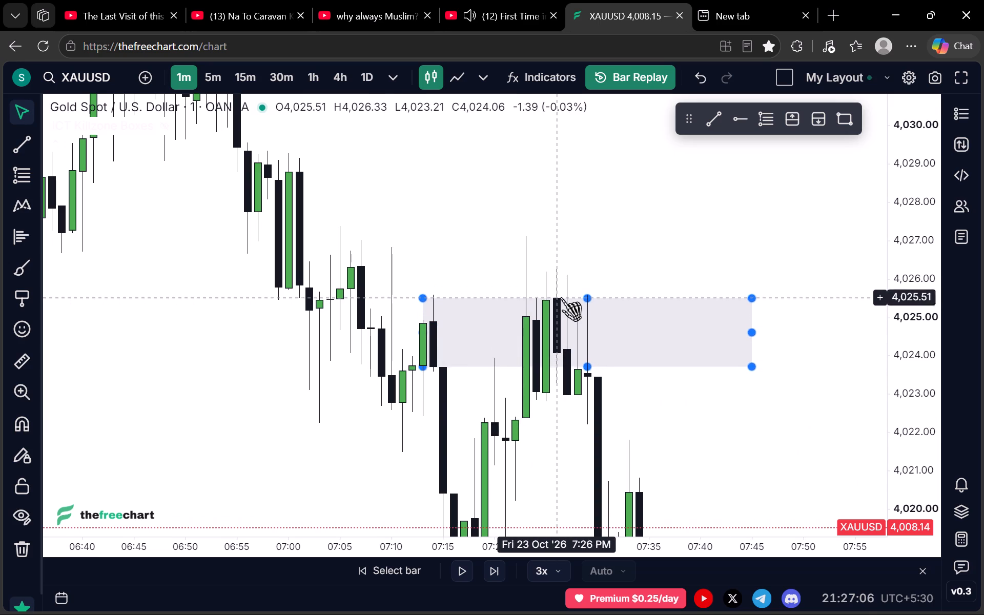
{"action": "left_click_drag", "start_coordinate": [561, 297], "coordinate": [561, 295]}
{"action": "left_click_drag", "start_coordinate": [586, 364], "coordinate": [586, 374]}
{"action": "left_click", "coordinate": [750, 374]}
Play the replay forward on the 1-minute timeframe until price falls to about 3,978.
{"action": "scroll", "coordinate": [881, 318], "scroll_direction": "down", "scroll_amount": 15}
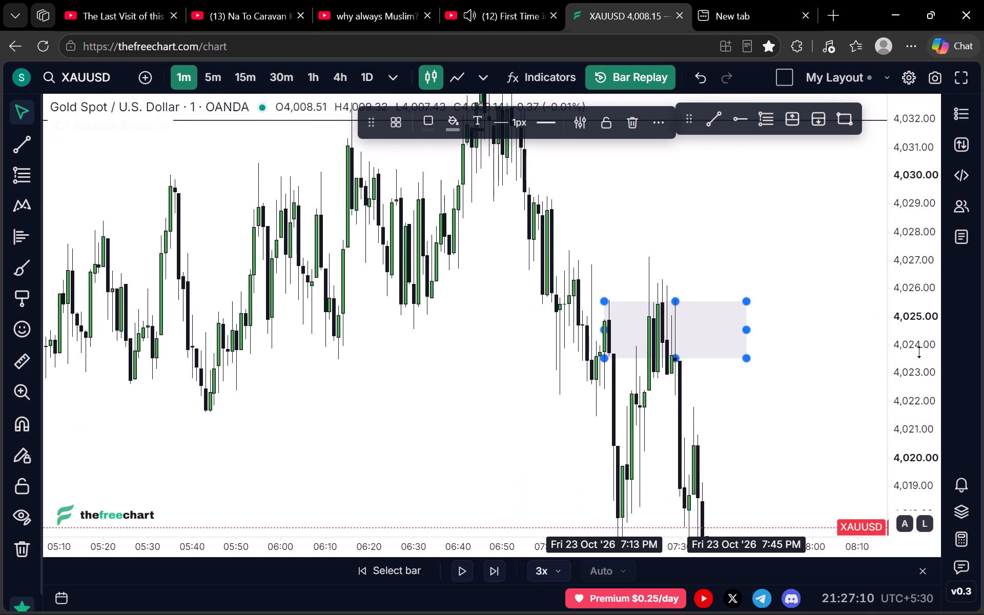
{"action": "scroll", "coordinate": [919, 352], "scroll_direction": "down", "scroll_amount": 15}
{"action": "scroll", "coordinate": [751, 395], "scroll_direction": "down", "scroll_amount": 3}
{"action": "left_click_drag", "start_coordinate": [797, 446], "coordinate": [596, 336]}
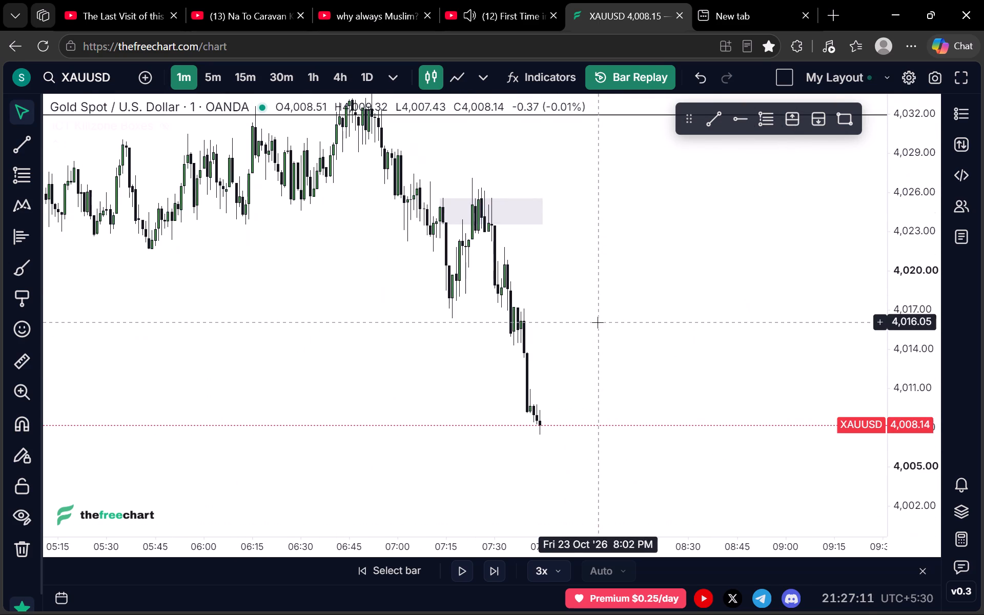
{"action": "scroll", "coordinate": [946, 248], "scroll_direction": "down", "scroll_amount": 18}
{"action": "left_click_drag", "start_coordinate": [655, 247], "coordinate": [664, 322]}
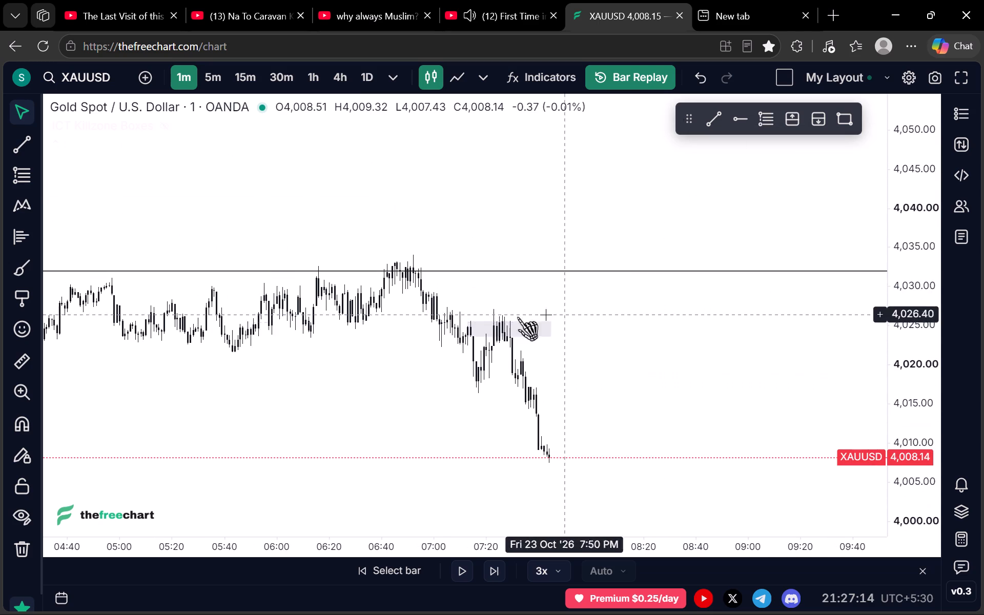
{"action": "left_click_drag", "start_coordinate": [610, 354], "coordinate": [617, 278]}
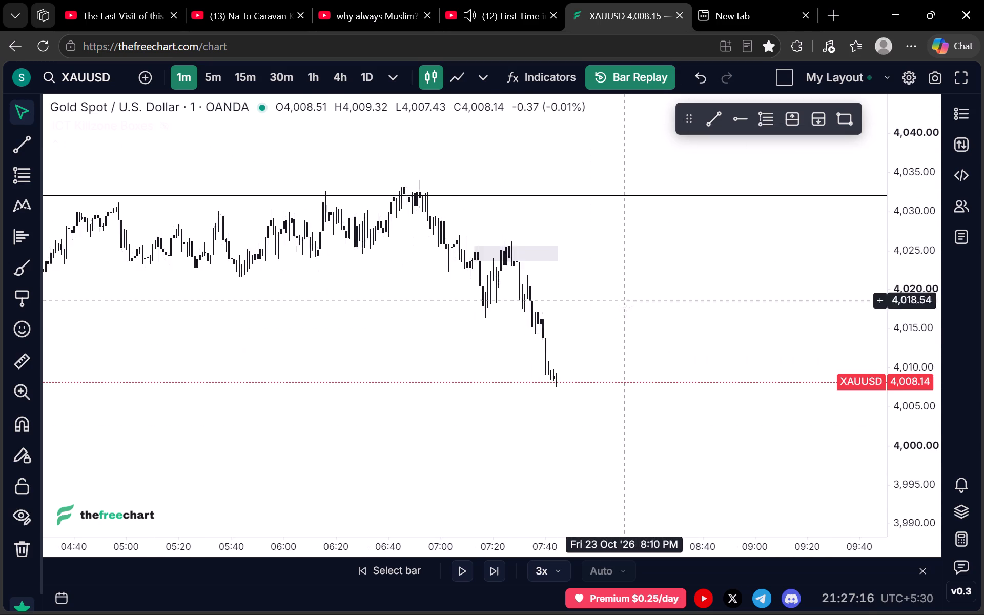
{"action": "scroll", "coordinate": [624, 305], "scroll_direction": "down", "scroll_amount": 3}
{"action": "left_click_drag", "start_coordinate": [626, 327], "coordinate": [635, 236]}
{"action": "left_click", "coordinate": [465, 572]}
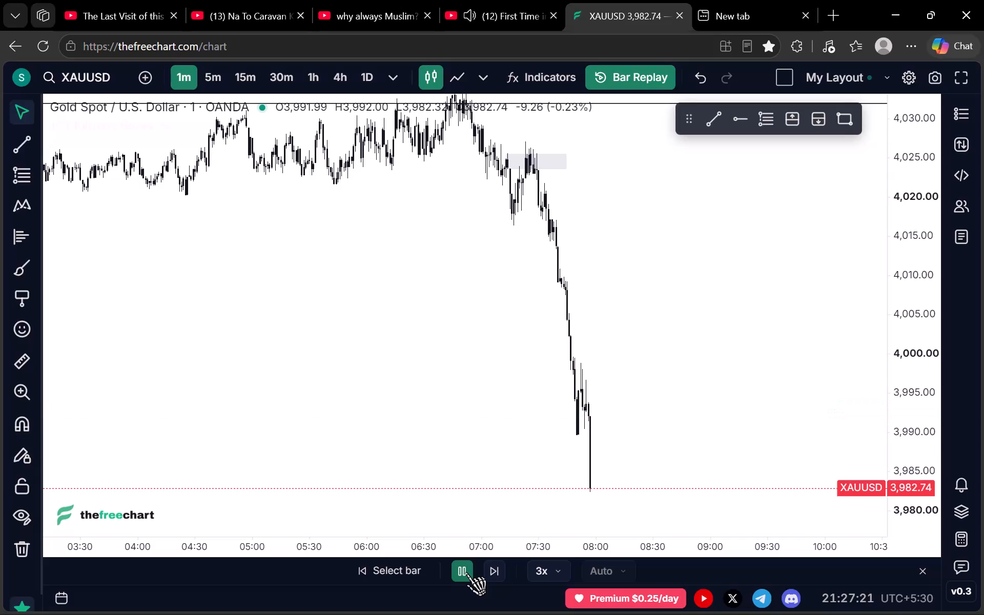
{"action": "left_click", "coordinate": [465, 572]}
Resume the 1-minute replay until price rebounds to about 4,004, and pause it there.
{"action": "scroll", "coordinate": [652, 323], "scroll_direction": "up", "scroll_amount": 4}
{"action": "scroll", "coordinate": [895, 304], "scroll_direction": "down", "scroll_amount": 8}
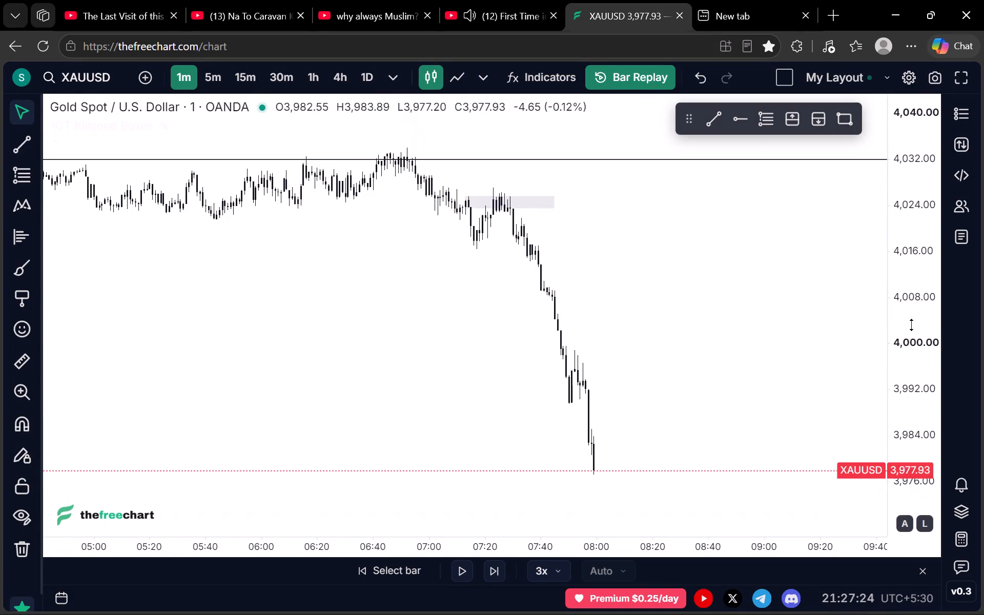
{"action": "scroll", "coordinate": [912, 325], "scroll_direction": "down", "scroll_amount": 2}
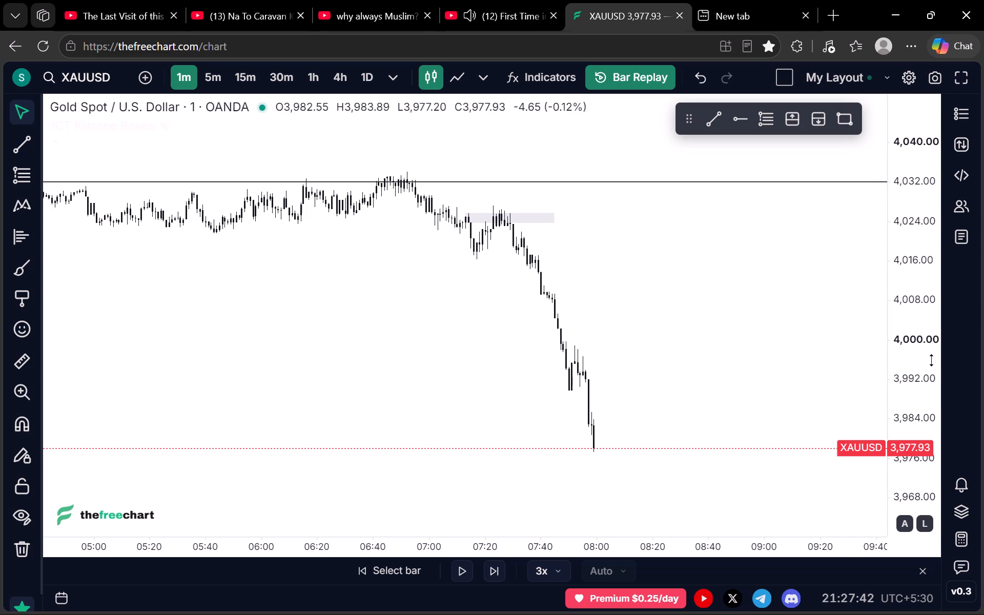
{"action": "scroll", "coordinate": [791, 211], "scroll_direction": "up", "scroll_amount": 4}
{"action": "scroll", "coordinate": [657, 267], "scroll_direction": "up", "scroll_amount": 3}
{"action": "left_click_drag", "start_coordinate": [718, 313], "coordinate": [470, 230]}
{"action": "scroll", "coordinate": [463, 223], "scroll_direction": "down", "scroll_amount": 3}
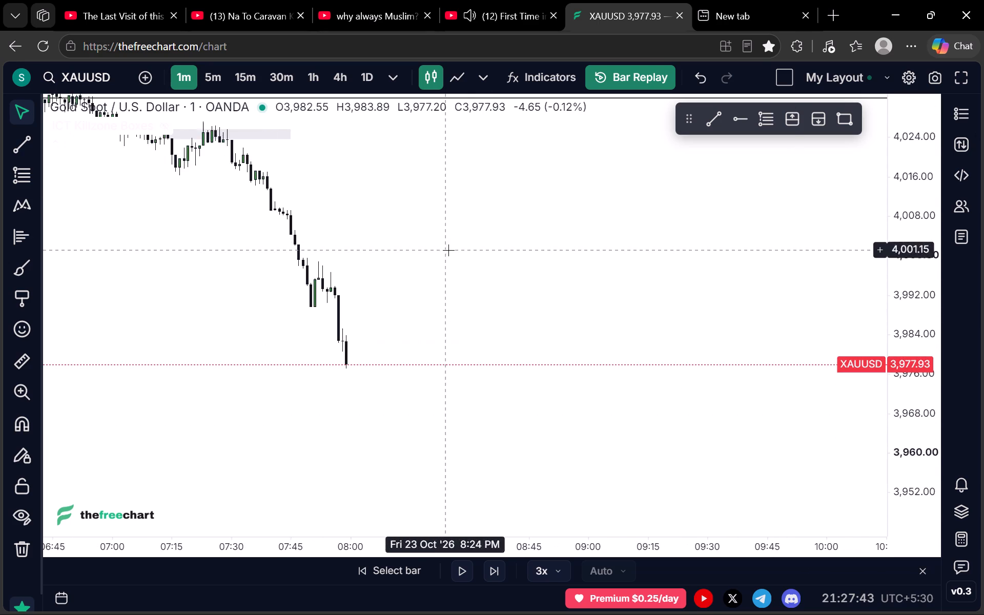
{"action": "scroll", "coordinate": [465, 268], "scroll_direction": "up", "scroll_amount": 3}
{"action": "left_click_drag", "start_coordinate": [397, 298], "coordinate": [544, 310]}
{"action": "left_click", "coordinate": [462, 568]}
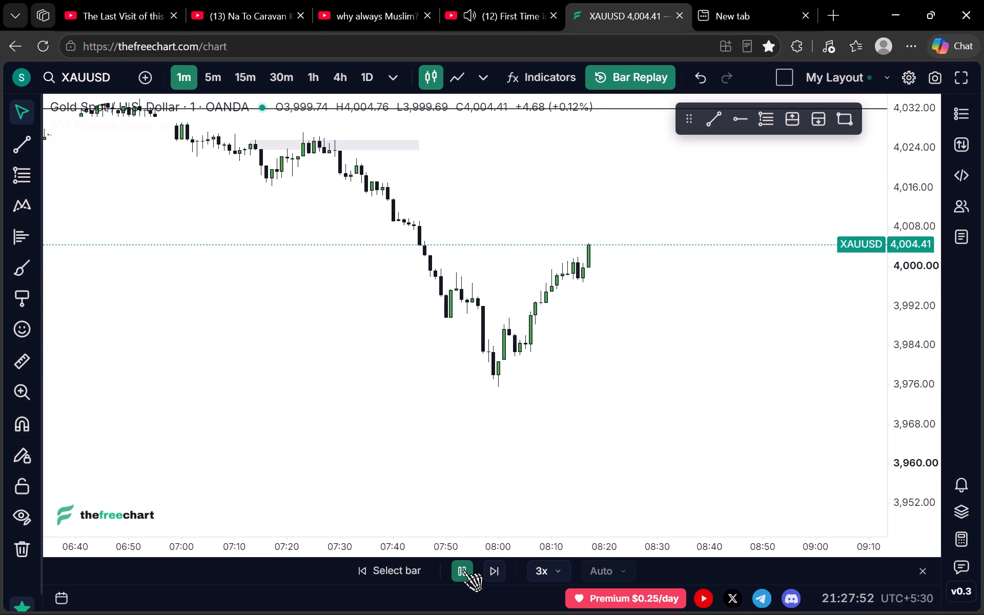
{"action": "left_click", "coordinate": [462, 568]}
Play the replay further forward, pausing once near 3,996, until price is back at about 4,005.
{"action": "scroll", "coordinate": [510, 406], "scroll_direction": "down", "scroll_amount": 3}
{"action": "left_click_drag", "start_coordinate": [611, 341], "coordinate": [493, 455]}
{"action": "left_click", "coordinate": [464, 573]}
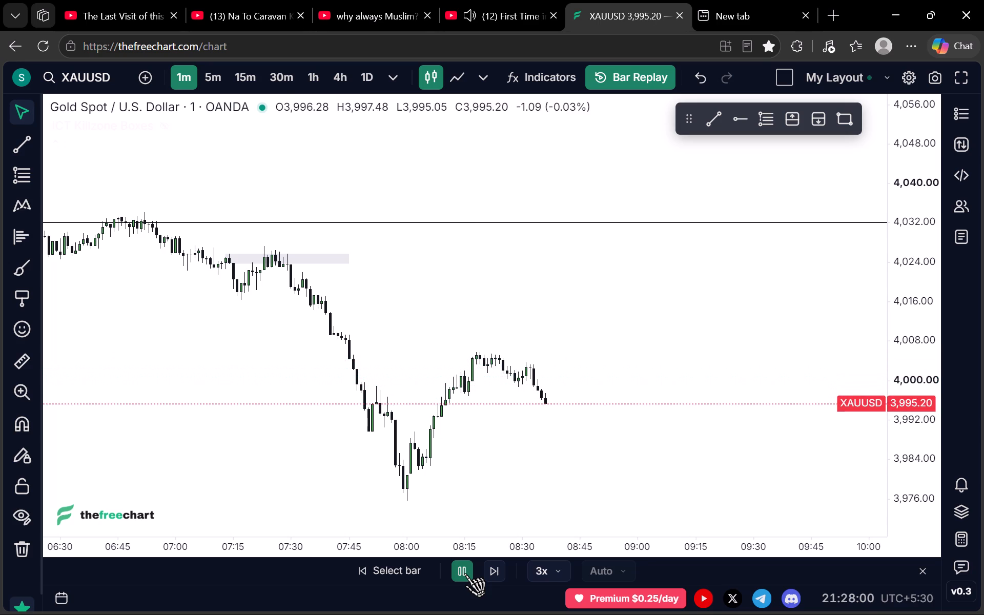
{"action": "left_click", "coordinate": [464, 573]}
{"action": "scroll", "coordinate": [548, 427], "scroll_direction": "down", "scroll_amount": 2}
{"action": "left_click_drag", "start_coordinate": [541, 442], "coordinate": [509, 379]}
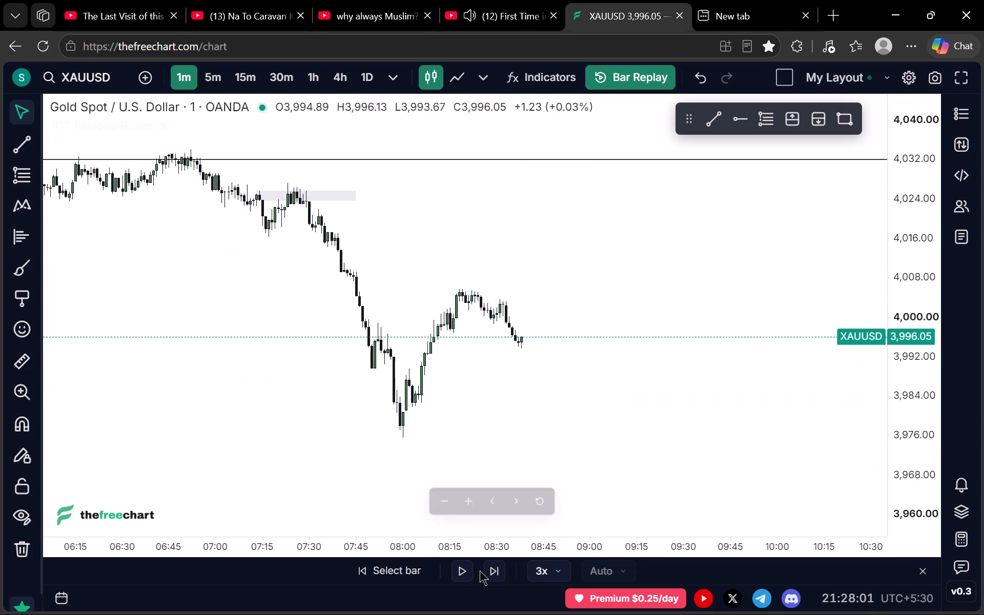
{"action": "left_click", "coordinate": [454, 580]}
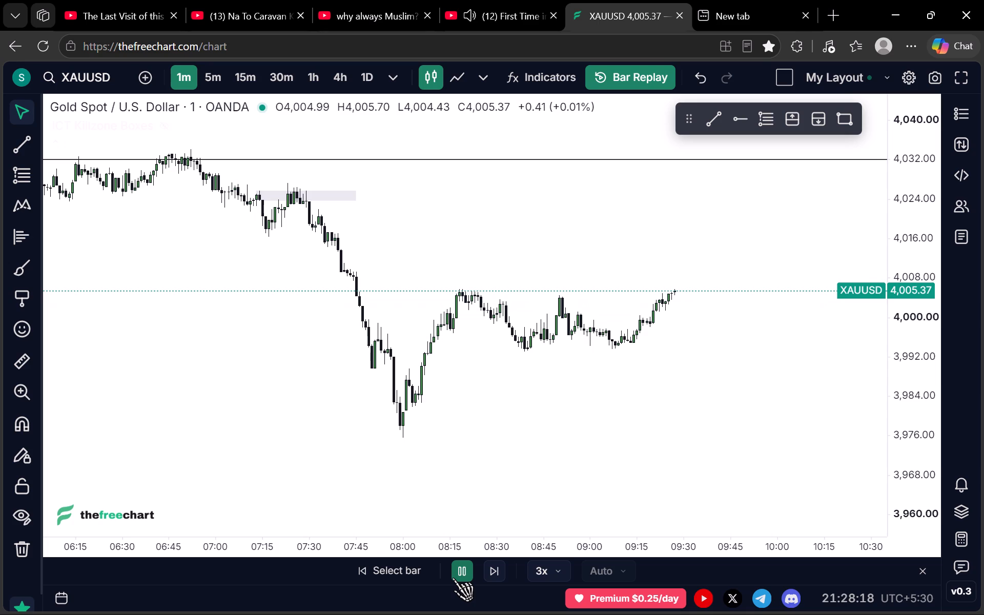
Examine the replayed move on the 1-minute timeframe, and price against the shaded zones on the daily timeframe.
{"action": "scroll", "coordinate": [484, 483], "scroll_direction": "down", "scroll_amount": 3}
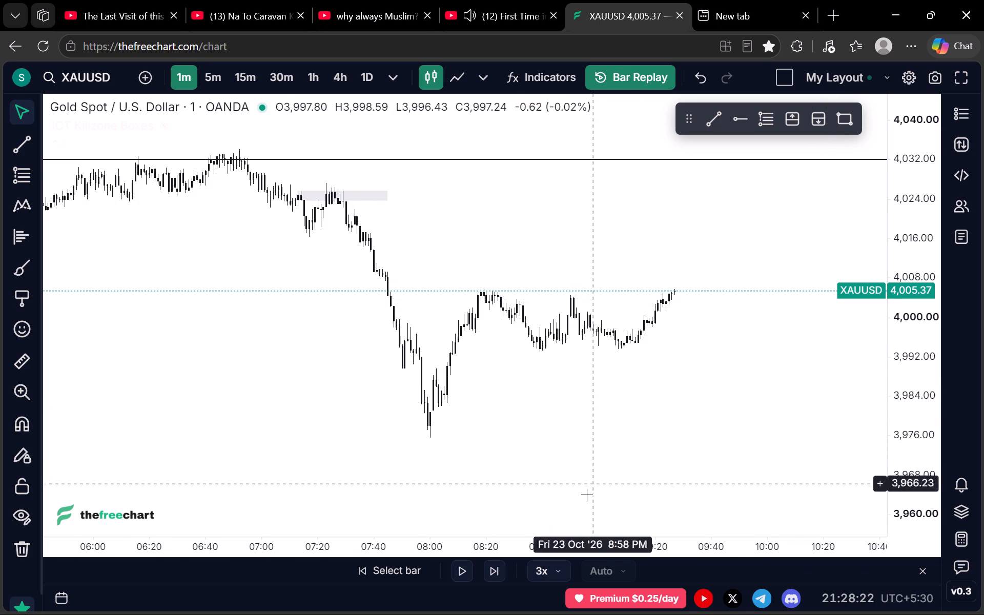
{"action": "scroll", "coordinate": [910, 356], "scroll_direction": "down", "scroll_amount": 16}
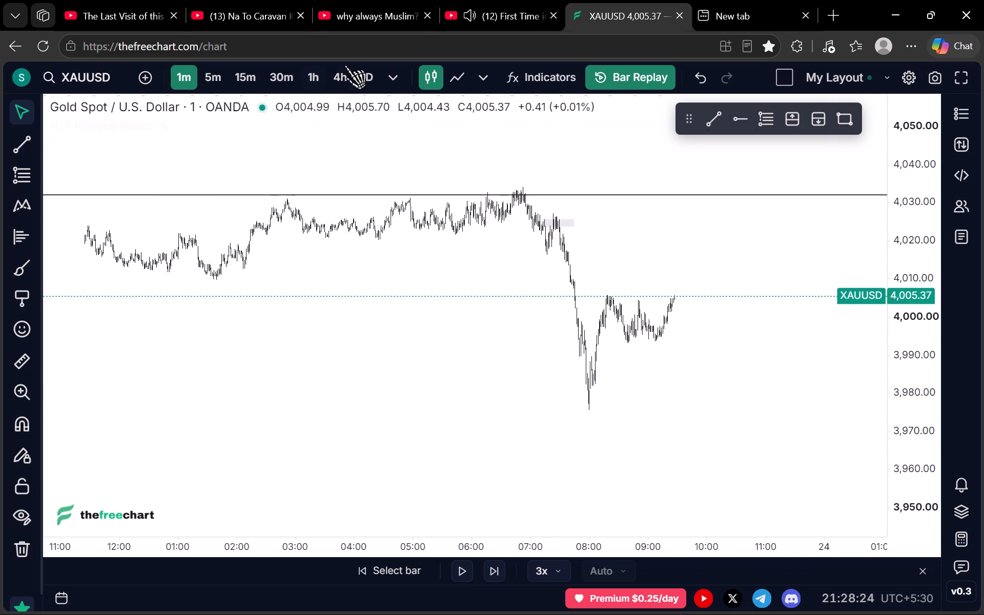
{"action": "left_click", "coordinate": [364, 77]}
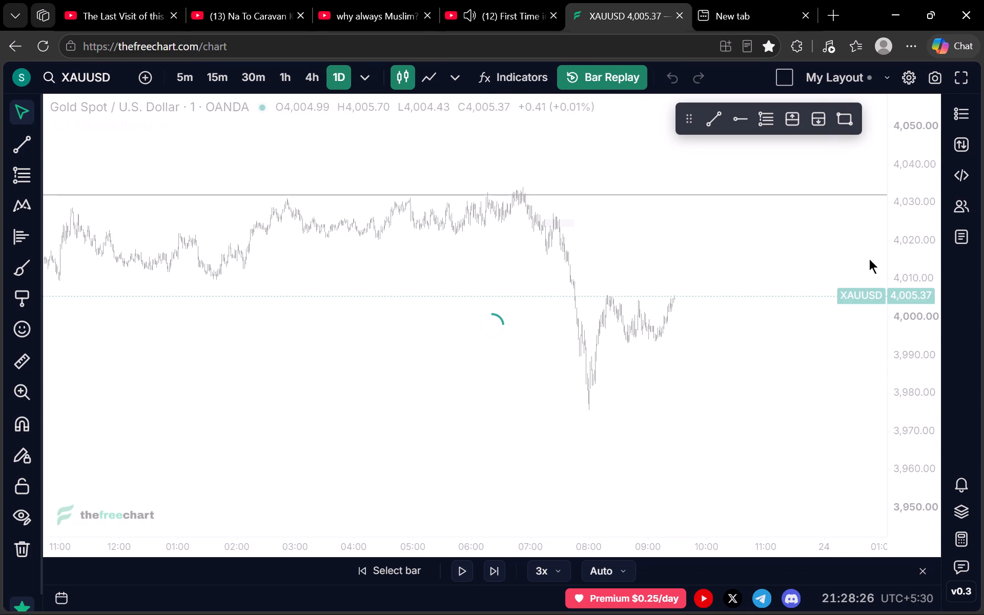
{"action": "scroll", "coordinate": [911, 220], "scroll_direction": "down", "scroll_amount": 18}
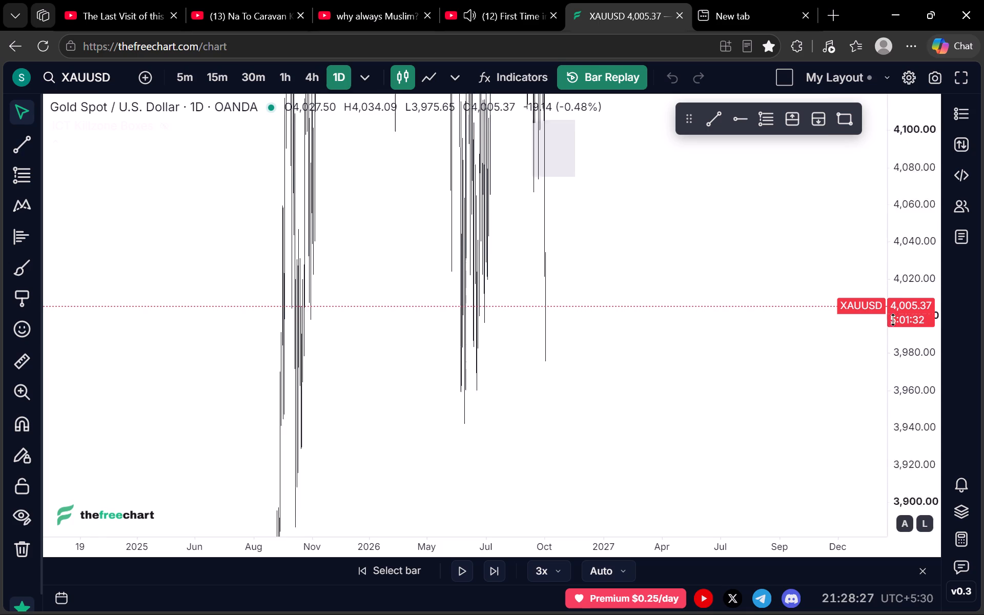
{"action": "scroll", "coordinate": [818, 343], "scroll_direction": "up", "scroll_amount": 13}
{"action": "scroll", "coordinate": [890, 239], "scroll_direction": "down", "scroll_amount": 20}
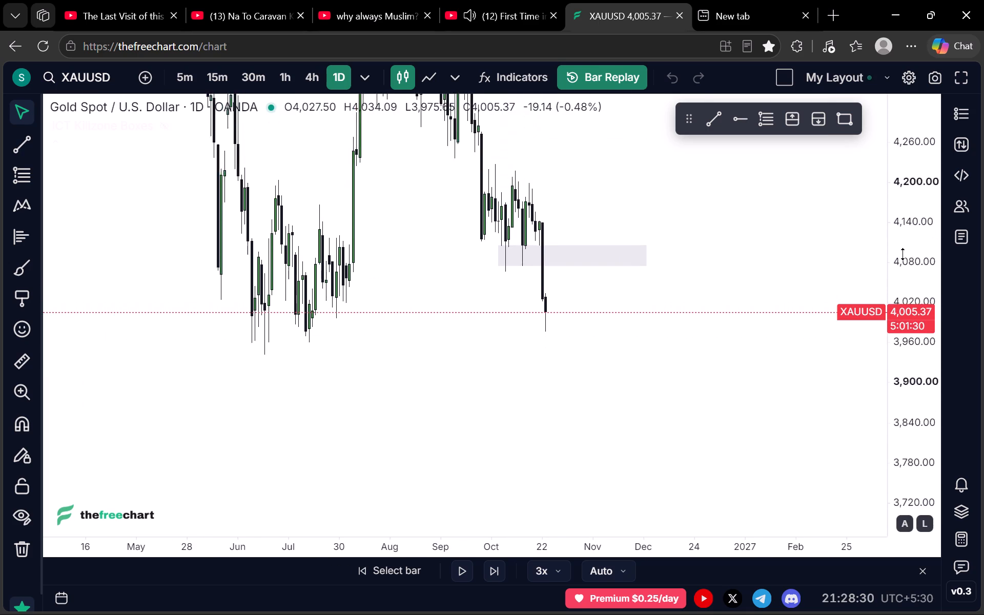
{"action": "scroll", "coordinate": [903, 254], "scroll_direction": "down", "scroll_amount": 8}
{"action": "left_click_drag", "start_coordinate": [706, 196], "coordinate": [709, 330]}
{"action": "scroll", "coordinate": [911, 285], "scroll_direction": "down", "scroll_amount": 15}
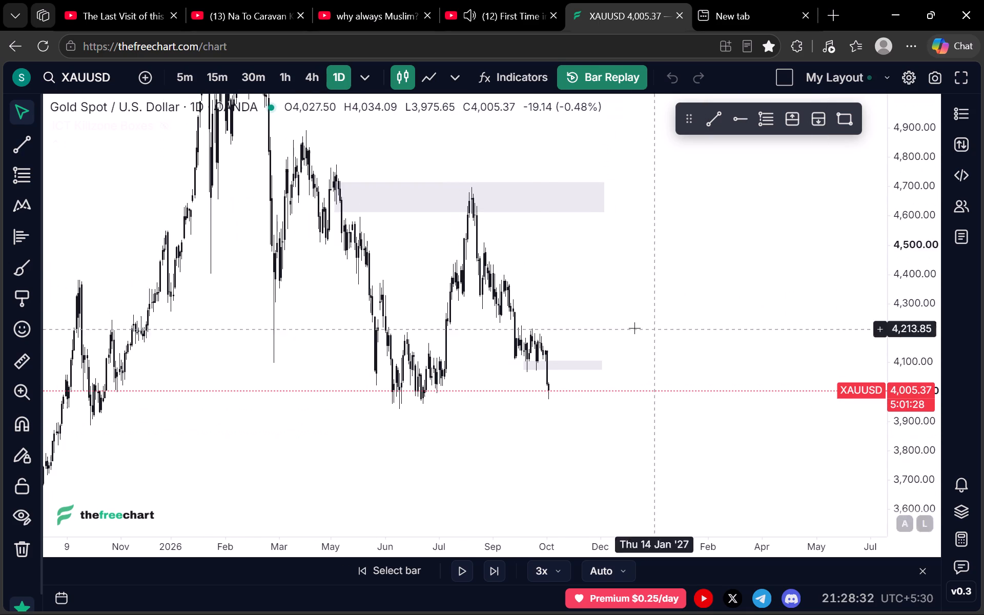
{"action": "left_click_drag", "start_coordinate": [551, 293], "coordinate": [607, 253]}
{"action": "scroll", "coordinate": [600, 263], "scroll_direction": "up", "scroll_amount": 1}
{"action": "scroll", "coordinate": [645, 229], "scroll_direction": "up", "scroll_amount": 2}
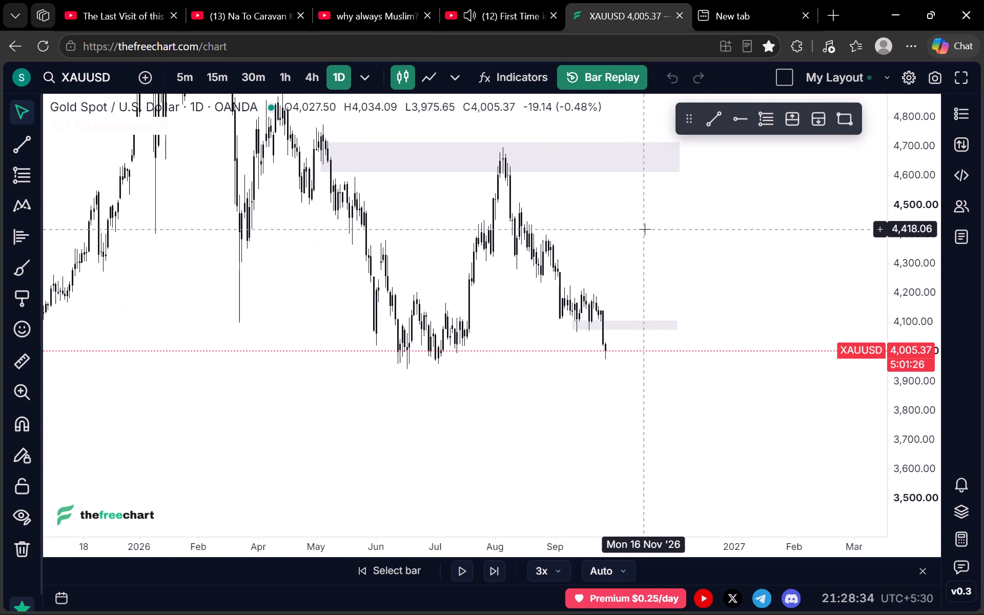
{"action": "scroll", "coordinate": [645, 229], "scroll_direction": "up", "scroll_amount": 2}
{"action": "scroll", "coordinate": [593, 244], "scroll_direction": "up", "scroll_amount": 3}
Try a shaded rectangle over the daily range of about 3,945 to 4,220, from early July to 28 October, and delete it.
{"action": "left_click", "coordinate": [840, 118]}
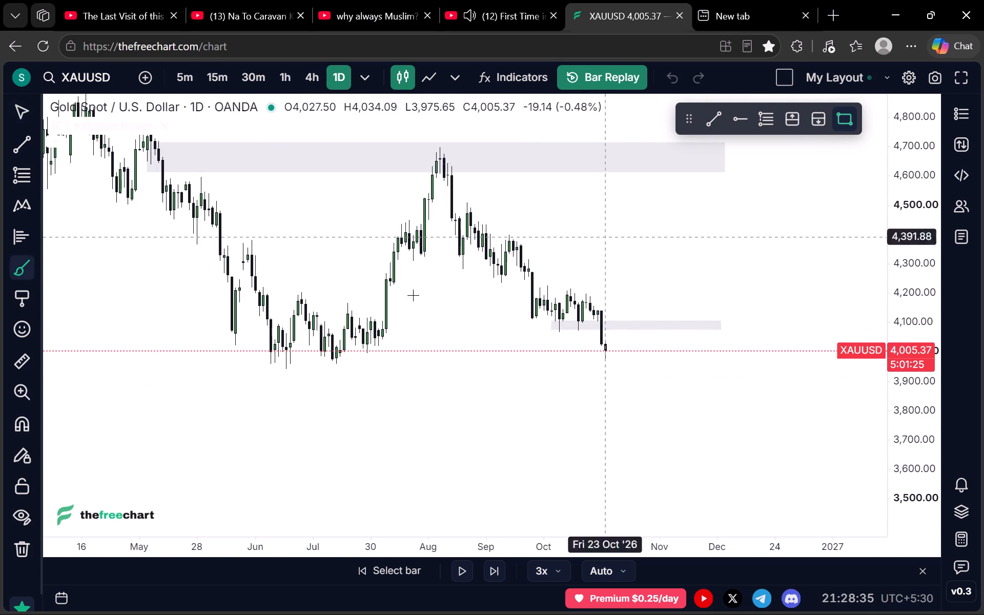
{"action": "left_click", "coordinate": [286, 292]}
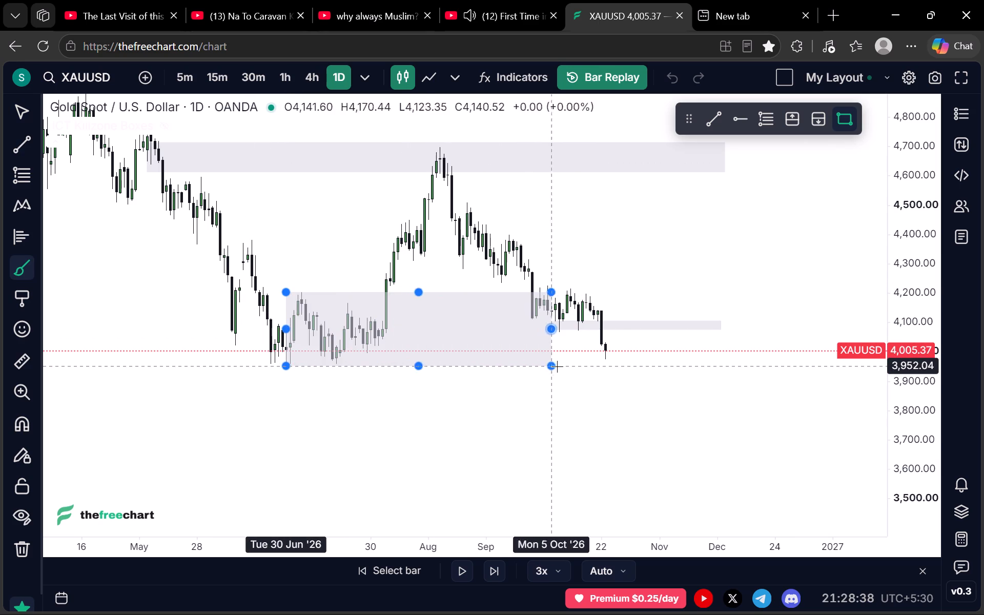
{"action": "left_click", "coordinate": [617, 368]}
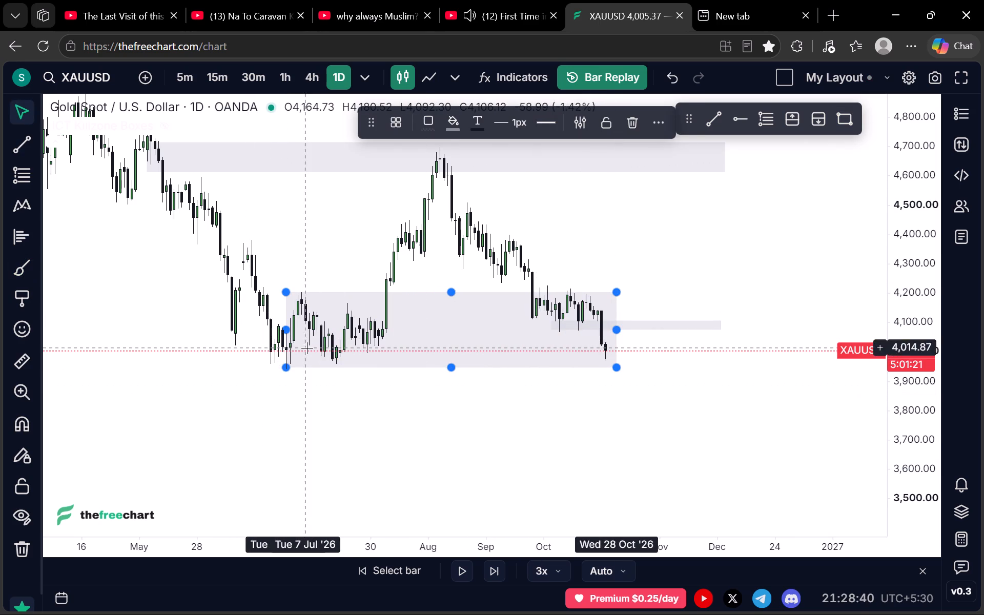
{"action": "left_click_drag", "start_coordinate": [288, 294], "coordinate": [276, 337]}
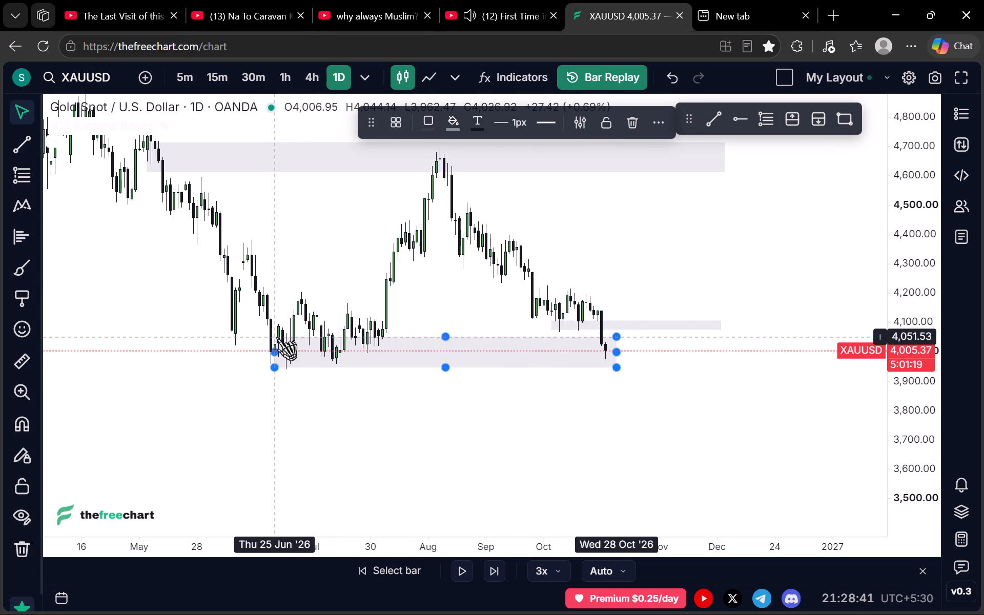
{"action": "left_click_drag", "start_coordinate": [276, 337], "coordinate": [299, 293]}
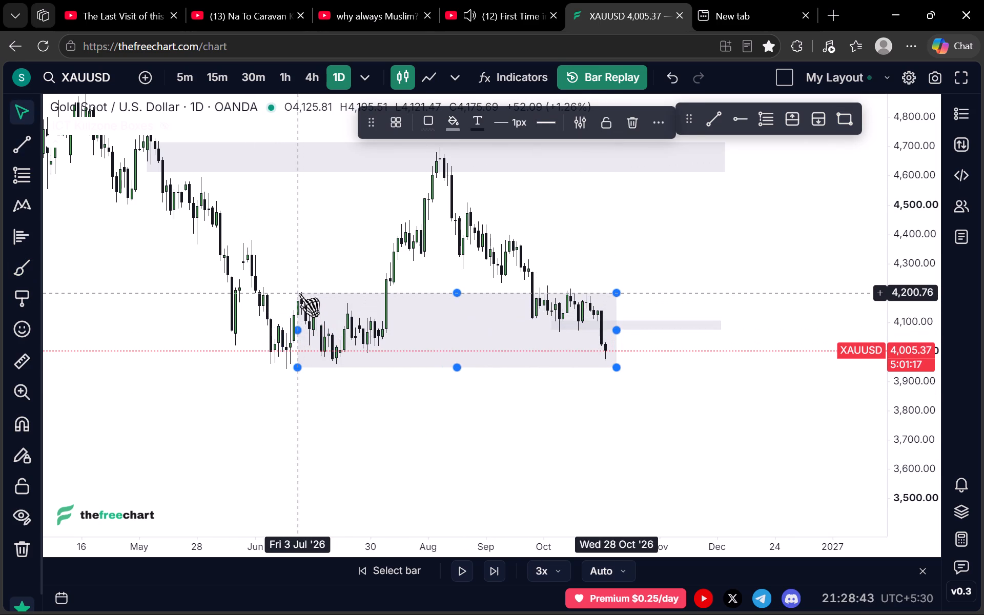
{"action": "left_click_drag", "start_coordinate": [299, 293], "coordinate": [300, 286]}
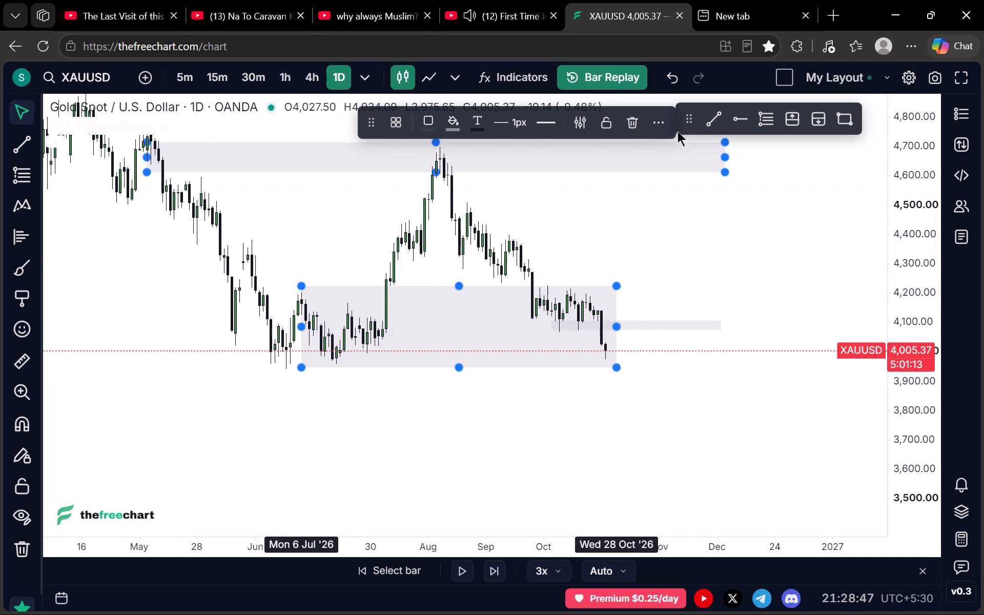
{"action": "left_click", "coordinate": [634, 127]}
On the 4-hour timeframe, move the start of the shaded zone just below 4,105 to 22 October.
{"action": "scroll", "coordinate": [619, 314], "scroll_direction": "up", "scroll_amount": 3}
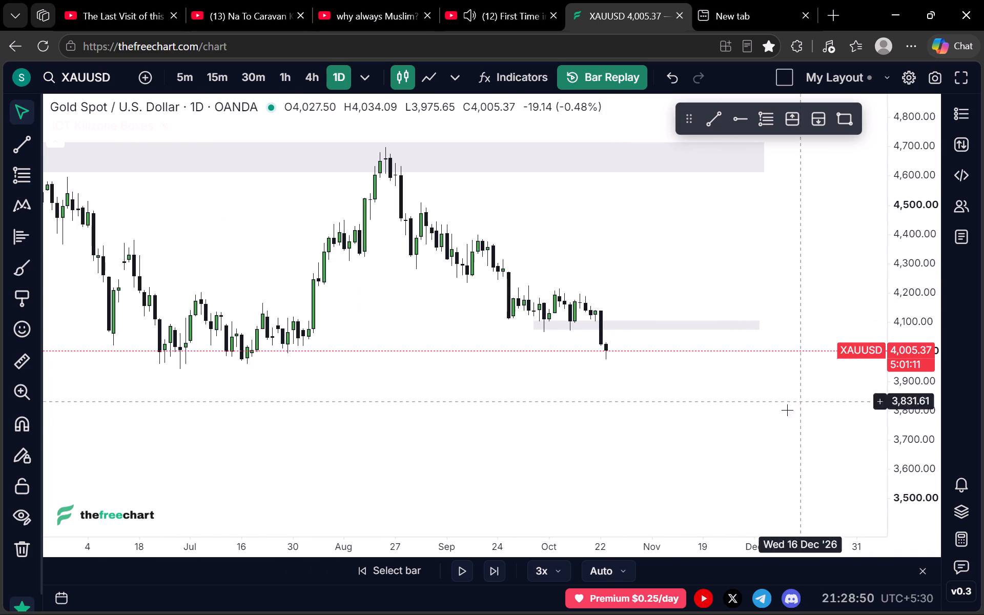
{"action": "scroll", "coordinate": [936, 364], "scroll_direction": "up", "scroll_amount": 11}
{"action": "scroll", "coordinate": [789, 337], "scroll_direction": "down", "scroll_amount": 5}
{"action": "left_click_drag", "start_coordinate": [737, 256], "coordinate": [659, 266]}
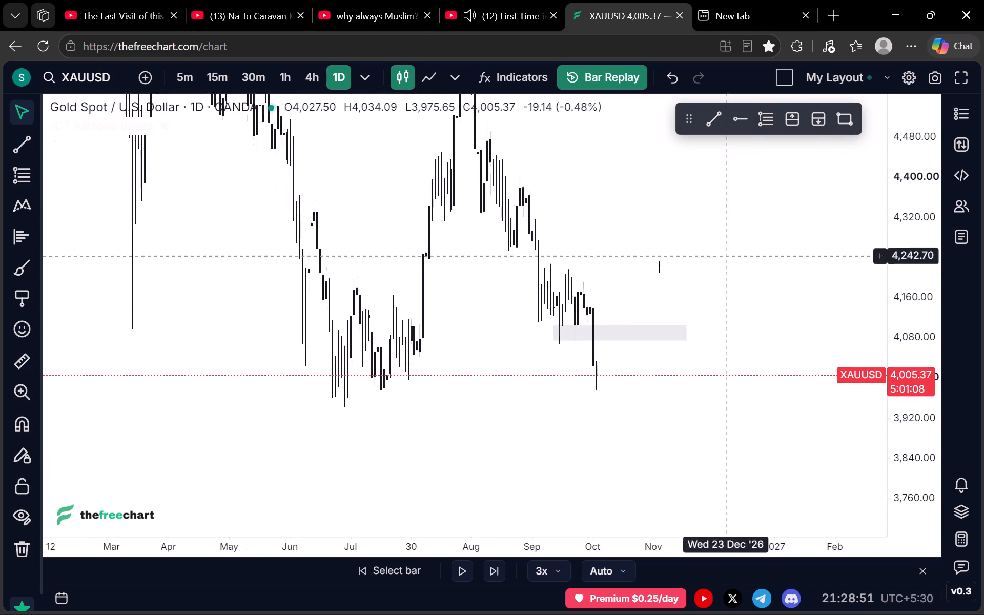
{"action": "left_click_drag", "start_coordinate": [659, 266], "coordinate": [552, 292]}
{"action": "scroll", "coordinate": [527, 284], "scroll_direction": "up", "scroll_amount": 3}
{"action": "left_click", "coordinate": [314, 67]}
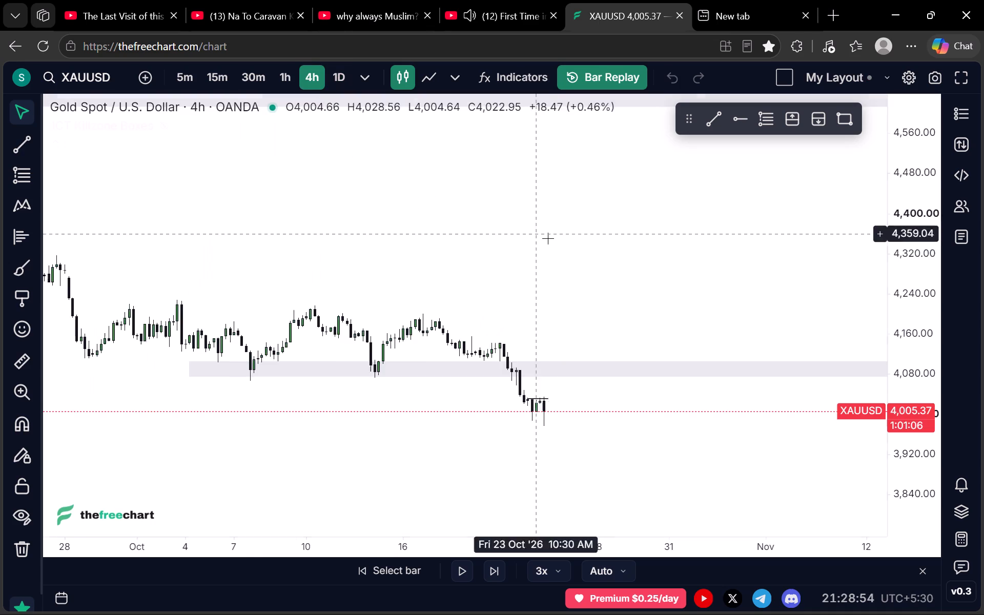
{"action": "scroll", "coordinate": [566, 249], "scroll_direction": "down", "scroll_amount": 3}
{"action": "left_click_drag", "start_coordinate": [650, 317], "coordinate": [504, 246]}
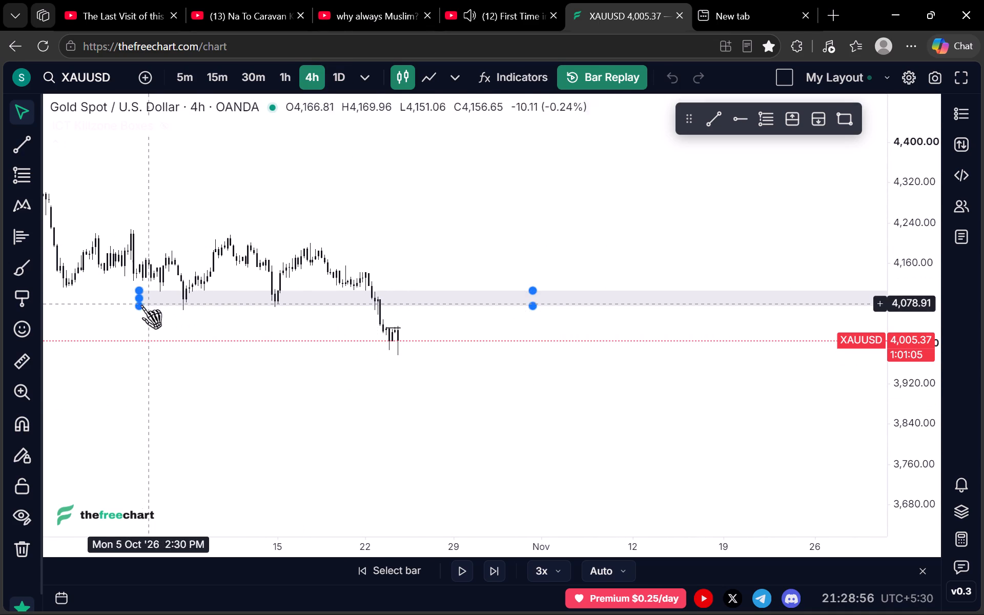
{"action": "left_click_drag", "start_coordinate": [142, 305], "coordinate": [370, 318]}
{"action": "left_click", "coordinate": [439, 331]}
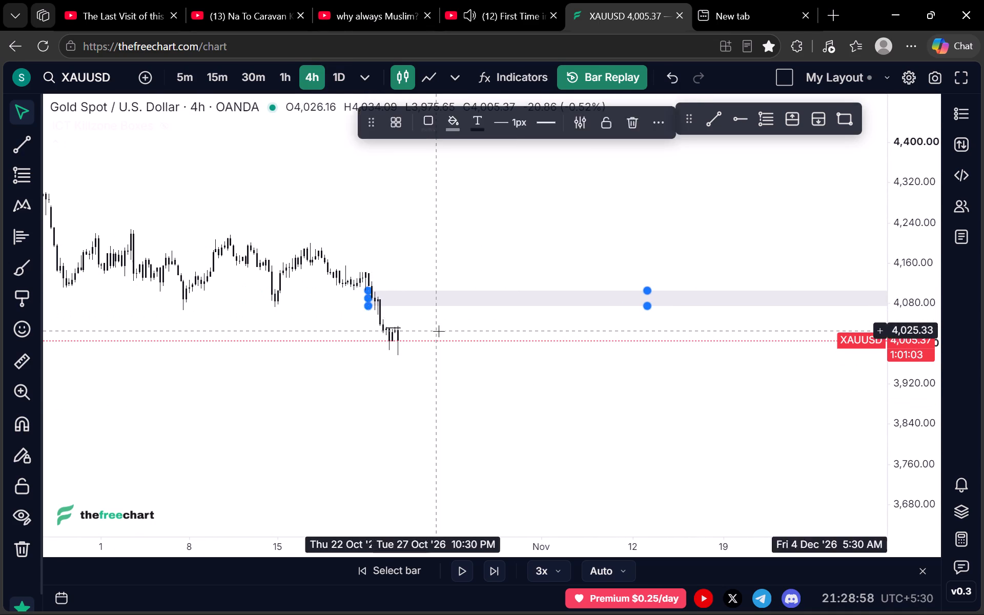
Resize the 4-hour shaded zone to cover about 4,055 to 4,094 and end in early November.
{"action": "left_click_drag", "start_coordinate": [651, 309], "coordinate": [651, 313]}
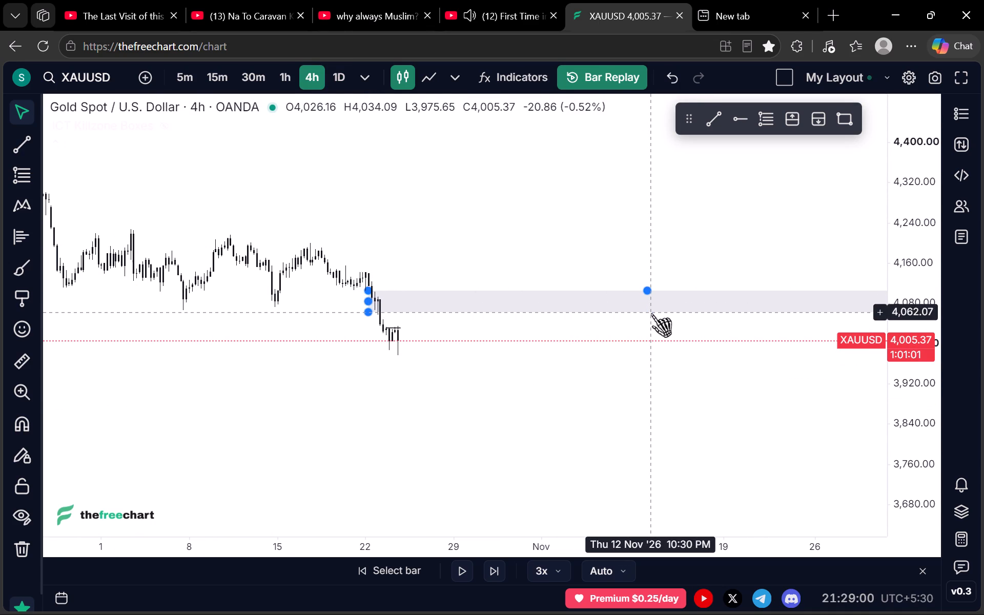
{"action": "left_click_drag", "start_coordinate": [651, 313], "coordinate": [649, 315]}
{"action": "scroll", "coordinate": [628, 342], "scroll_direction": "down", "scroll_amount": 3}
{"action": "left_click_drag", "start_coordinate": [682, 373], "coordinate": [423, 365]}
{"action": "left_click_drag", "start_coordinate": [526, 297], "coordinate": [215, 297]}
{"action": "left_click_drag", "start_coordinate": [317, 281], "coordinate": [526, 295]}
{"action": "scroll", "coordinate": [477, 296], "scroll_direction": "up", "scroll_amount": 3}
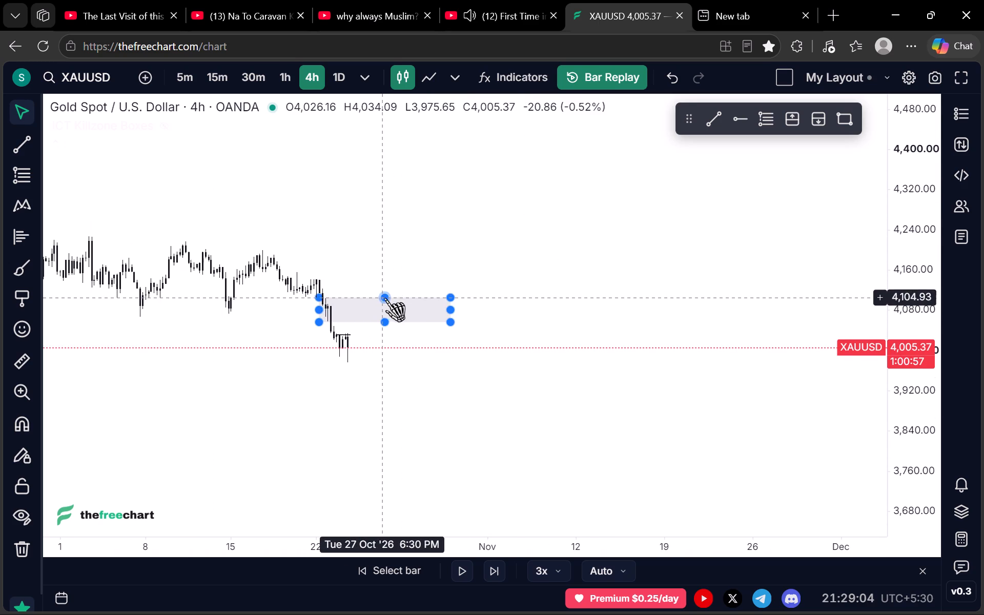
{"action": "left_click_drag", "start_coordinate": [384, 298], "coordinate": [384, 303]}
{"action": "left_click", "coordinate": [383, 280]}
Examine the latest 4-hour candles against the shaded zone at about 4,055 to 4,094 and the short horizontal line.
{"action": "left_click_drag", "start_coordinate": [520, 311], "coordinate": [528, 301]}
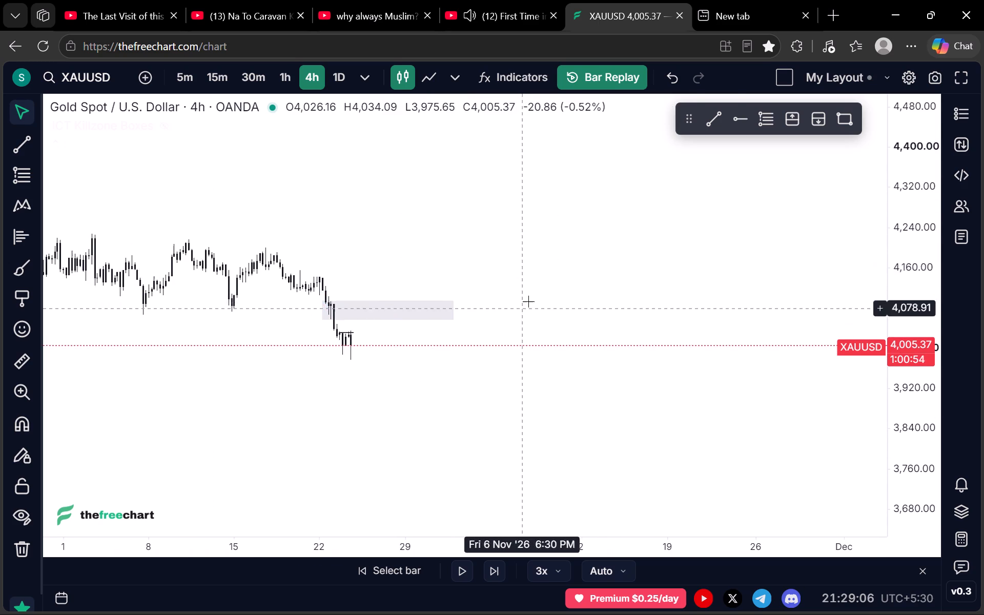
{"action": "left_click_drag", "start_coordinate": [528, 301], "coordinate": [564, 275]}
{"action": "scroll", "coordinate": [908, 309], "scroll_direction": "up", "scroll_amount": 11}
{"action": "scroll", "coordinate": [765, 300], "scroll_direction": "up", "scroll_amount": 2}
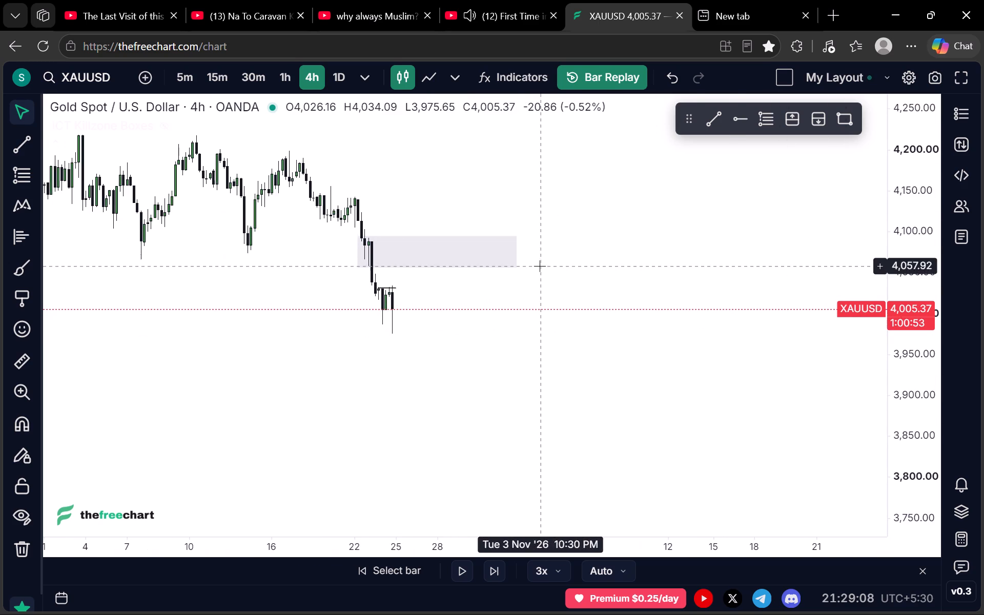
{"action": "scroll", "coordinate": [508, 272], "scroll_direction": "up", "scroll_amount": 1}
{"action": "scroll", "coordinate": [555, 280], "scroll_direction": "up", "scroll_amount": 3}
{"action": "scroll", "coordinate": [908, 277], "scroll_direction": "up", "scroll_amount": 4}
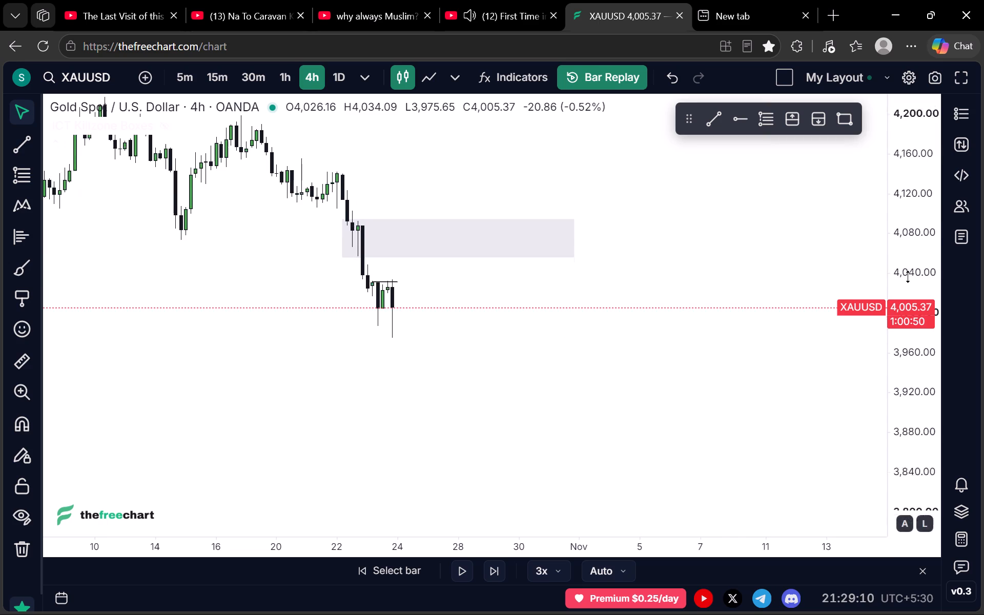
{"action": "scroll", "coordinate": [908, 277], "scroll_direction": "up", "scroll_amount": 6}
{"action": "scroll", "coordinate": [657, 273], "scroll_direction": "down", "scroll_amount": 2}
{"action": "left_click_drag", "start_coordinate": [681, 270], "coordinate": [666, 304]}
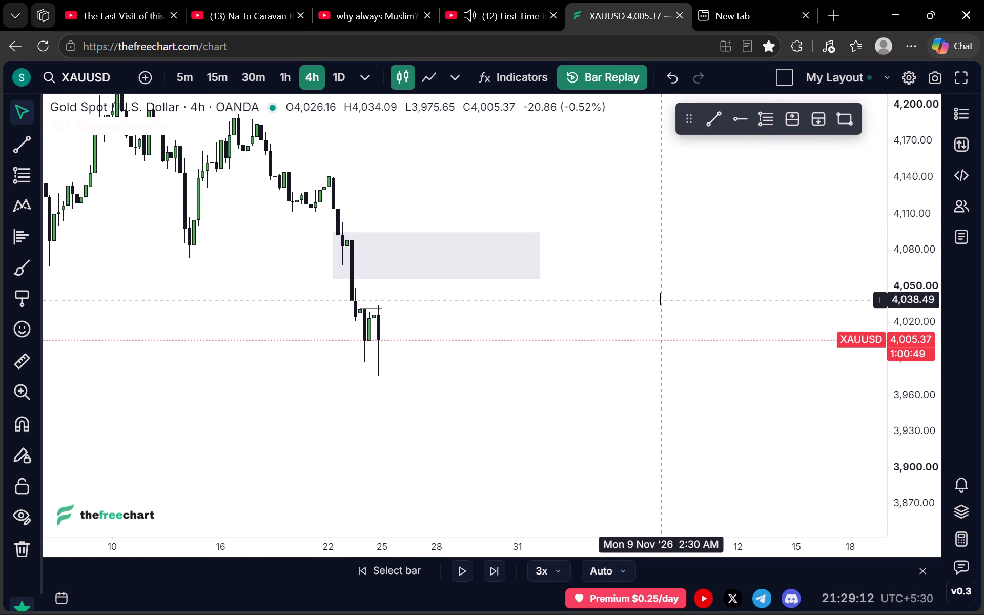
{"action": "scroll", "coordinate": [907, 281], "scroll_direction": "up", "scroll_amount": 8}
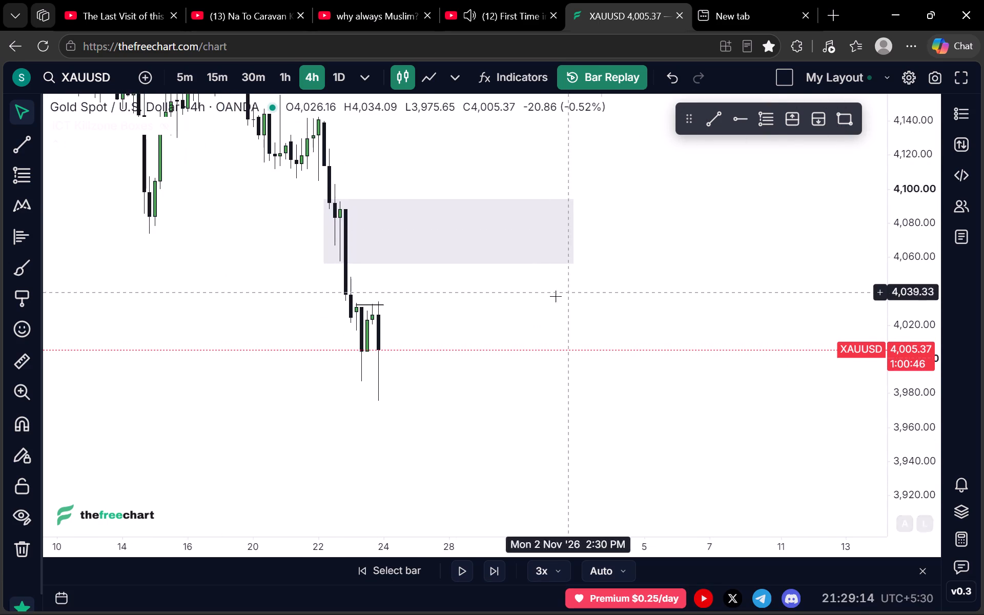
{"action": "scroll", "coordinate": [556, 296], "scroll_direction": "up", "scroll_amount": 2}
{"action": "left_click_drag", "start_coordinate": [430, 319], "coordinate": [424, 243]}
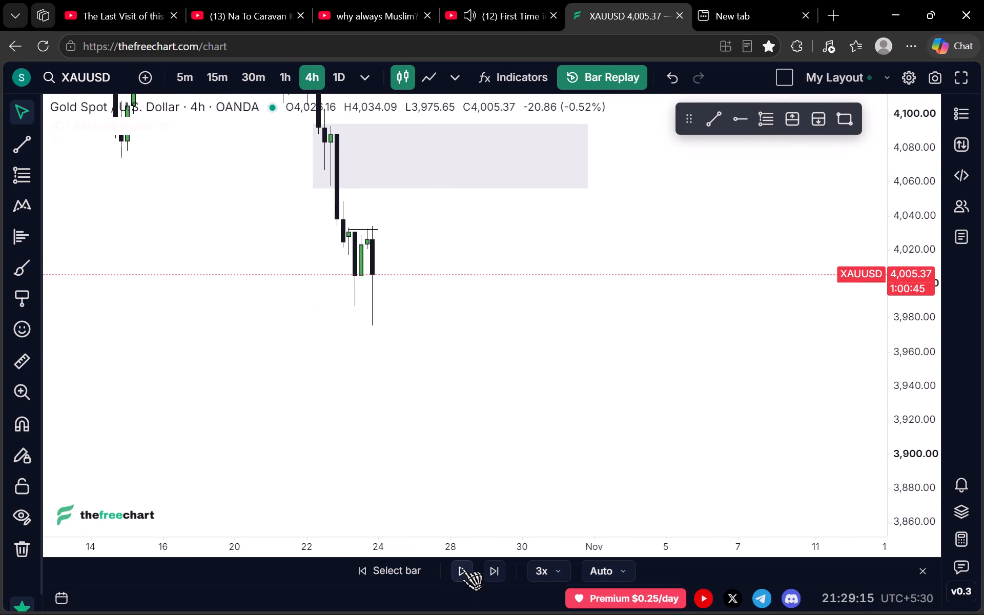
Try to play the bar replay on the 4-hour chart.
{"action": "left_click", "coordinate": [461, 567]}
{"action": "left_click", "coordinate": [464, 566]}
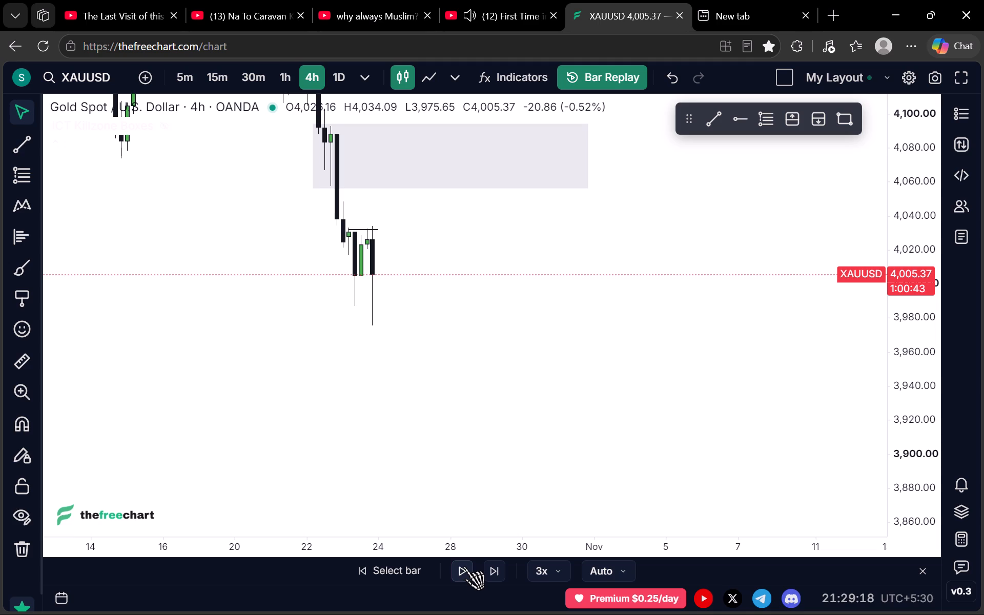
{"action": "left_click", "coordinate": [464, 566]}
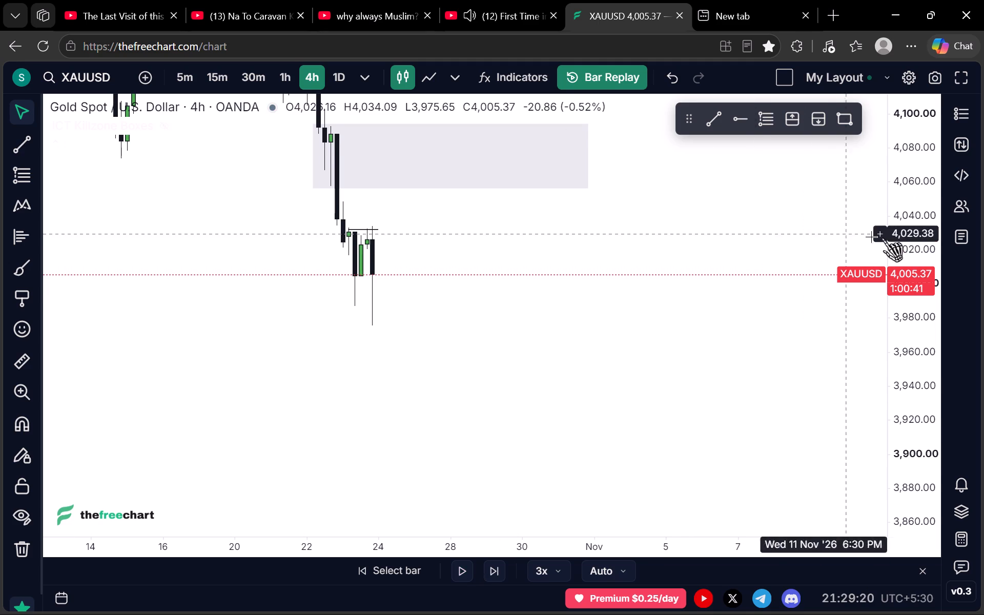
Examine the wider 4-hour price history from late May to October against the upper and lower shaded zones.
{"action": "scroll", "coordinate": [902, 242], "scroll_direction": "down", "scroll_amount": 20}
{"action": "scroll", "coordinate": [902, 242], "scroll_direction": "down", "scroll_amount": 5}
{"action": "left_click_drag", "start_coordinate": [257, 316], "coordinate": [492, 359]}
{"action": "scroll", "coordinate": [463, 344], "scroll_direction": "down", "scroll_amount": 5}
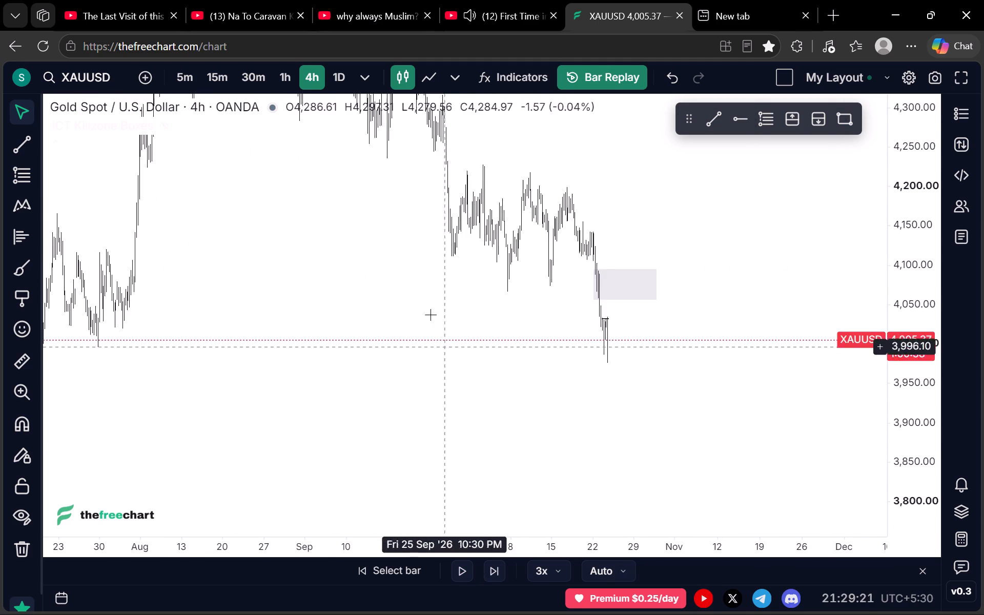
{"action": "left_click_drag", "start_coordinate": [421, 259], "coordinate": [488, 411]}
{"action": "left_click_drag", "start_coordinate": [400, 241], "coordinate": [470, 359]}
{"action": "scroll", "coordinate": [930, 222], "scroll_direction": "down", "scroll_amount": 15}
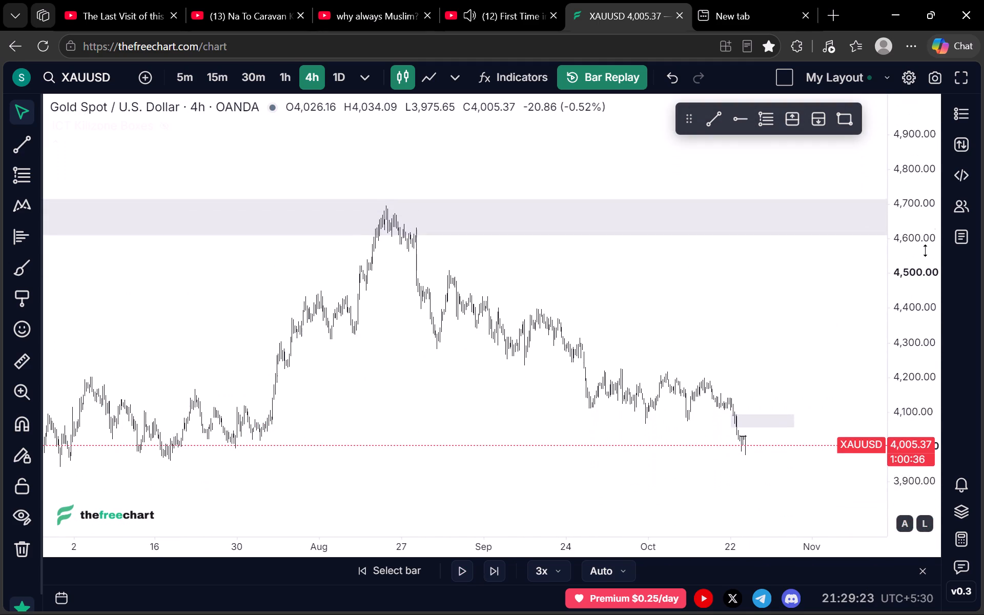
{"action": "scroll", "coordinate": [926, 251], "scroll_direction": "down", "scroll_amount": 8}
{"action": "left_click_drag", "start_coordinate": [493, 339], "coordinate": [413, 310]}
{"action": "left_click", "coordinate": [467, 567]}
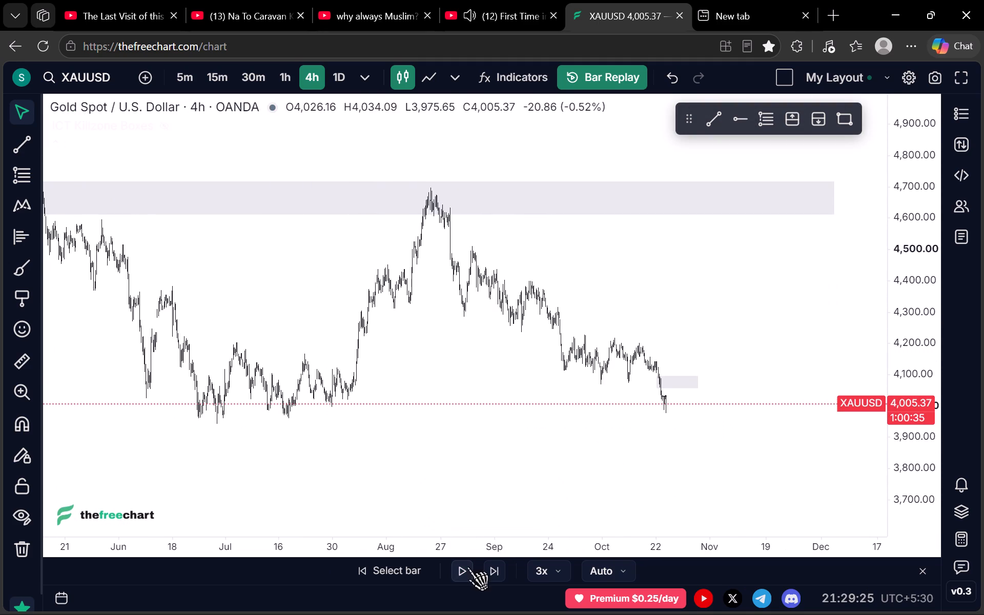
Measure the 4-hour price decline from the late August peak near 4,700 to the 23 October low.
{"action": "left_click", "coordinate": [435, 190]}
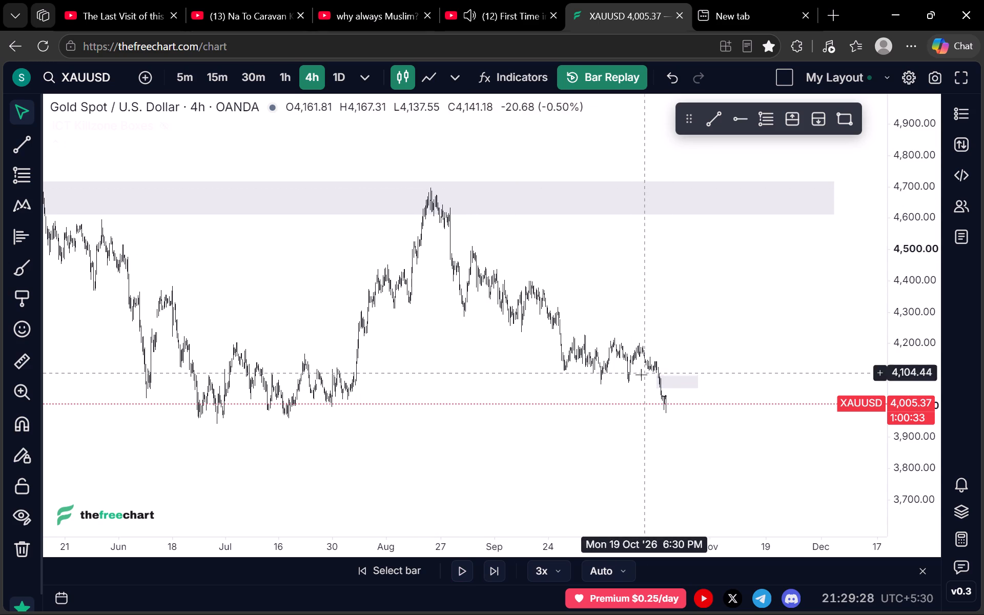
{"action": "left_click", "coordinate": [23, 365]}
{"action": "left_click", "coordinate": [432, 187]}
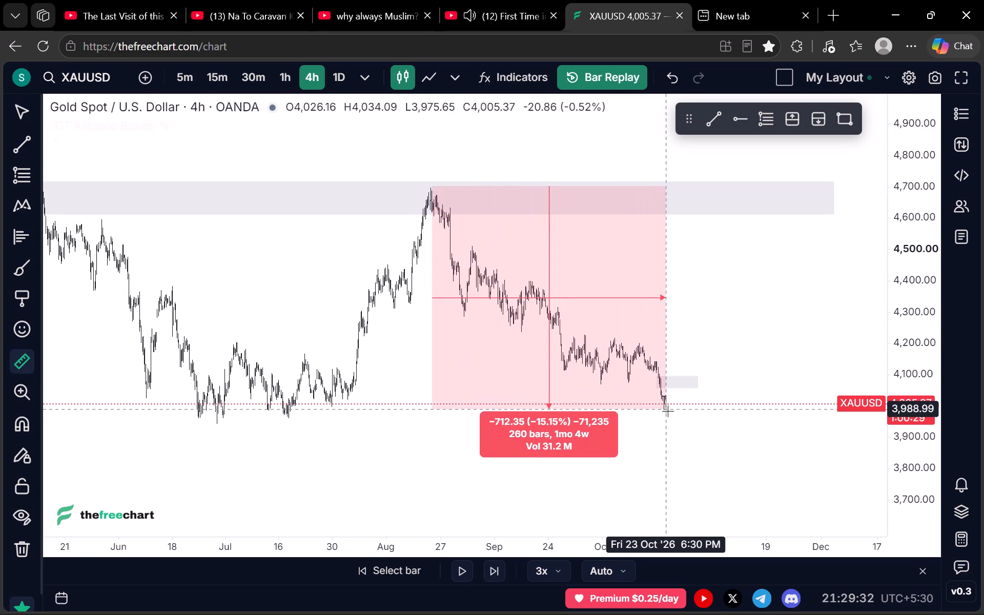
{"action": "left_click", "coordinate": [669, 413]}
{"action": "left_click", "coordinate": [375, 435]}
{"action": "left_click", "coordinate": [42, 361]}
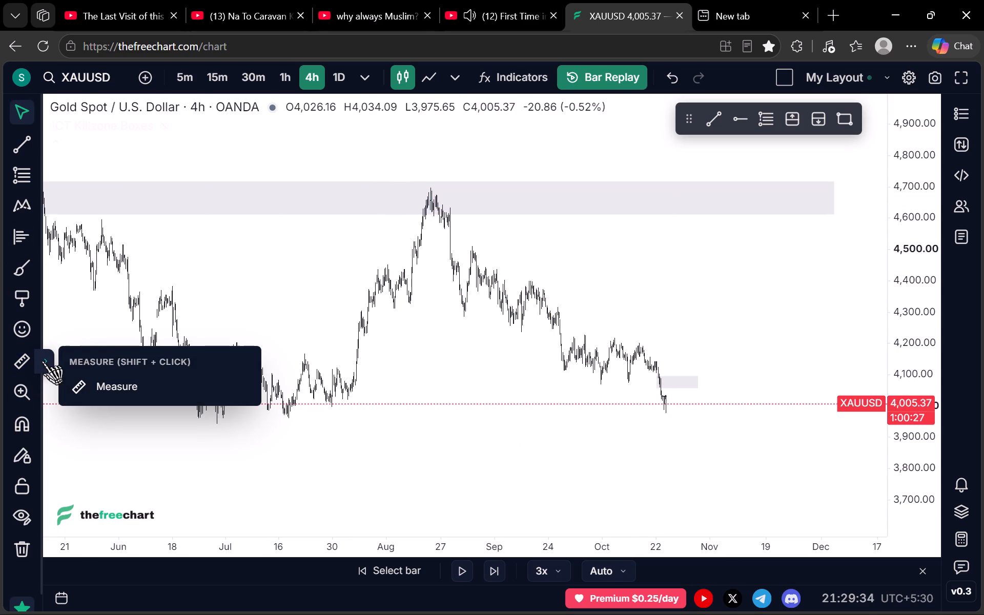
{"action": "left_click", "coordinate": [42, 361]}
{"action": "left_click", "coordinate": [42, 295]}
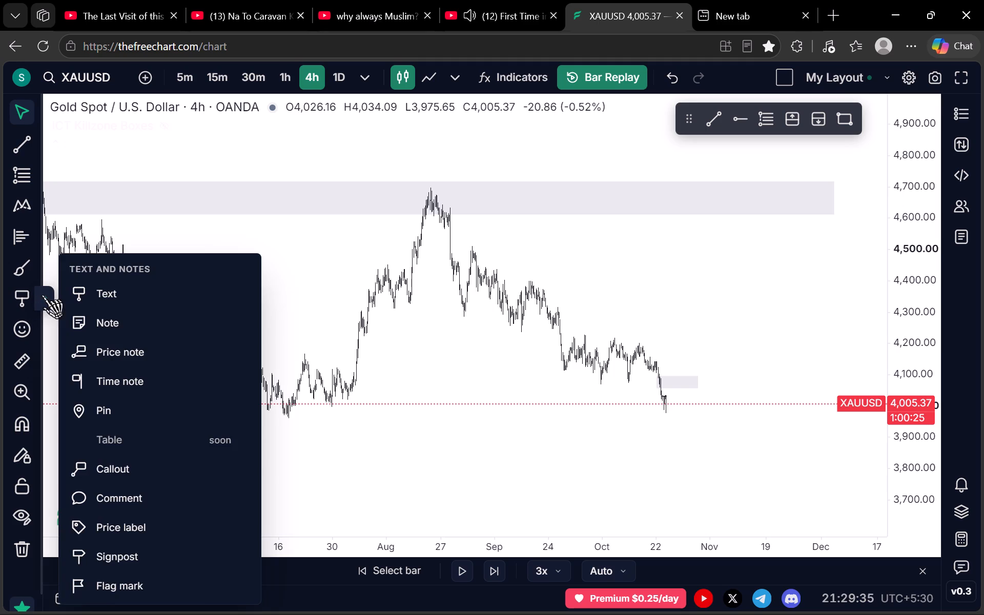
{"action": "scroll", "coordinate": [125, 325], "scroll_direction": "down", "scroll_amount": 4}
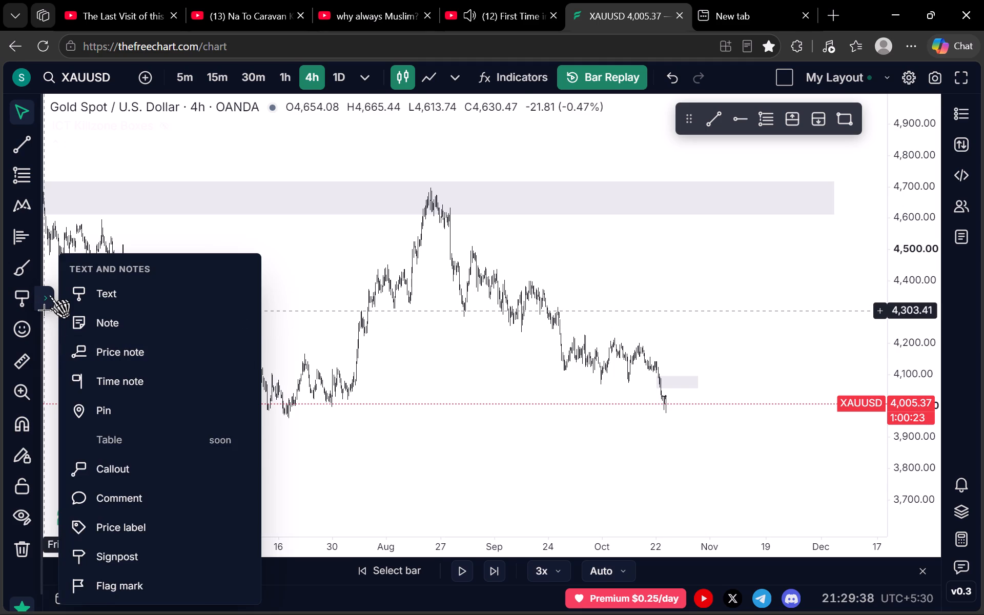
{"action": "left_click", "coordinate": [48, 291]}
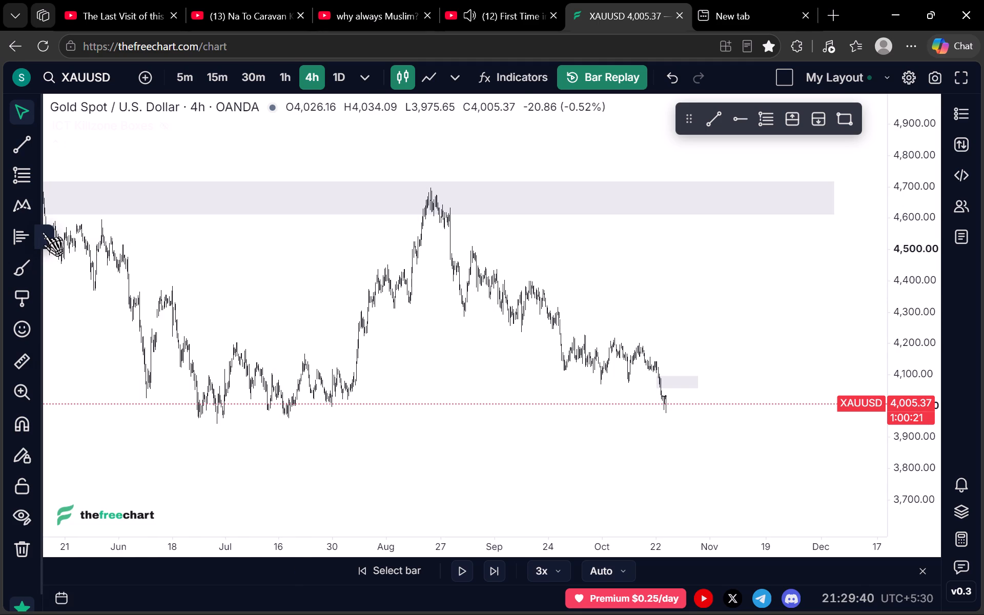
Place a fixed range volume profile on the 4-hour chart from 30 June to late August.
{"action": "left_click", "coordinate": [43, 232]}
{"action": "scroll", "coordinate": [140, 283], "scroll_direction": "down", "scroll_amount": 2}
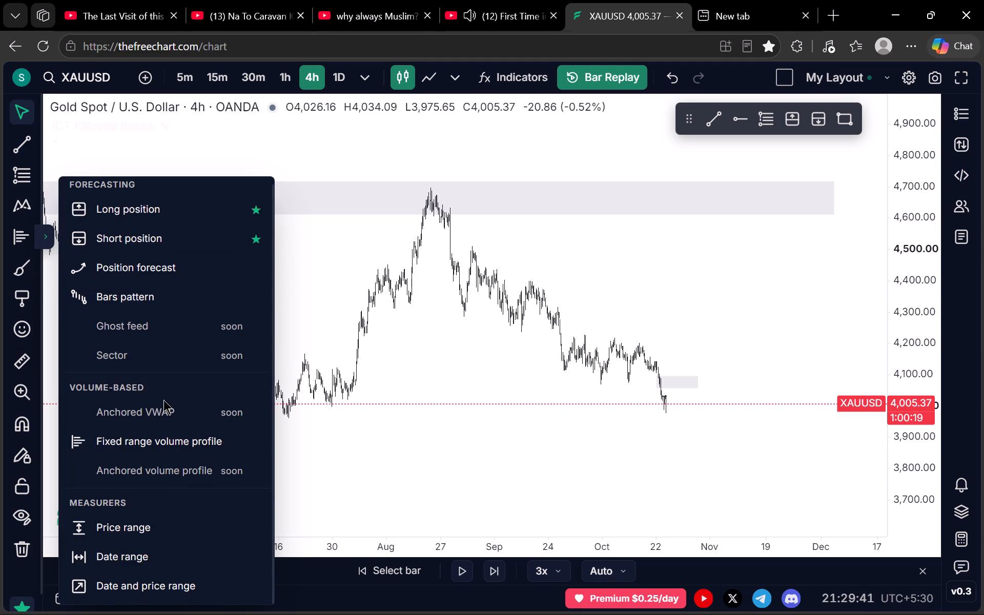
{"action": "left_click", "coordinate": [183, 448]}
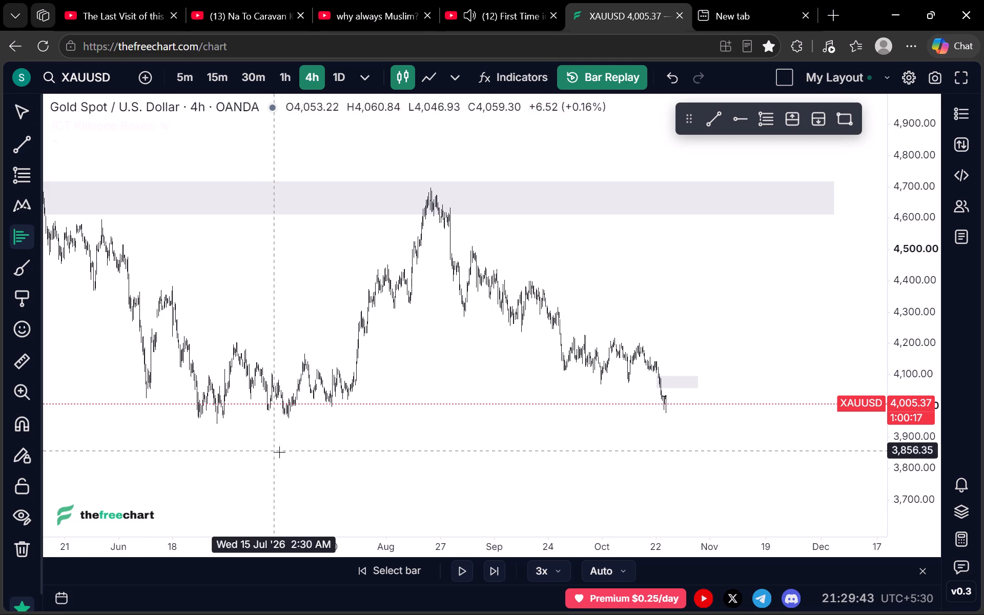
{"action": "left_click", "coordinate": [216, 452]}
{"action": "left_click", "coordinate": [431, 430]}
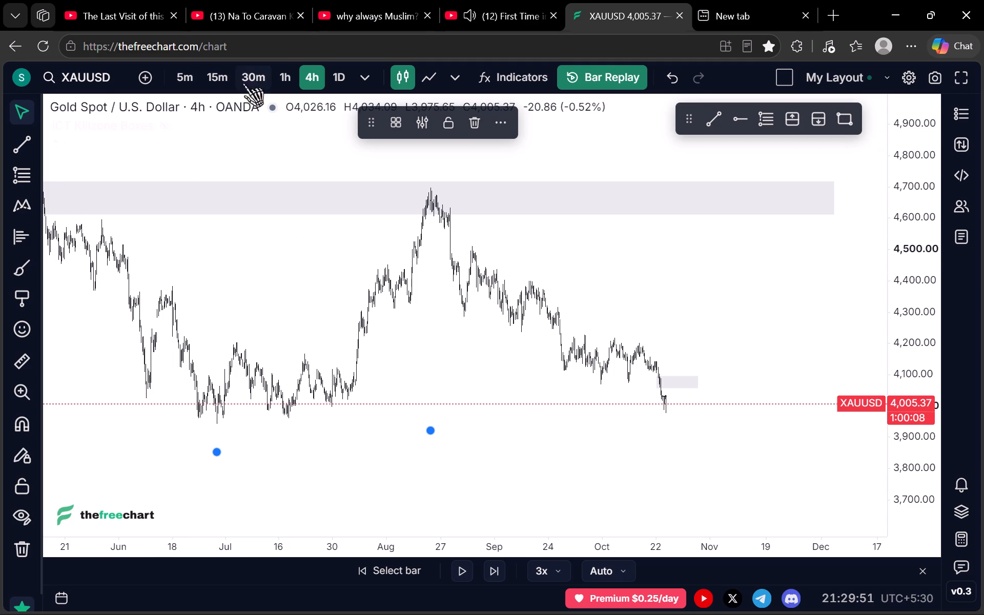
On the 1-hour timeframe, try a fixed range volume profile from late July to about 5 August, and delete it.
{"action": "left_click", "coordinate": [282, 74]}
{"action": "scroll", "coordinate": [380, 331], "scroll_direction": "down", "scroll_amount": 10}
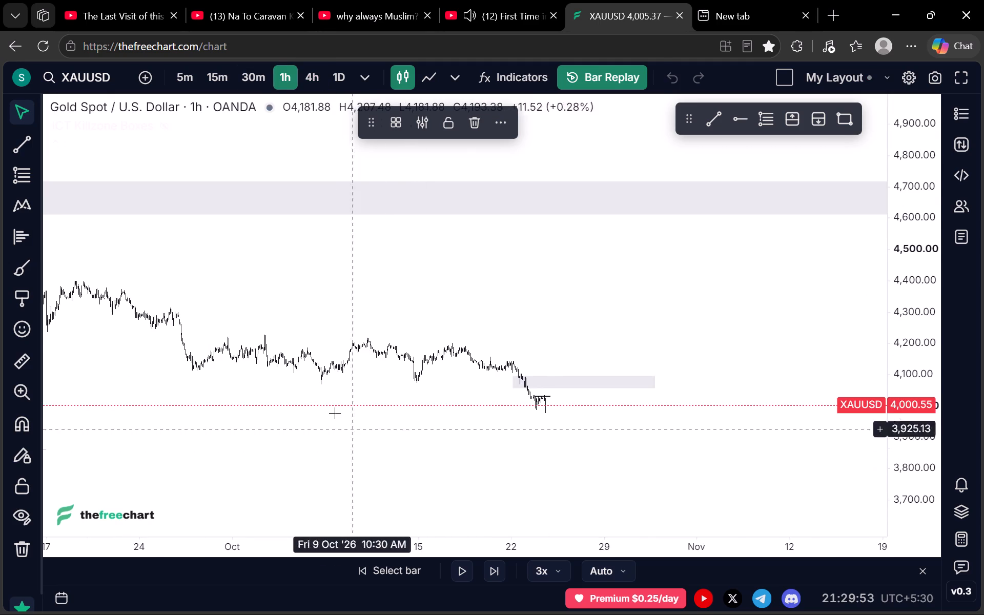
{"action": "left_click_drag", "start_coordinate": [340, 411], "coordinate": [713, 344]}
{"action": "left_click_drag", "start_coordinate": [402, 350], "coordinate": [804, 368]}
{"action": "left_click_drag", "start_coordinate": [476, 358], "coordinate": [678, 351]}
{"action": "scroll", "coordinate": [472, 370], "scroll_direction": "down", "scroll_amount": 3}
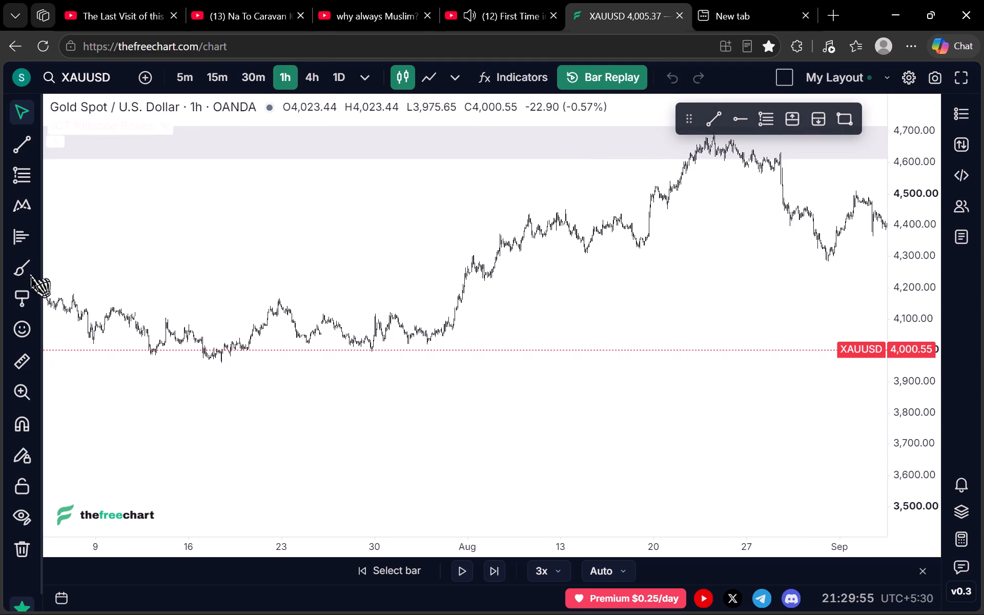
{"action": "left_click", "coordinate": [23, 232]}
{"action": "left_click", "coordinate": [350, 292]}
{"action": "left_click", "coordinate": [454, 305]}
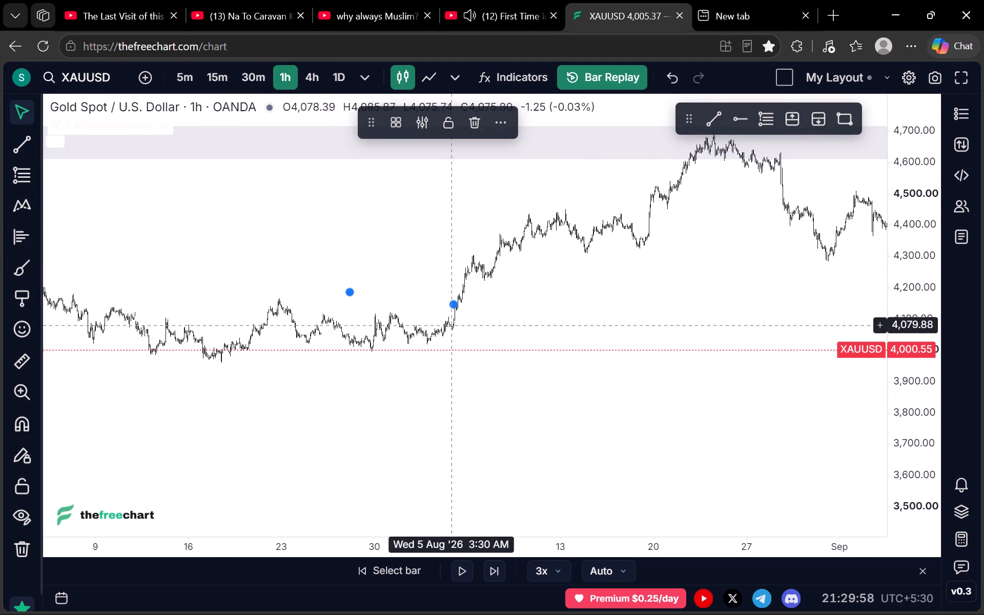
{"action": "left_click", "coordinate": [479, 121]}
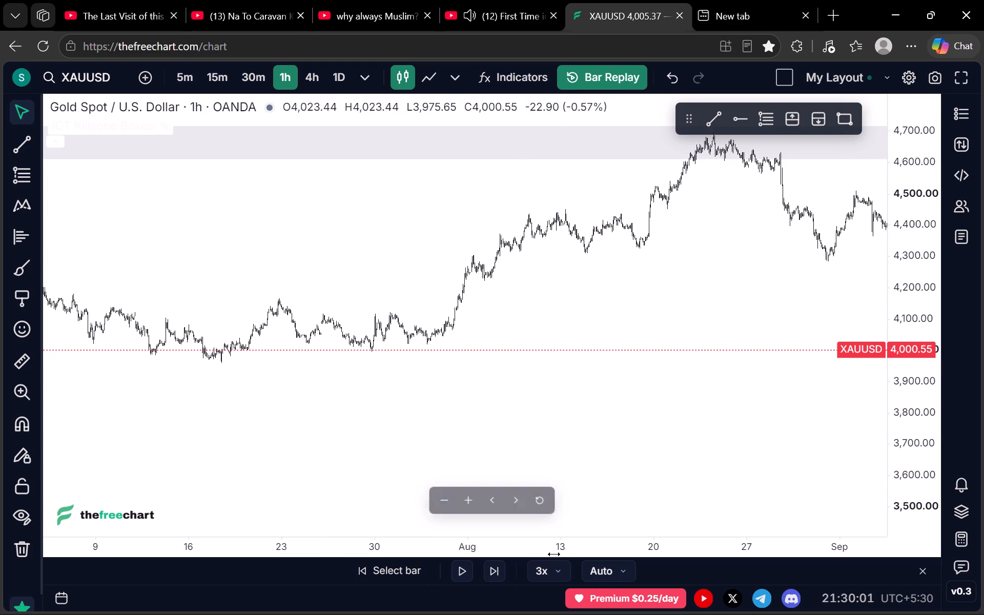
Exit Bar Replay mode.
{"action": "left_click", "coordinate": [568, 62]}
{"action": "left_click", "coordinate": [568, 74]}
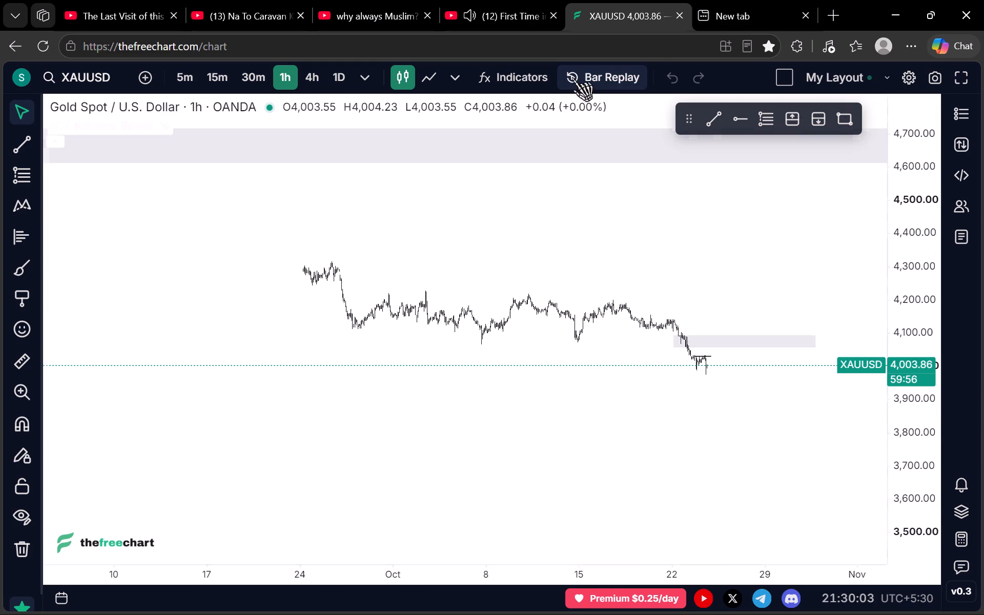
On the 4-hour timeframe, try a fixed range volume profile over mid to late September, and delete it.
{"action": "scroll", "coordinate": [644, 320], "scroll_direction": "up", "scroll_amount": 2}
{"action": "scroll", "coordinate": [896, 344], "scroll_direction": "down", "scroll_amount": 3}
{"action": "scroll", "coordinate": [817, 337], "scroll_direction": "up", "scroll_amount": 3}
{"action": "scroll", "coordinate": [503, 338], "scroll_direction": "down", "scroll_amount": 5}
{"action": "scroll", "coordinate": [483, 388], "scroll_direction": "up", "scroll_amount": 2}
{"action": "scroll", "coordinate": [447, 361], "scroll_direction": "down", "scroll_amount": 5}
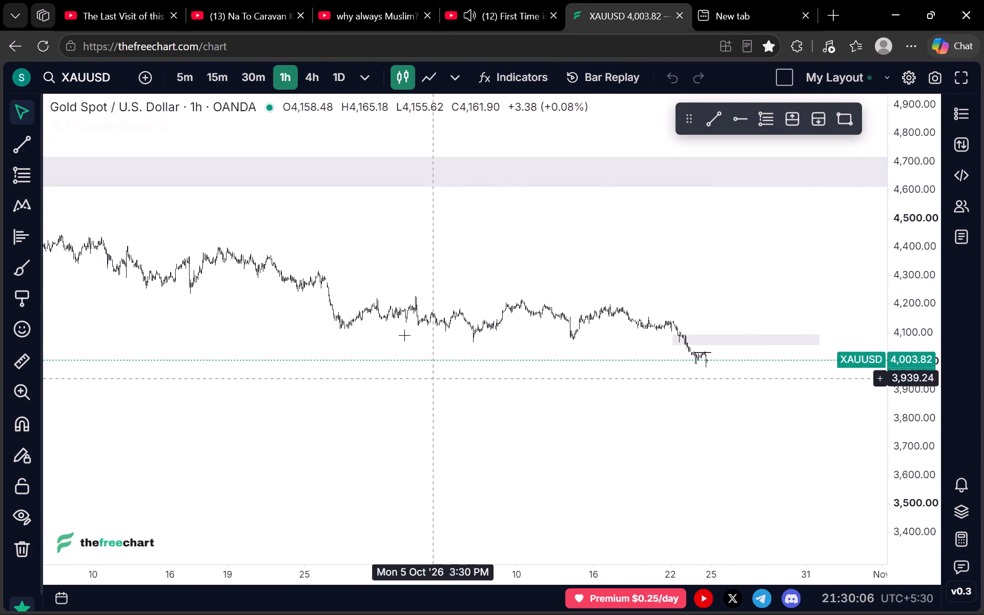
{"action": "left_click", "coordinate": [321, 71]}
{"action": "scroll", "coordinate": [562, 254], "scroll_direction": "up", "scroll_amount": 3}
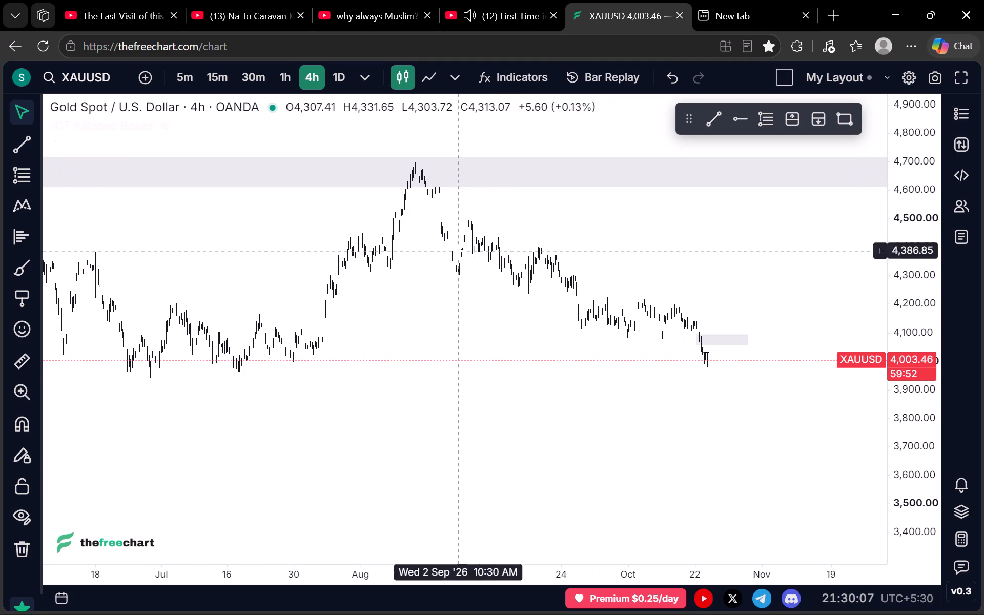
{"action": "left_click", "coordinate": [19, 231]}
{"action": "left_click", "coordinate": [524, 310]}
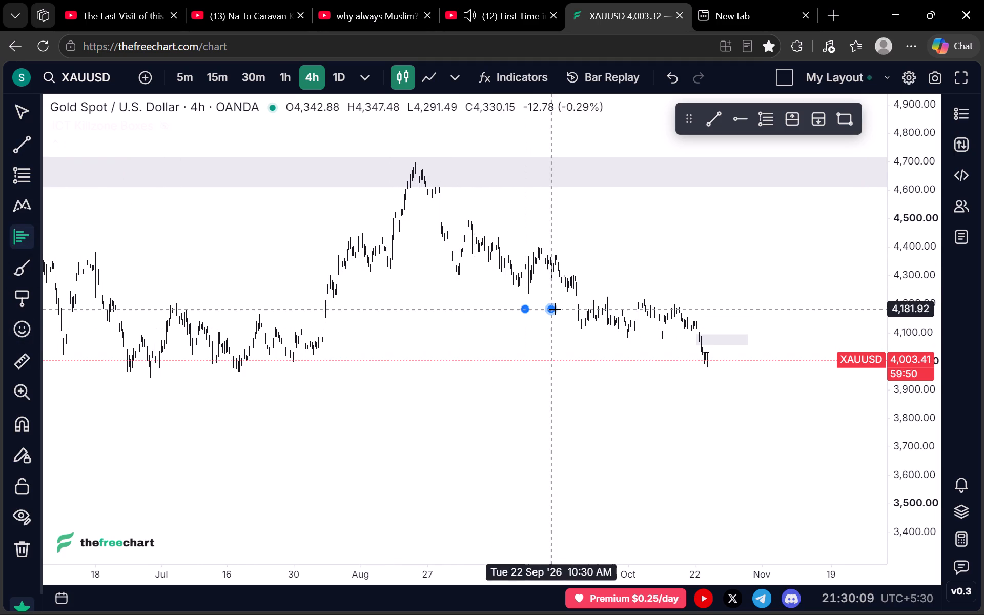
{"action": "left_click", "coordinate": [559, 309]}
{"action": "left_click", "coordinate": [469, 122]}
Place a fixed range volume profile on the 4-hour chart from the 7 October low to late 8 October.
{"action": "scroll", "coordinate": [931, 328], "scroll_direction": "up", "scroll_amount": 2}
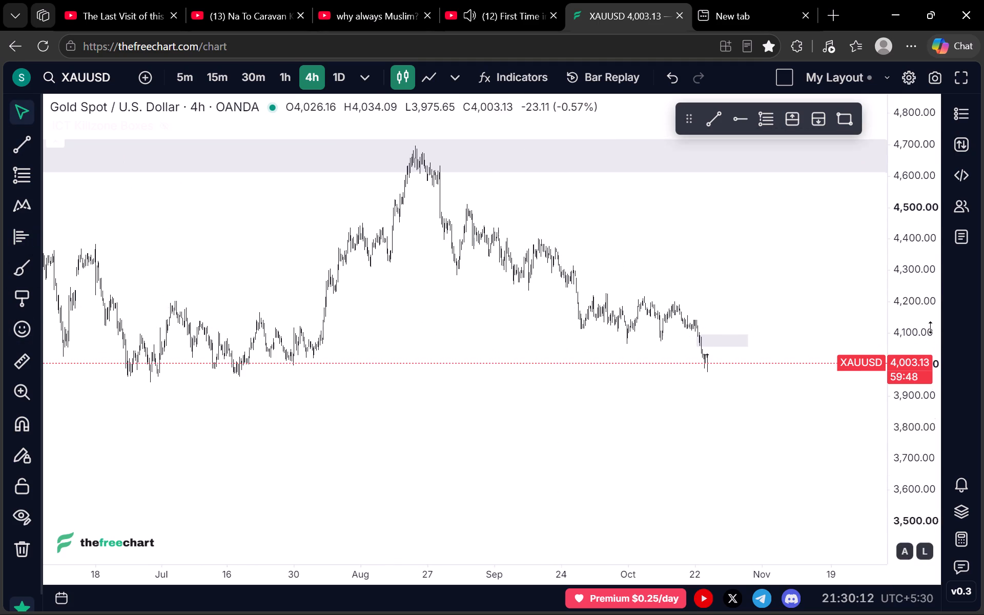
{"action": "scroll", "coordinate": [931, 327], "scroll_direction": "up", "scroll_amount": 18}
{"action": "left_click_drag", "start_coordinate": [796, 297], "coordinate": [531, 239]}
{"action": "scroll", "coordinate": [935, 316], "scroll_direction": "up", "scroll_amount": 5}
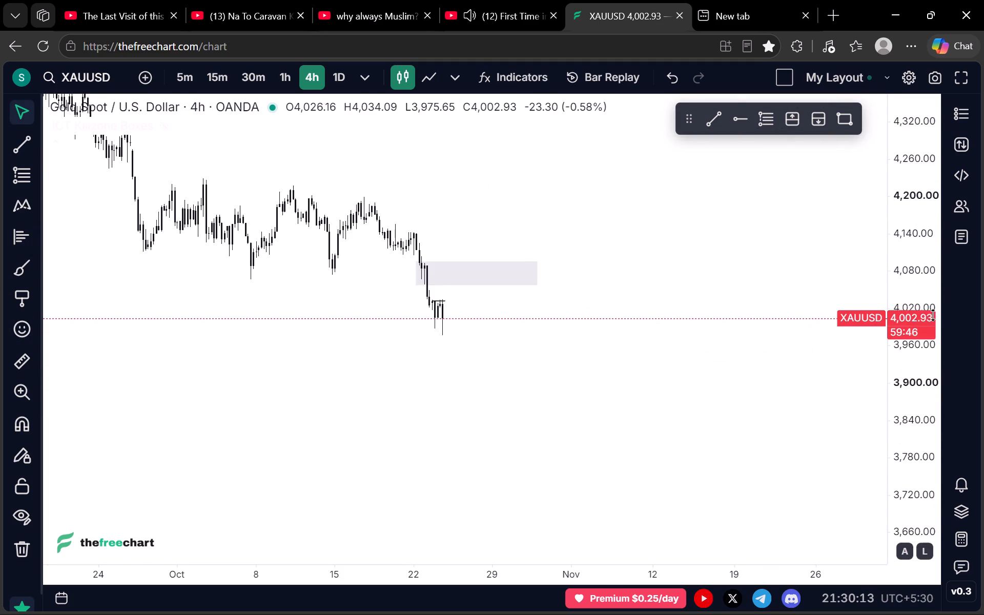
{"action": "scroll", "coordinate": [931, 314], "scroll_direction": "up", "scroll_amount": 18}
{"action": "left_click_drag", "start_coordinate": [638, 233], "coordinate": [647, 338]}
{"action": "left_click_drag", "start_coordinate": [534, 223], "coordinate": [563, 277]}
{"action": "scroll", "coordinate": [551, 266], "scroll_direction": "down", "scroll_amount": 2}
{"action": "left_click_drag", "start_coordinate": [548, 272], "coordinate": [599, 269]}
{"action": "scroll", "coordinate": [571, 267], "scroll_direction": "up", "scroll_amount": 1}
{"action": "left_click_drag", "start_coordinate": [502, 252], "coordinate": [535, 249]}
{"action": "scroll", "coordinate": [535, 249], "scroll_direction": "up", "scroll_amount": 2}
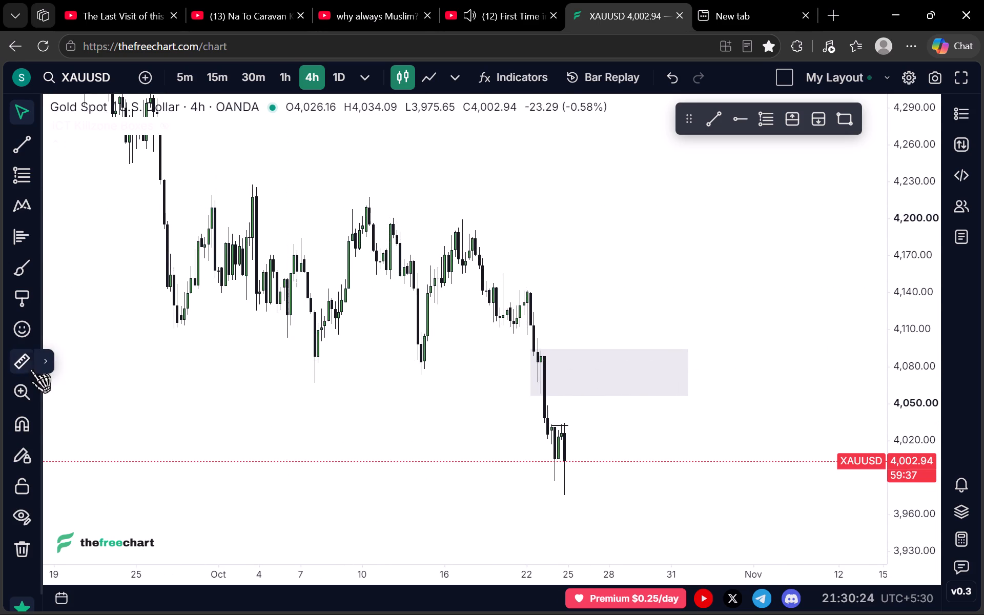
{"action": "left_click", "coordinate": [14, 237]}
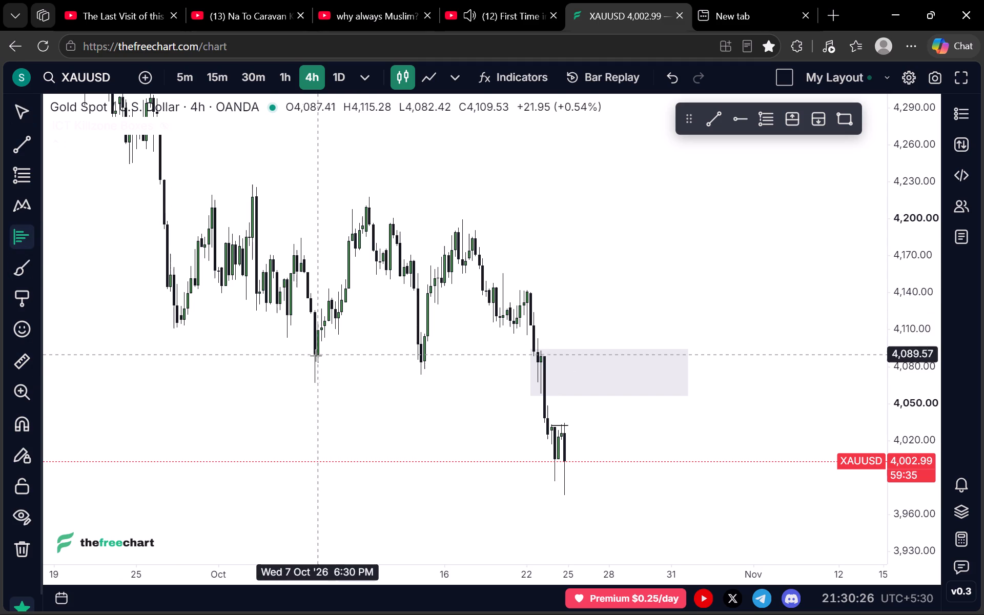
{"action": "left_click", "coordinate": [314, 358]}
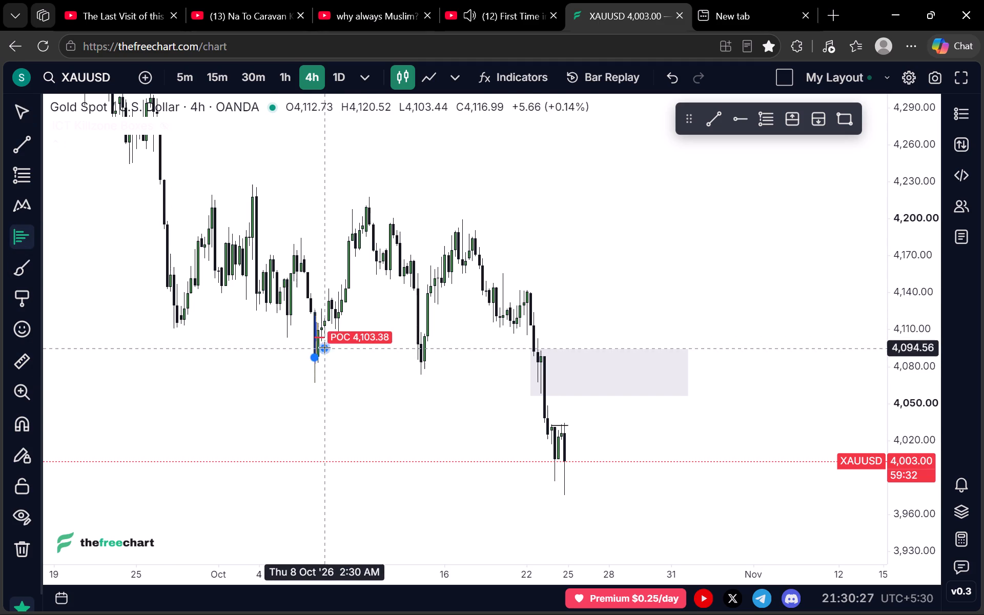
{"action": "left_click", "coordinate": [342, 246]}
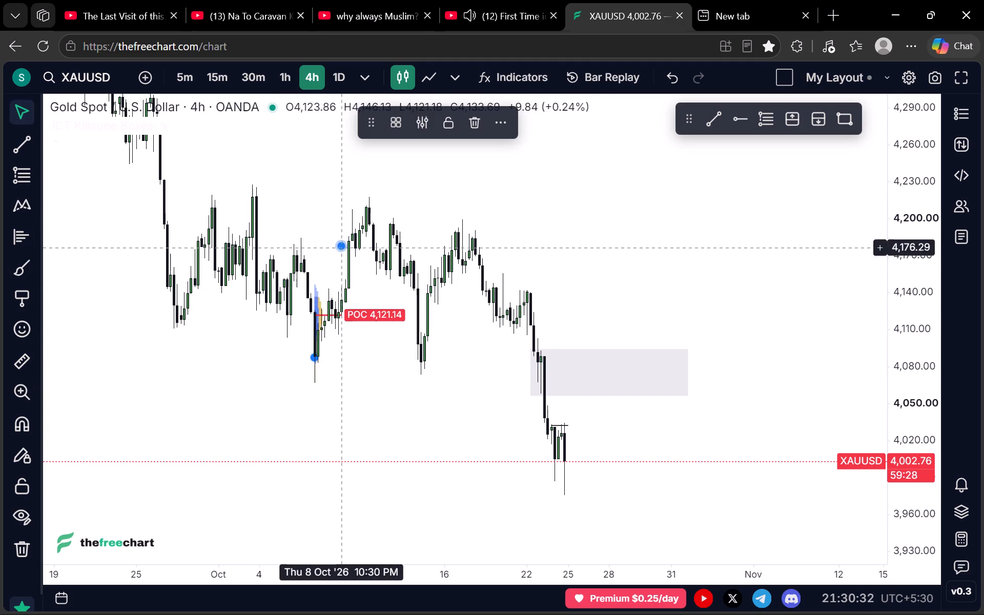
On the 15-minute timeframe, move the start of the early-October fixed range volume profile to the 7 October low.
{"action": "scroll", "coordinate": [401, 365], "scroll_direction": "up", "scroll_amount": 7}
{"action": "left_click_drag", "start_coordinate": [245, 382], "coordinate": [420, 378]}
{"action": "left_click", "coordinate": [209, 75]}
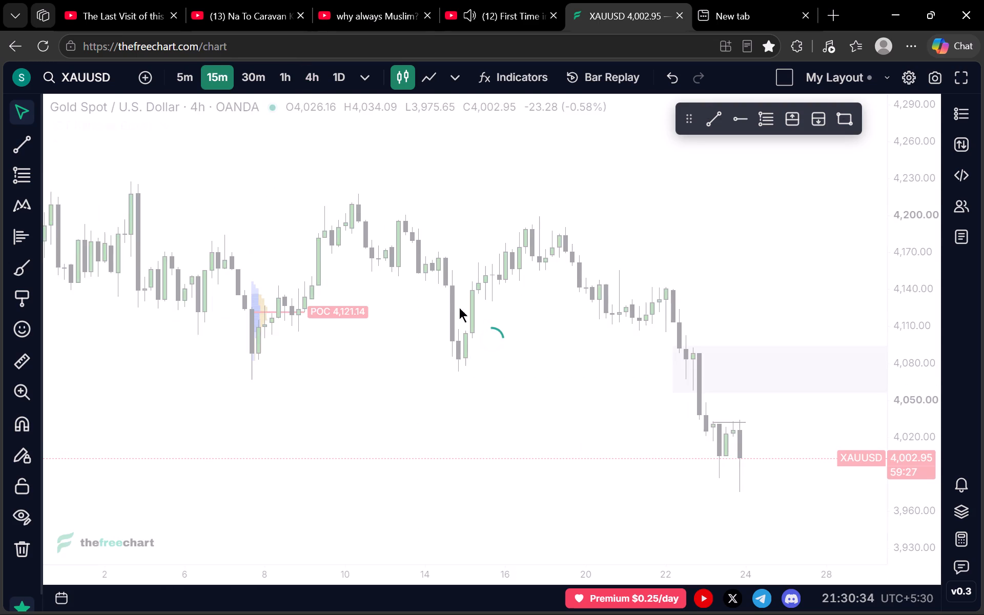
{"action": "scroll", "coordinate": [413, 341], "scroll_direction": "down", "scroll_amount": 7}
{"action": "scroll", "coordinate": [422, 398], "scroll_direction": "up", "scroll_amount": 2}
{"action": "scroll", "coordinate": [391, 391], "scroll_direction": "down", "scroll_amount": 10}
{"action": "left_click_drag", "start_coordinate": [260, 406], "coordinate": [653, 377]}
{"action": "scroll", "coordinate": [618, 383], "scroll_direction": "down", "scroll_amount": 6}
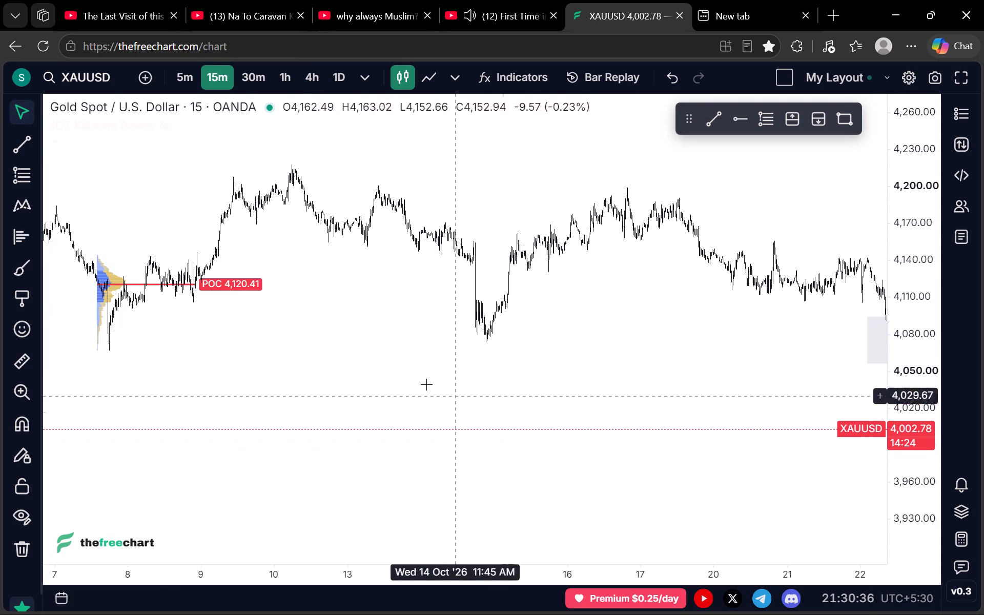
{"action": "left_click_drag", "start_coordinate": [365, 363], "coordinate": [860, 367]}
{"action": "scroll", "coordinate": [905, 336], "scroll_direction": "up", "scroll_amount": 20}
{"action": "scroll", "coordinate": [905, 336], "scroll_direction": "up", "scroll_amount": 5}
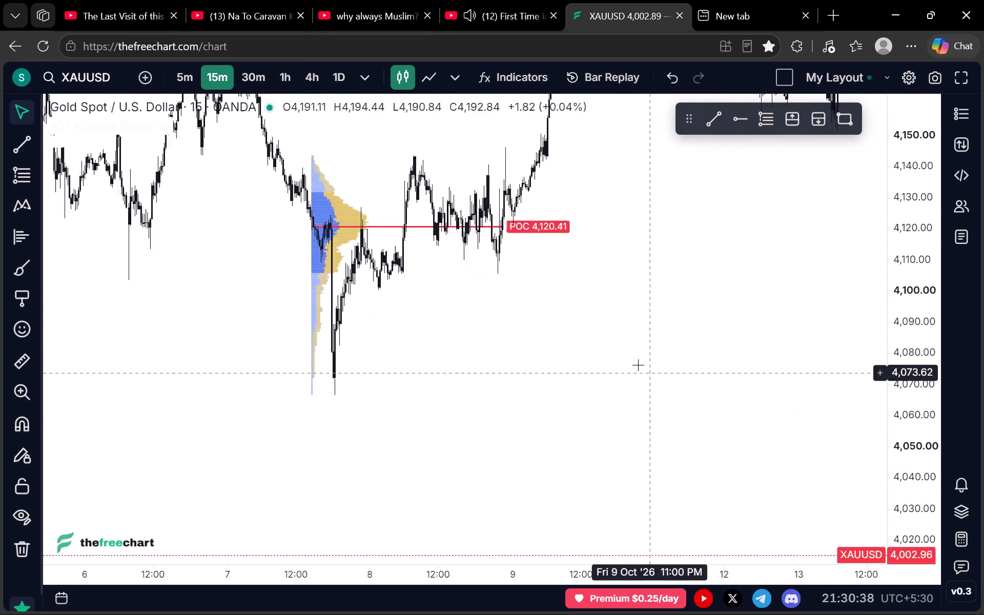
{"action": "scroll", "coordinate": [638, 365], "scroll_direction": "up", "scroll_amount": 5}
{"action": "left_click_drag", "start_coordinate": [566, 340], "coordinate": [686, 428]}
{"action": "scroll", "coordinate": [544, 419], "scroll_direction": "down", "scroll_amount": 4}
{"action": "scroll", "coordinate": [449, 351], "scroll_direction": "up", "scroll_amount": 2}
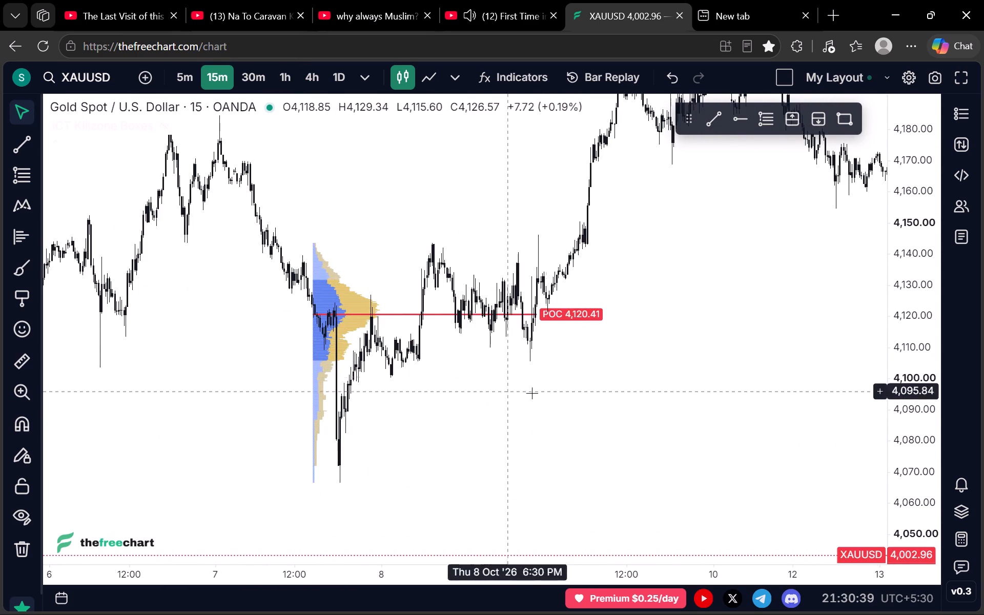
{"action": "left_click_drag", "start_coordinate": [566, 397], "coordinate": [639, 397]}
{"action": "scroll", "coordinate": [573, 389], "scroll_direction": "up", "scroll_amount": 3}
{"action": "left_click_drag", "start_coordinate": [511, 411], "coordinate": [675, 433]}
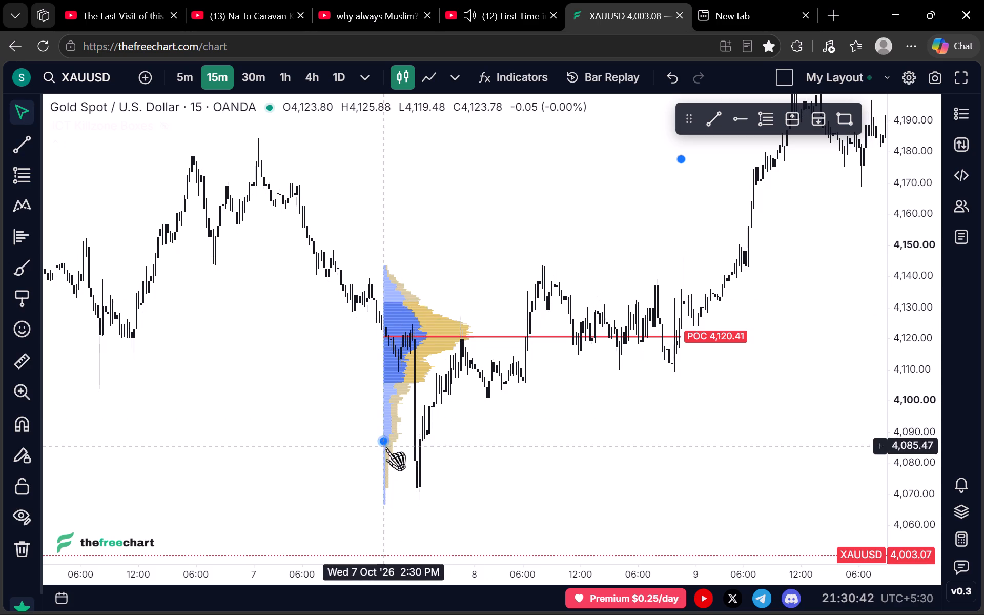
{"action": "left_click_drag", "start_coordinate": [385, 442], "coordinate": [421, 472]}
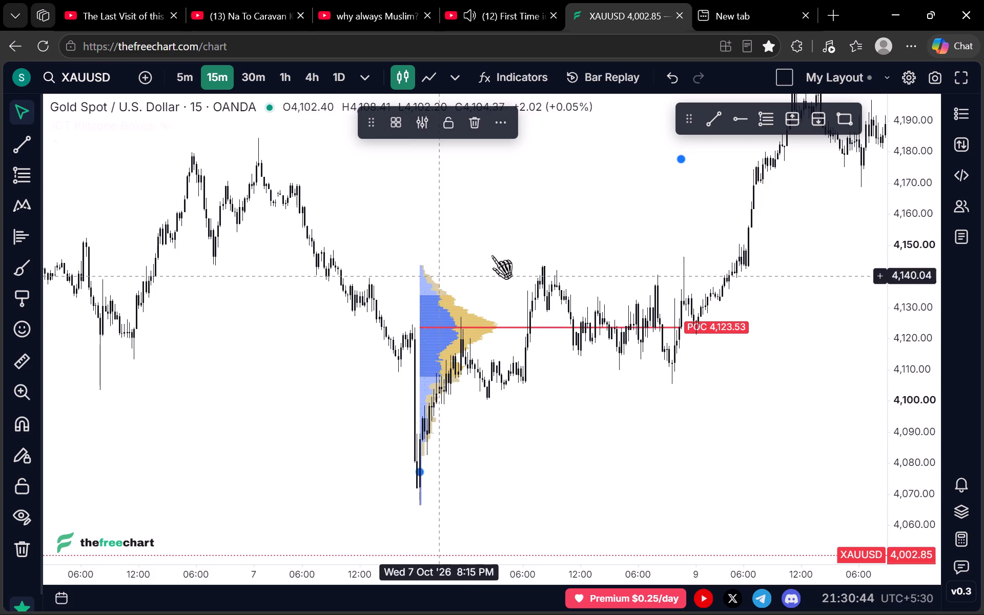
Shorten the profile so that it ends at the first swing high on 8 October, at about 8:15 AM.
{"action": "left_click_drag", "start_coordinate": [678, 162], "coordinate": [579, 269]}
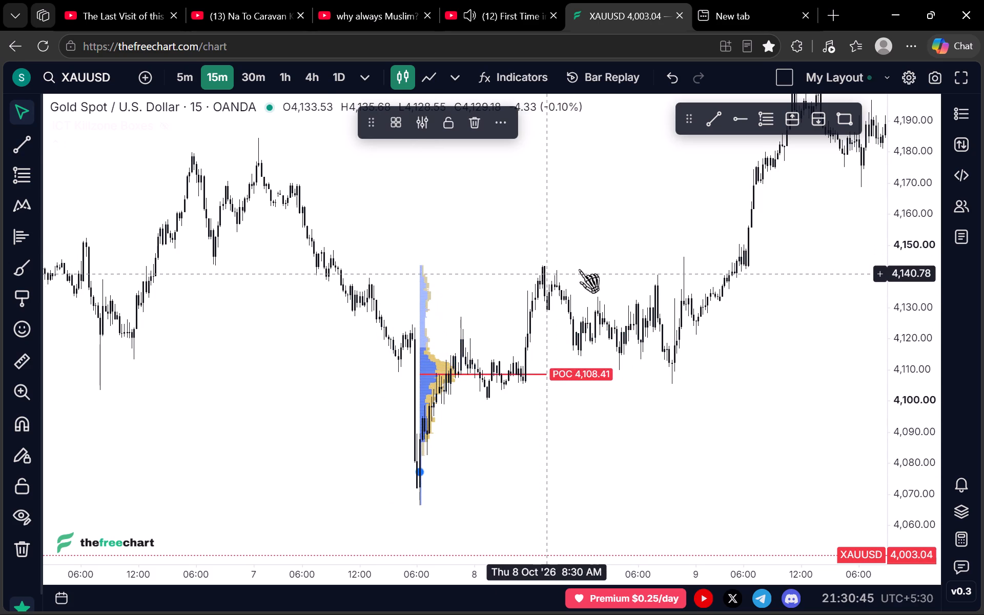
{"action": "left_click_drag", "start_coordinate": [579, 269], "coordinate": [590, 290]}
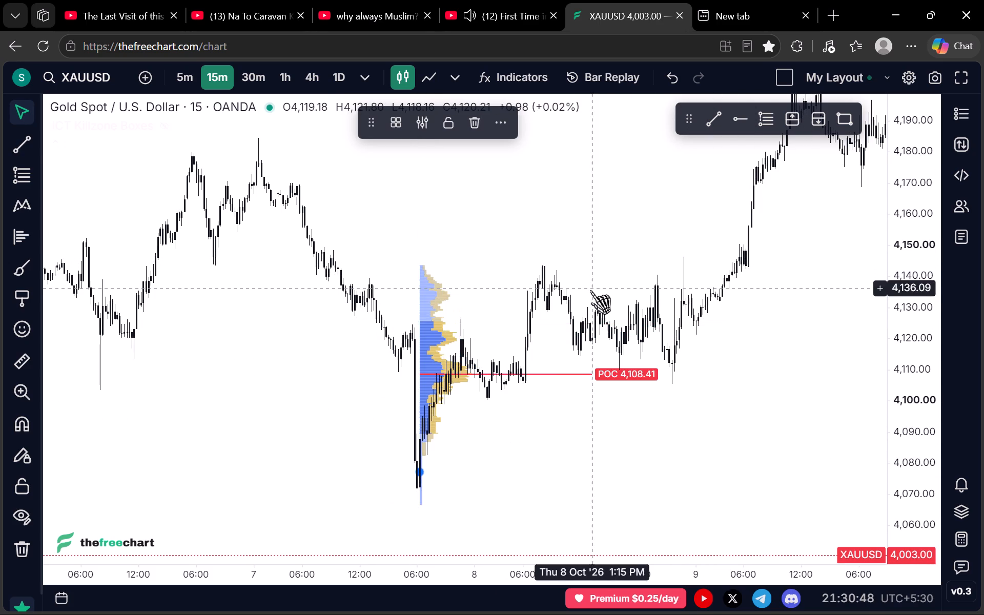
{"action": "left_click_drag", "start_coordinate": [590, 290], "coordinate": [544, 306]}
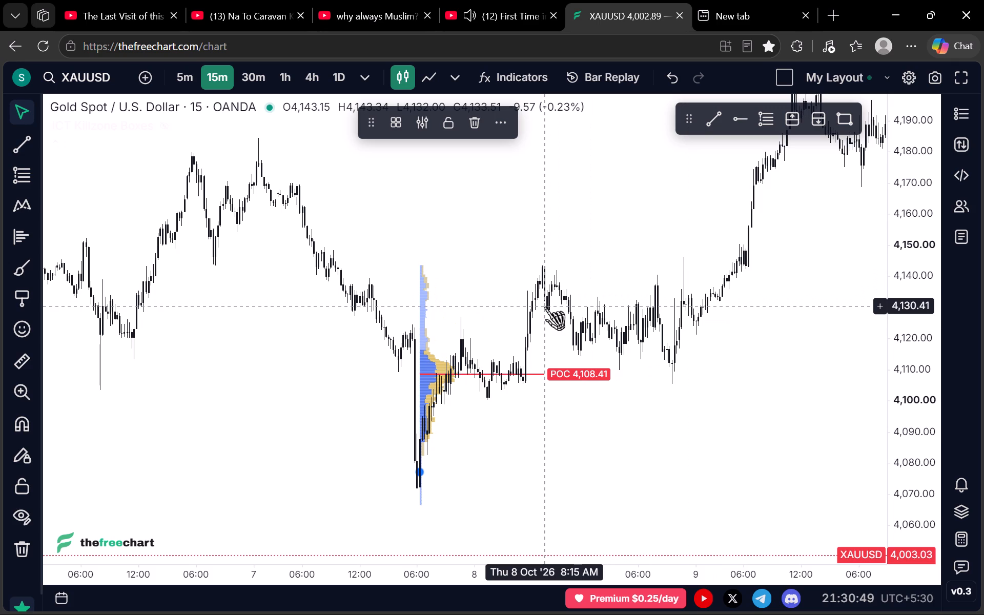
{"action": "left_click_drag", "start_coordinate": [544, 306], "coordinate": [303, 338]}
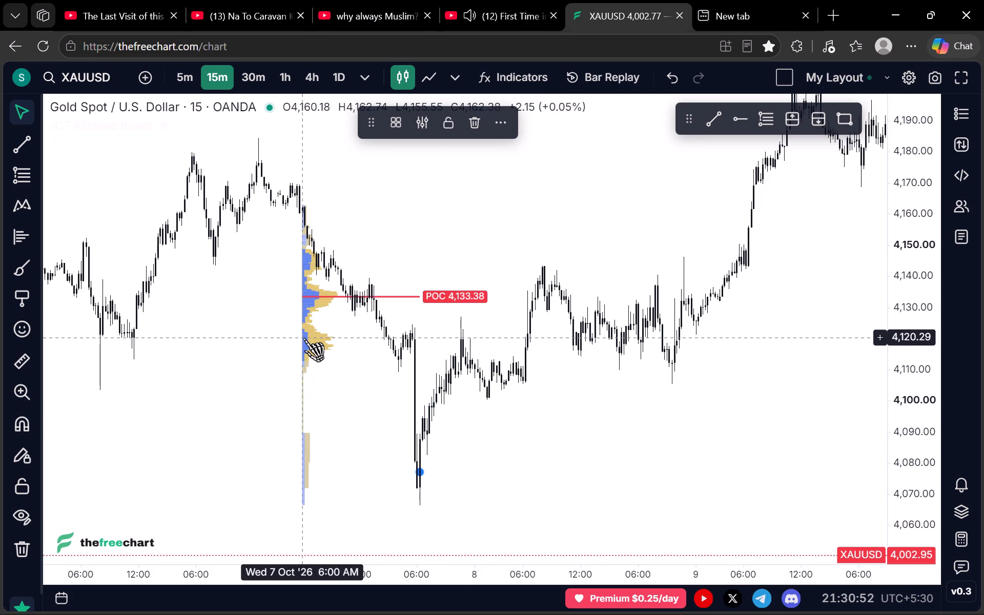
{"action": "left_click_drag", "start_coordinate": [303, 338], "coordinate": [542, 329]}
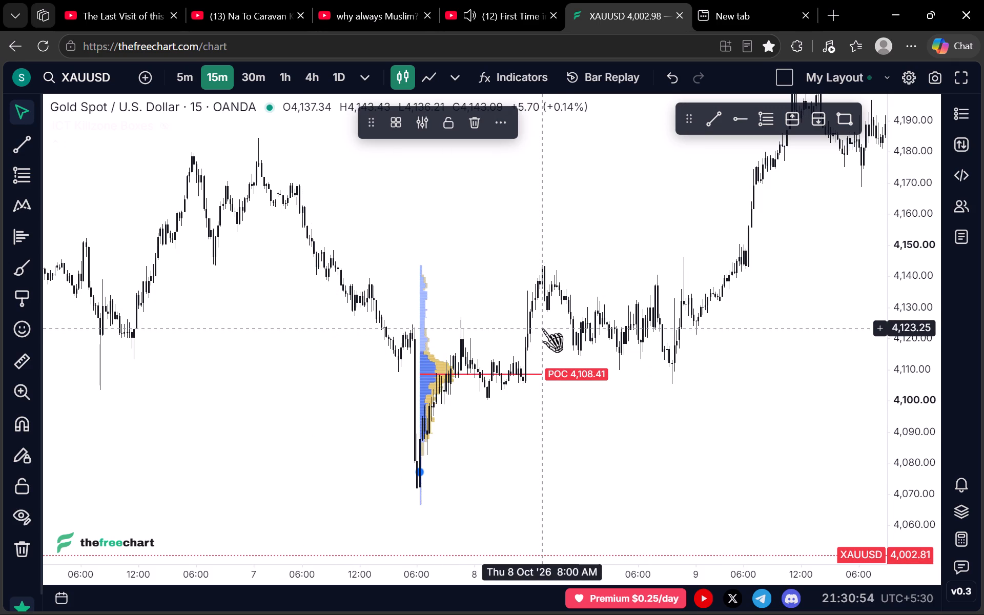
{"action": "left_click_drag", "start_coordinate": [542, 329], "coordinate": [544, 329]}
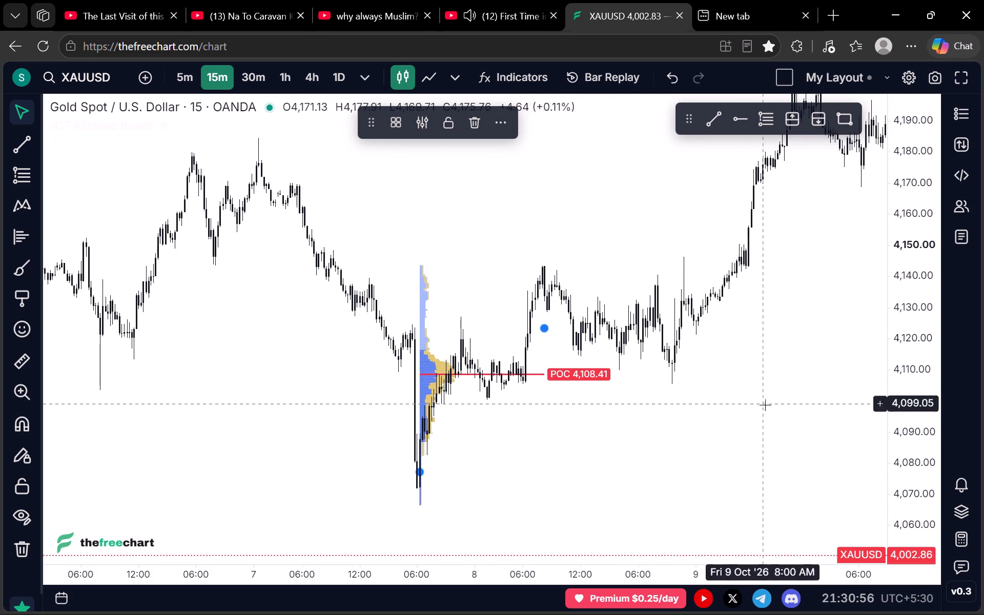
Place a fixed range volume profile from the 12 October swing high to the 13 October low at about 7:15 AM.
{"action": "scroll", "coordinate": [765, 405], "scroll_direction": "up", "scroll_amount": 4}
{"action": "scroll", "coordinate": [967, 412], "scroll_direction": "up", "scroll_amount": 5}
{"action": "scroll", "coordinate": [885, 414], "scroll_direction": "up", "scroll_amount": 6}
{"action": "scroll", "coordinate": [880, 410], "scroll_direction": "down", "scroll_amount": 6}
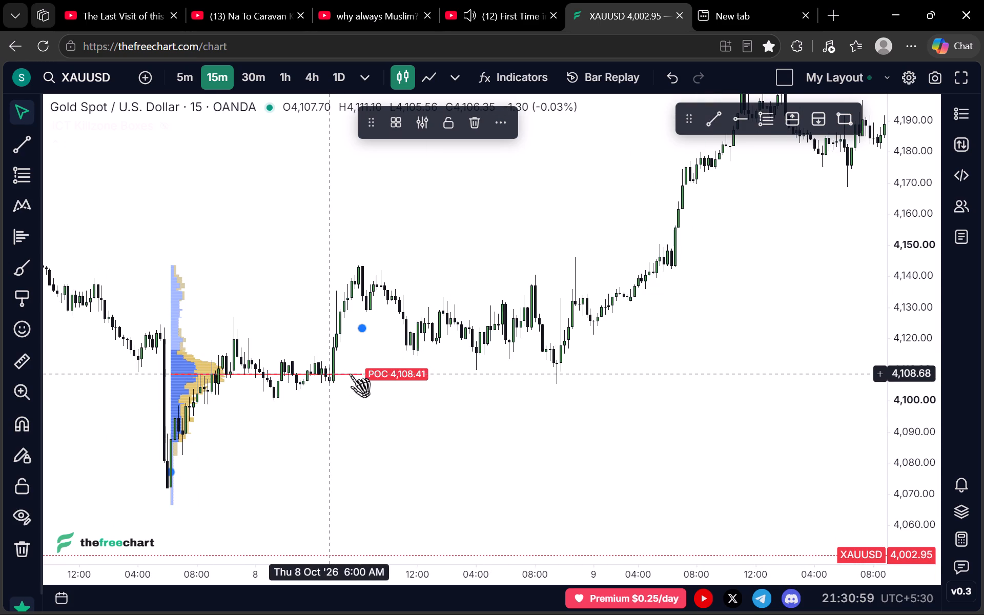
{"action": "scroll", "coordinate": [454, 377], "scroll_direction": "down", "scroll_amount": 5}
{"action": "left_click_drag", "start_coordinate": [624, 383], "coordinate": [465, 383]}
{"action": "left_click_drag", "start_coordinate": [571, 315], "coordinate": [435, 406]}
{"action": "left_click_drag", "start_coordinate": [628, 320], "coordinate": [533, 342]}
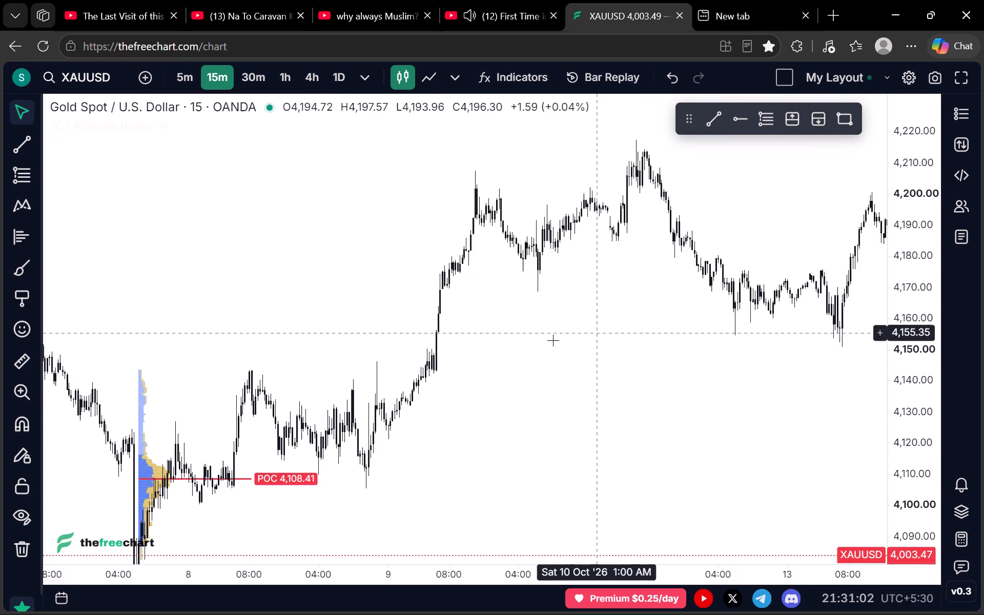
{"action": "left_click_drag", "start_coordinate": [533, 342], "coordinate": [319, 372]}
{"action": "scroll", "coordinate": [892, 336], "scroll_direction": "up", "scroll_amount": 6}
{"action": "left_click_drag", "start_coordinate": [719, 236], "coordinate": [627, 316]}
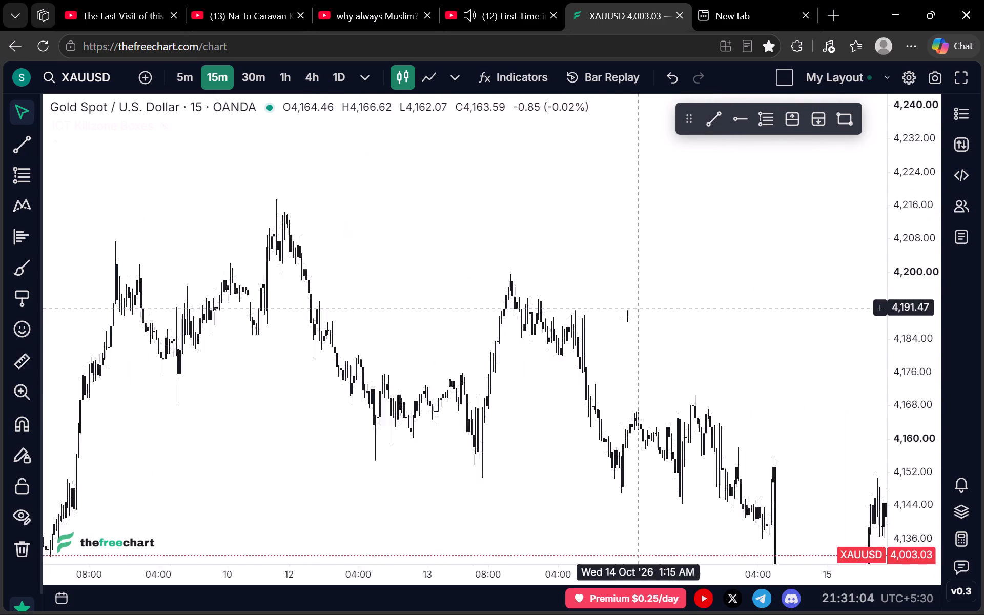
{"action": "left_click_drag", "start_coordinate": [545, 303], "coordinate": [577, 300]}
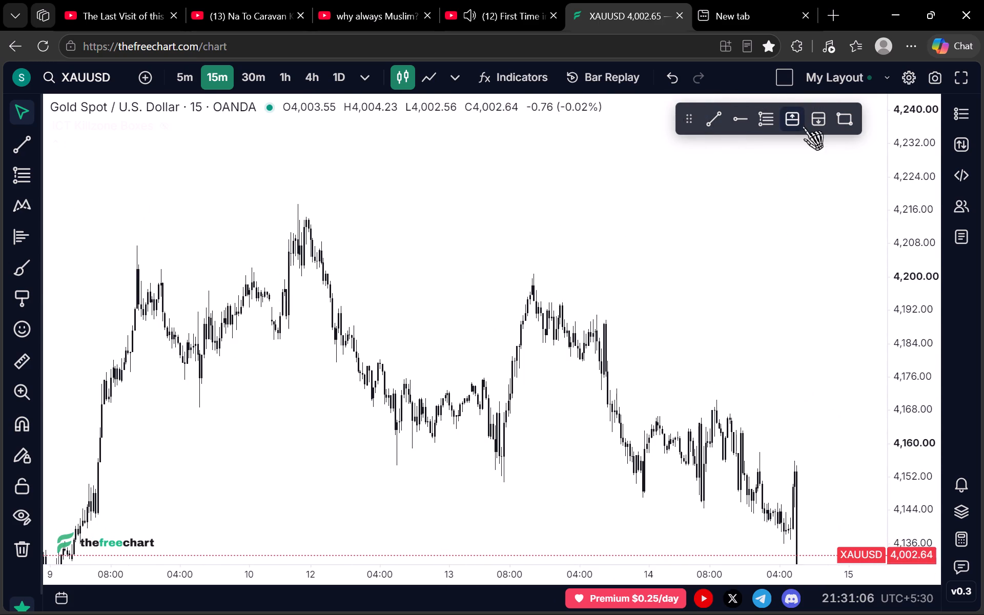
{"action": "left_click", "coordinate": [17, 234]}
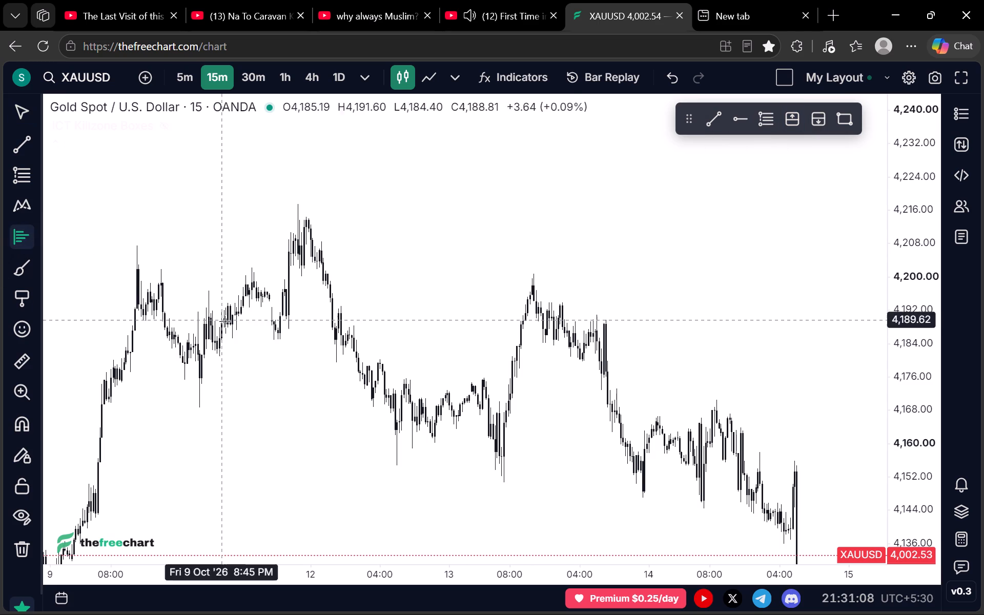
{"action": "left_click", "coordinate": [297, 330]}
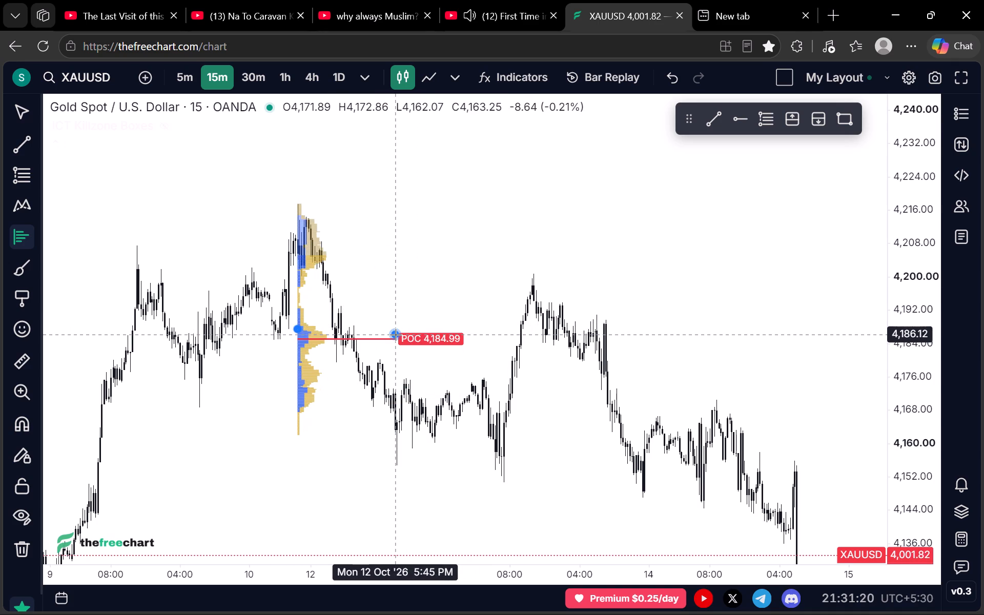
{"action": "left_click", "coordinate": [504, 343]}
Draw a shaded rectangle over the profile's low-volume gap, from about 4,197 down to 4,192, extending from 12 October to late 13 October.
{"action": "scroll", "coordinate": [673, 228], "scroll_direction": "up", "scroll_amount": 5}
{"action": "left_click_drag", "start_coordinate": [535, 216], "coordinate": [723, 232]}
{"action": "scroll", "coordinate": [766, 177], "scroll_direction": "down", "scroll_amount": 1}
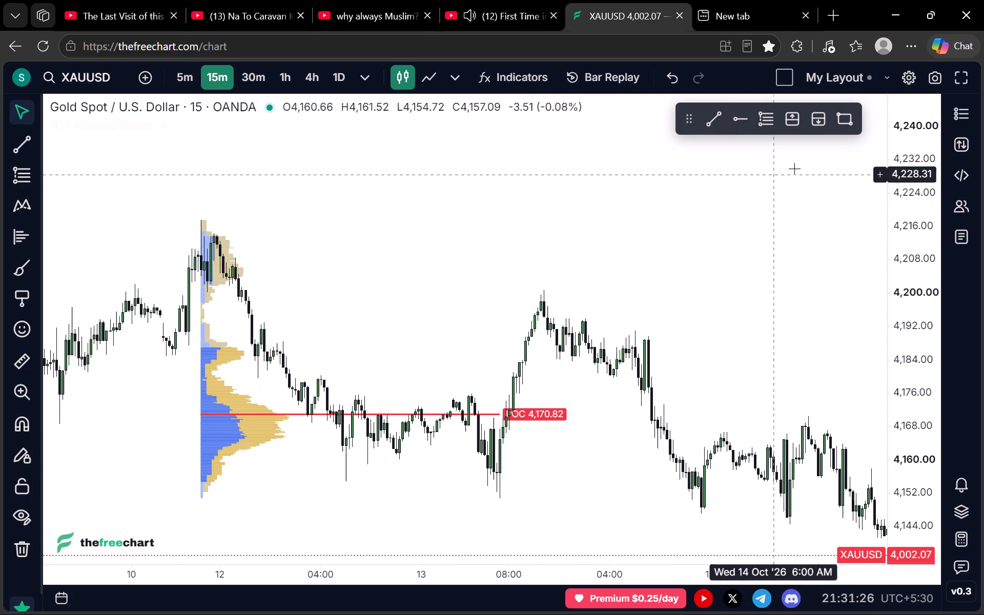
{"action": "left_click", "coordinate": [841, 113]}
{"action": "left_click", "coordinate": [204, 304]}
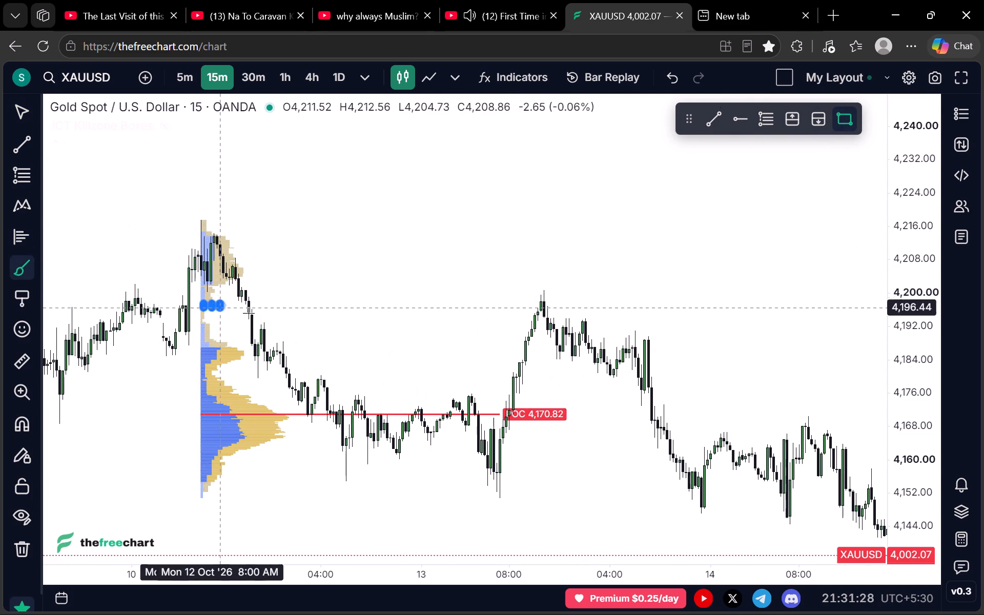
{"action": "left_click", "coordinate": [636, 326]}
{"action": "left_click", "coordinate": [630, 283]}
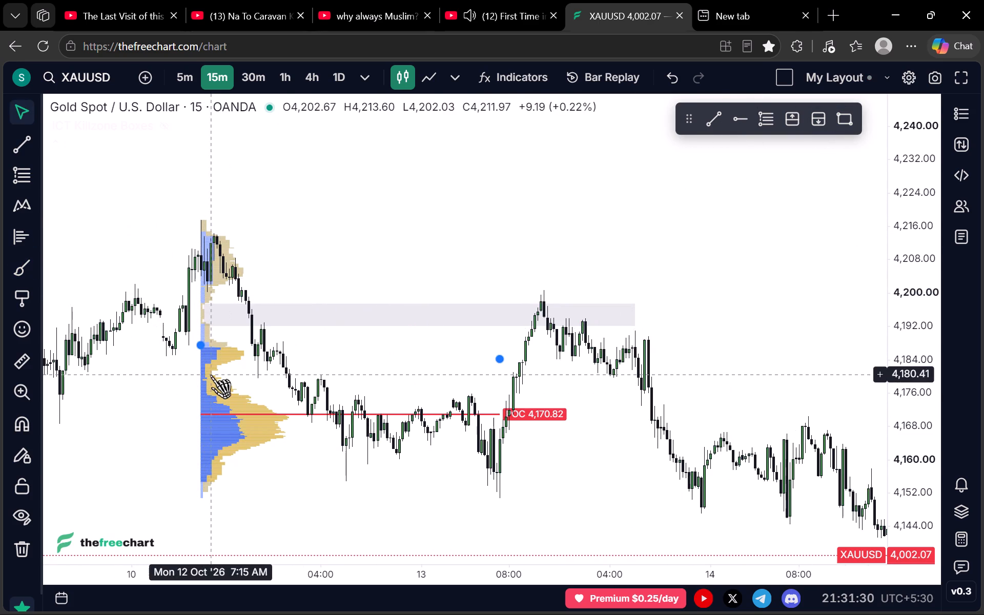
Place another fixed range volume profile from the 13 October swing high at about 10:30 AM to the low just before 14 October.
{"action": "scroll", "coordinate": [430, 245], "scroll_direction": "down", "scroll_amount": 2}
{"action": "left_click_drag", "start_coordinate": [604, 278], "coordinate": [291, 191]}
{"action": "scroll", "coordinate": [307, 206], "scroll_direction": "down", "scroll_amount": 3}
{"action": "left_click_drag", "start_coordinate": [637, 344], "coordinate": [514, 290]}
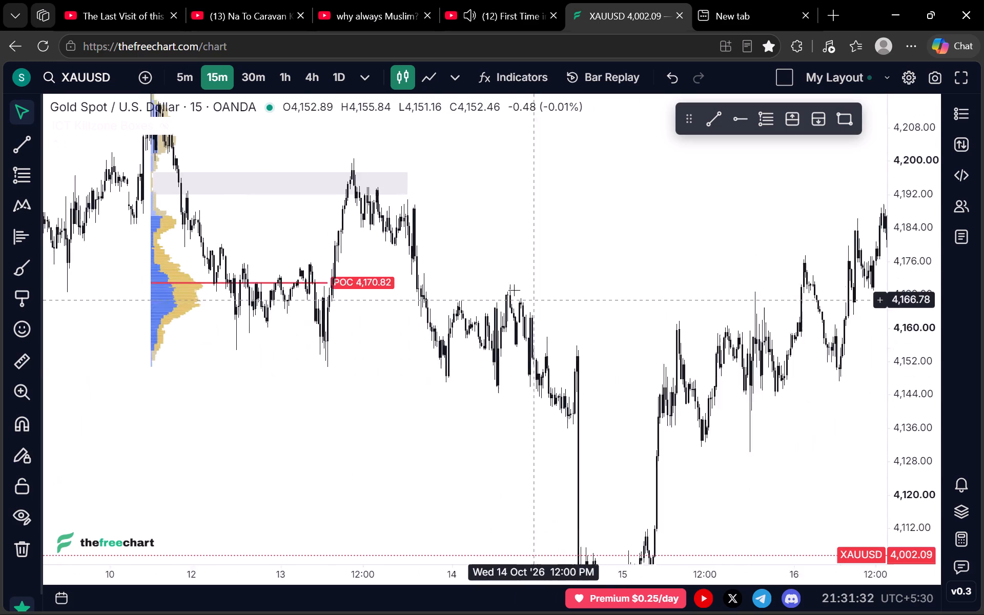
{"action": "left_click_drag", "start_coordinate": [514, 290], "coordinate": [513, 289]}
{"action": "left_click_drag", "start_coordinate": [526, 307], "coordinate": [275, 258]}
{"action": "scroll", "coordinate": [897, 286], "scroll_direction": "down", "scroll_amount": 10}
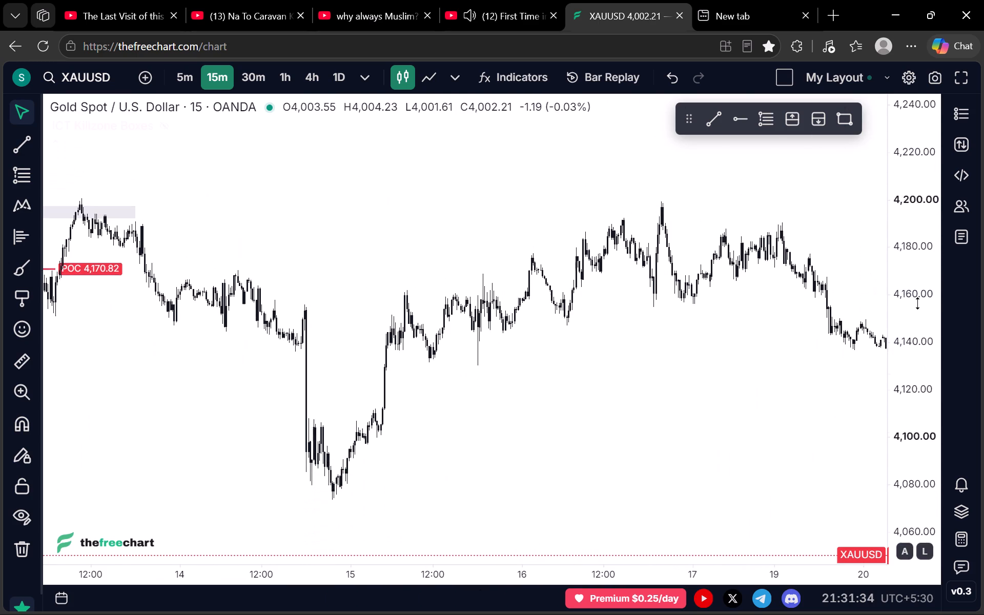
{"action": "scroll", "coordinate": [918, 303], "scroll_direction": "down", "scroll_amount": 10}
{"action": "scroll", "coordinate": [513, 279], "scroll_direction": "up", "scroll_amount": 2}
{"action": "left_click_drag", "start_coordinate": [515, 252], "coordinate": [475, 255]}
{"action": "scroll", "coordinate": [477, 258], "scroll_direction": "up", "scroll_amount": 2}
{"action": "left_click_drag", "start_coordinate": [450, 257], "coordinate": [474, 257]}
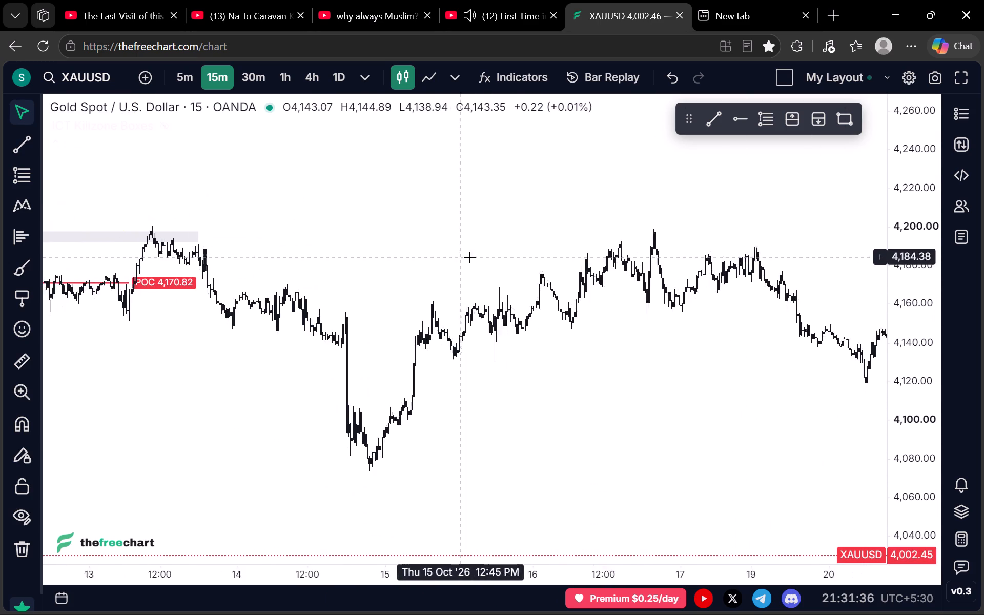
{"action": "left_click_drag", "start_coordinate": [474, 257], "coordinate": [485, 257]}
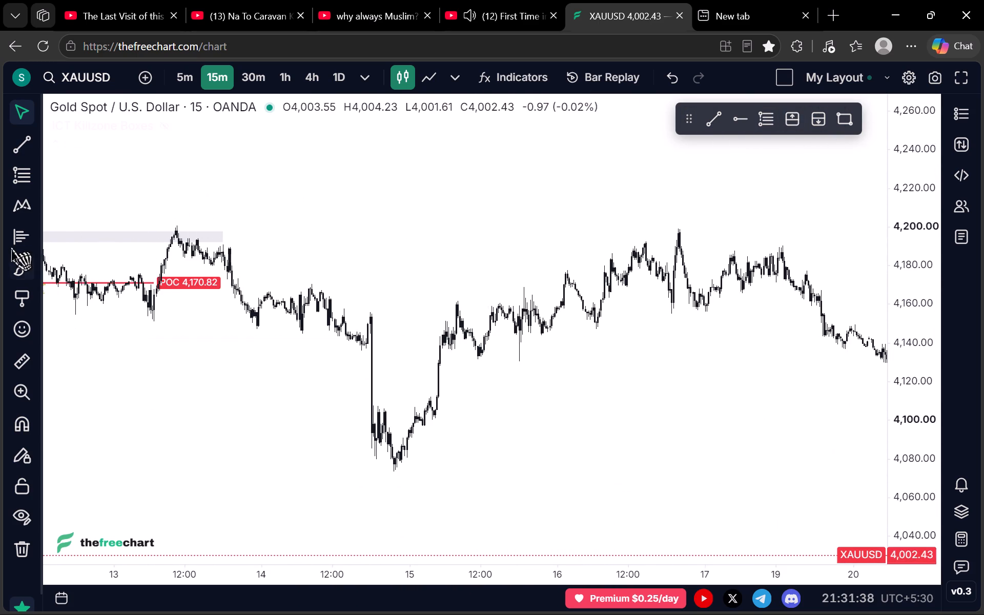
{"action": "left_click", "coordinate": [14, 236]}
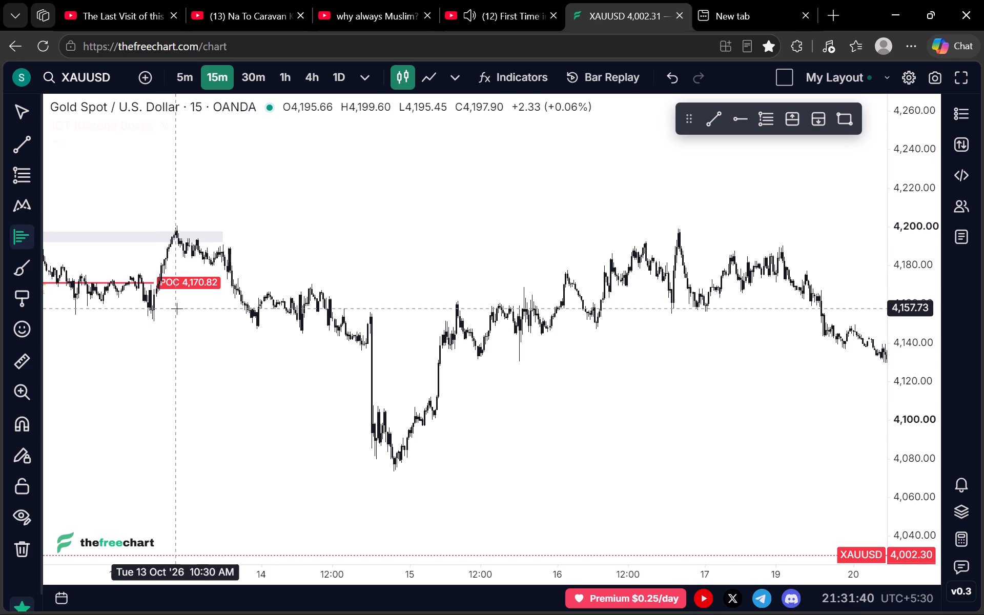
{"action": "left_click", "coordinate": [177, 309]}
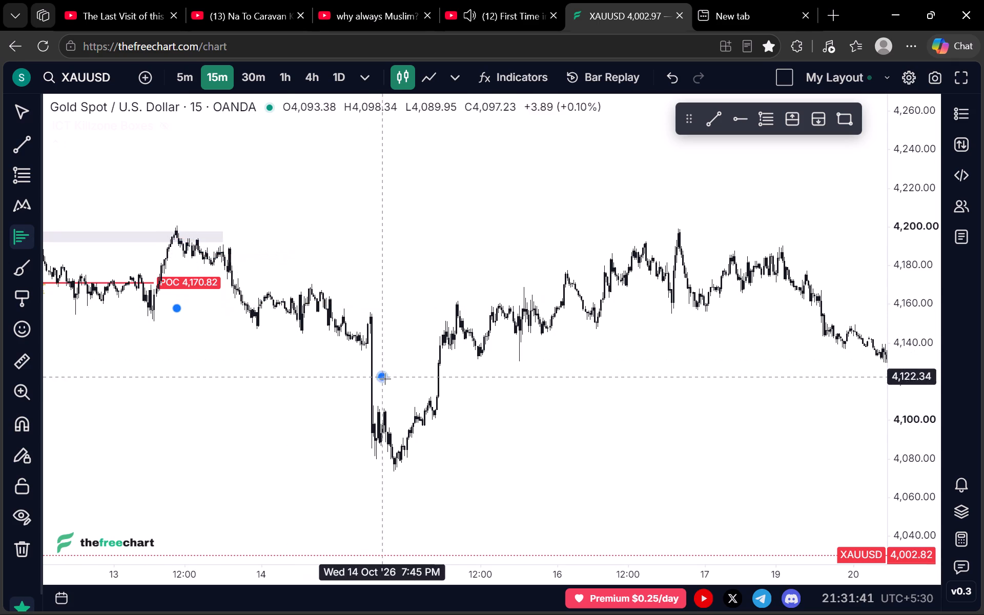
{"action": "left_click", "coordinate": [256, 338]}
Adjust the newest profile to start at about 11:15 AM on 13 October and end at that night's swing low.
{"action": "left_click_drag", "start_coordinate": [338, 295], "coordinate": [597, 386]}
{"action": "scroll", "coordinate": [904, 364], "scroll_direction": "up", "scroll_amount": 20}
{"action": "left_click_drag", "start_coordinate": [471, 401], "coordinate": [532, 358]}
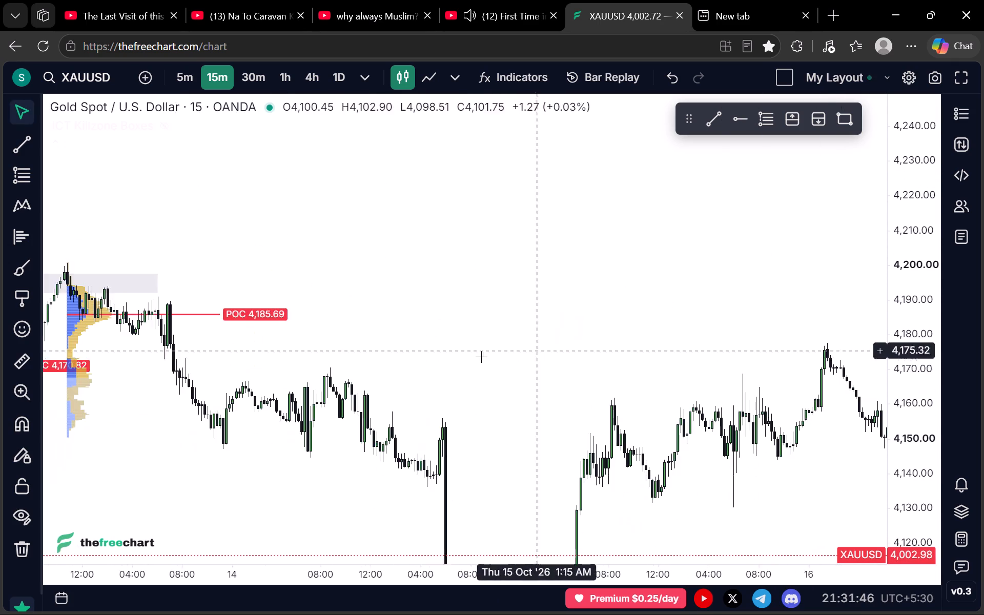
{"action": "scroll", "coordinate": [433, 359], "scroll_direction": "down", "scroll_amount": 3}
{"action": "left_click_drag", "start_coordinate": [291, 409], "coordinate": [261, 428]}
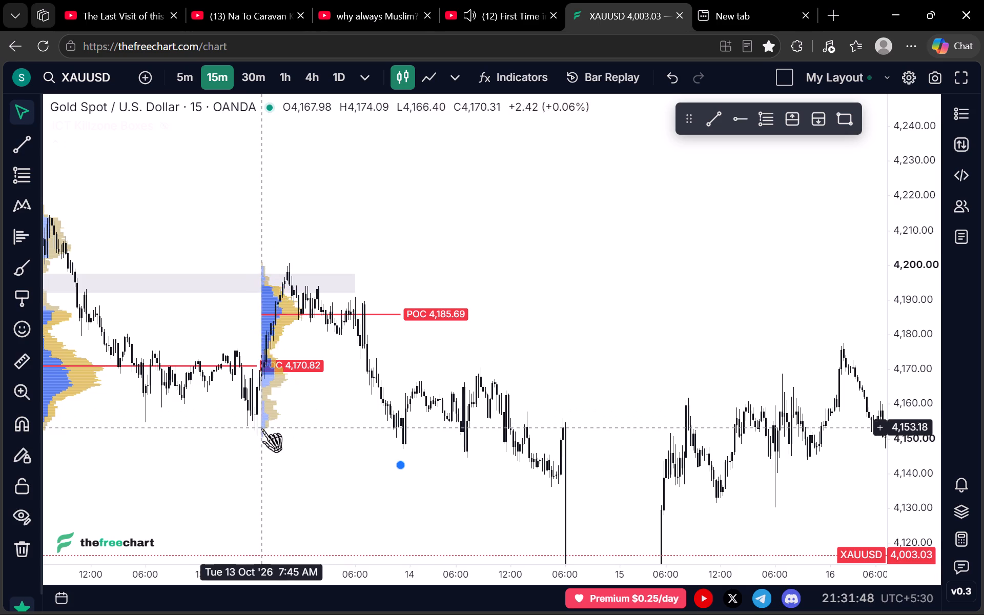
{"action": "left_click_drag", "start_coordinate": [261, 428], "coordinate": [259, 434]}
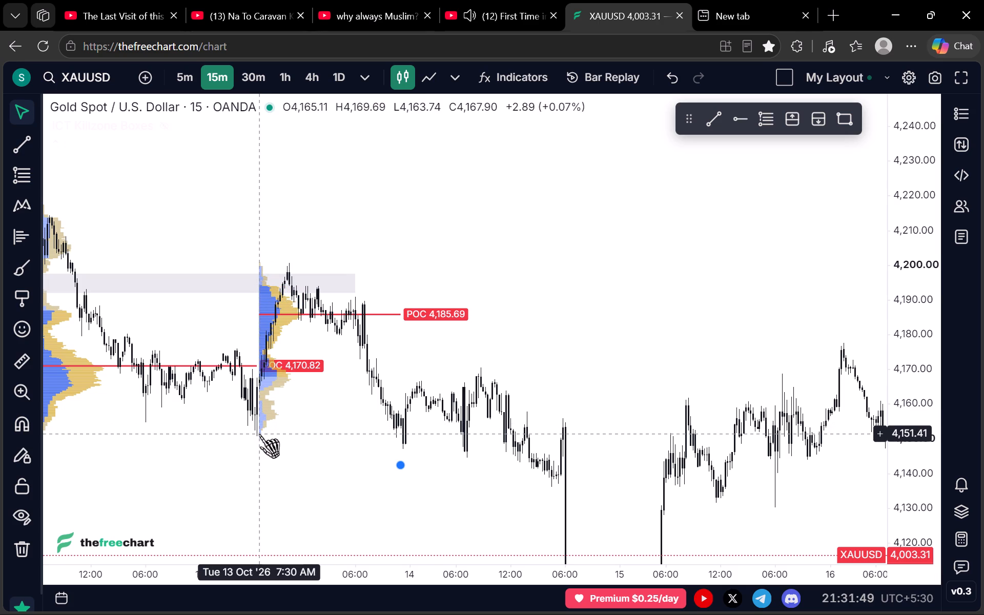
{"action": "left_click_drag", "start_coordinate": [259, 434], "coordinate": [299, 426]}
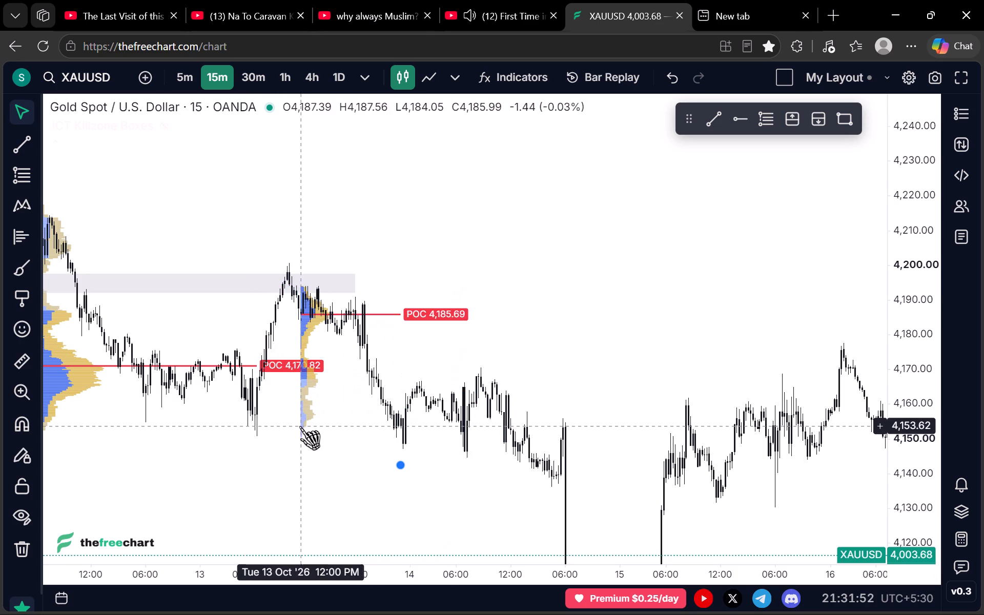
{"action": "left_click_drag", "start_coordinate": [299, 426], "coordinate": [294, 426]}
{"action": "left_click_drag", "start_coordinate": [403, 465], "coordinate": [403, 448]}
Examine the 13 October volume profile and how price moves from there through 22 October on the 15-minute chart.
{"action": "scroll", "coordinate": [306, 359], "scroll_direction": "up", "scroll_amount": 3}
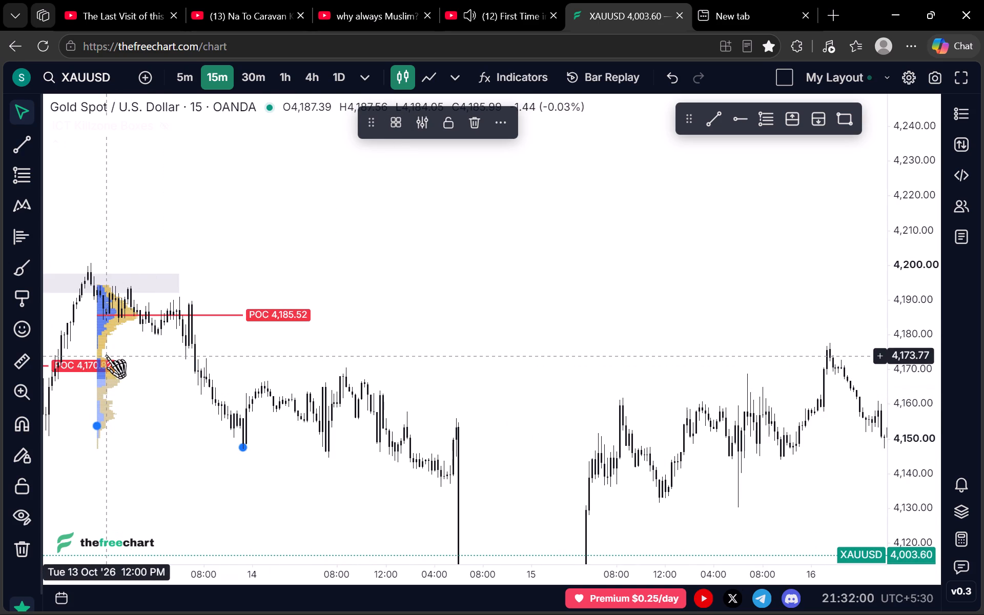
{"action": "left_click_drag", "start_coordinate": [362, 354], "coordinate": [759, 364]}
{"action": "scroll", "coordinate": [887, 365], "scroll_direction": "up", "scroll_amount": 15}
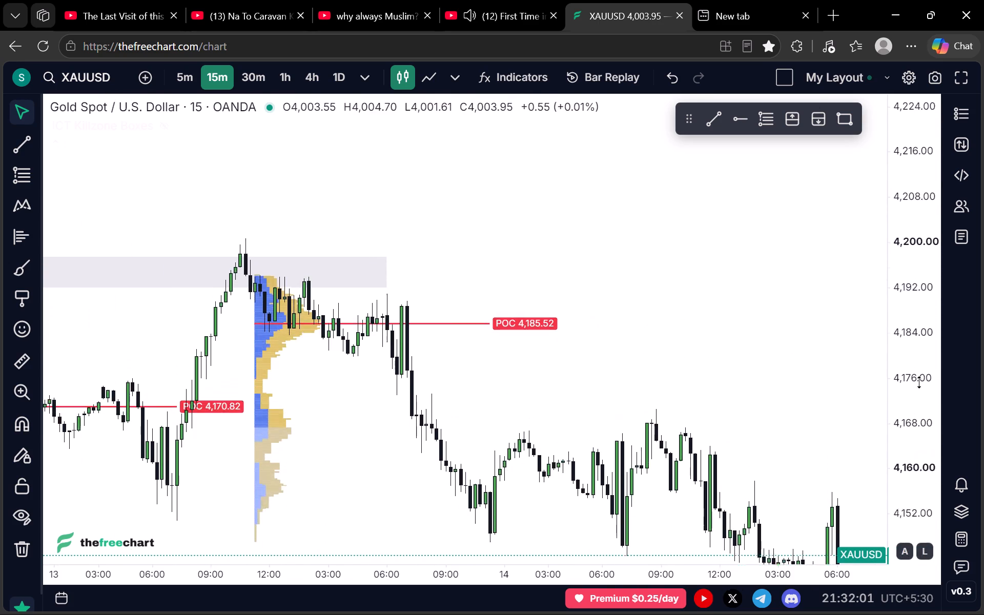
{"action": "scroll", "coordinate": [919, 382], "scroll_direction": "up", "scroll_amount": 6}
{"action": "left_click_drag", "start_coordinate": [579, 406], "coordinate": [647, 361]}
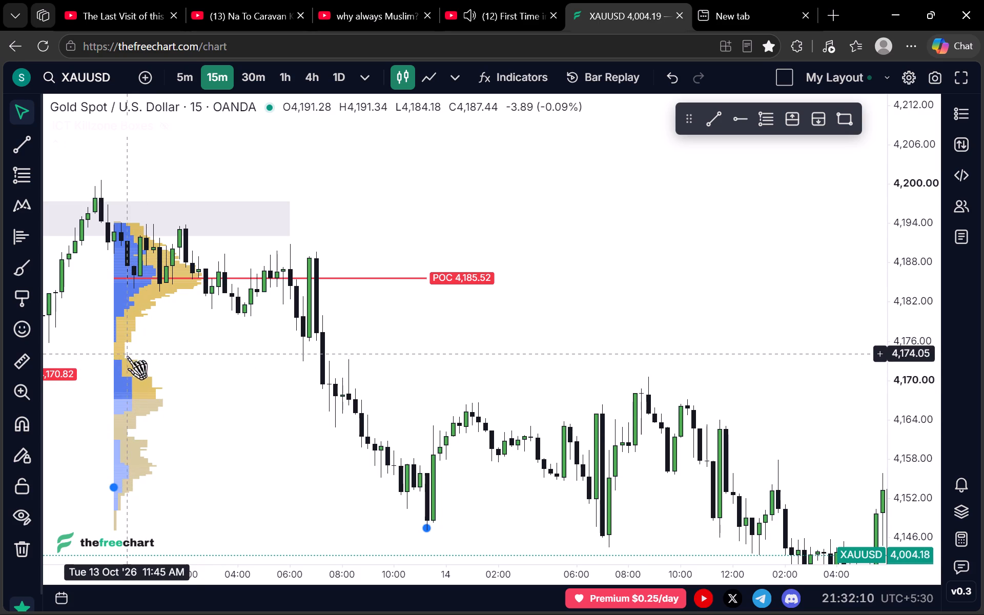
{"action": "scroll", "coordinate": [477, 364], "scroll_direction": "down", "scroll_amount": 3}
{"action": "left_click_drag", "start_coordinate": [632, 379], "coordinate": [374, 262]}
{"action": "scroll", "coordinate": [385, 273], "scroll_direction": "down", "scroll_amount": 3}
{"action": "left_click_drag", "start_coordinate": [726, 333], "coordinate": [527, 228]}
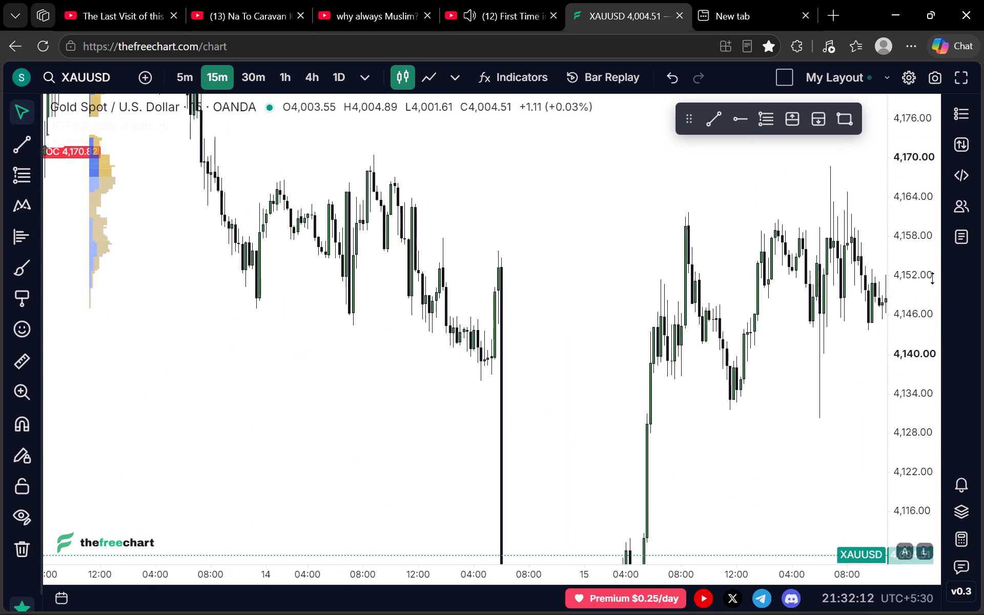
{"action": "scroll", "coordinate": [934, 278], "scroll_direction": "down", "scroll_amount": 14}
{"action": "scroll", "coordinate": [827, 350], "scroll_direction": "up", "scroll_amount": 1}
{"action": "scroll", "coordinate": [507, 277], "scroll_direction": "down", "scroll_amount": 4}
{"action": "left_click_drag", "start_coordinate": [577, 304], "coordinate": [111, 290]}
{"action": "scroll", "coordinate": [351, 315], "scroll_direction": "down", "scroll_amount": 4}
{"action": "left_click_drag", "start_coordinate": [530, 310], "coordinate": [183, 368]}
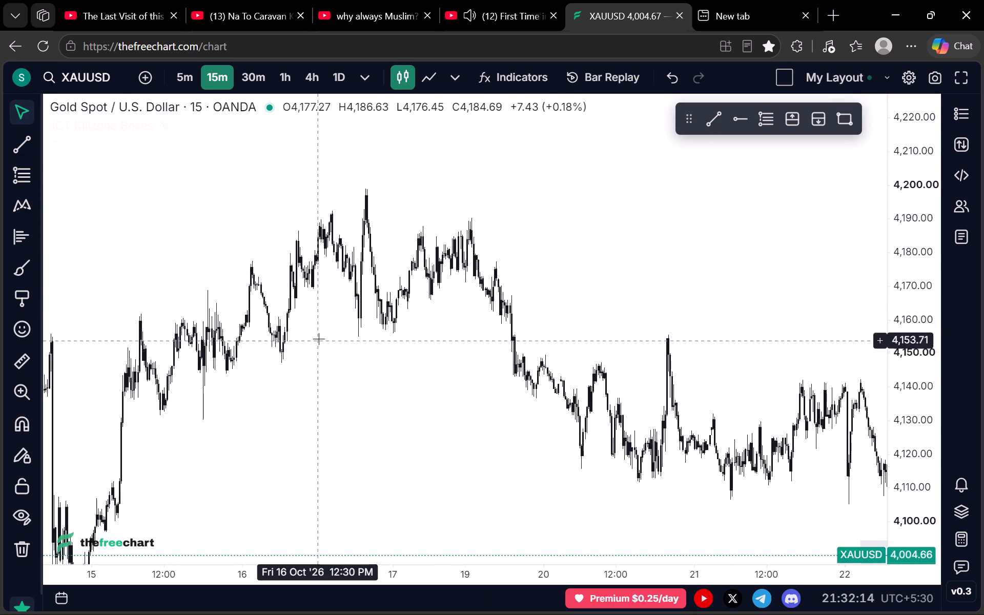
Place a fixed range volume profile from the 16 October evening swing high to the low at 12:00 AM on 17 October.
{"action": "scroll", "coordinate": [319, 337], "scroll_direction": "up", "scroll_amount": 3}
{"action": "left_click_drag", "start_coordinate": [285, 340], "coordinate": [396, 409]}
{"action": "scroll", "coordinate": [358, 403], "scroll_direction": "up", "scroll_amount": 2}
{"action": "left_click_drag", "start_coordinate": [250, 397], "coordinate": [372, 407]}
{"action": "scroll", "coordinate": [361, 379], "scroll_direction": "up", "scroll_amount": 2}
{"action": "left_click_drag", "start_coordinate": [290, 389], "coordinate": [436, 371]}
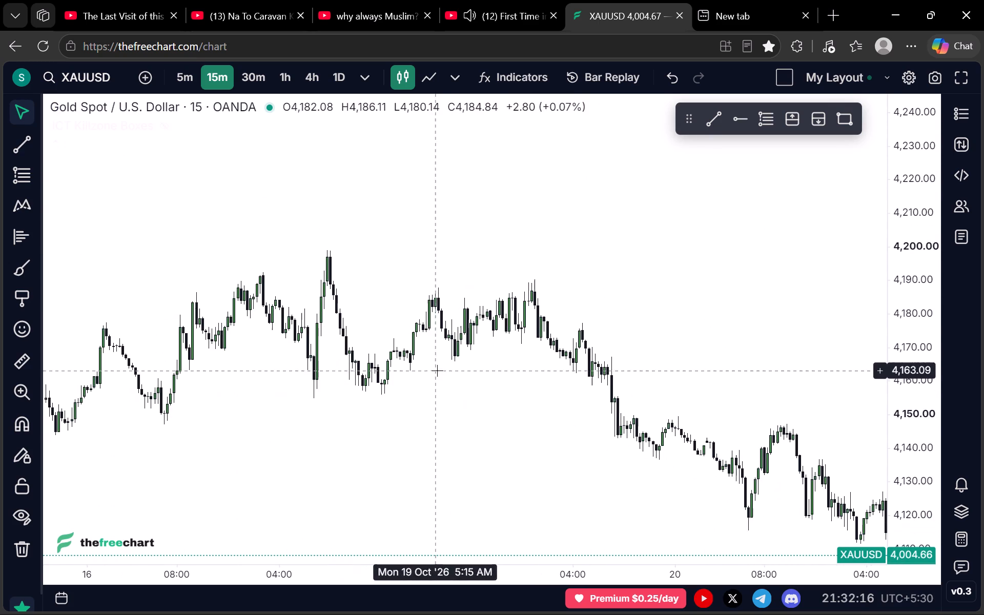
{"action": "left_click", "coordinate": [22, 243]}
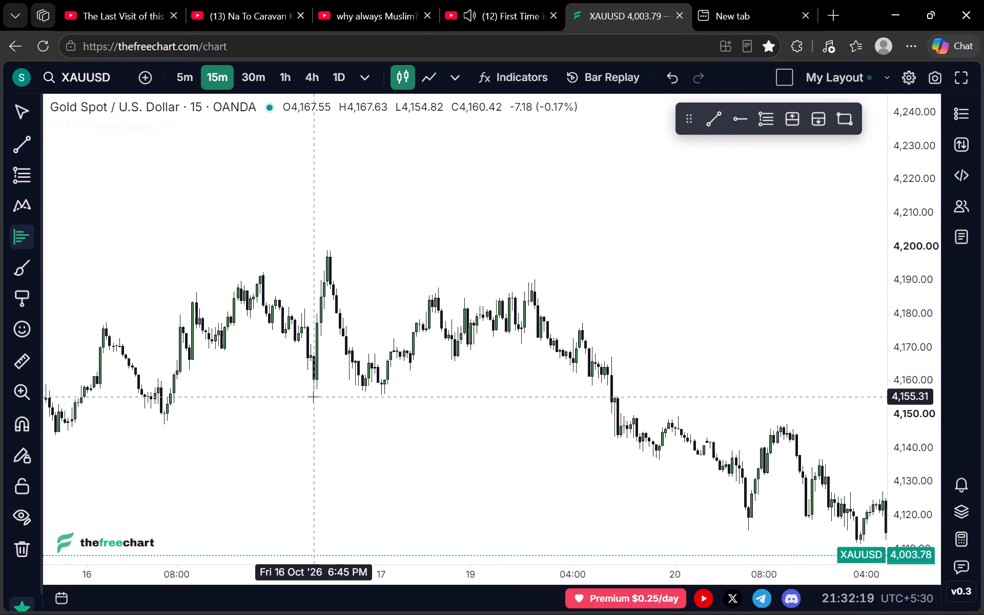
{"action": "left_click", "coordinate": [329, 398]}
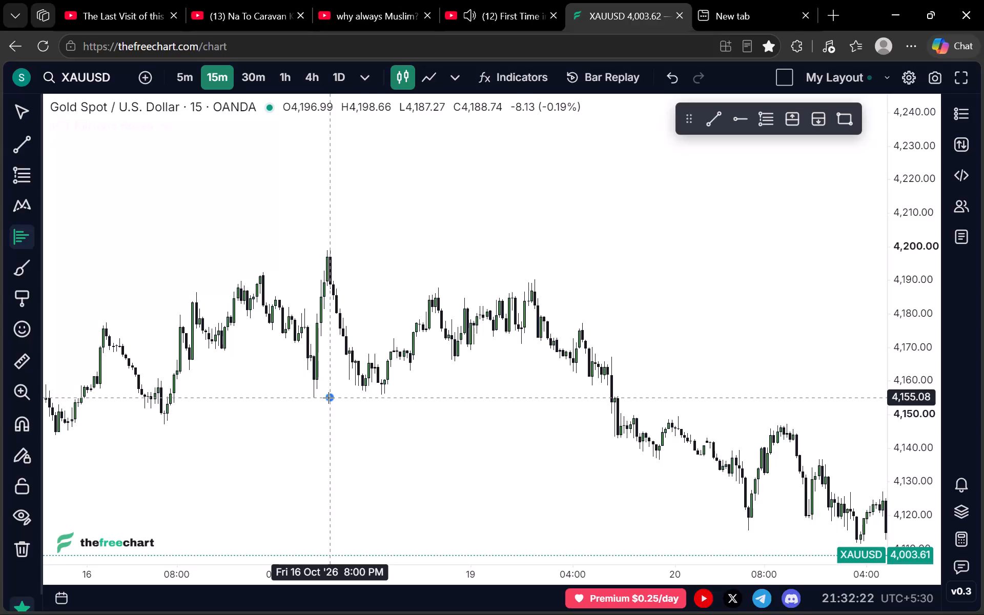
{"action": "left_click", "coordinate": [382, 407]}
Examine price action around the newest profile and the decline that follows it up to 21 October.
{"action": "scroll", "coordinate": [382, 407], "scroll_direction": "up", "scroll_amount": 7}
{"action": "left_click_drag", "start_coordinate": [220, 426], "coordinate": [451, 433]}
{"action": "scroll", "coordinate": [420, 433], "scroll_direction": "up", "scroll_amount": 4}
{"action": "left_click_drag", "start_coordinate": [273, 434], "coordinate": [588, 436]}
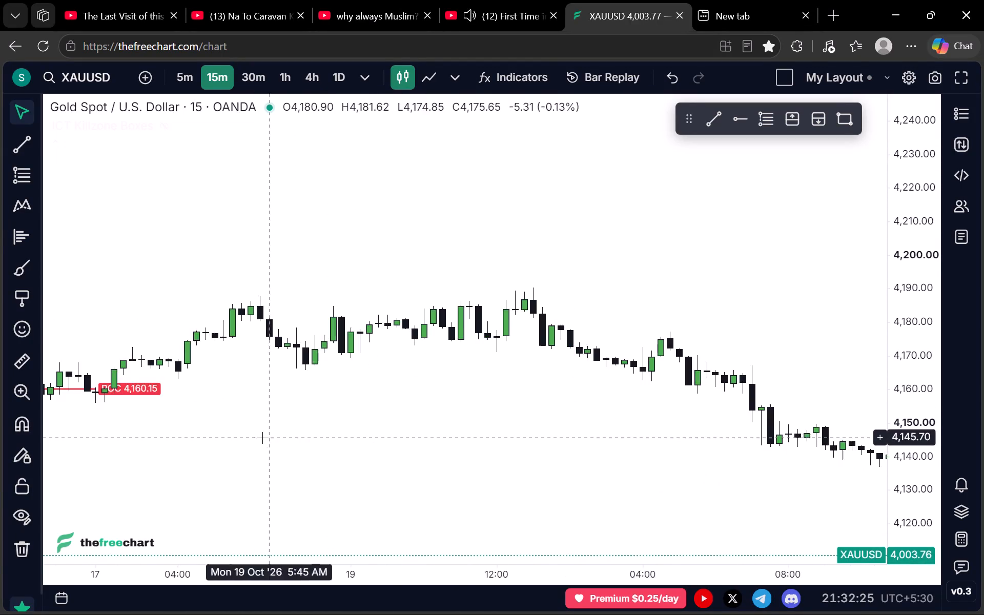
{"action": "left_click_drag", "start_coordinate": [272, 440], "coordinate": [621, 447]}
{"action": "scroll", "coordinate": [311, 320], "scroll_direction": "down", "scroll_amount": 4}
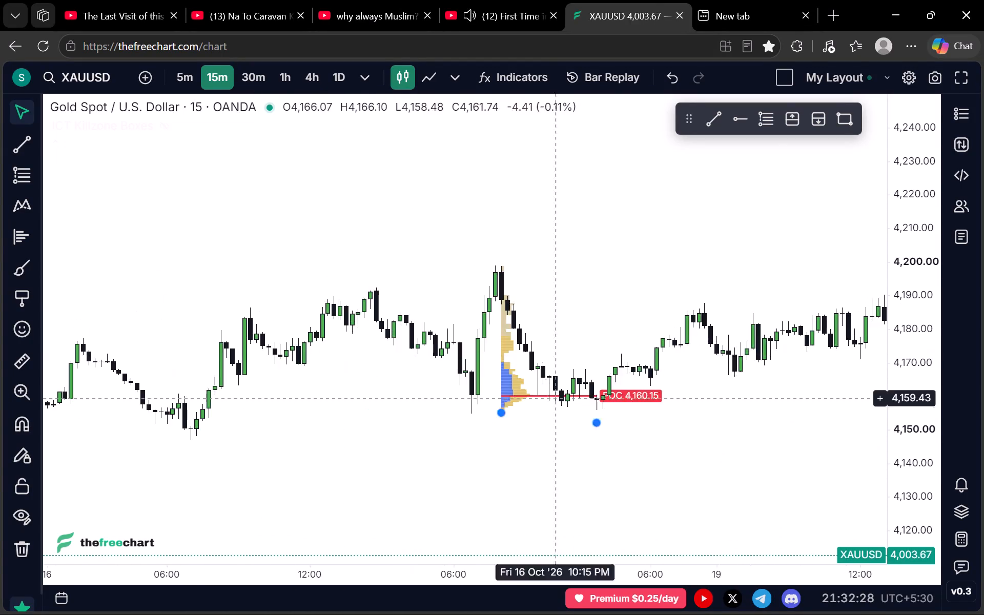
{"action": "scroll", "coordinate": [686, 398], "scroll_direction": "down", "scroll_amount": 4}
{"action": "left_click_drag", "start_coordinate": [761, 396], "coordinate": [219, 418]}
{"action": "scroll", "coordinate": [239, 411], "scroll_direction": "down", "scroll_amount": 3}
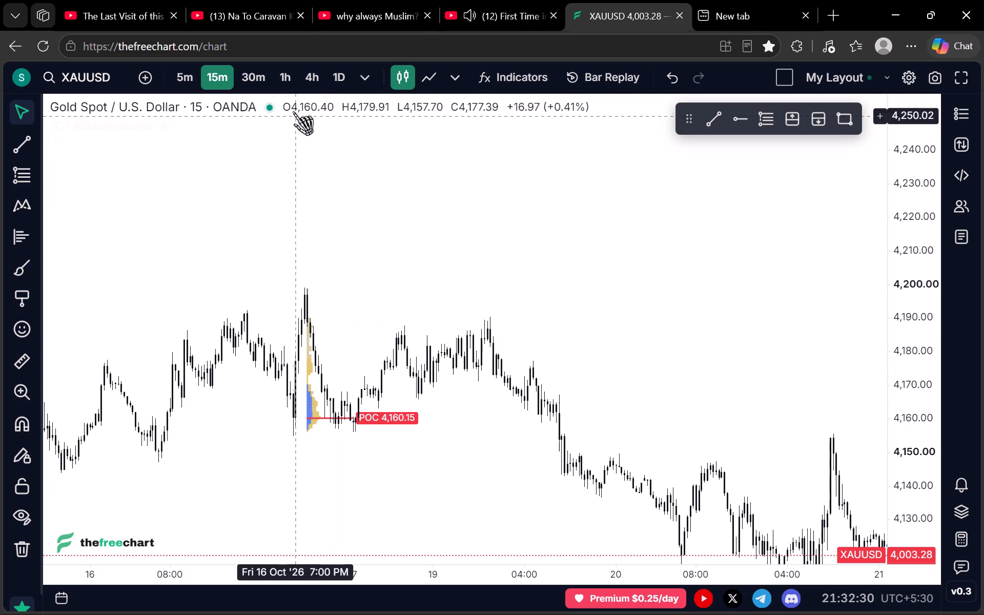
Switch the chart to the 30-minute timeframe.
{"action": "left_click", "coordinate": [261, 77]}
{"action": "scroll", "coordinate": [525, 278], "scroll_direction": "up", "scroll_amount": 5}
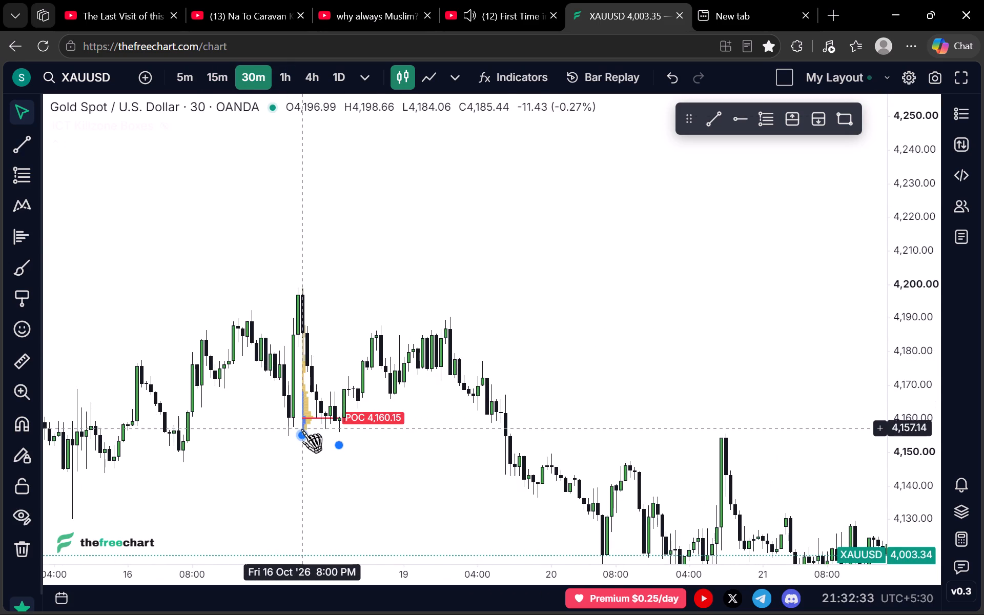
Adjust the newest profile to start at the 16 October evening swing low and end around midday on 19 October.
{"action": "left_click_drag", "start_coordinate": [301, 429], "coordinate": [289, 438]}
{"action": "left_click_drag", "start_coordinate": [340, 441], "coordinate": [315, 433]}
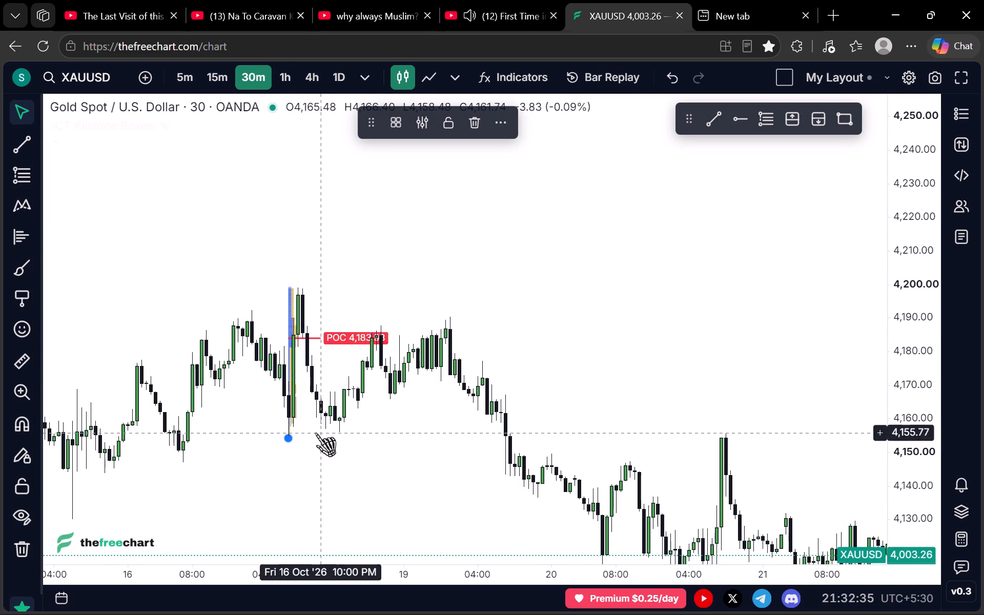
{"action": "left_click_drag", "start_coordinate": [315, 433], "coordinate": [483, 424]}
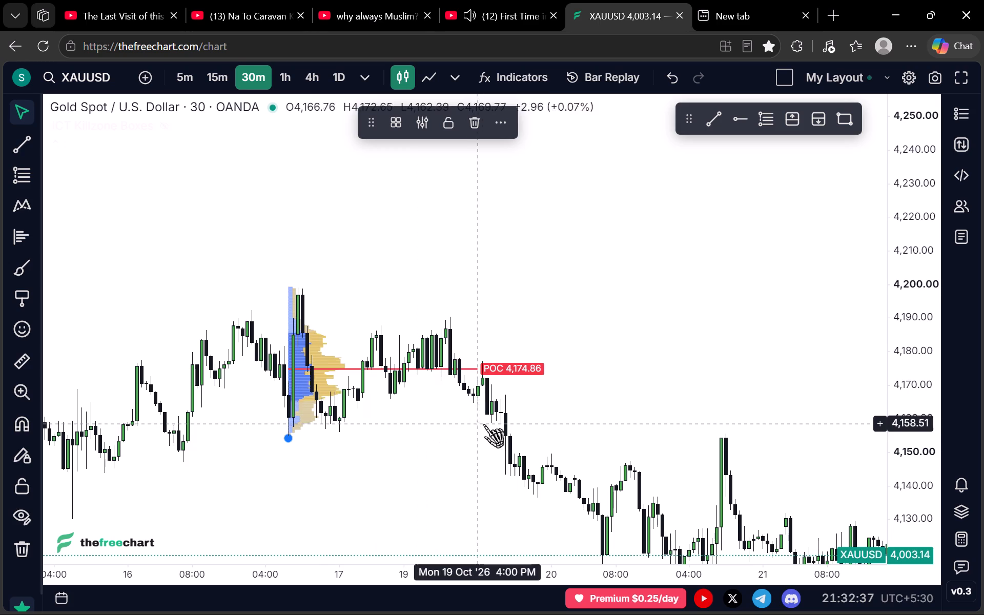
{"action": "left_click_drag", "start_coordinate": [483, 424], "coordinate": [447, 420]}
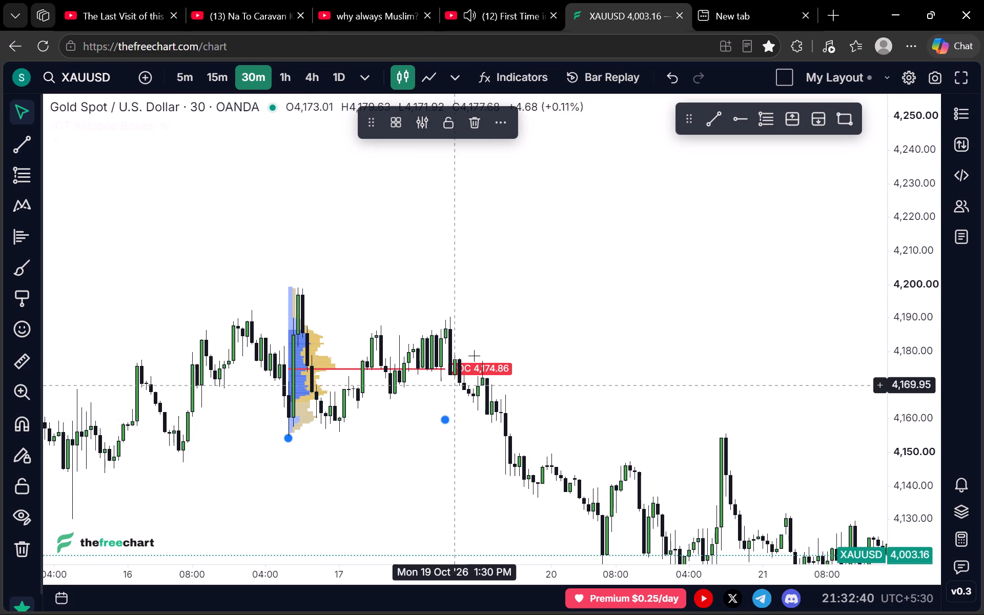
Examine the 30-minute price action from the adjusted profile down through the large shaded zone to the current candles.
{"action": "scroll", "coordinate": [485, 358], "scroll_direction": "down", "scroll_amount": 3}
{"action": "left_click_drag", "start_coordinate": [628, 341], "coordinate": [491, 294]}
{"action": "scroll", "coordinate": [530, 290], "scroll_direction": "down", "scroll_amount": 6}
{"action": "left_click_drag", "start_coordinate": [713, 306], "coordinate": [321, 209]}
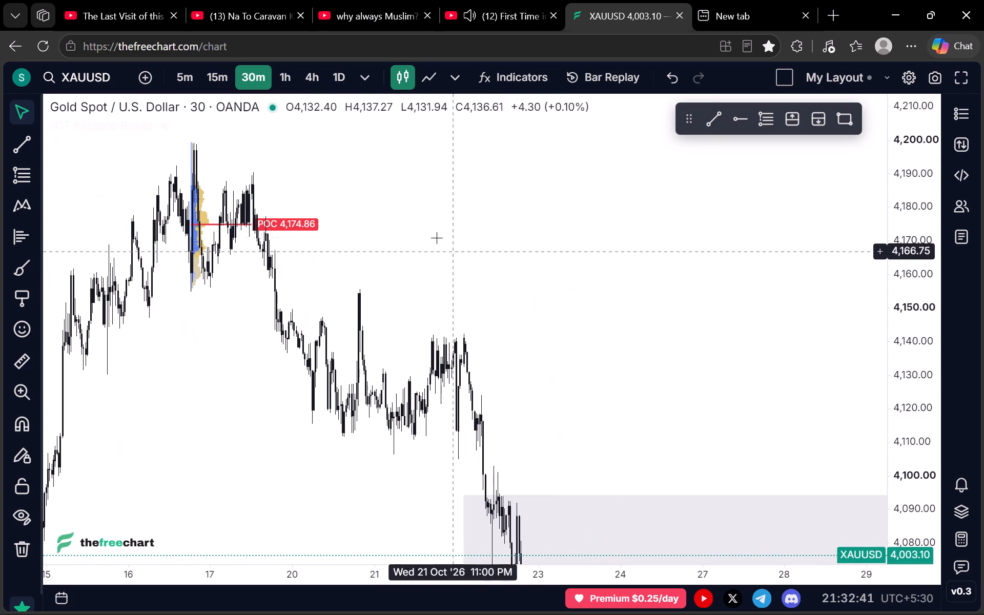
{"action": "scroll", "coordinate": [422, 322], "scroll_direction": "up", "scroll_amount": 3}
{"action": "left_click_drag", "start_coordinate": [408, 302], "coordinate": [499, 241]}
{"action": "scroll", "coordinate": [604, 327], "scroll_direction": "up", "scroll_amount": 3}
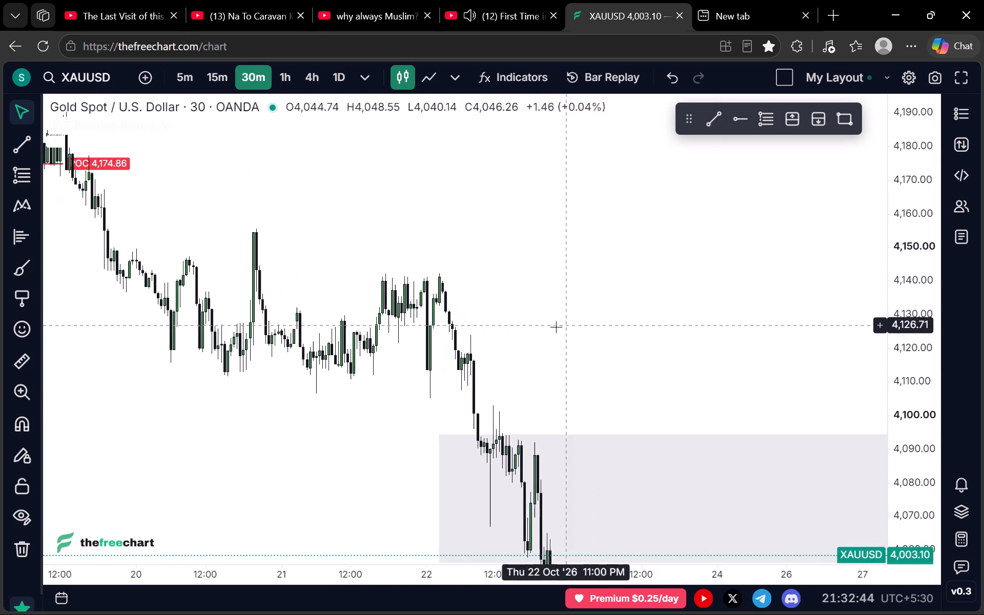
{"action": "scroll", "coordinate": [468, 323], "scroll_direction": "down", "scroll_amount": 5}
{"action": "scroll", "coordinate": [530, 322], "scroll_direction": "up", "scroll_amount": 3}
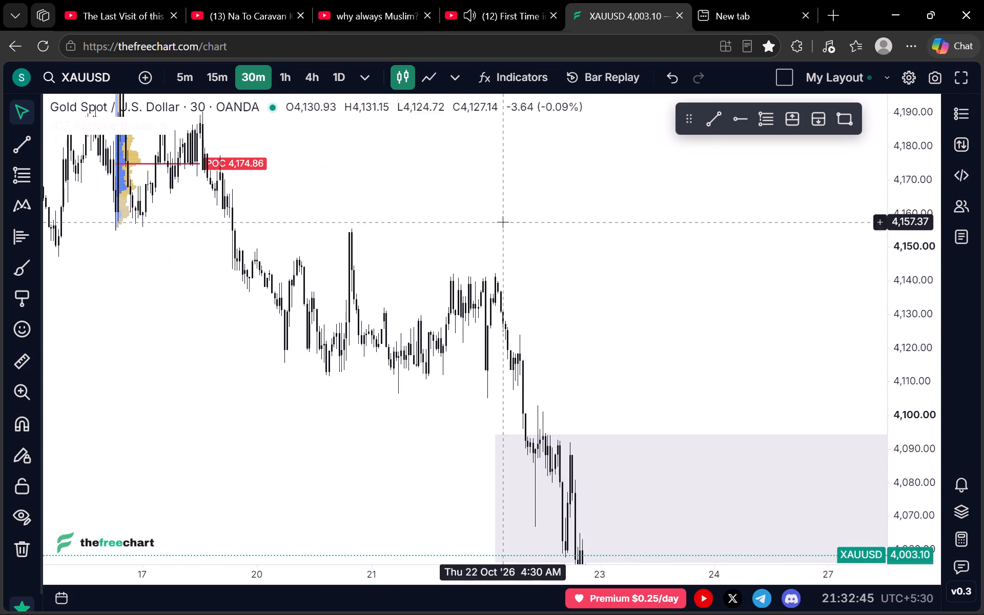
{"action": "scroll", "coordinate": [638, 311], "scroll_direction": "down", "scroll_amount": 4}
{"action": "left_click_drag", "start_coordinate": [693, 340], "coordinate": [470, 190]}
{"action": "scroll", "coordinate": [894, 284], "scroll_direction": "down", "scroll_amount": 20}
{"action": "scroll", "coordinate": [894, 284], "scroll_direction": "down", "scroll_amount": 1}
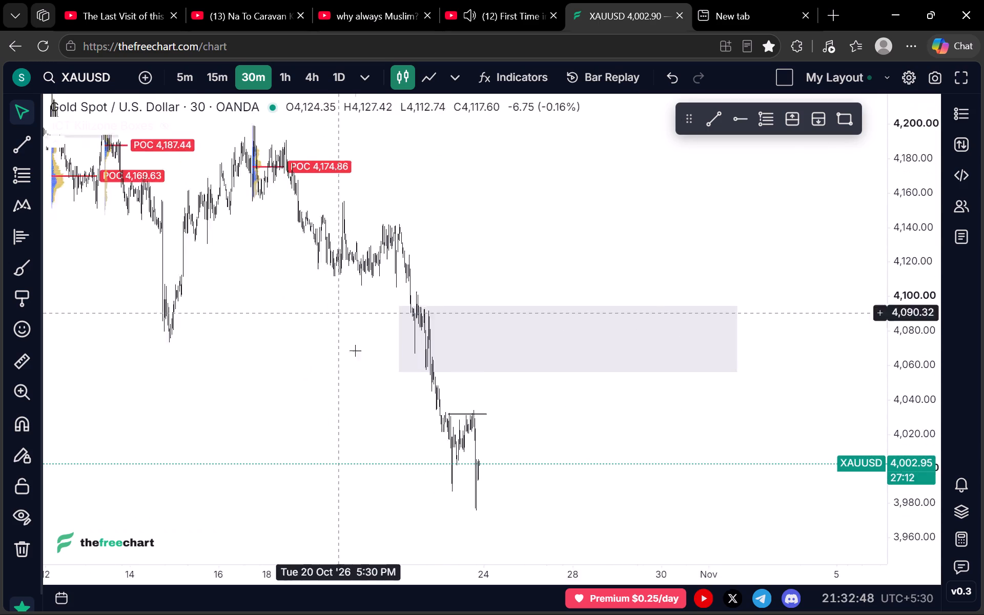
{"action": "left_click_drag", "start_coordinate": [389, 387], "coordinate": [374, 302]}
{"action": "scroll", "coordinate": [402, 322], "scroll_direction": "up", "scroll_amount": 9}
{"action": "scroll", "coordinate": [305, 269], "scroll_direction": "up", "scroll_amount": 3}
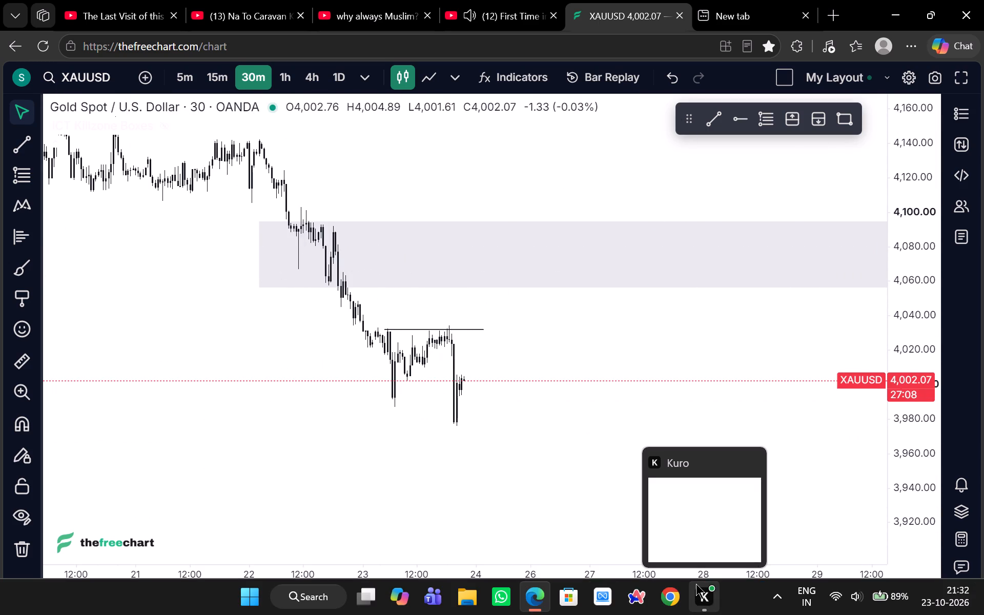
{"action": "scroll", "coordinate": [400, 366], "scroll_direction": "down", "scroll_amount": 2}
{"action": "left_click_drag", "start_coordinate": [244, 276], "coordinate": [301, 354]}
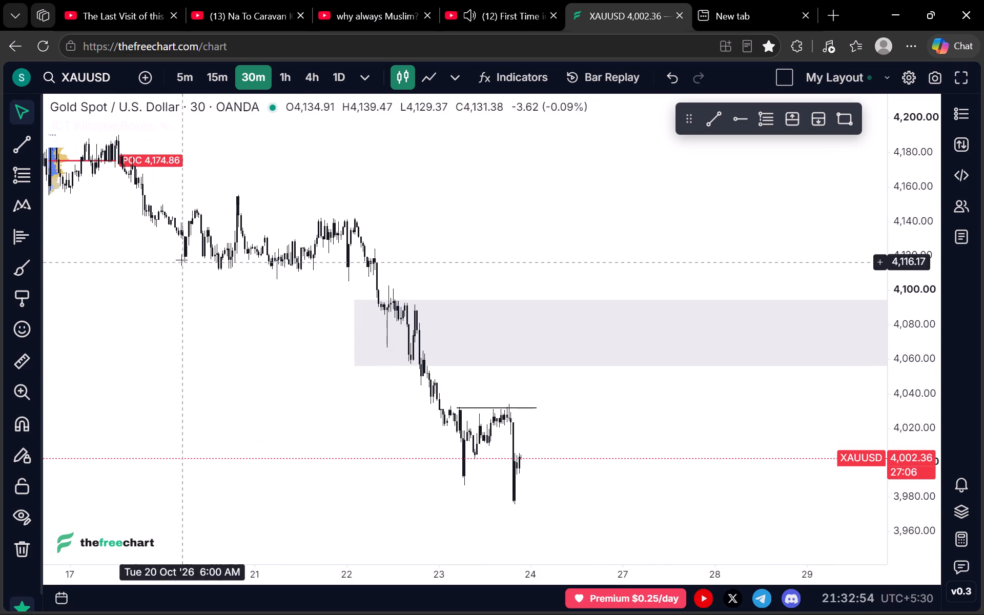
{"action": "left_click_drag", "start_coordinate": [180, 258], "coordinate": [238, 286]}
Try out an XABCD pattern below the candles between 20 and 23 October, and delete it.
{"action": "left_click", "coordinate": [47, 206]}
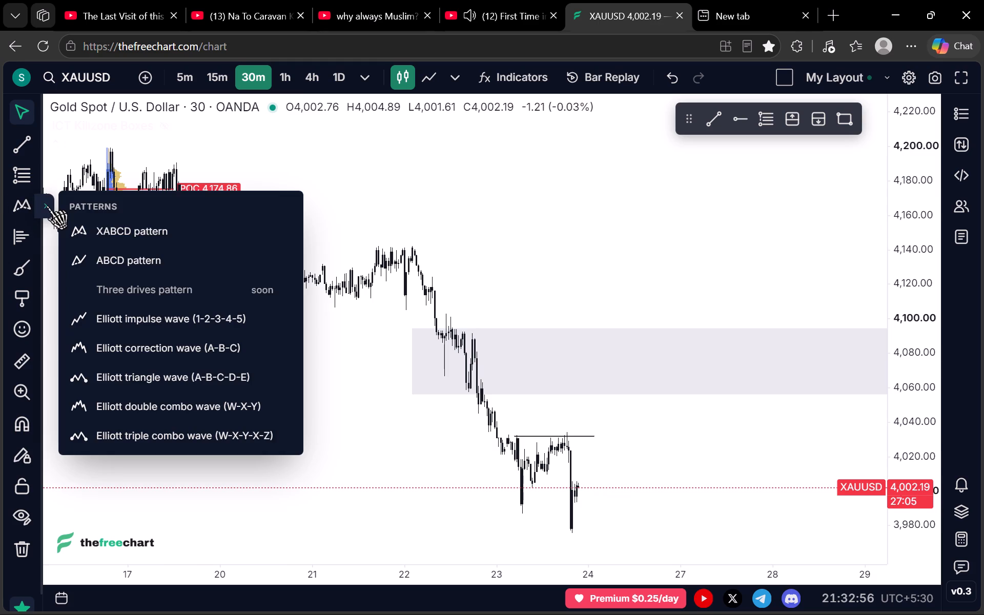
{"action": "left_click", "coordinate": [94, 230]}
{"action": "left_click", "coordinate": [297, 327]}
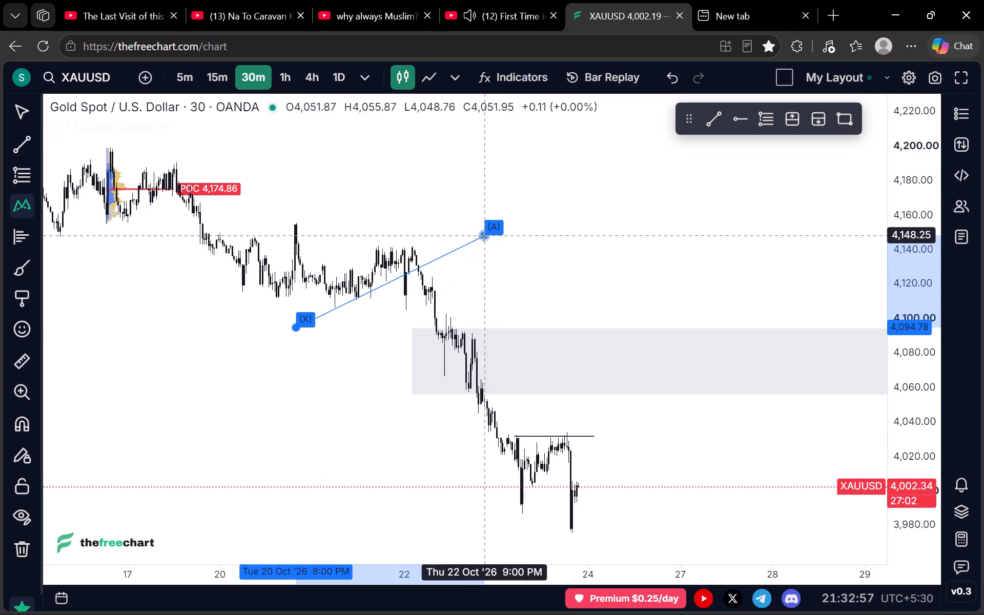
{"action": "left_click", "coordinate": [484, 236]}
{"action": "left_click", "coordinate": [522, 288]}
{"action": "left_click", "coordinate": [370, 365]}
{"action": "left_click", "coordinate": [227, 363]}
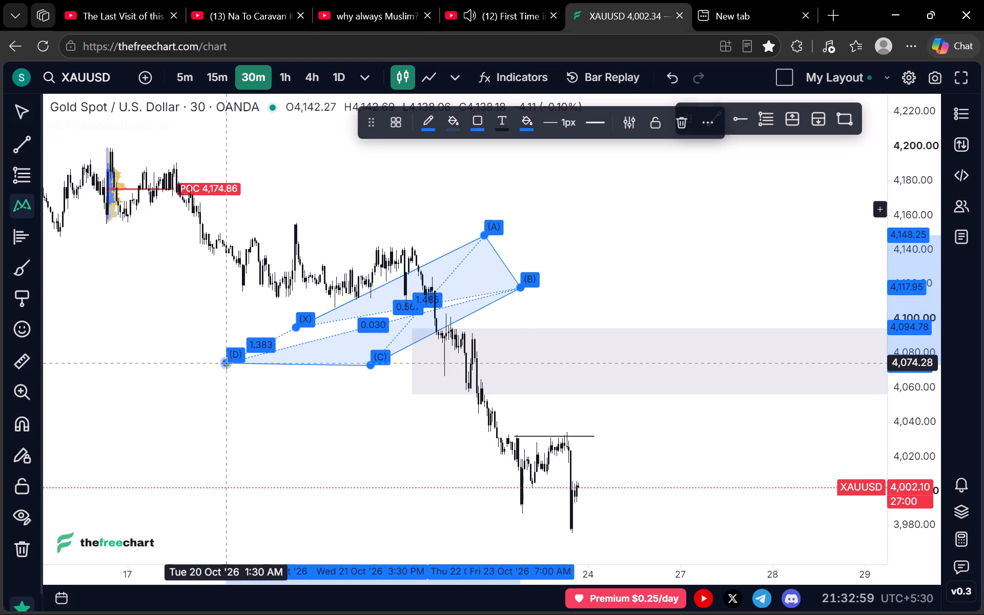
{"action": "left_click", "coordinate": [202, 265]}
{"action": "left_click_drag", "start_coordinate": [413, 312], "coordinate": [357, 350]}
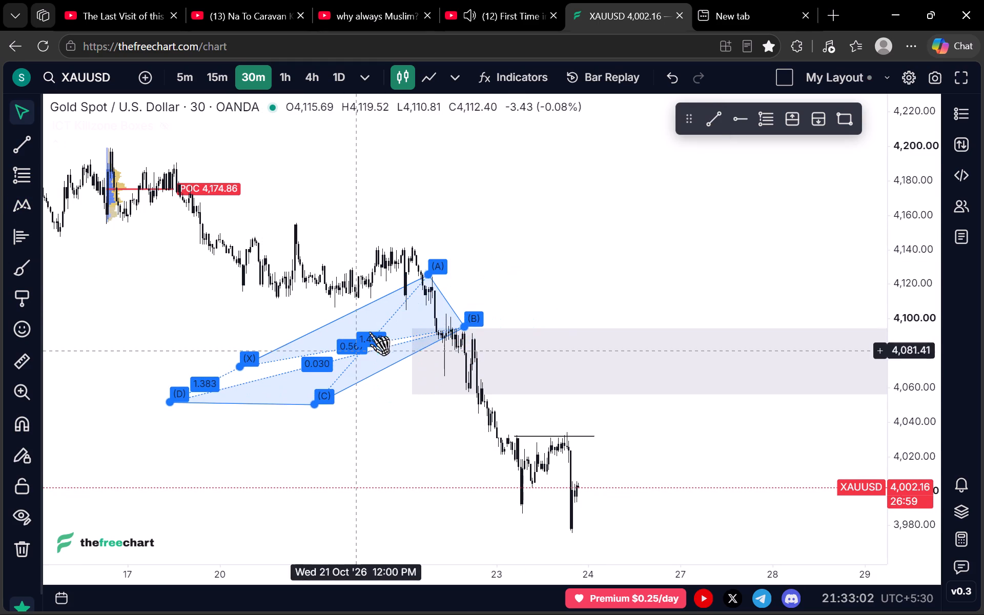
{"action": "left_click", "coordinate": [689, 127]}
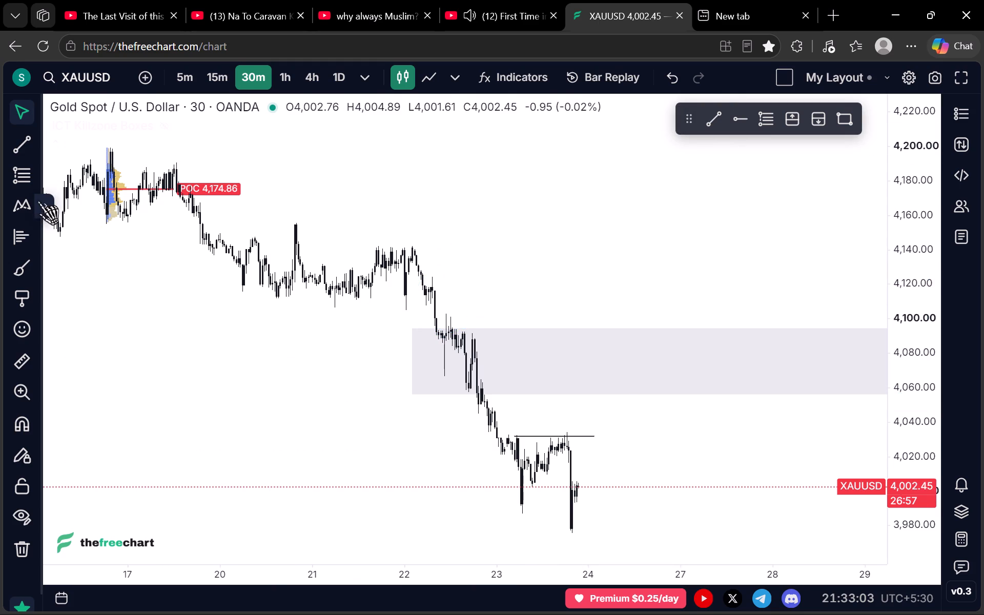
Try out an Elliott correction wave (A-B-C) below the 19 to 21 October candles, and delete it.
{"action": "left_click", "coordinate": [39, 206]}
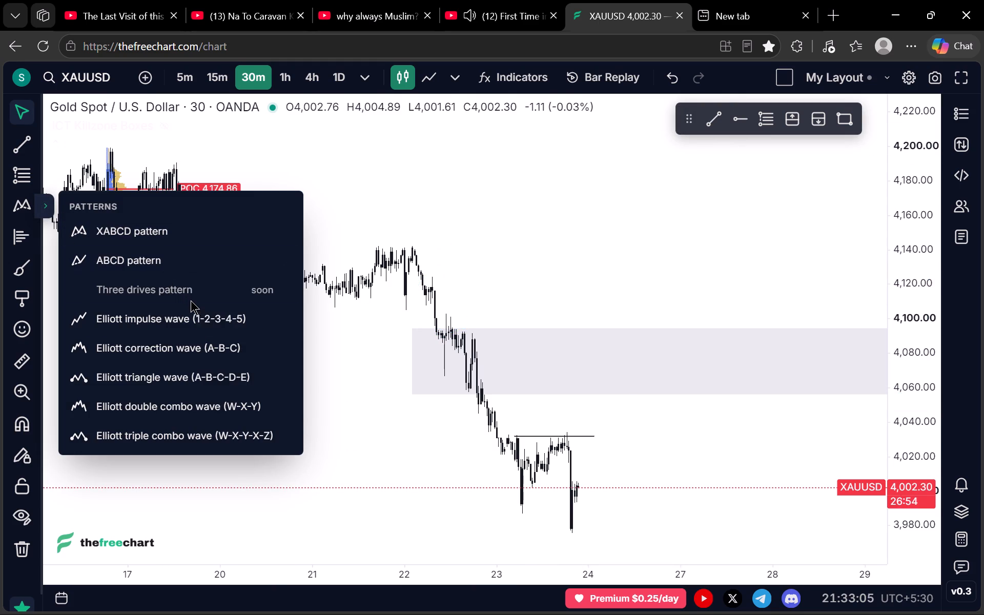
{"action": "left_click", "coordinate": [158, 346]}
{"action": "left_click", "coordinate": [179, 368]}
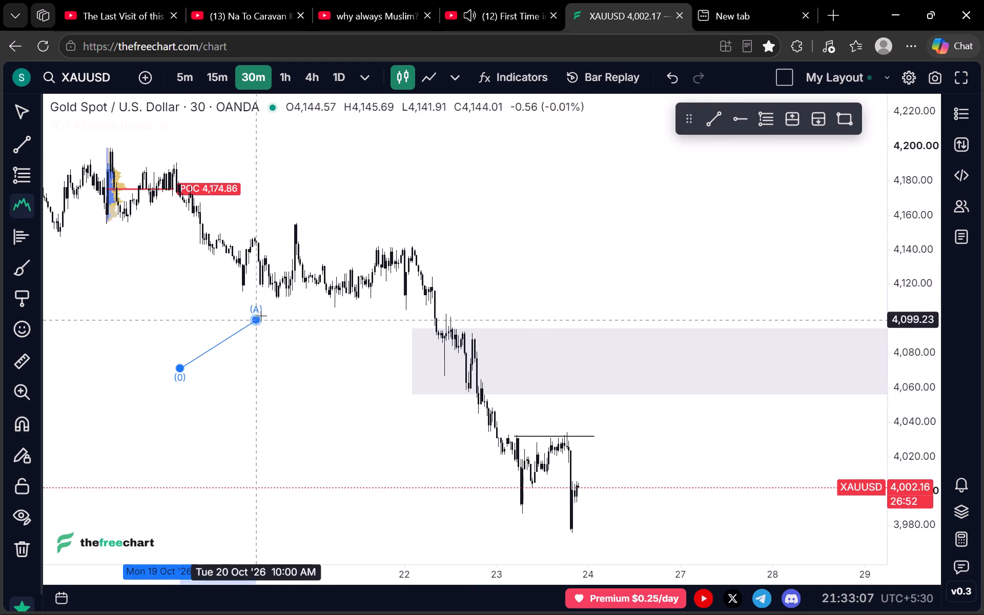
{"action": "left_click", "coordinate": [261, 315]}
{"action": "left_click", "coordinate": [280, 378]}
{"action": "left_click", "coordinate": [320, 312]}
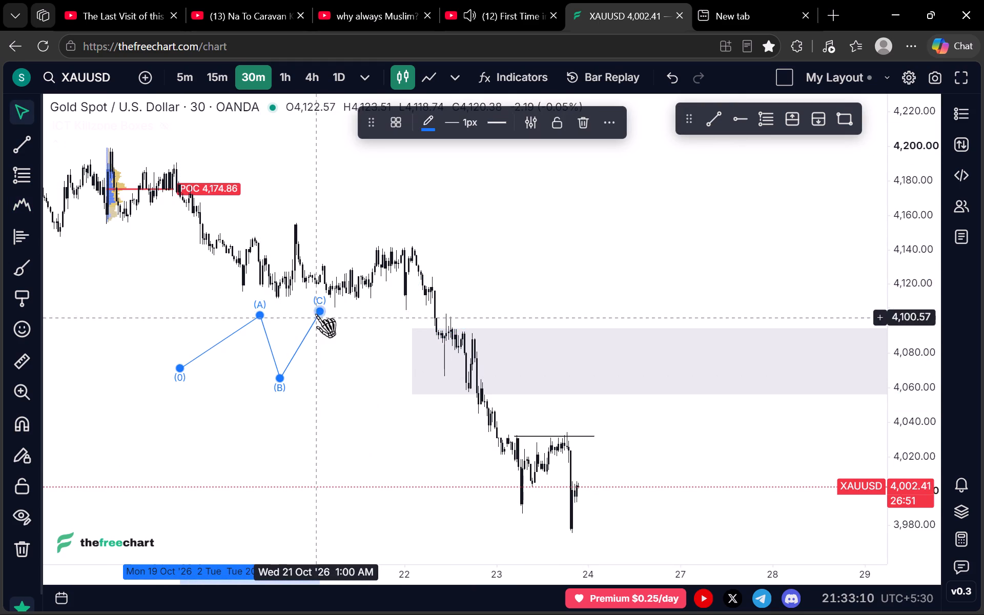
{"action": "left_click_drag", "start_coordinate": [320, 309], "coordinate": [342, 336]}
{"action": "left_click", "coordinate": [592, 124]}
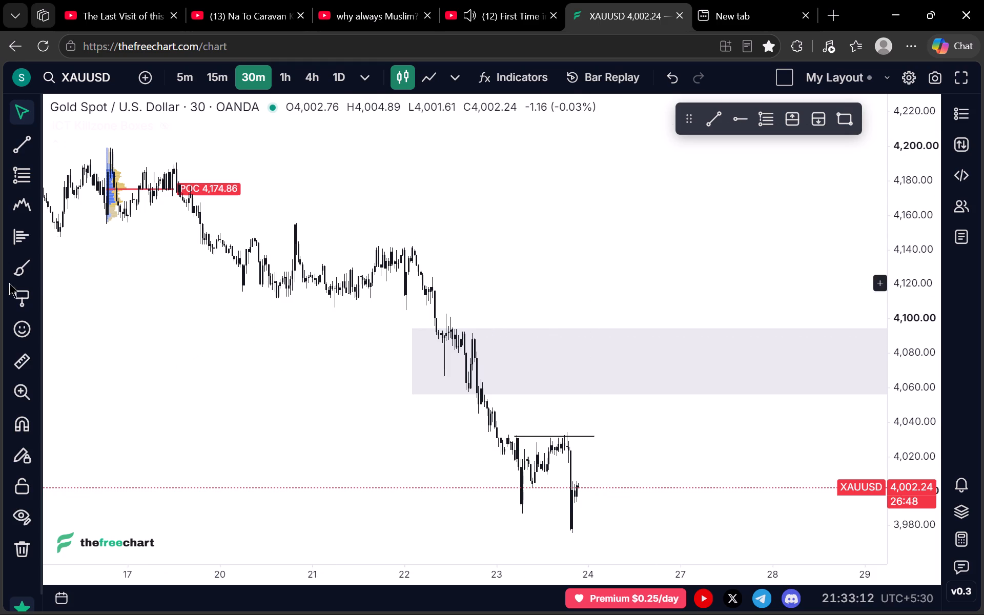
Draw an Elliott triple combo wave (W-X-Y-X-Z) below the candles from 19 to 21 October, between about 4,018 and 4,062.
{"action": "left_click", "coordinate": [41, 205]}
{"action": "scroll", "coordinate": [159, 389], "scroll_direction": "down", "scroll_amount": 2}
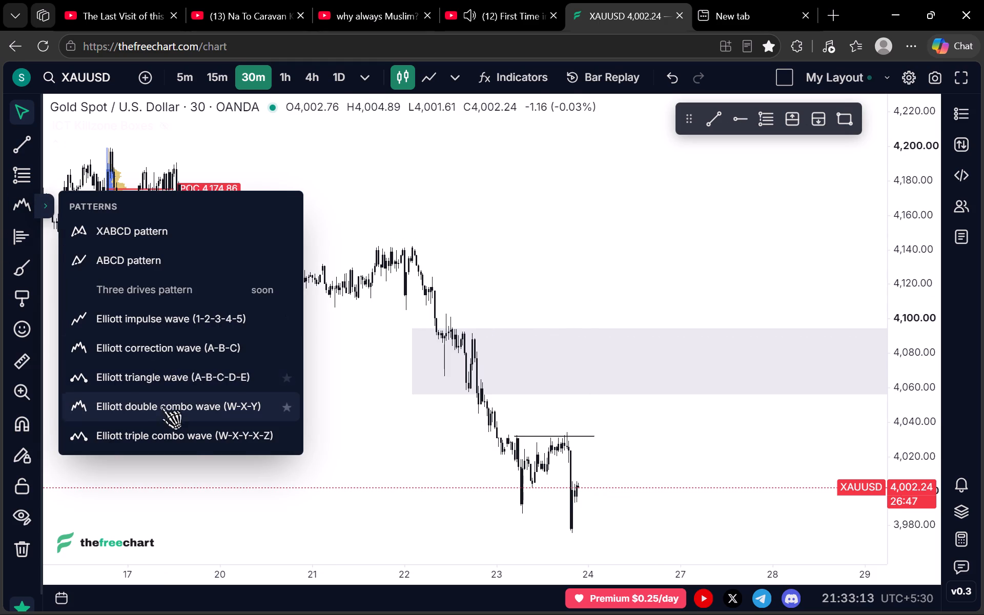
{"action": "left_click", "coordinate": [160, 434]}
{"action": "left_click", "coordinate": [183, 459]}
{"action": "left_click", "coordinate": [190, 401]}
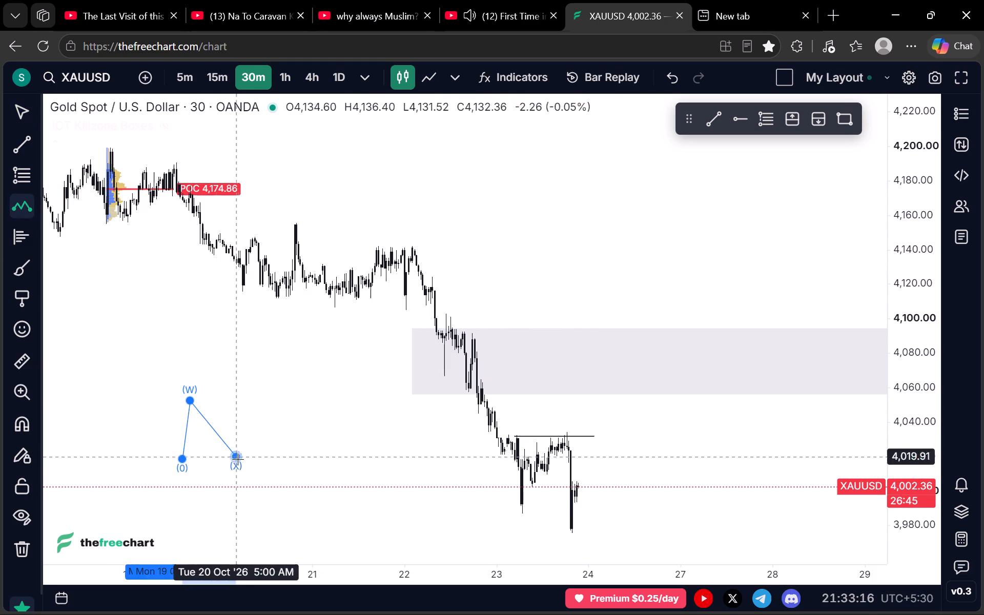
{"action": "left_click", "coordinate": [238, 460]}
{"action": "left_click", "coordinate": [249, 391]}
{"action": "left_click", "coordinate": [302, 440]}
{"action": "left_click", "coordinate": [319, 382]}
{"action": "left_click", "coordinate": [359, 420]}
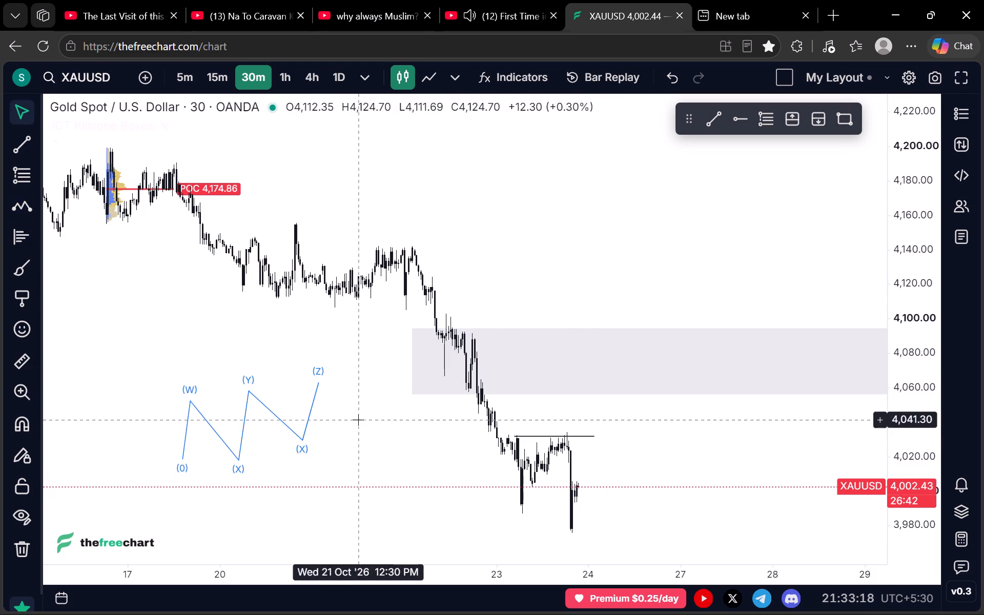
Move the triple combo wave's final Z point to 8:00 AM on 21 October at about 4,067.
{"action": "left_click_drag", "start_coordinate": [319, 380], "coordinate": [590, 215]}
{"action": "left_click_drag", "start_coordinate": [590, 215], "coordinate": [76, 263]}
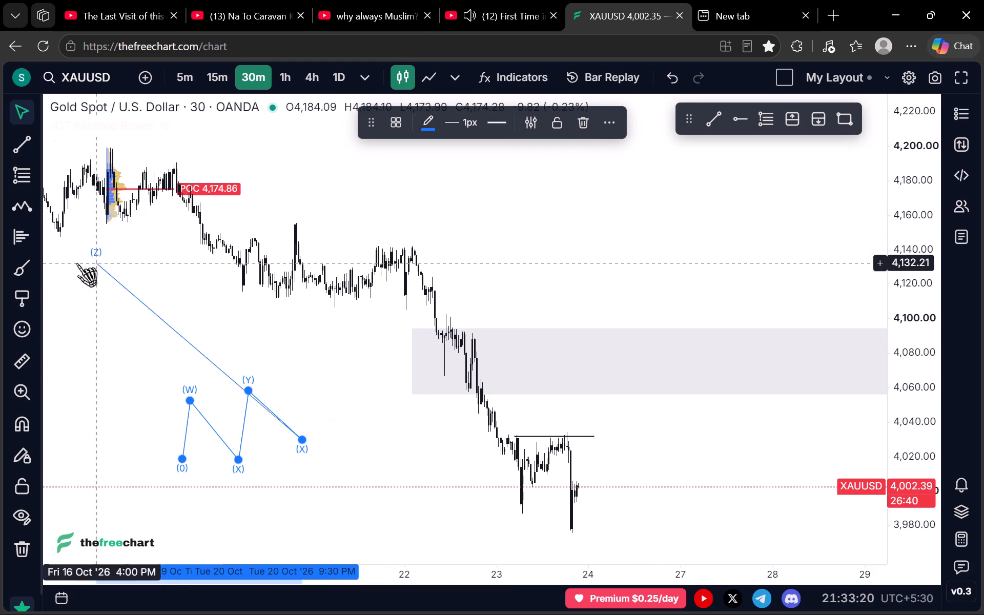
{"action": "left_click_drag", "start_coordinate": [76, 263], "coordinate": [341, 375]}
{"action": "left_click", "coordinate": [42, 547]}
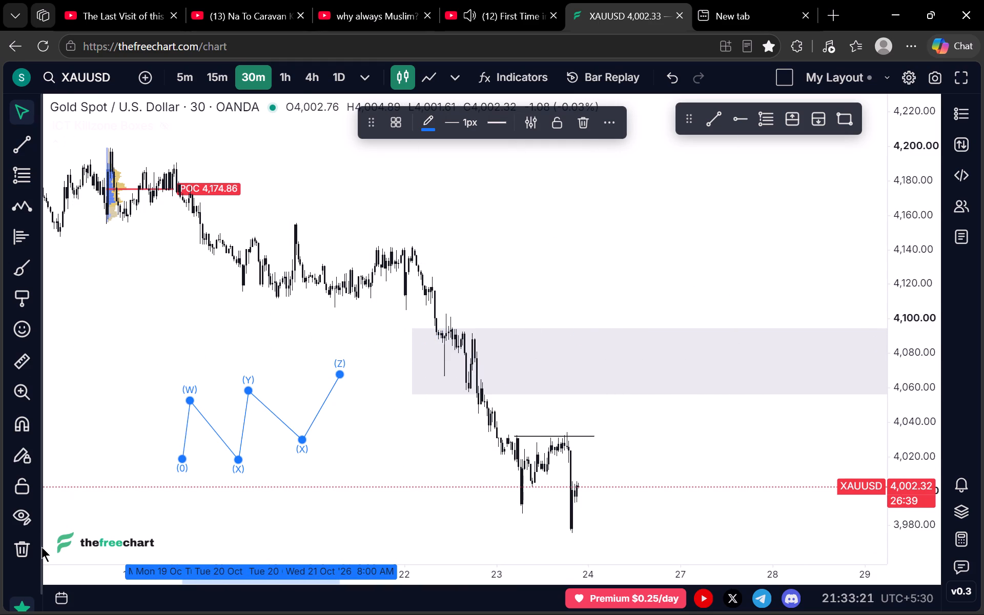
Remove all drawings from the XAUUSD chart, including the triple combo wave, volume profile and shaded zone.
{"action": "left_click", "coordinate": [34, 547]}
{"action": "left_click", "coordinate": [100, 532]}
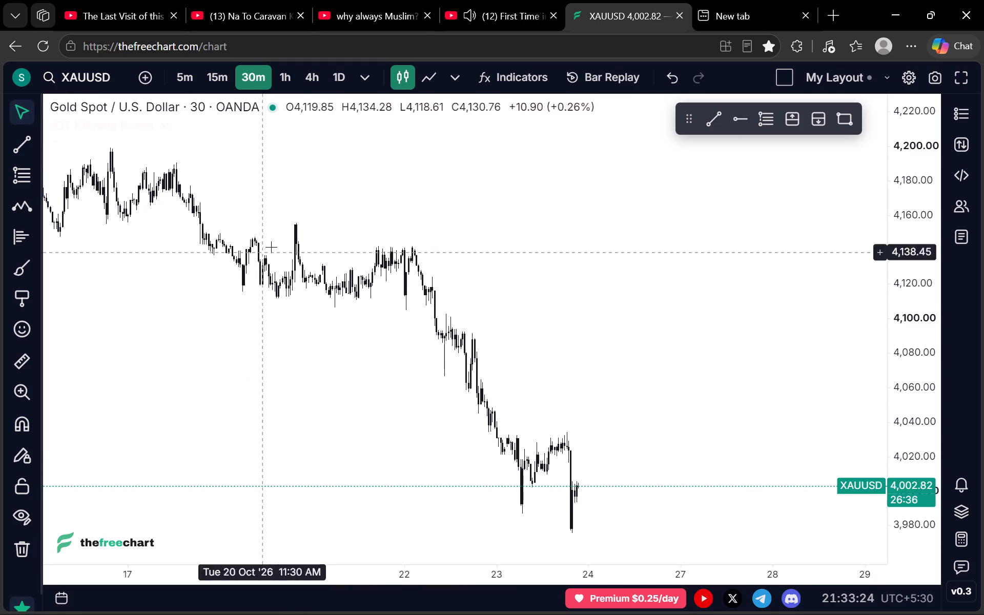
Start a bar replay of the 30-minute chart from the 22 October candle near 4,092.
{"action": "left_click", "coordinate": [602, 79]}
{"action": "left_click", "coordinate": [440, 235]}
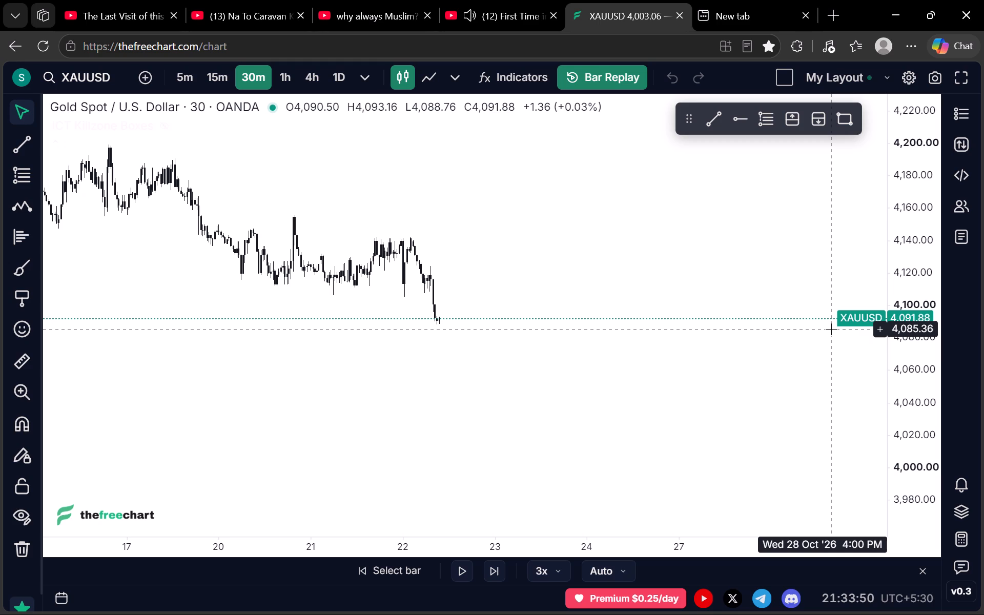
Switch to the YouTube tab that is playing sound, pause its video, and return to the XAUUSD chart.
{"action": "left_click", "coordinate": [480, 0]}
{"action": "left_click", "coordinate": [398, 332]}
{"action": "left_click", "coordinate": [654, 0]}
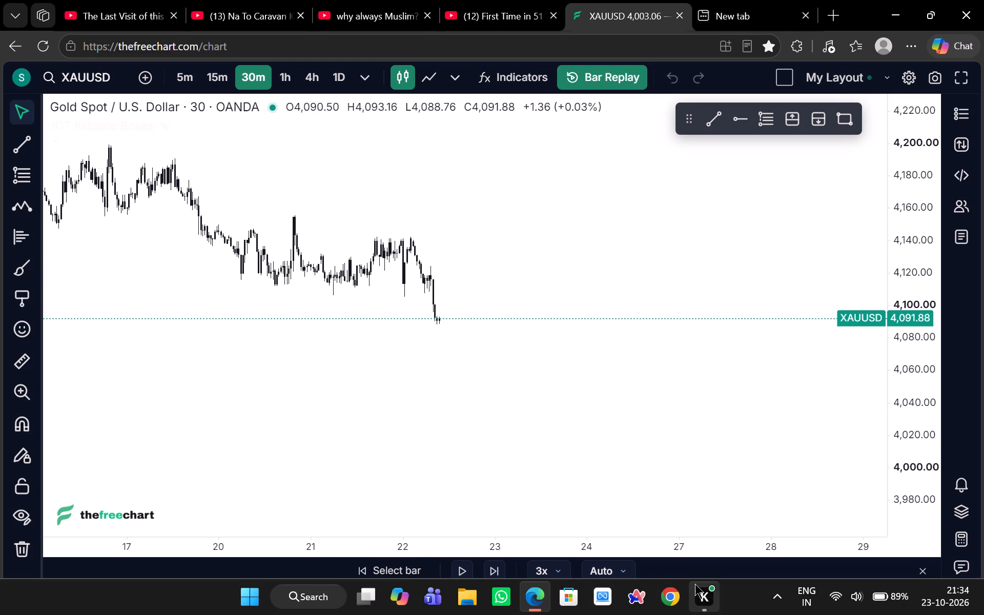
Draw a fixed range volume profile from the sharp drop on 14 October at about 4,095 to 16 October.
{"action": "scroll", "coordinate": [512, 277], "scroll_direction": "down", "scroll_amount": 3}
{"action": "scroll", "coordinate": [495, 279], "scroll_direction": "up", "scroll_amount": 2}
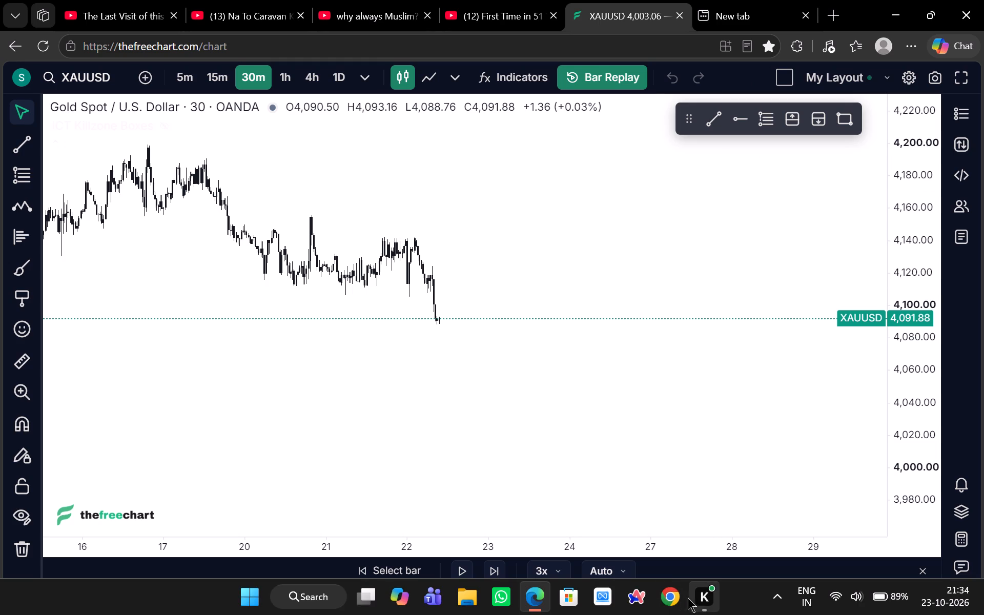
{"action": "scroll", "coordinate": [451, 338], "scroll_direction": "down", "scroll_amount": 2}
{"action": "scroll", "coordinate": [310, 320], "scroll_direction": "up", "scroll_amount": 2}
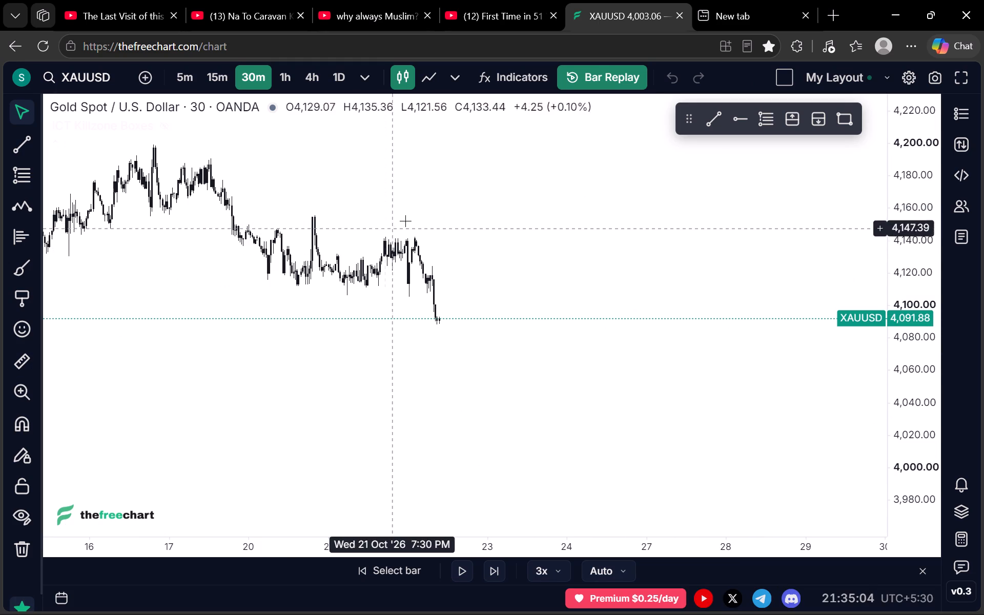
{"action": "scroll", "coordinate": [612, 406], "scroll_direction": "up", "scroll_amount": 3}
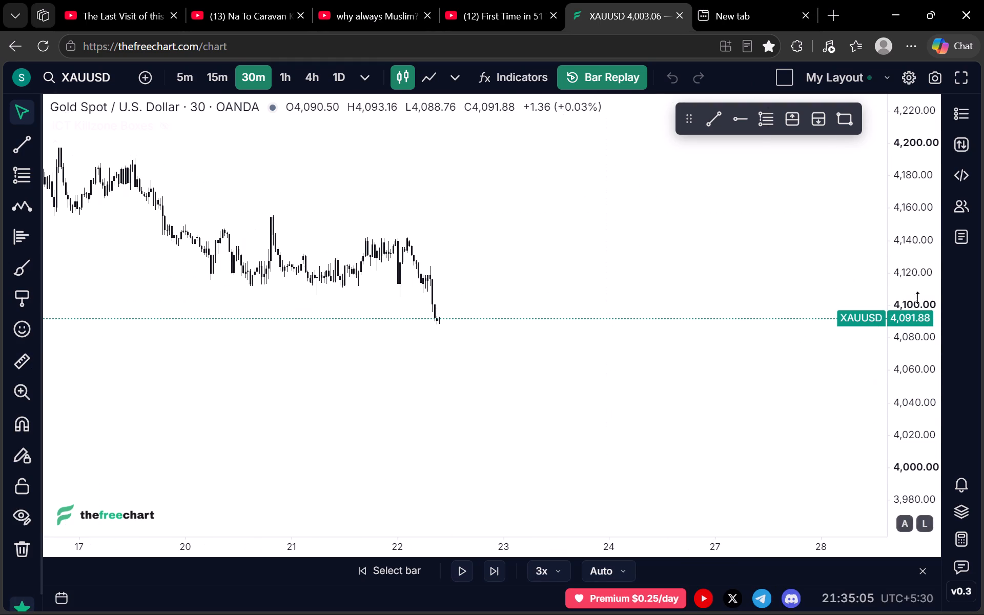
{"action": "scroll", "coordinate": [921, 238], "scroll_direction": "down", "scroll_amount": 11}
{"action": "left_click_drag", "start_coordinate": [299, 230], "coordinate": [466, 254]}
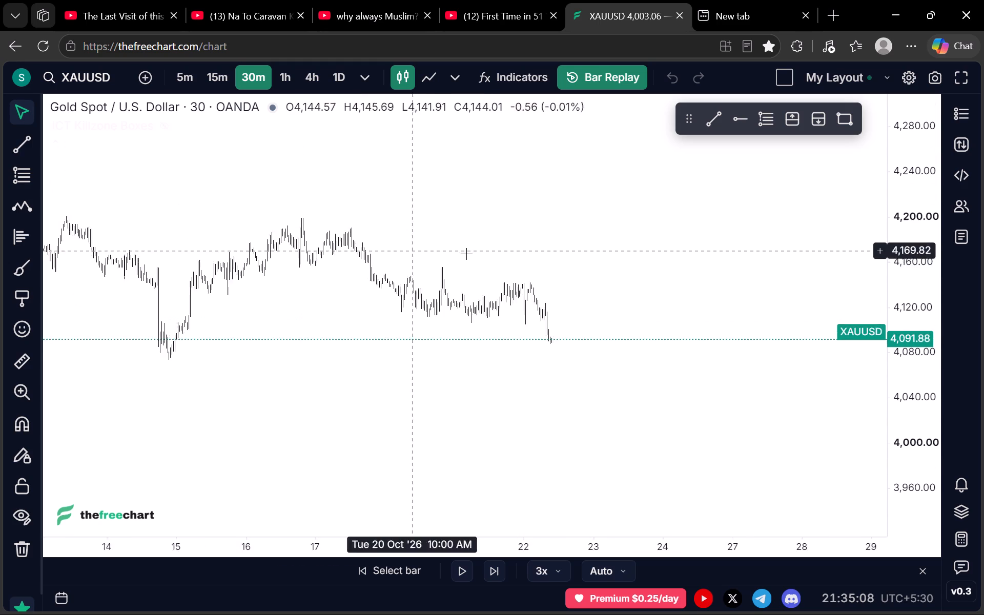
{"action": "left_click_drag", "start_coordinate": [466, 254], "coordinate": [494, 256]}
{"action": "left_click_drag", "start_coordinate": [366, 240], "coordinate": [449, 243]}
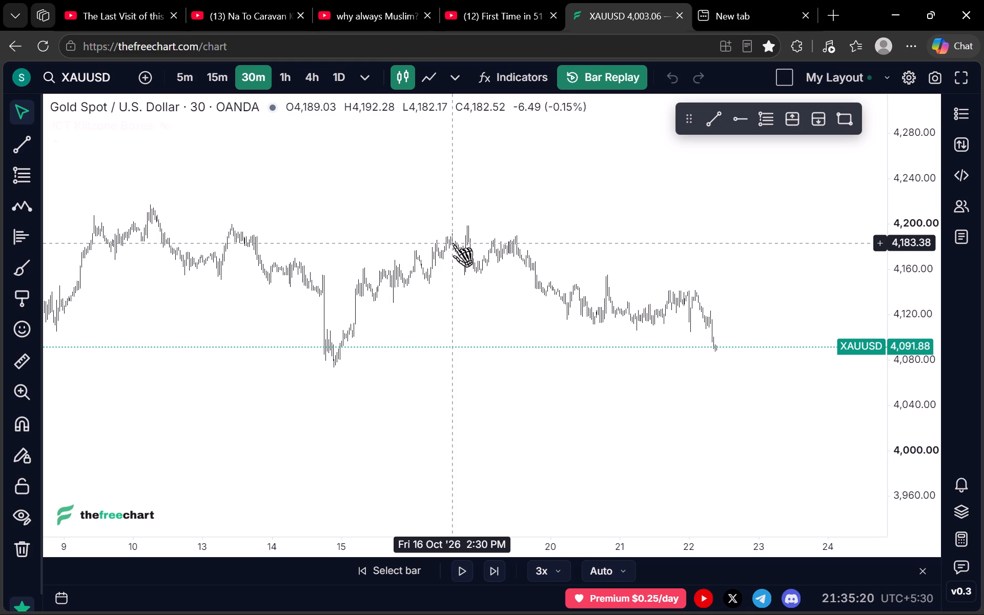
{"action": "scroll", "coordinate": [359, 304], "scroll_direction": "up", "scroll_amount": 3}
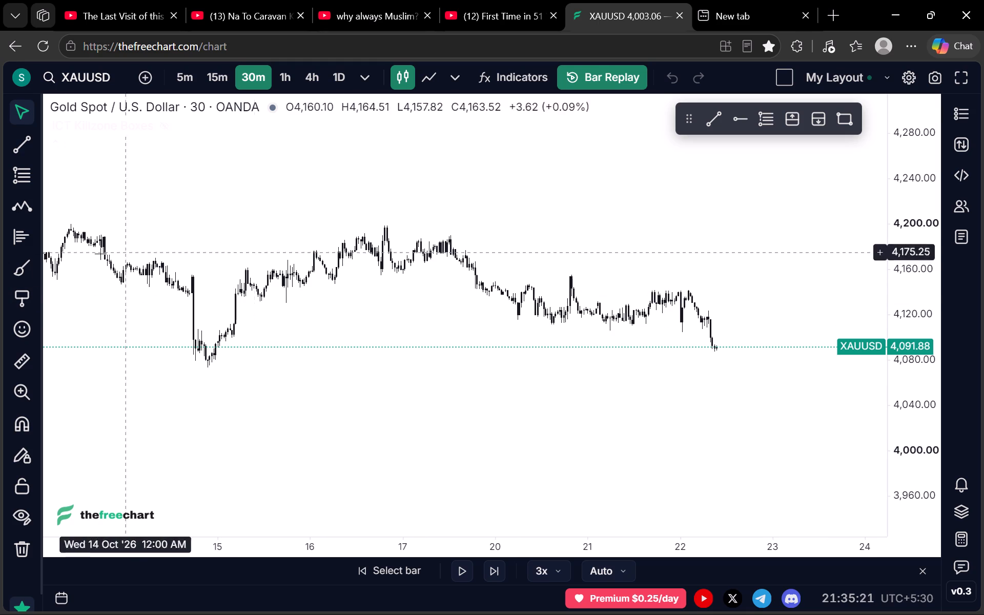
{"action": "left_click", "coordinate": [20, 235]}
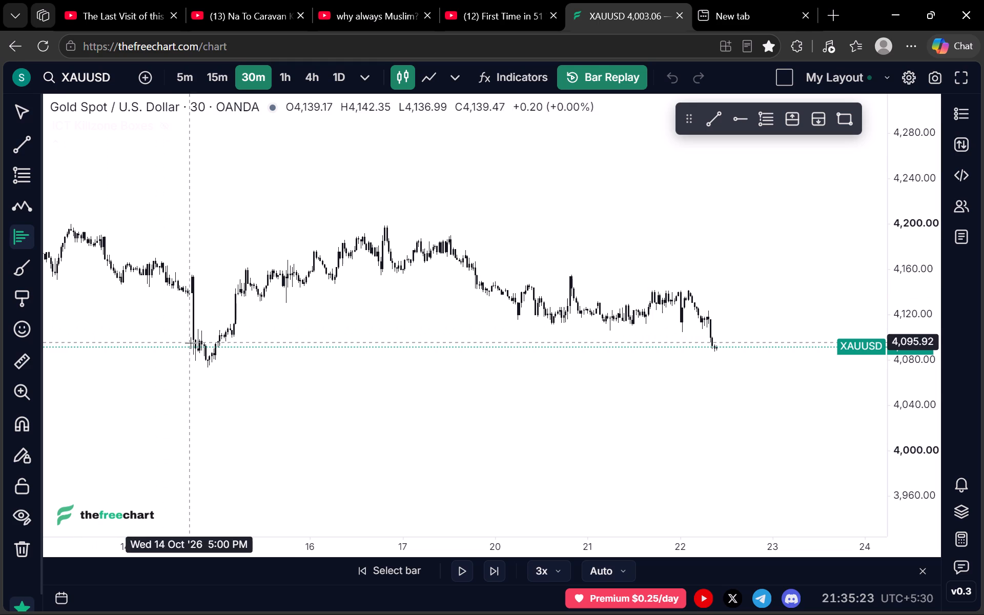
{"action": "left_click", "coordinate": [193, 344]}
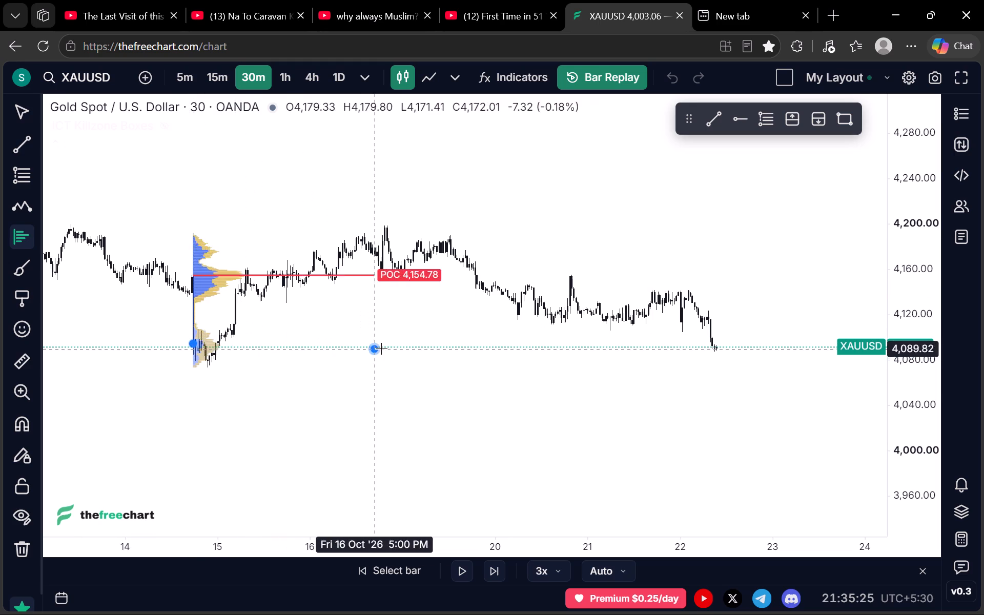
{"action": "left_click", "coordinate": [362, 337]}
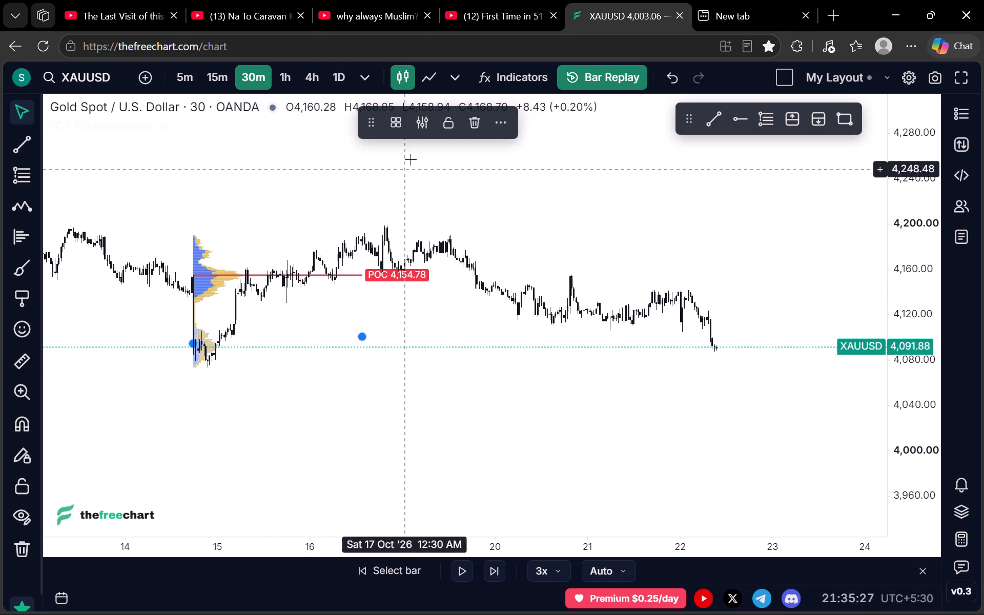
Set the fixed range volume profile's row size to 50 in its input settings.
{"action": "left_click", "coordinate": [493, 122]}
{"action": "left_click", "coordinate": [526, 330]}
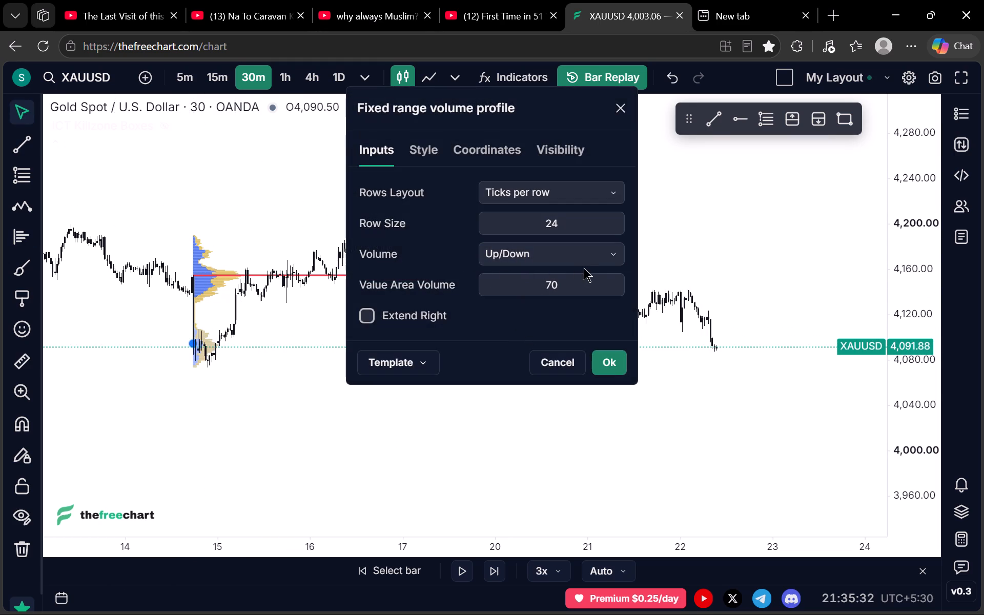
{"action": "left_click", "coordinate": [422, 152]}
{"action": "left_click", "coordinate": [384, 148]}
{"action": "left_click_drag", "start_coordinate": [585, 219], "coordinate": [496, 228]}
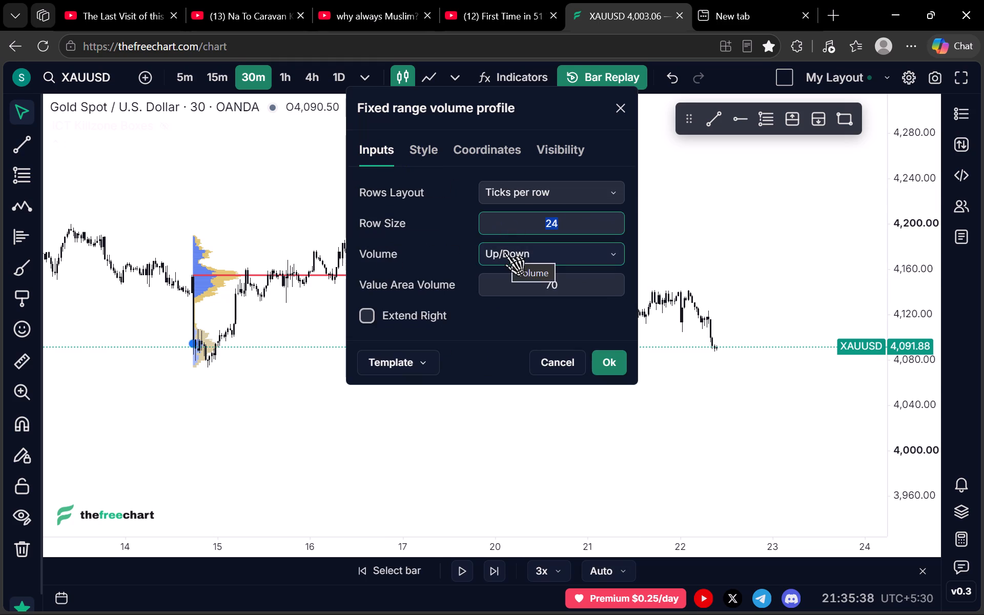
{"action": "key", "text": "5"}
{"action": "key", "text": "0"}
{"action": "left_click", "coordinate": [612, 351]}
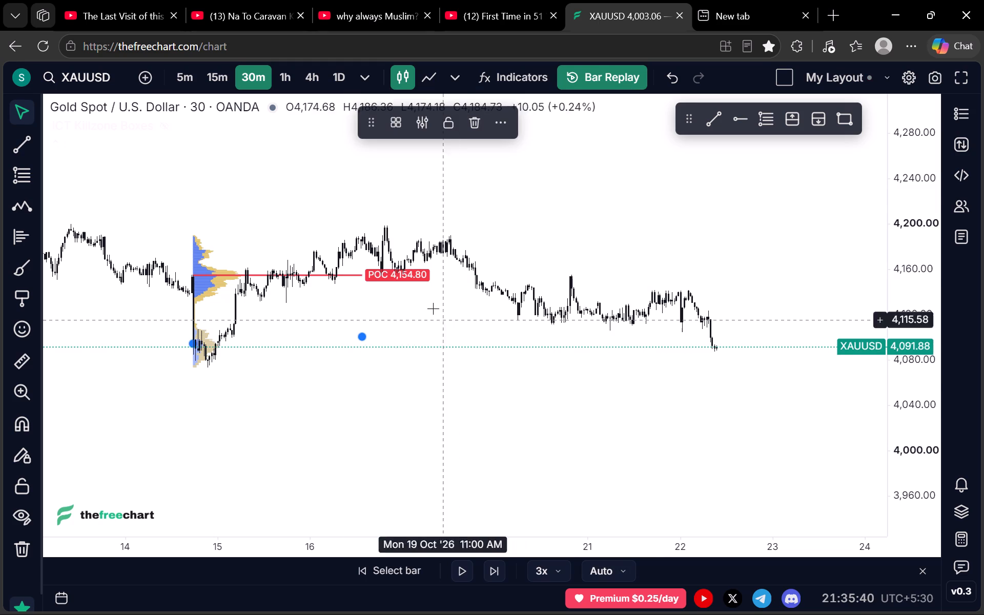
Try the volume profile's end point at 19 October and out to 21 October, and set it back on 16 October, slightly later than before.
{"action": "left_click_drag", "start_coordinate": [363, 337], "coordinate": [425, 335]}
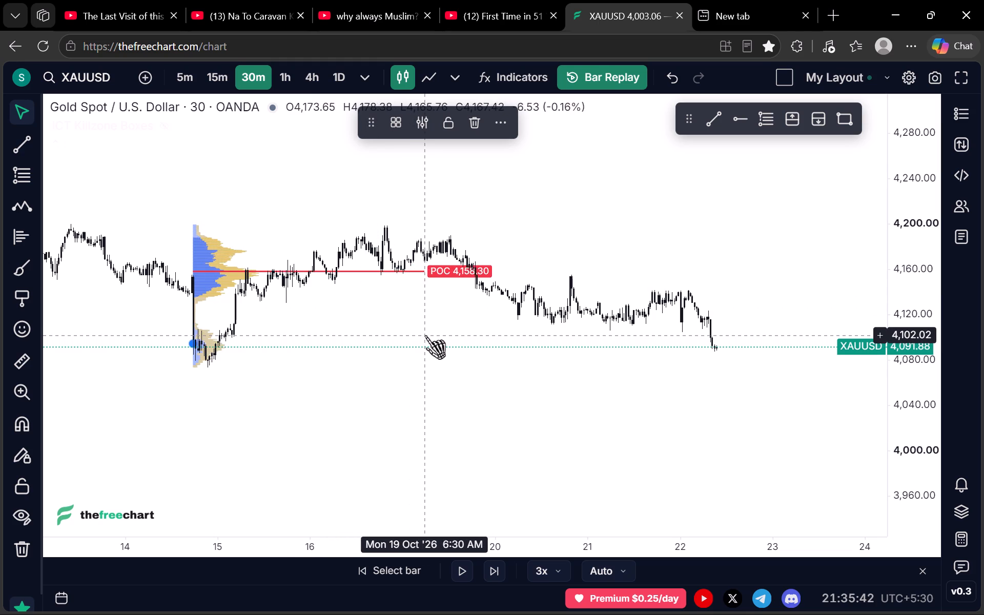
{"action": "left_click_drag", "start_coordinate": [425, 335], "coordinate": [643, 338]}
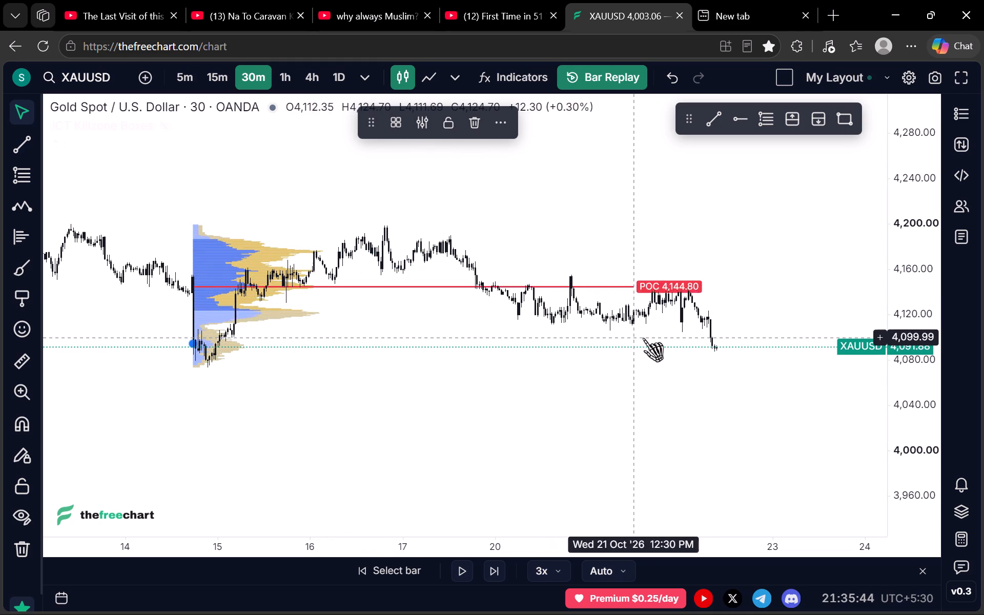
{"action": "left_click_drag", "start_coordinate": [643, 338], "coordinate": [643, 338]}
{"action": "left_click_drag", "start_coordinate": [643, 338], "coordinate": [635, 341]}
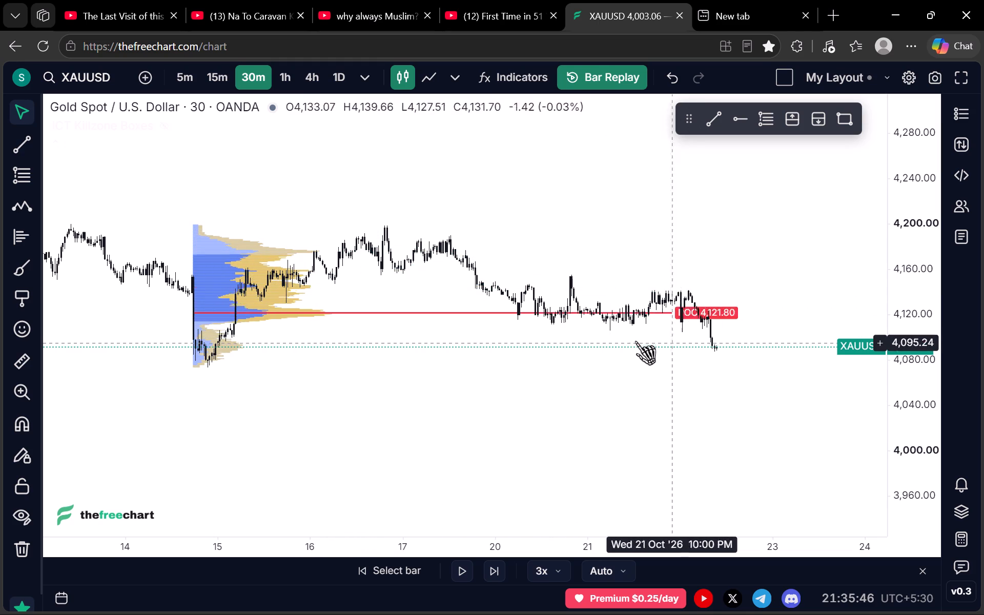
{"action": "left_click_drag", "start_coordinate": [635, 341], "coordinate": [382, 332]}
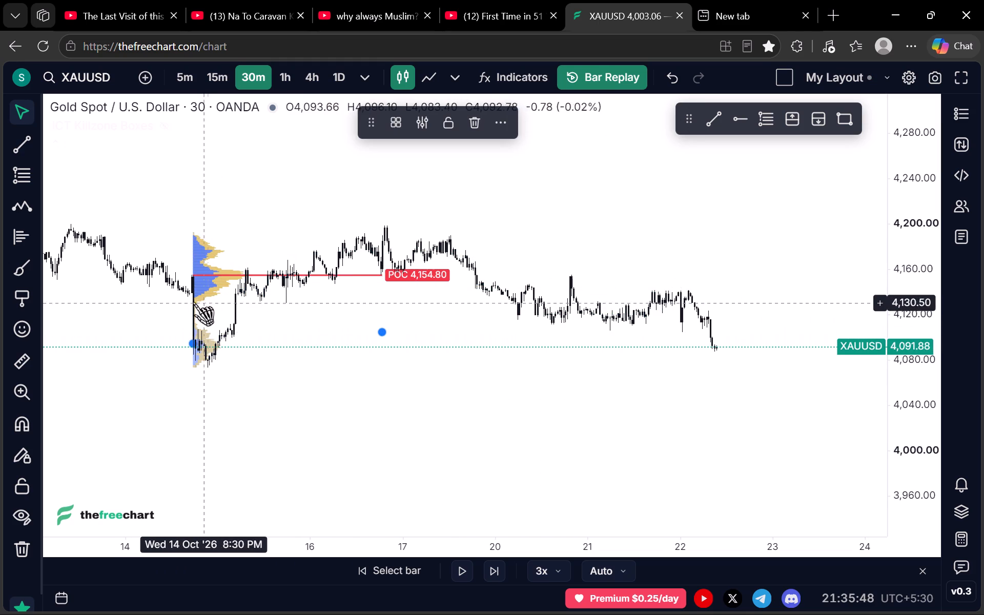